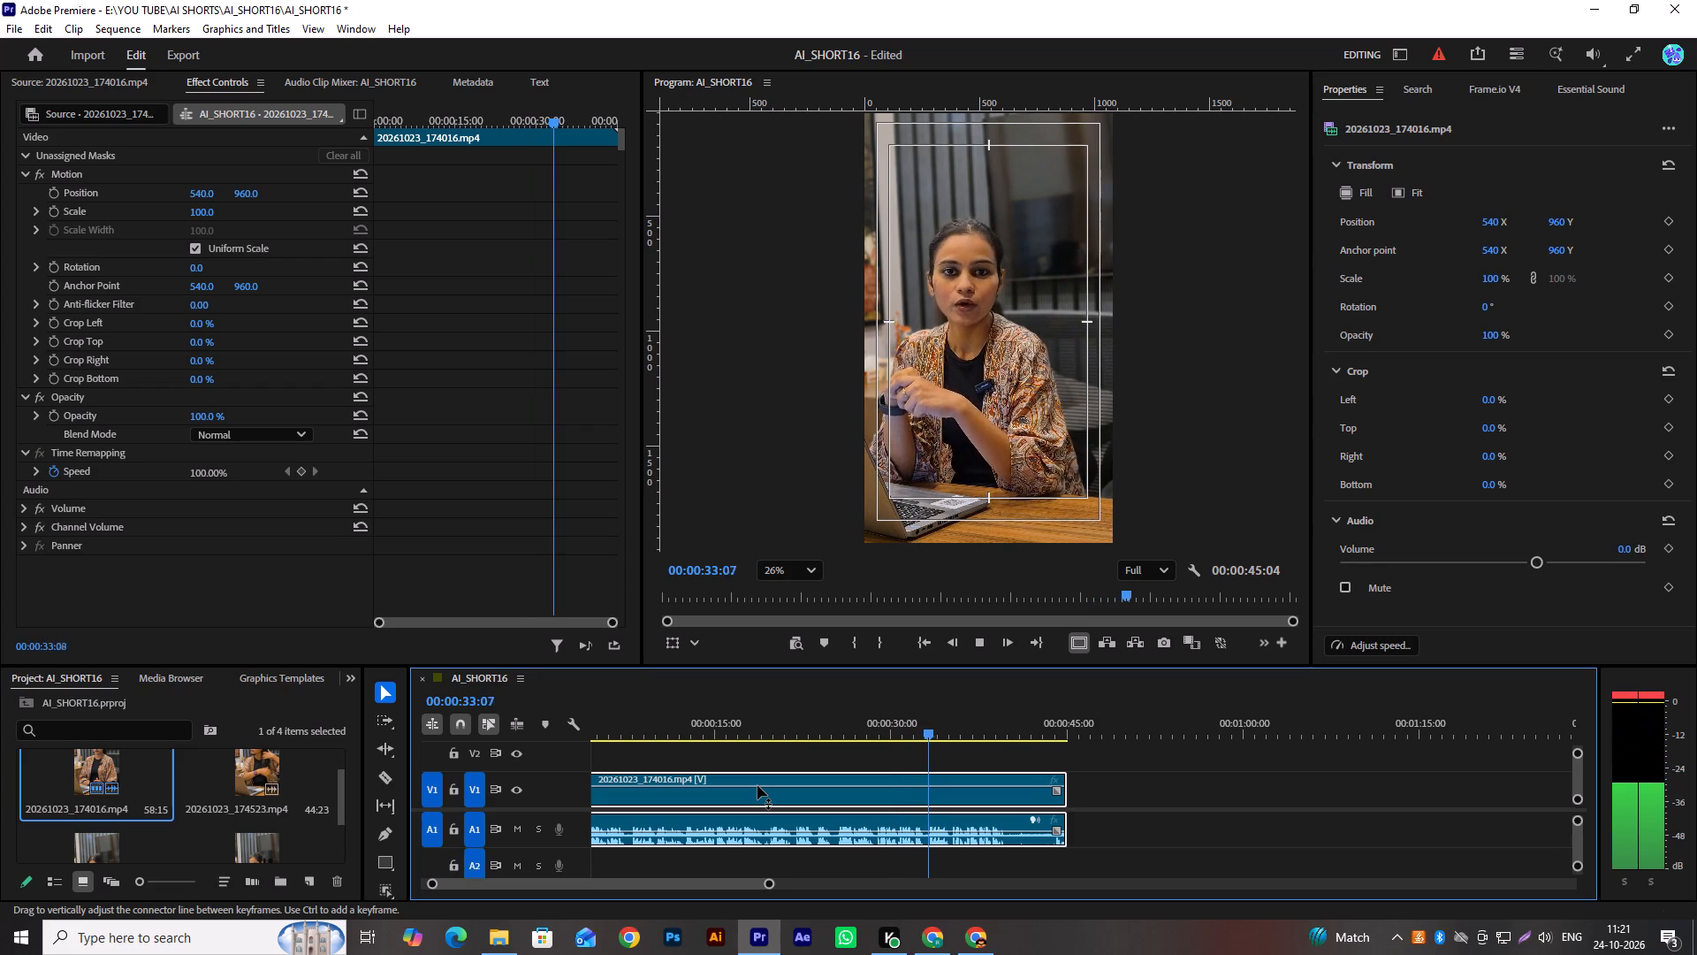
Play the sequence through its closing seconds and ripple-trim the end of clip 20261023_174016.mp4 to 00:00:40:00.
scroll(1026, 774, down, 5)
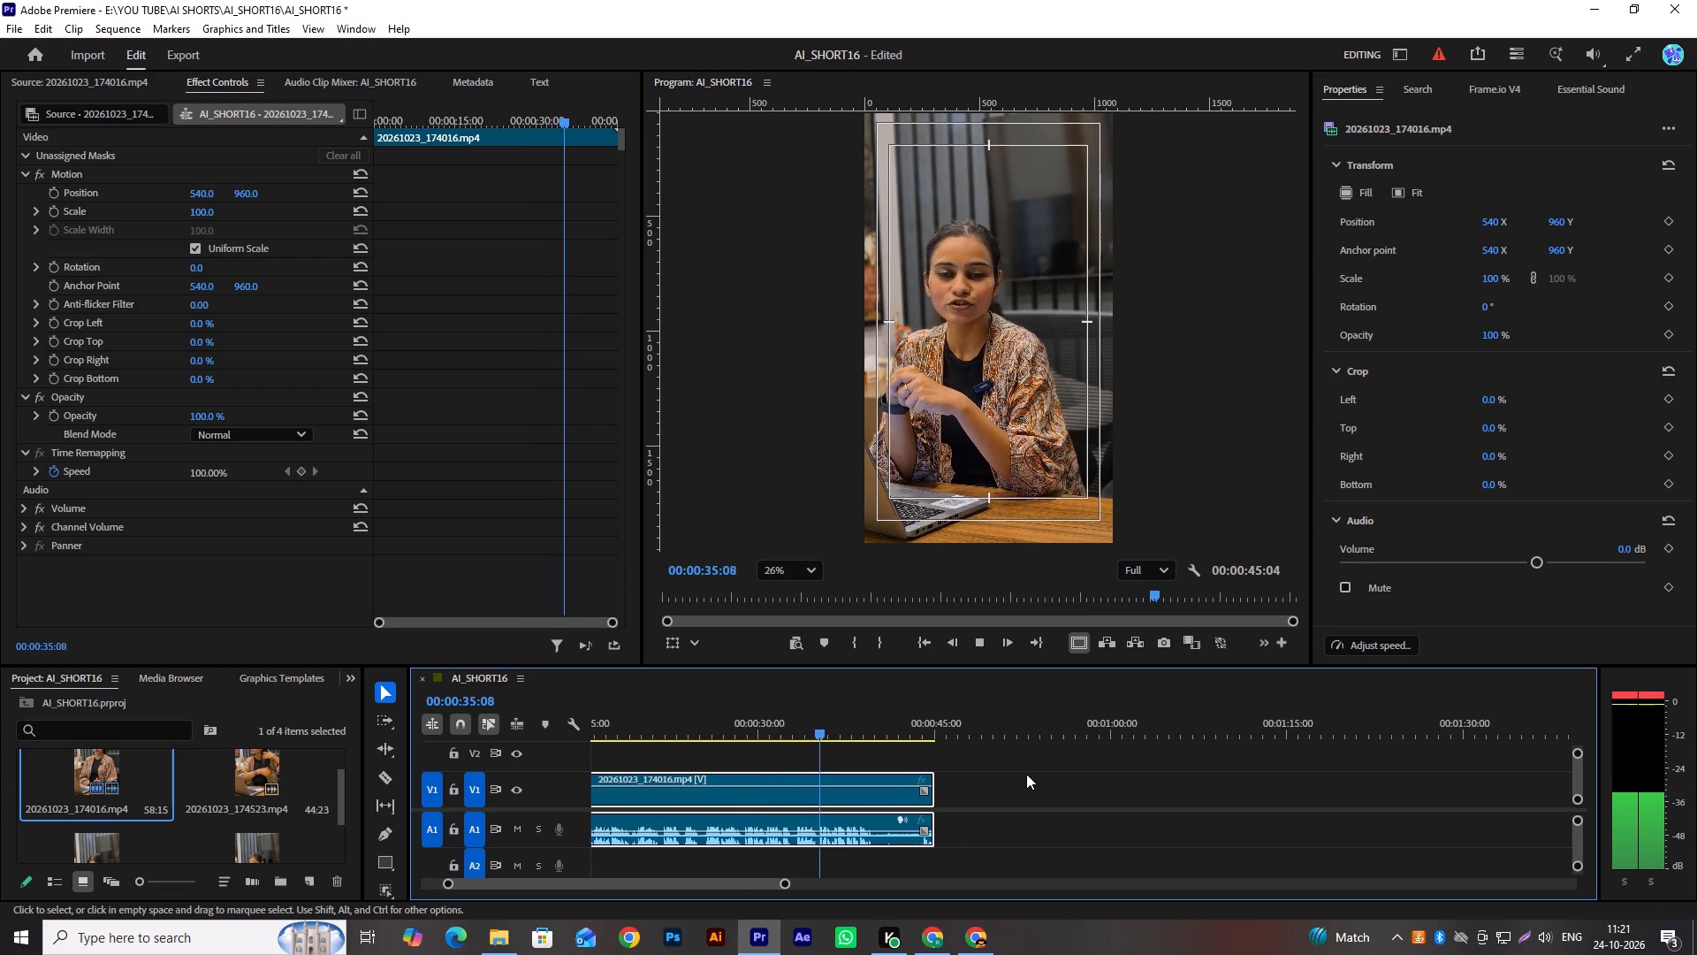
alt+scroll(884, 775, up, 8)
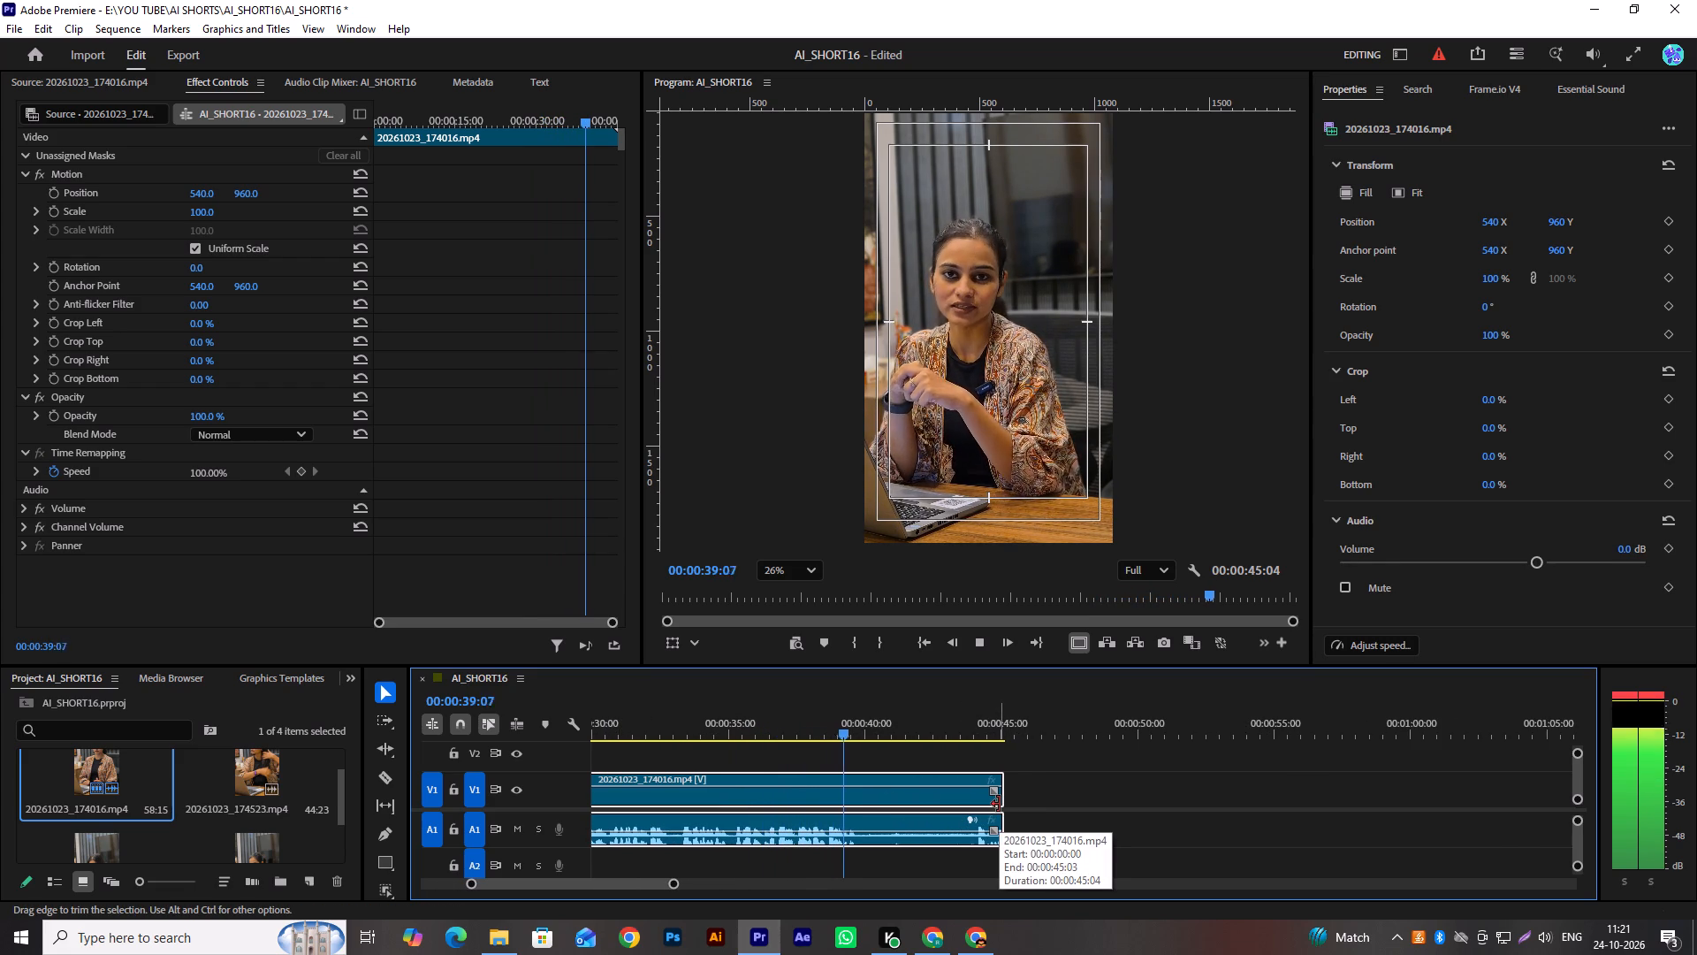
key(space)
key(space)
key(space)
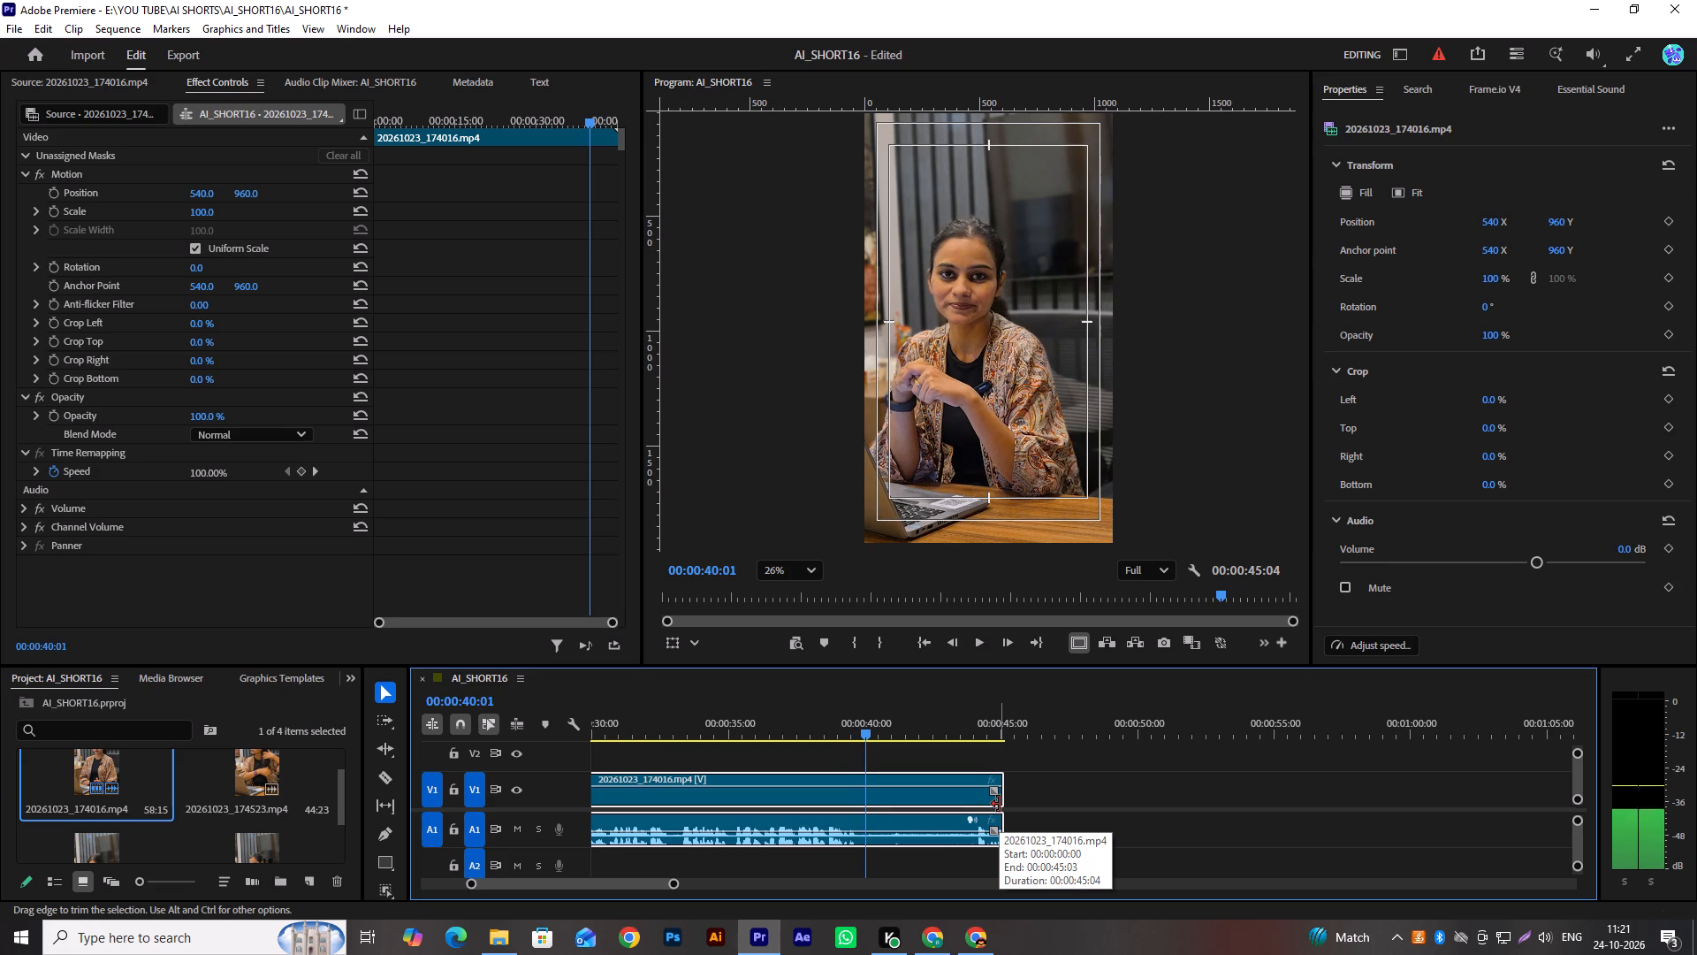
key(Left)
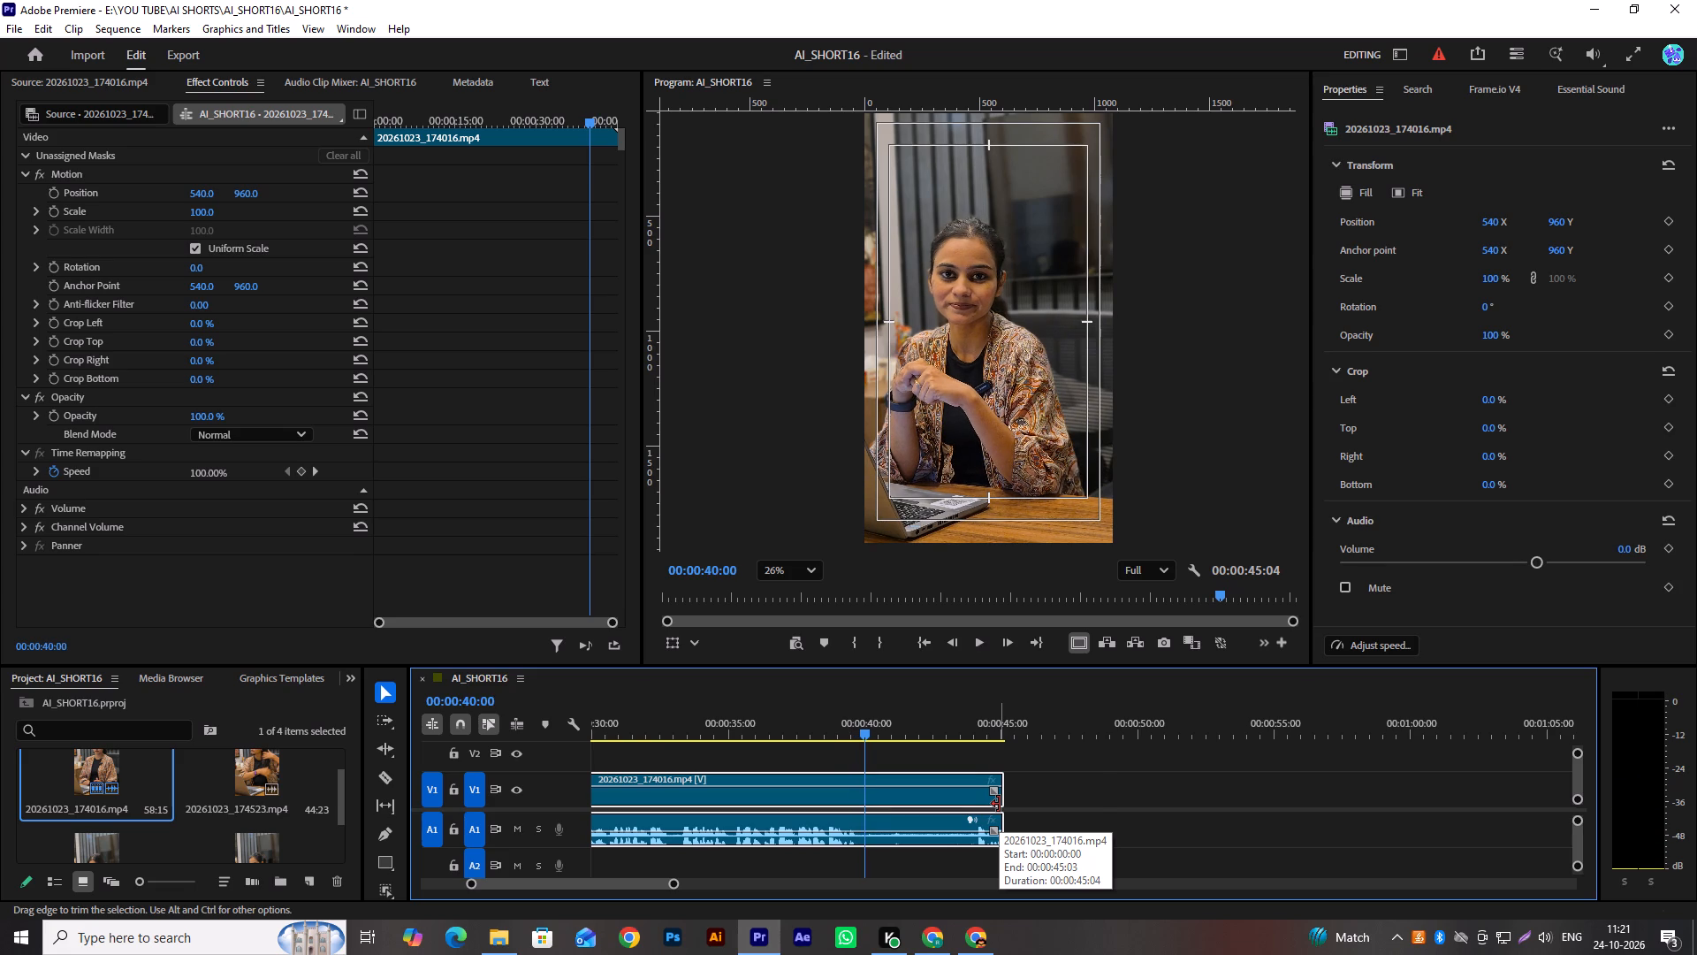
key(w)
Return the playhead to the start of the sequence and save the project.
drag(776, 732, 520, 732)
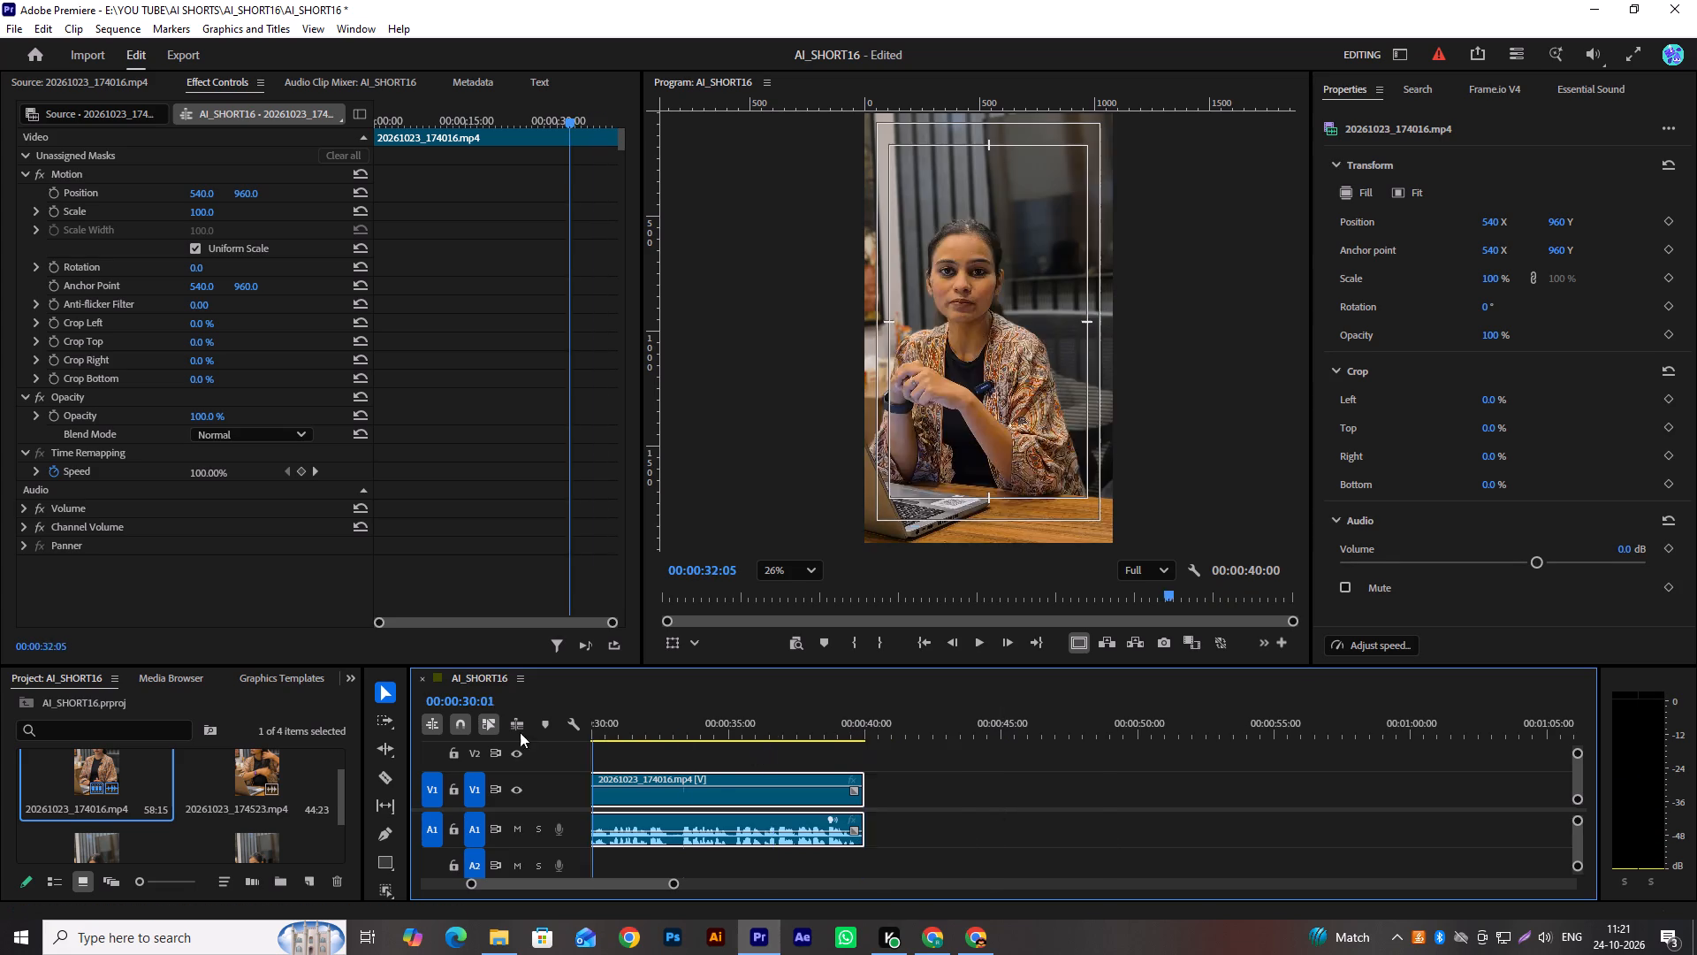
drag(520, 732, 250, 758)
key(ctrl+s)
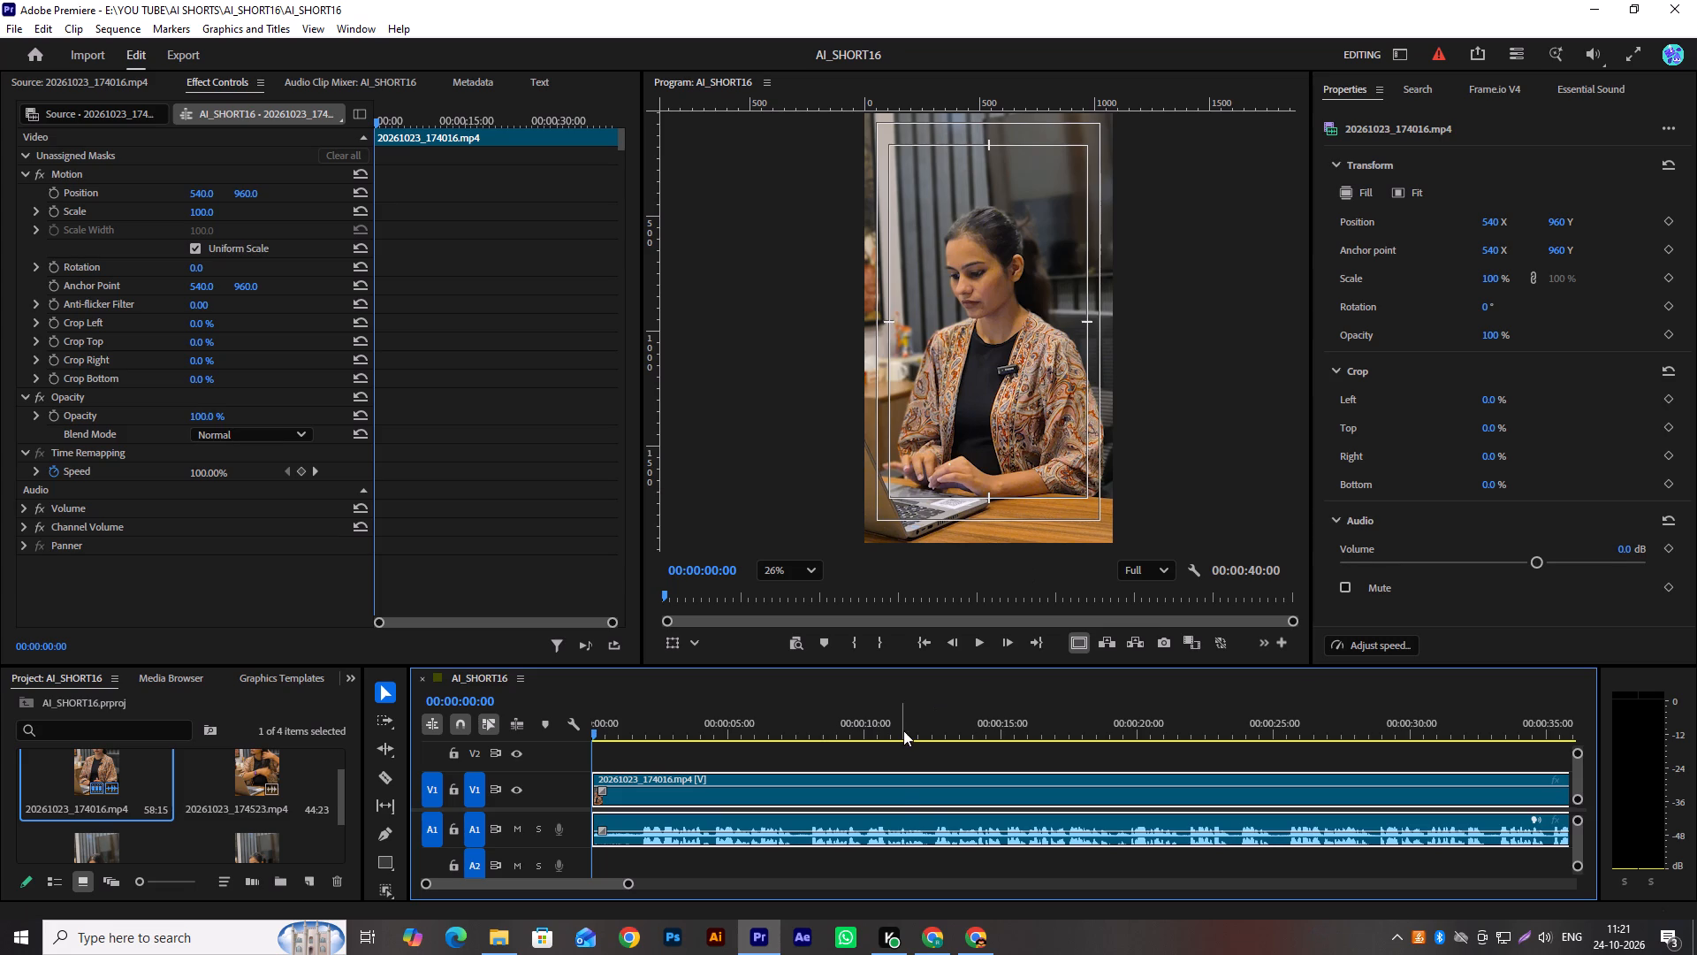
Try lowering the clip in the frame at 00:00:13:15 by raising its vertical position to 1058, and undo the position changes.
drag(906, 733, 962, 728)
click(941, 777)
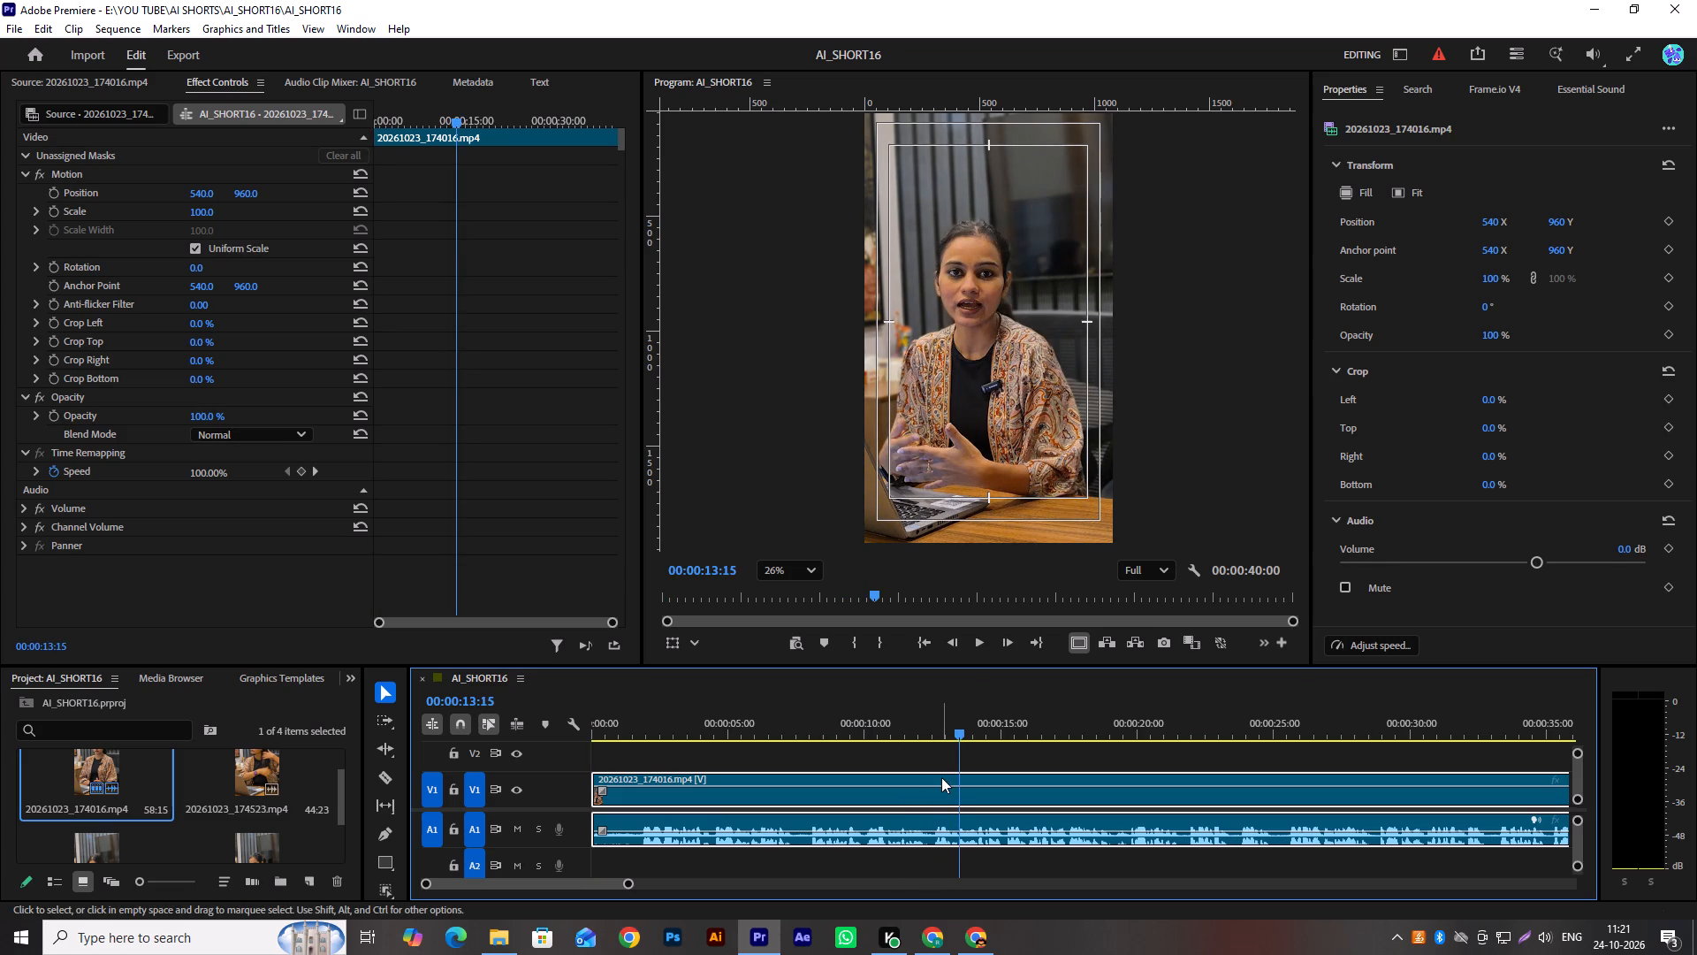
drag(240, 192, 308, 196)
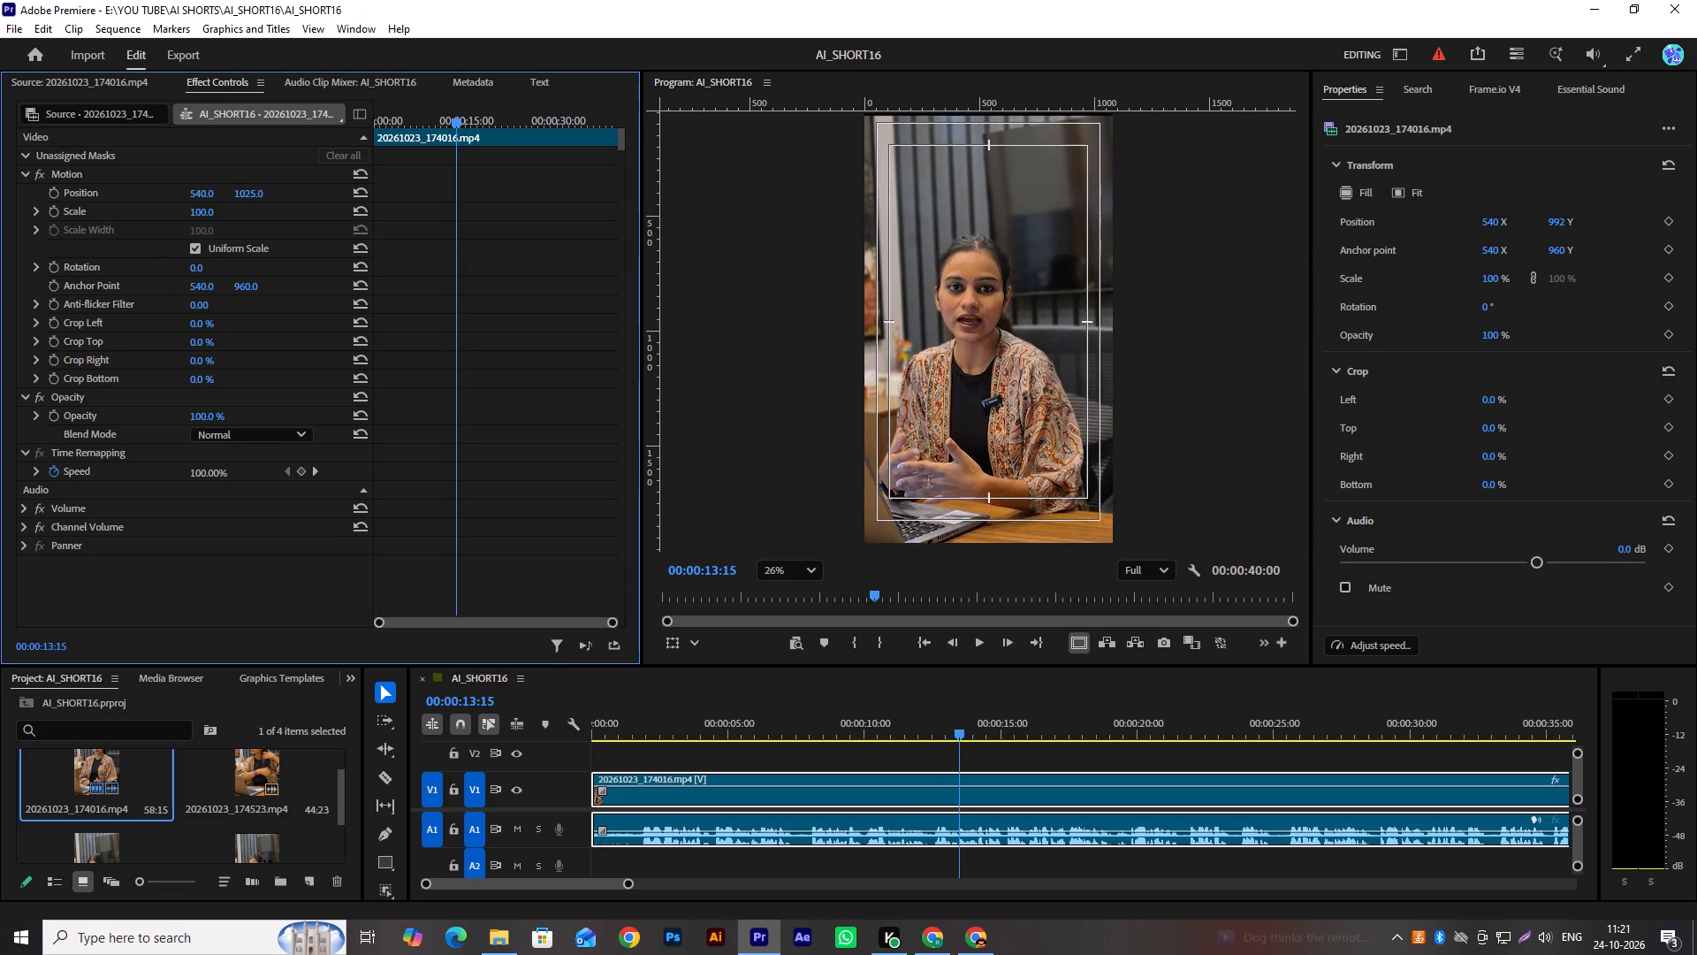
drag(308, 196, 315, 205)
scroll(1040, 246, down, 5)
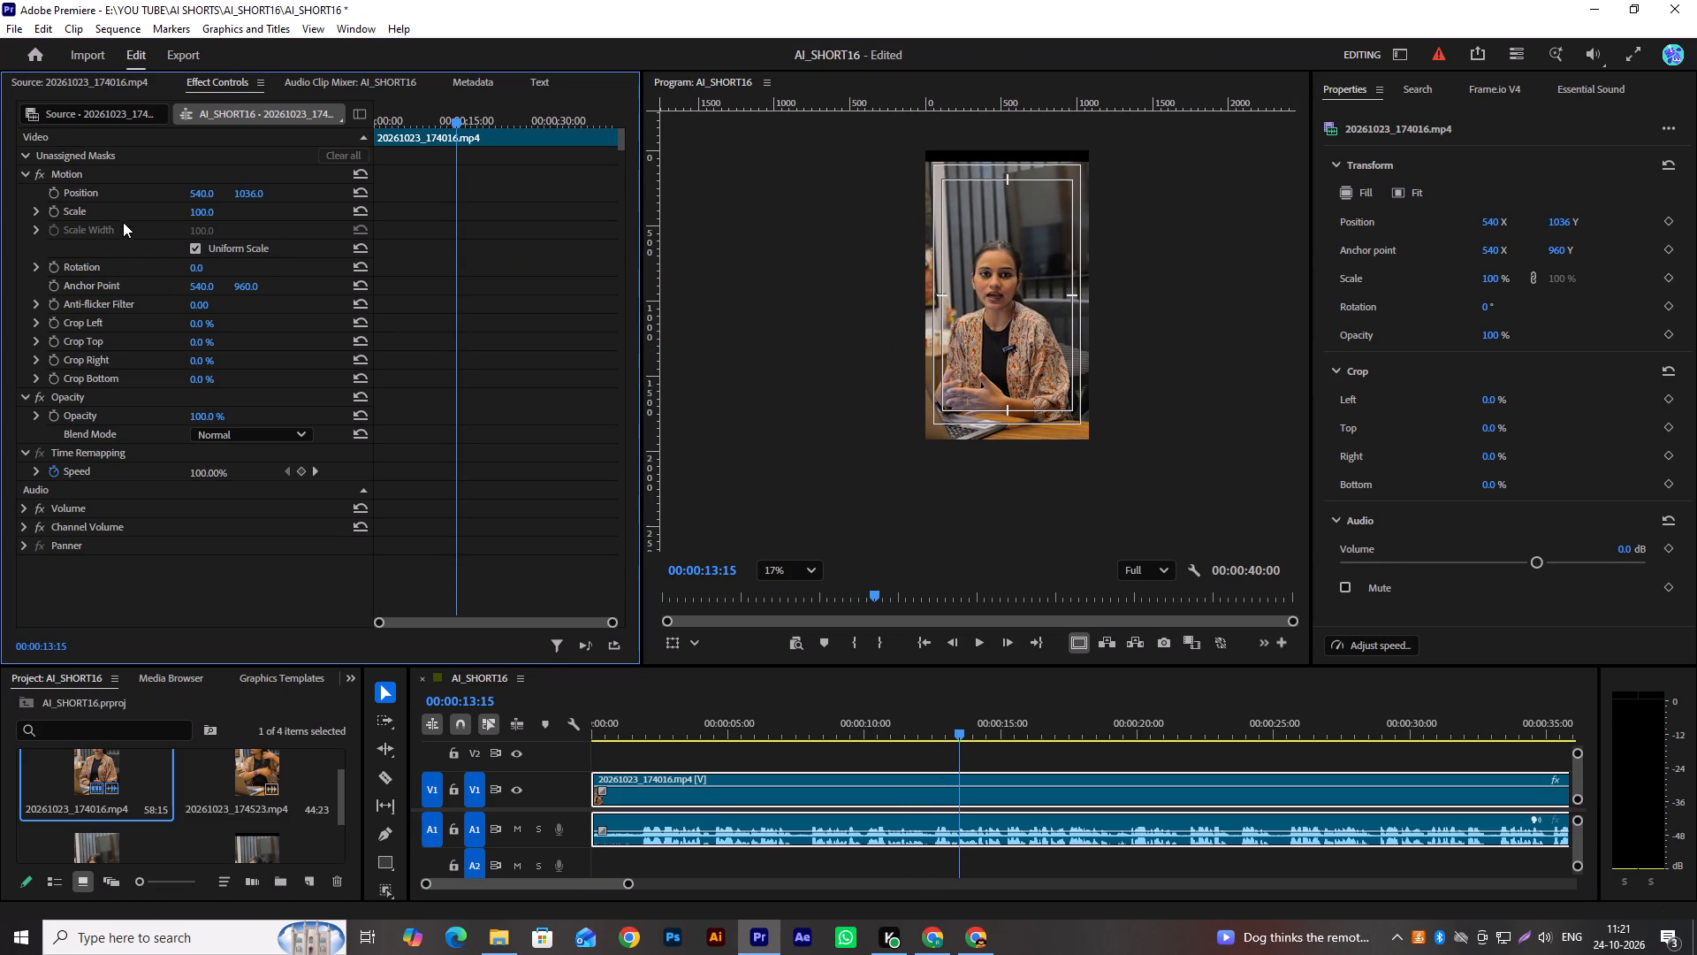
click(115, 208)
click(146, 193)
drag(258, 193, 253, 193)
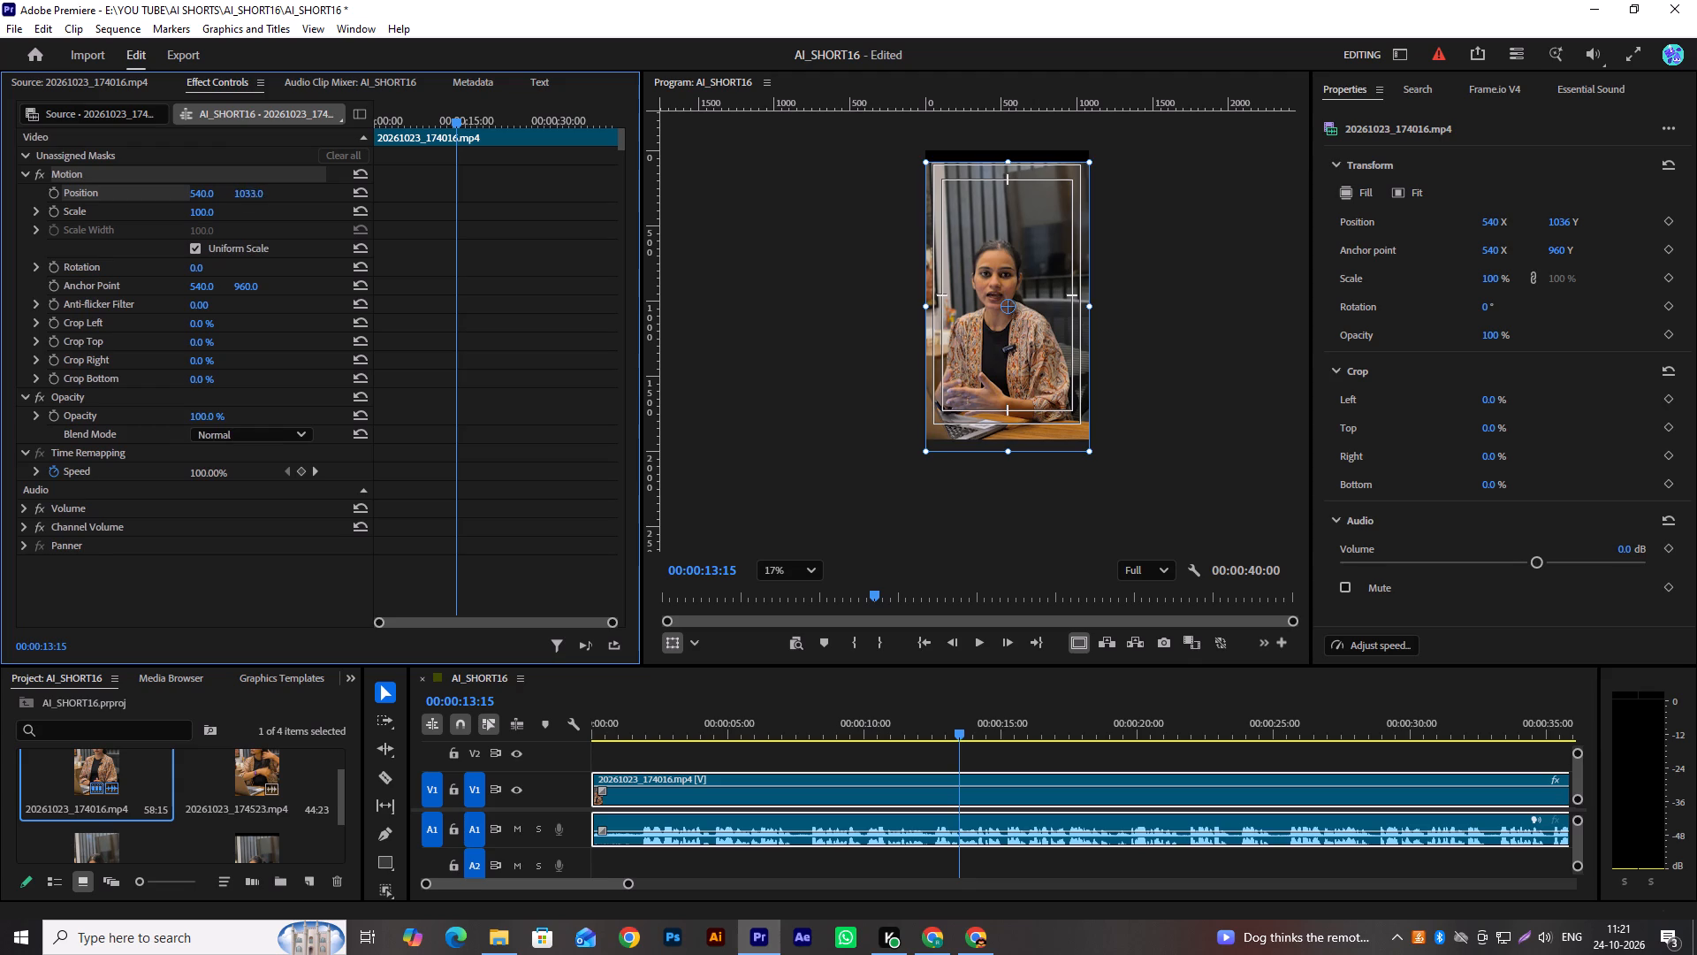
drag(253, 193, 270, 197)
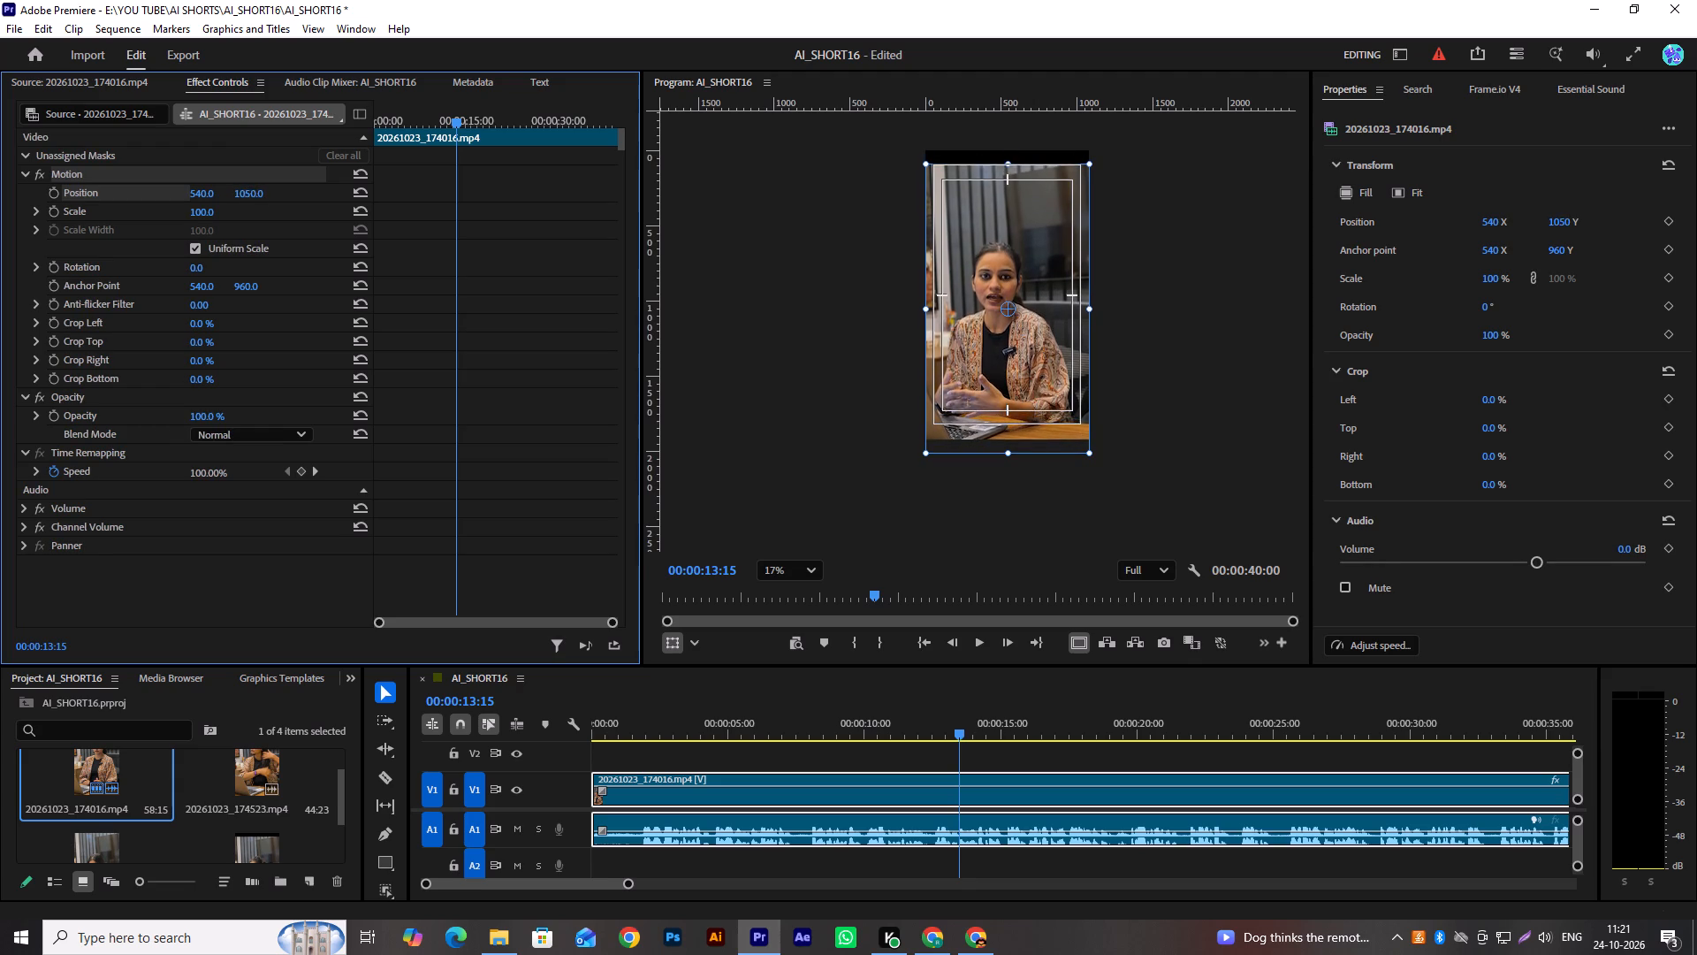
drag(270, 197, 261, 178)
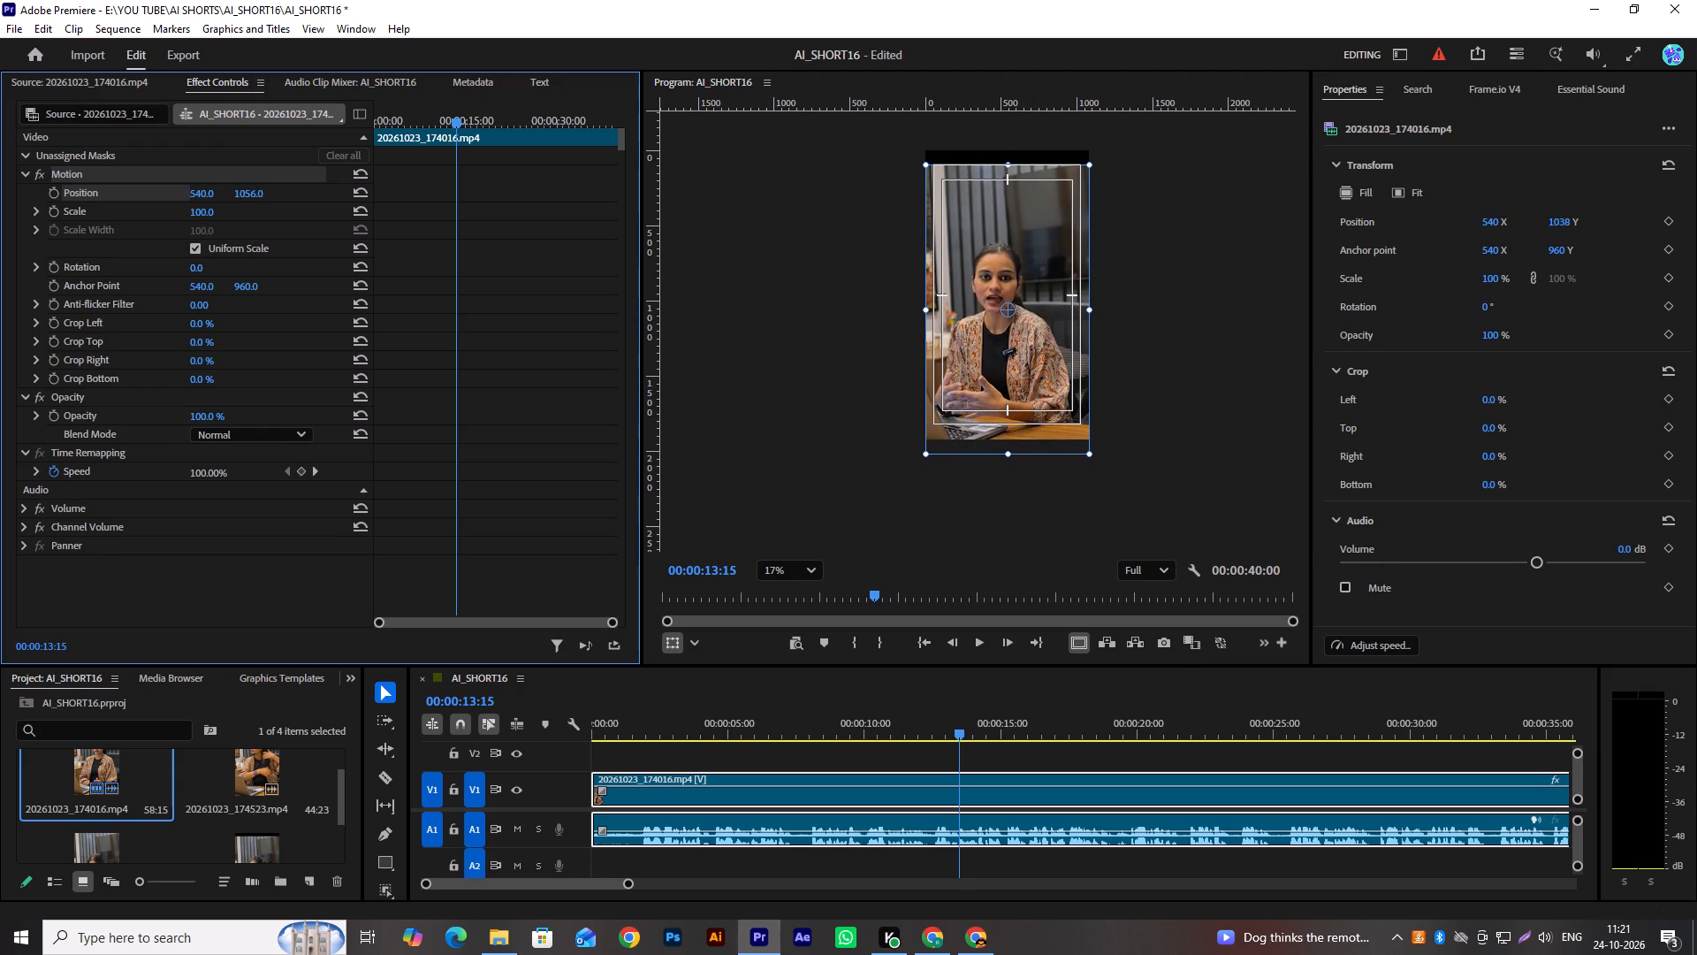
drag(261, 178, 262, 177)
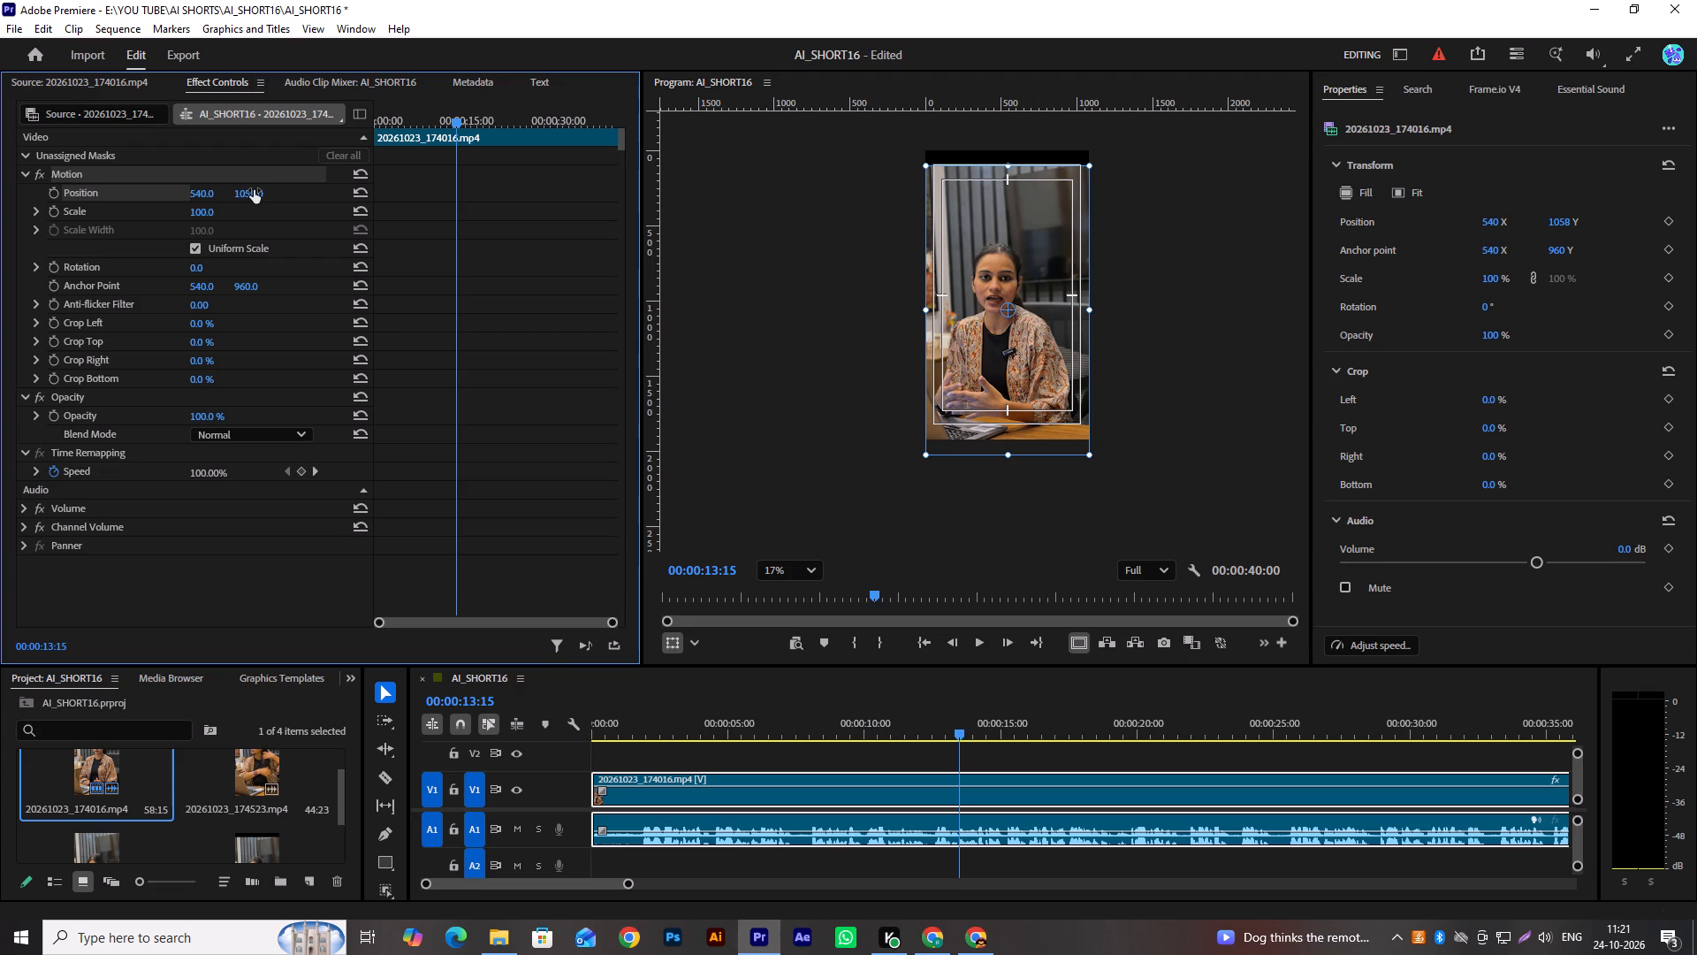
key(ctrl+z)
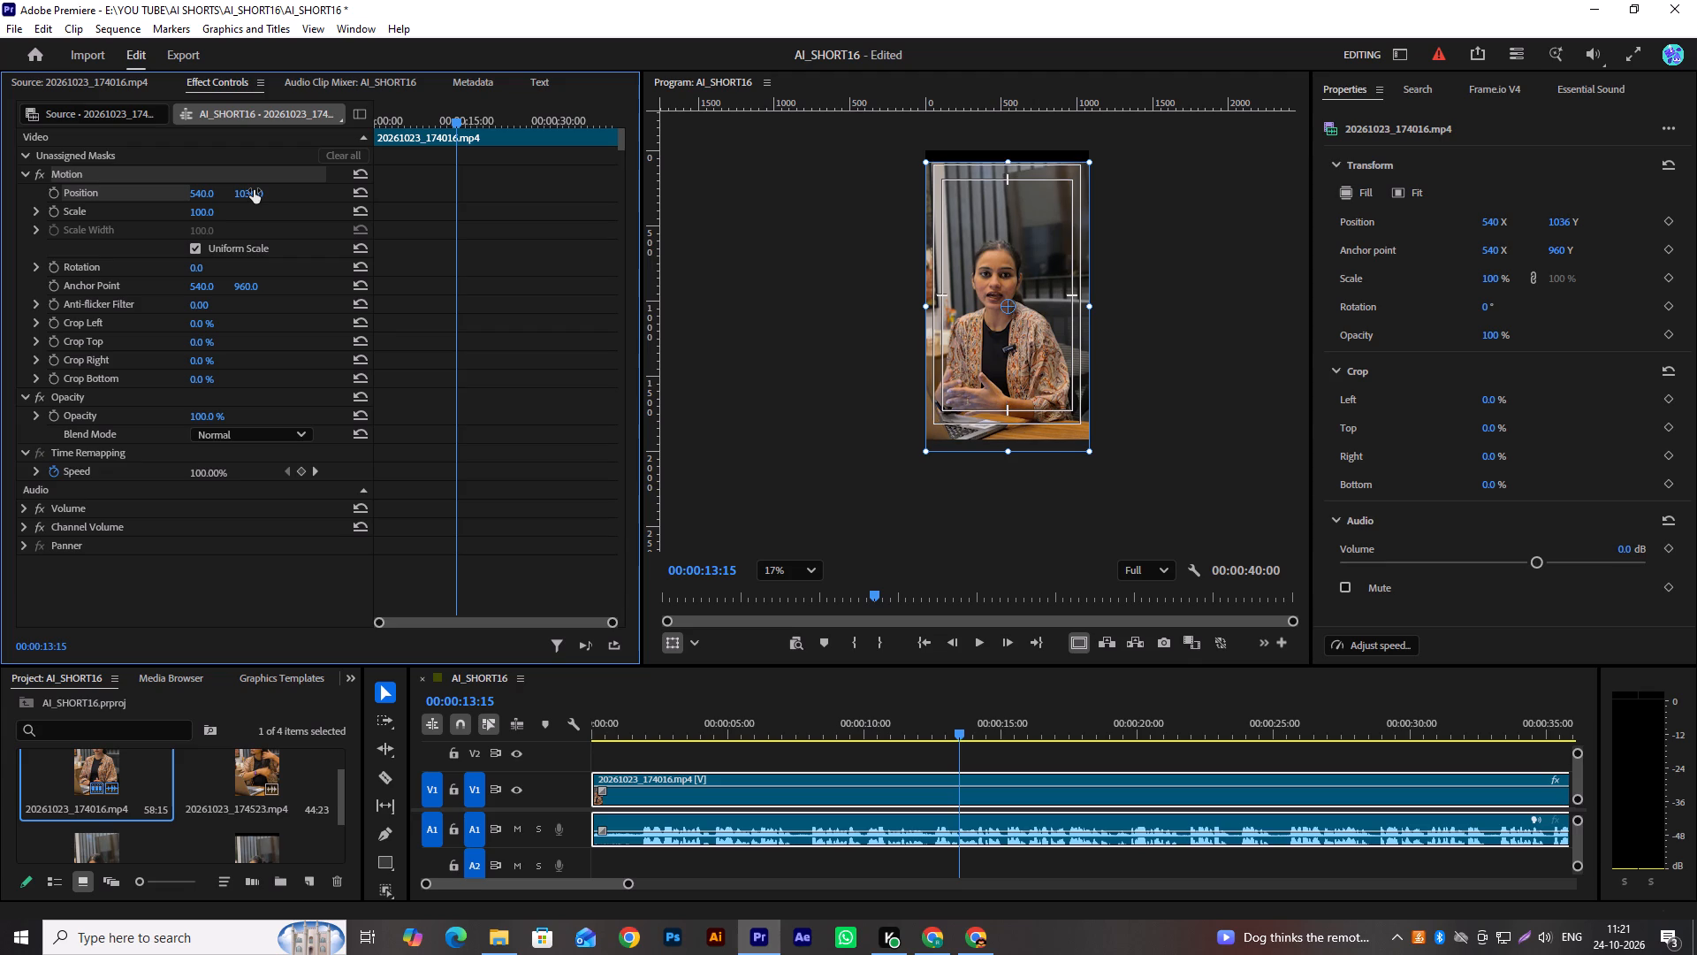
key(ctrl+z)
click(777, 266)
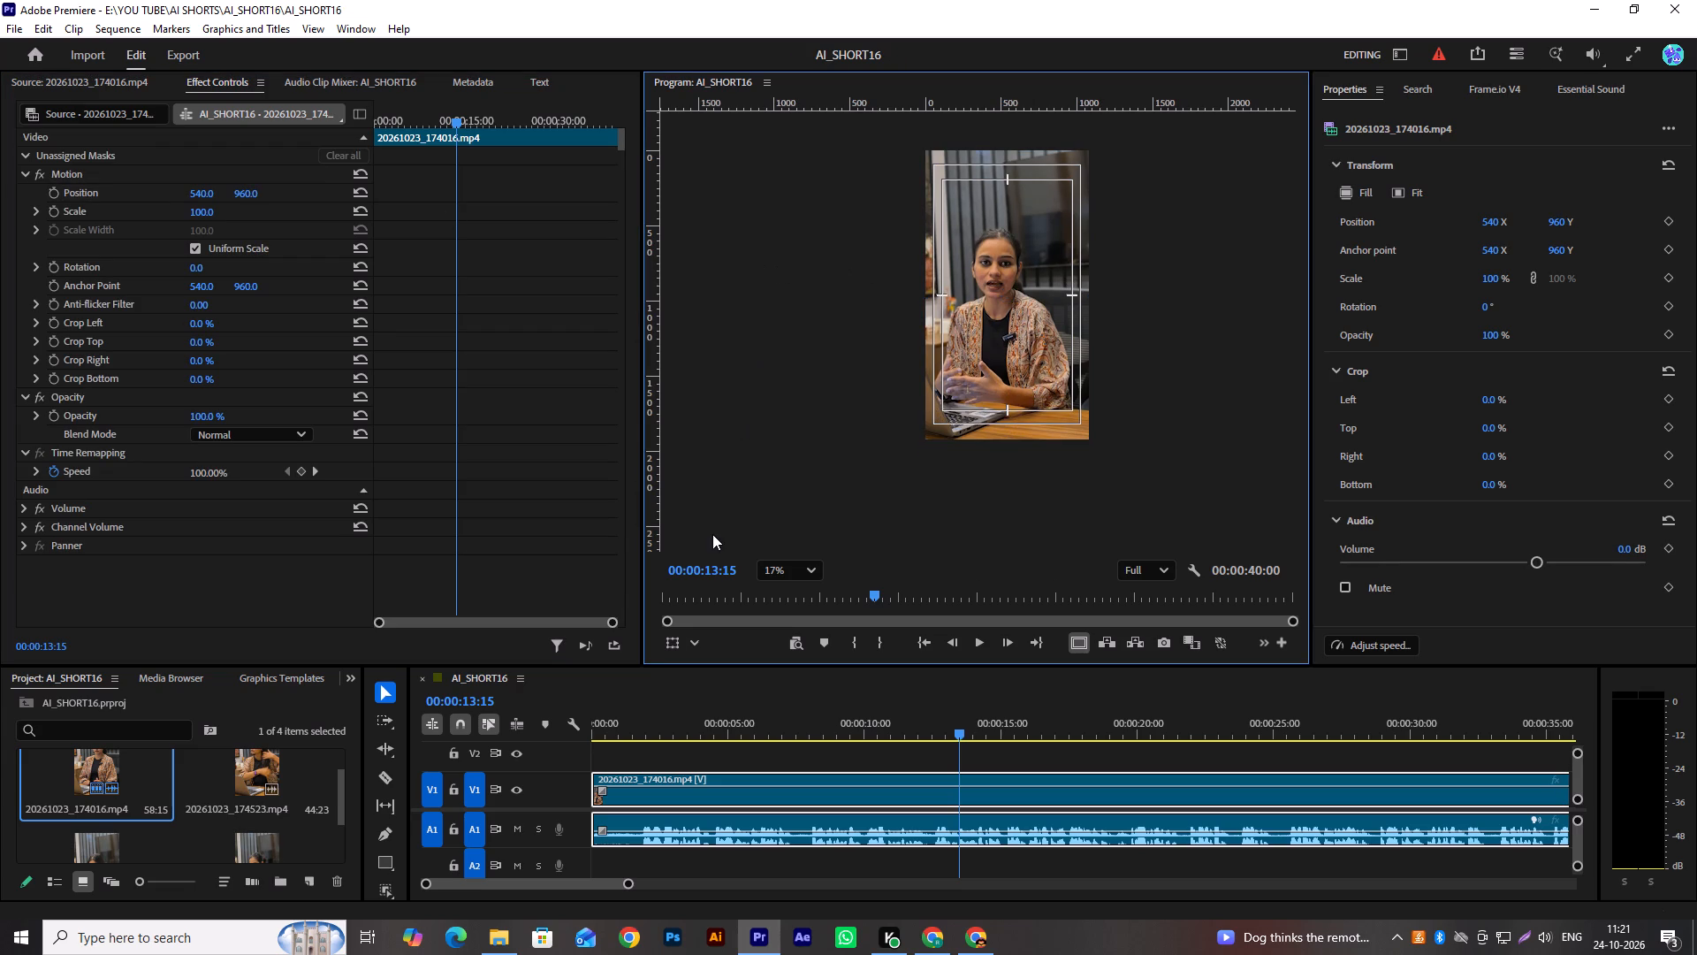
Save the project.
key(ctrl+s)
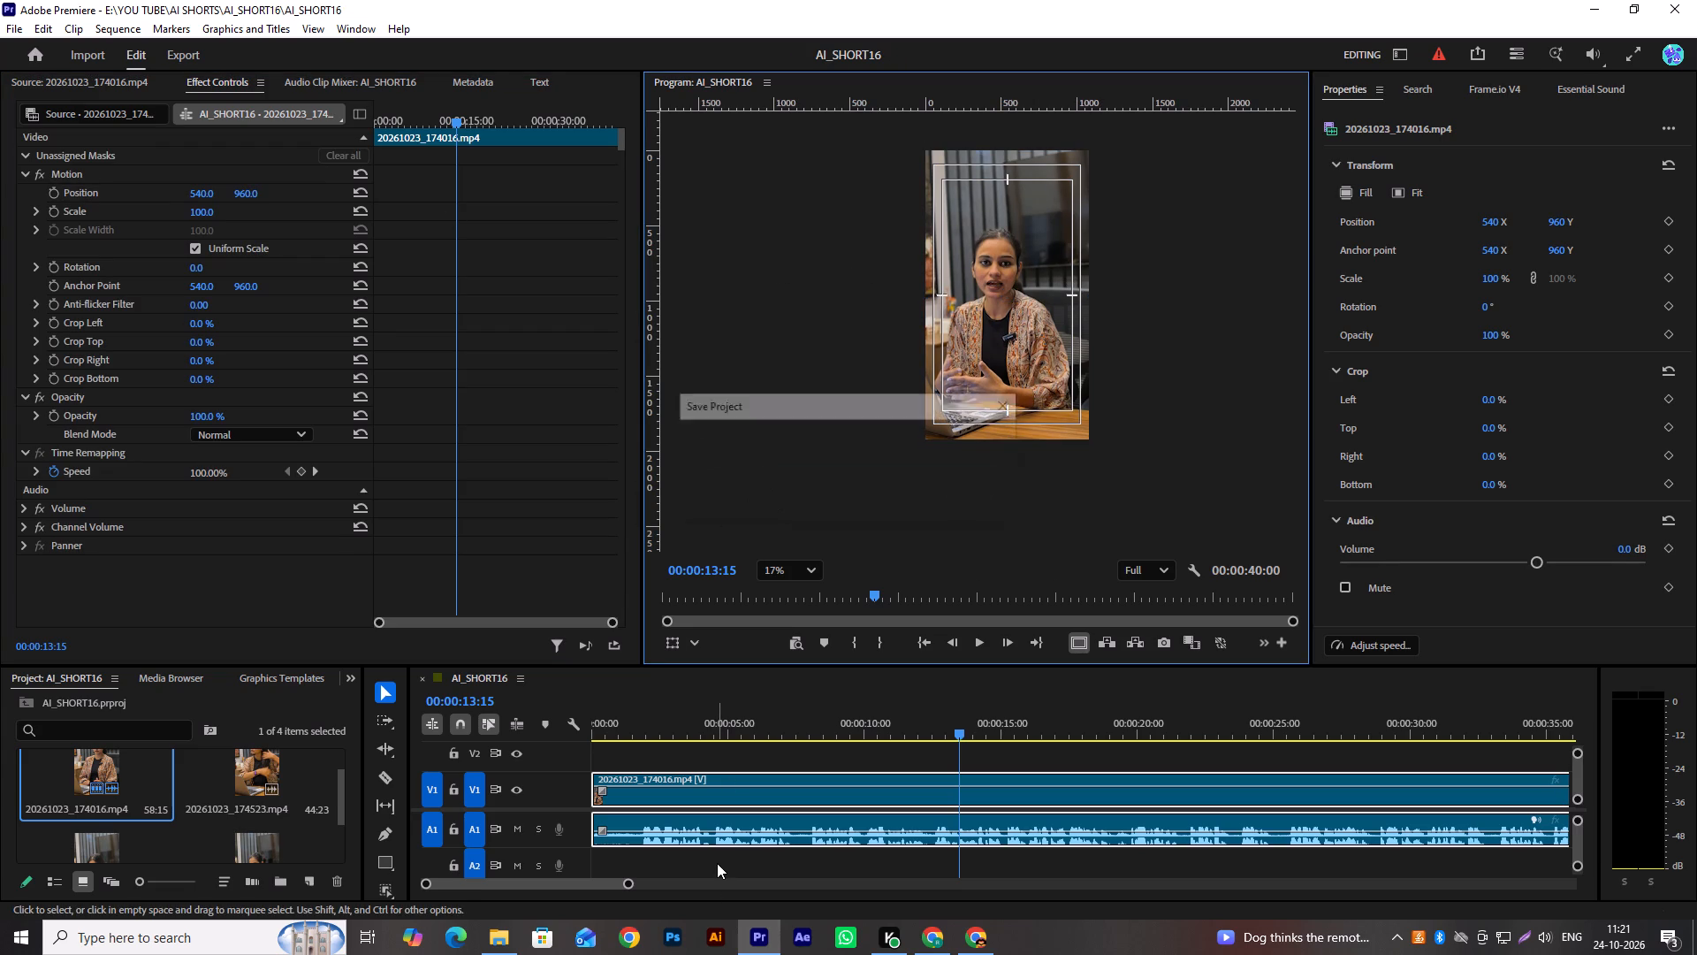
Set the export location of AI_SHORT16.mp4 to the AI_SHORT16 folder inside YOU TUBE > AI SHORTS on drive E.
click(175, 54)
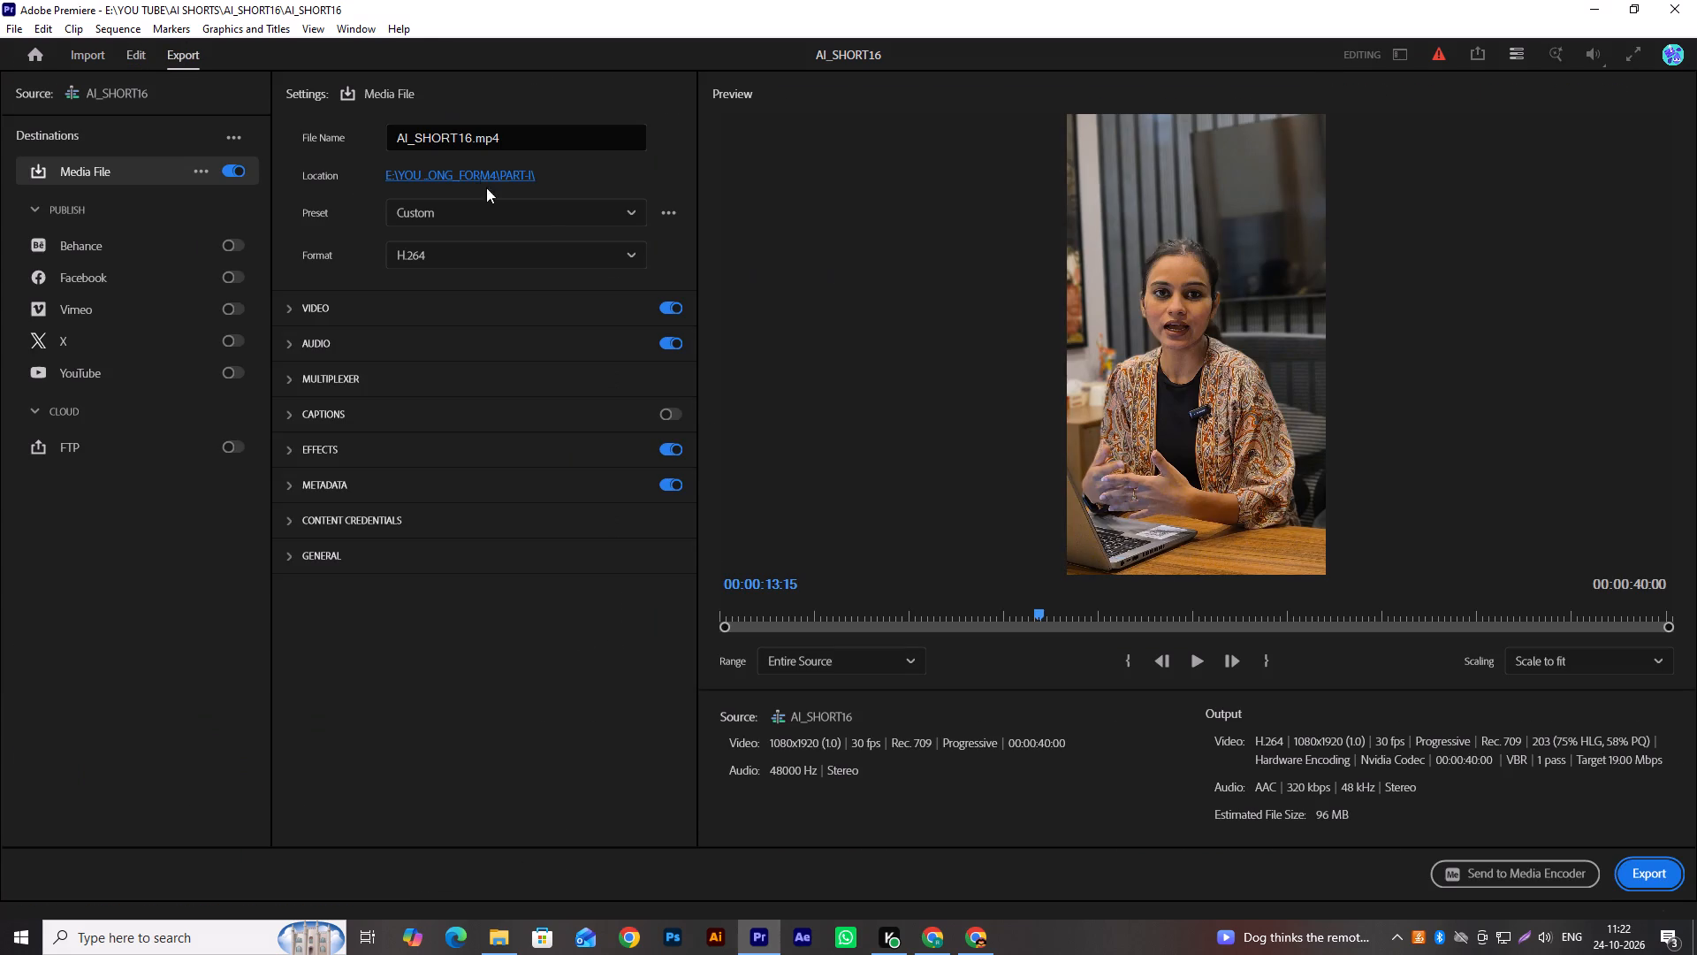
click(492, 177)
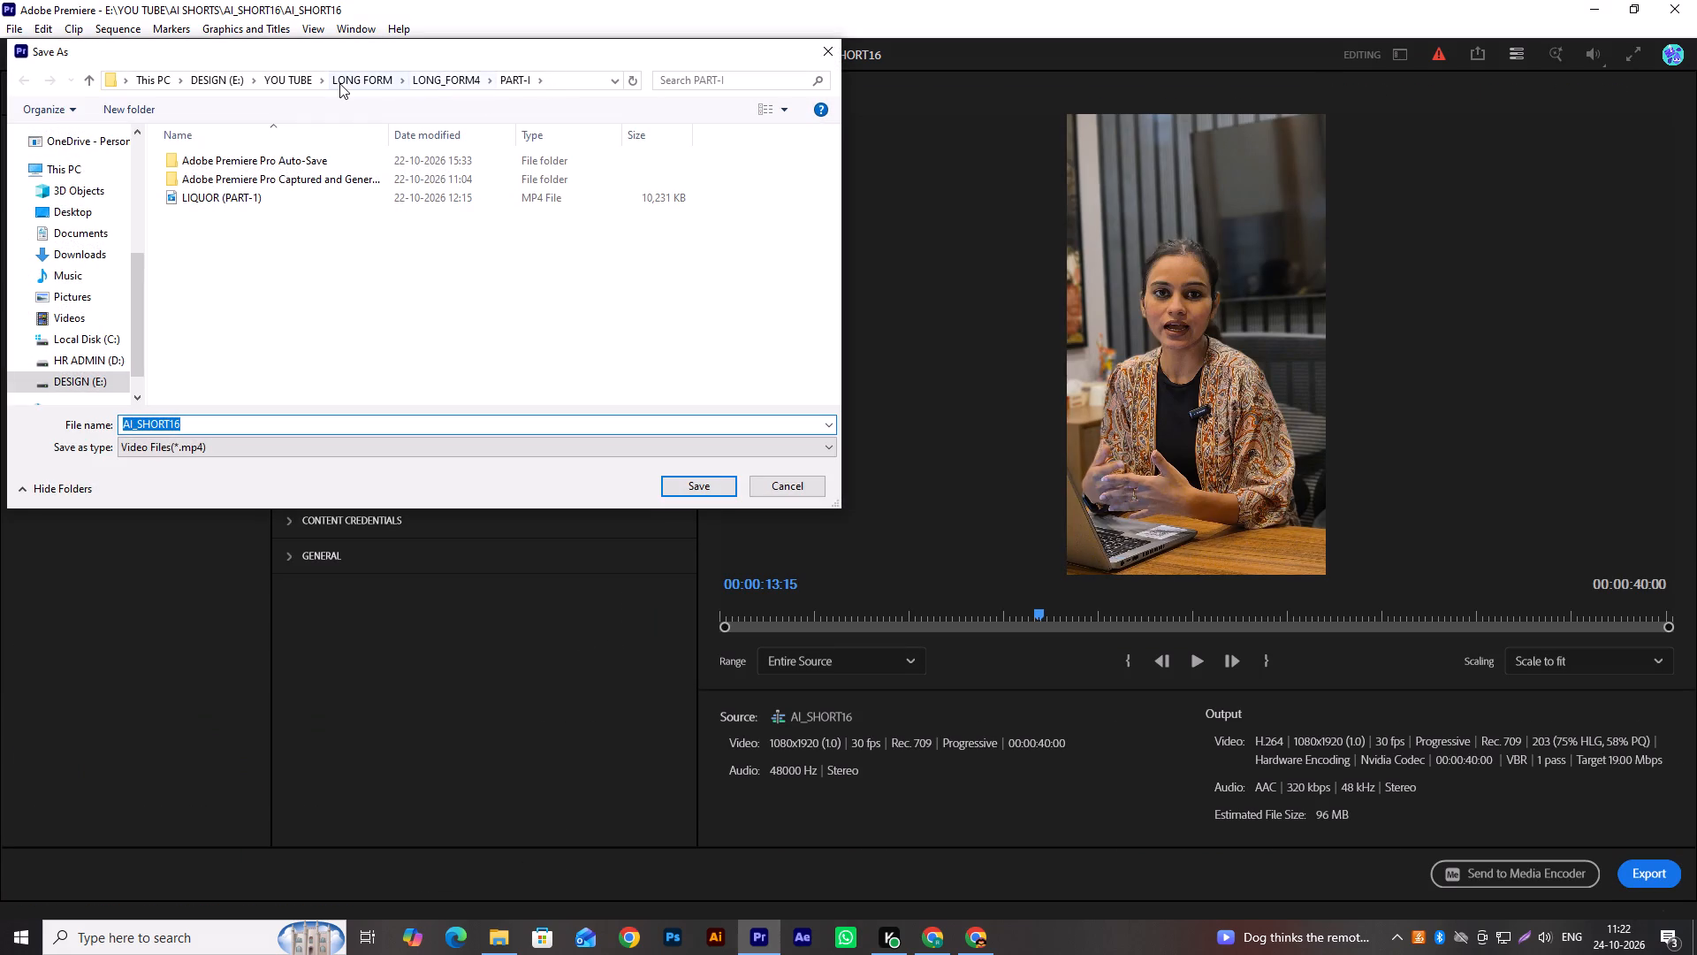
click(336, 83)
click(306, 88)
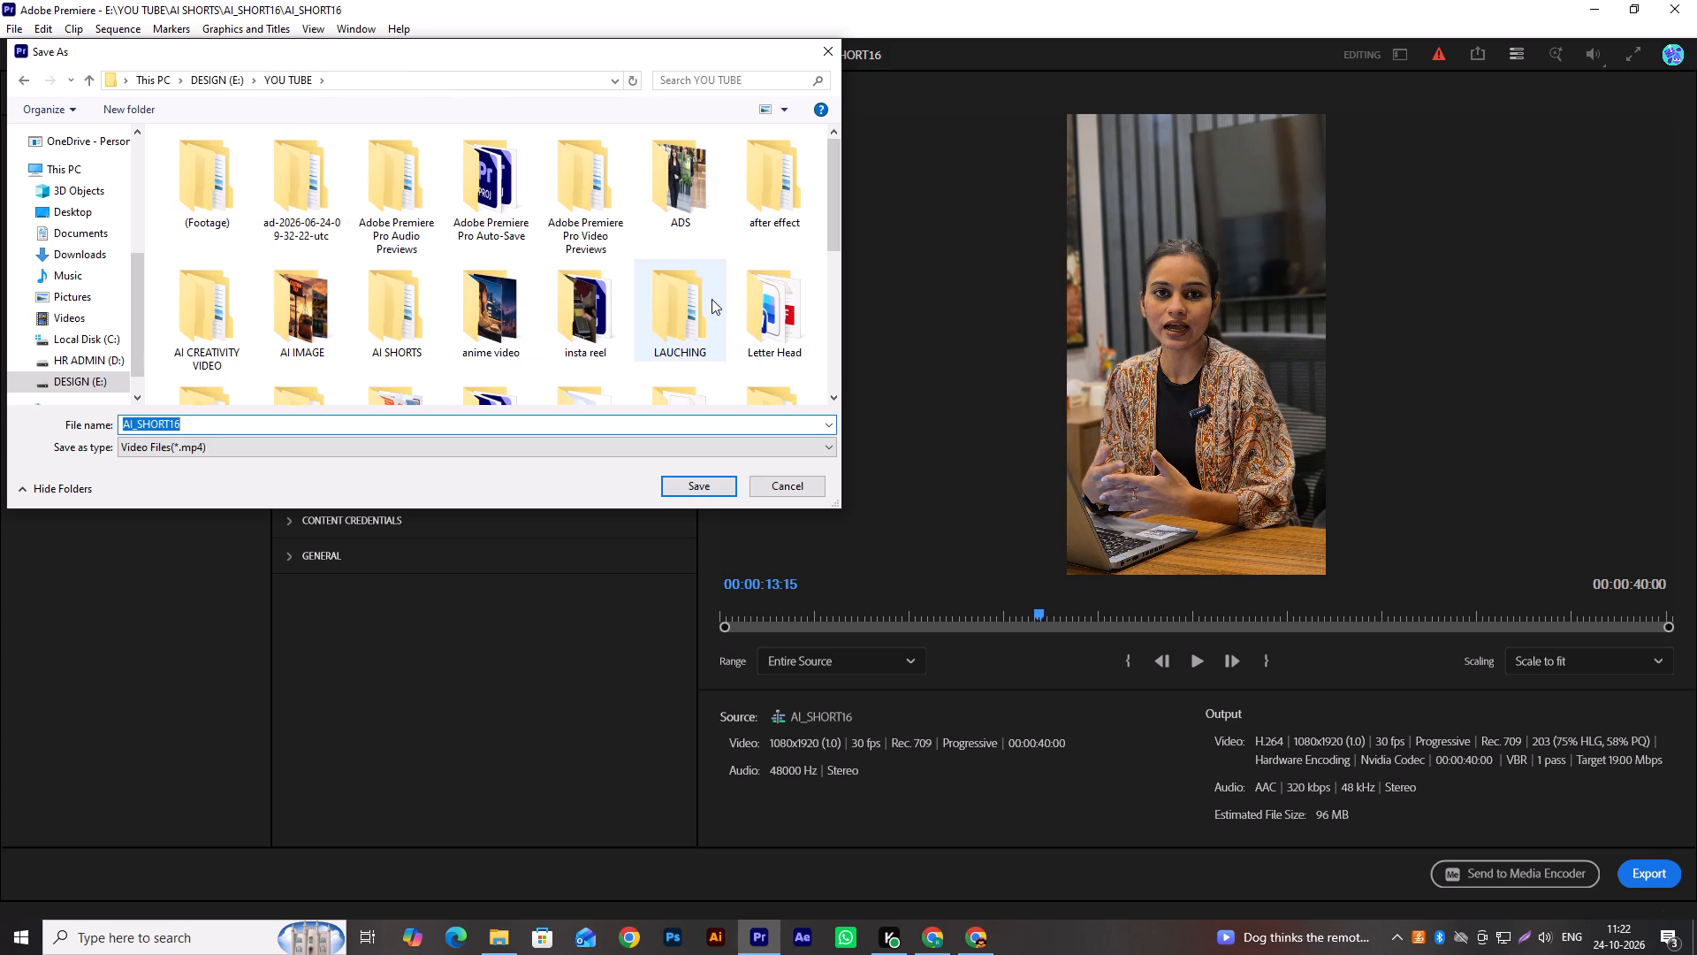
double_click(393, 315)
scroll(301, 322, down, 2)
double_click(266, 389)
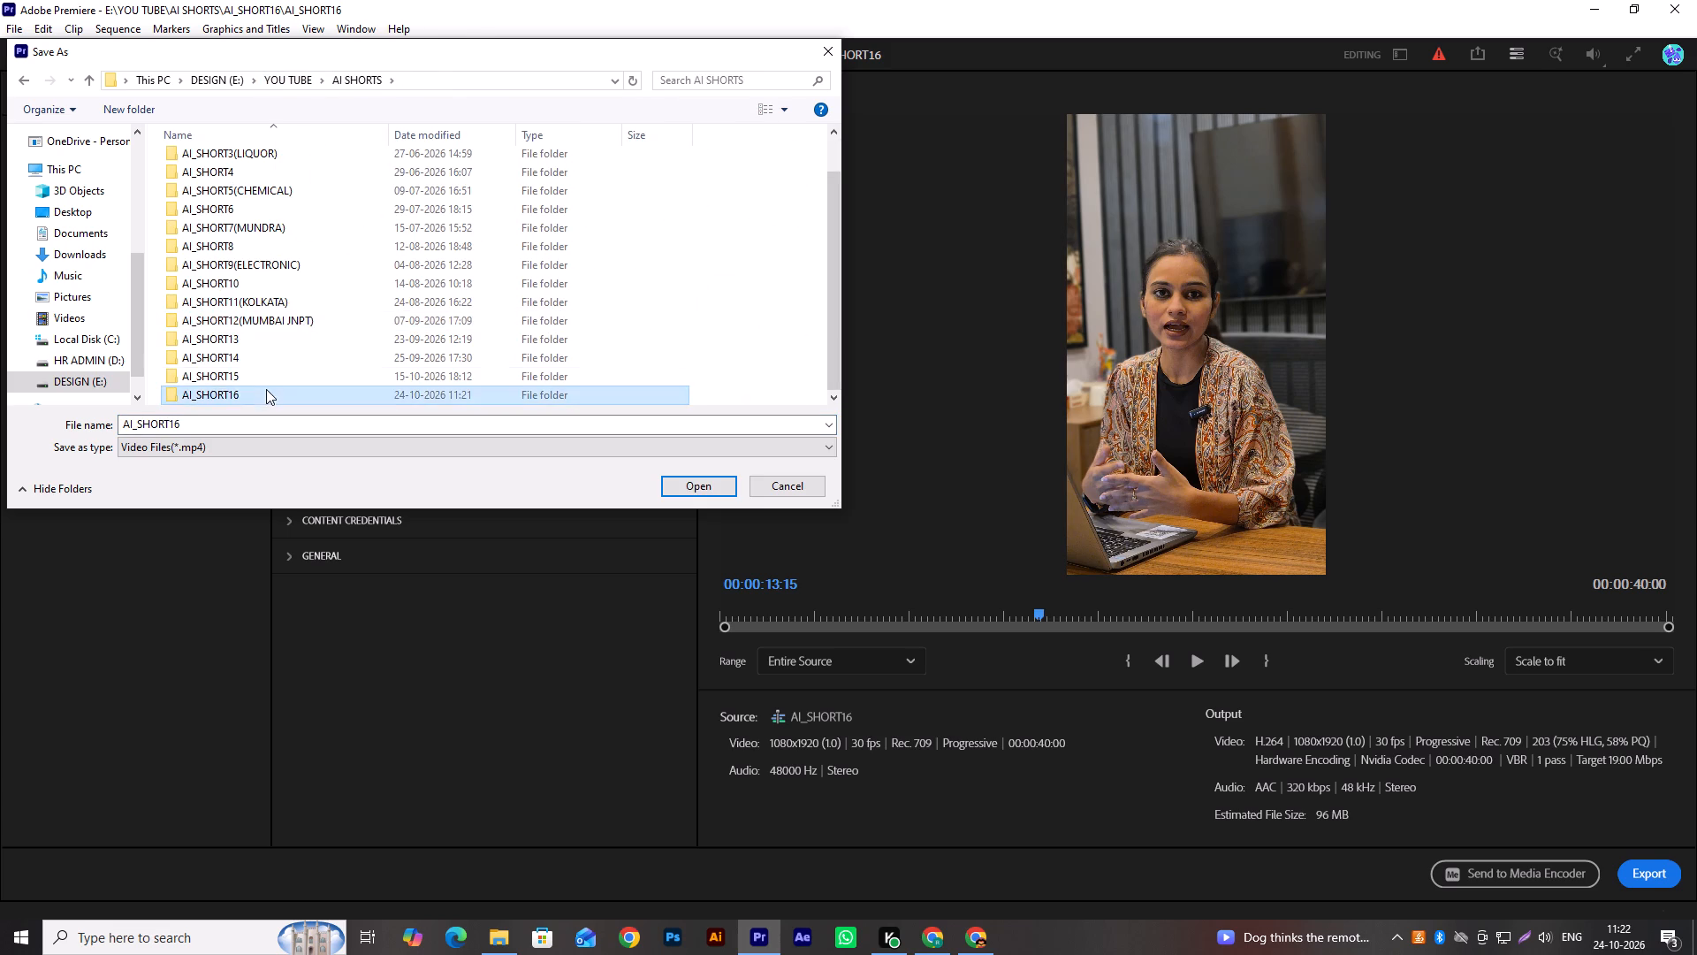
click(711, 489)
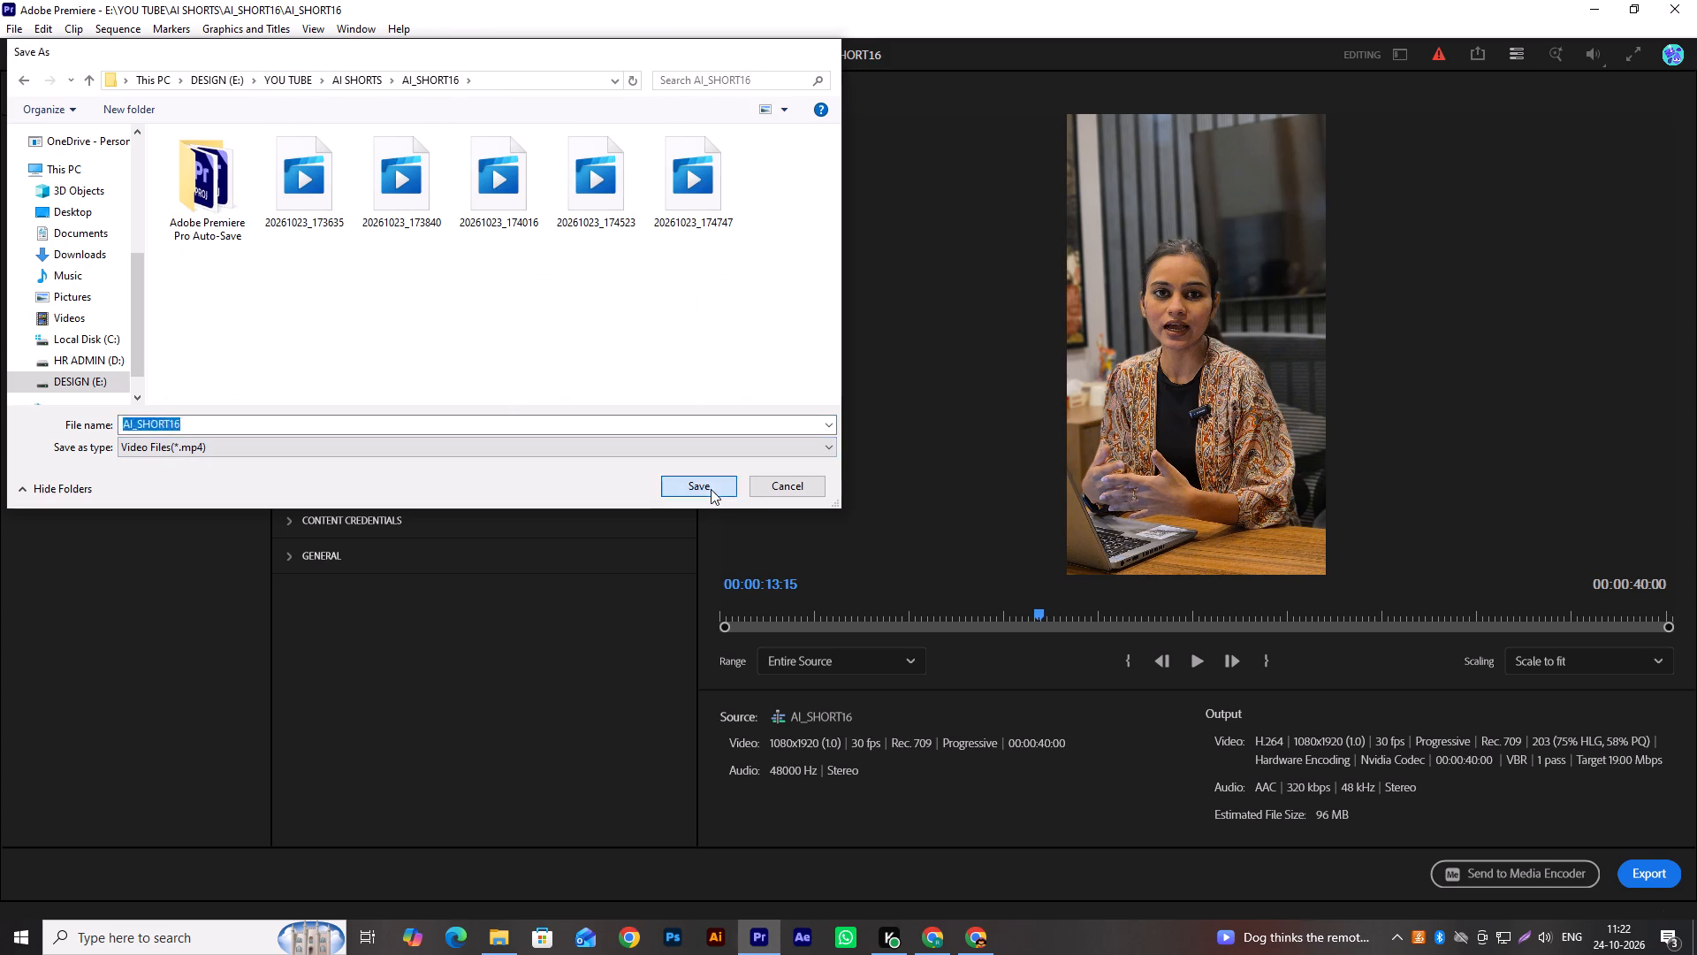
Export AI_SHORT16 as audio only, using the Match Source - Adaptive High Bitrate preset with video output turned off.
double_click(670, 318)
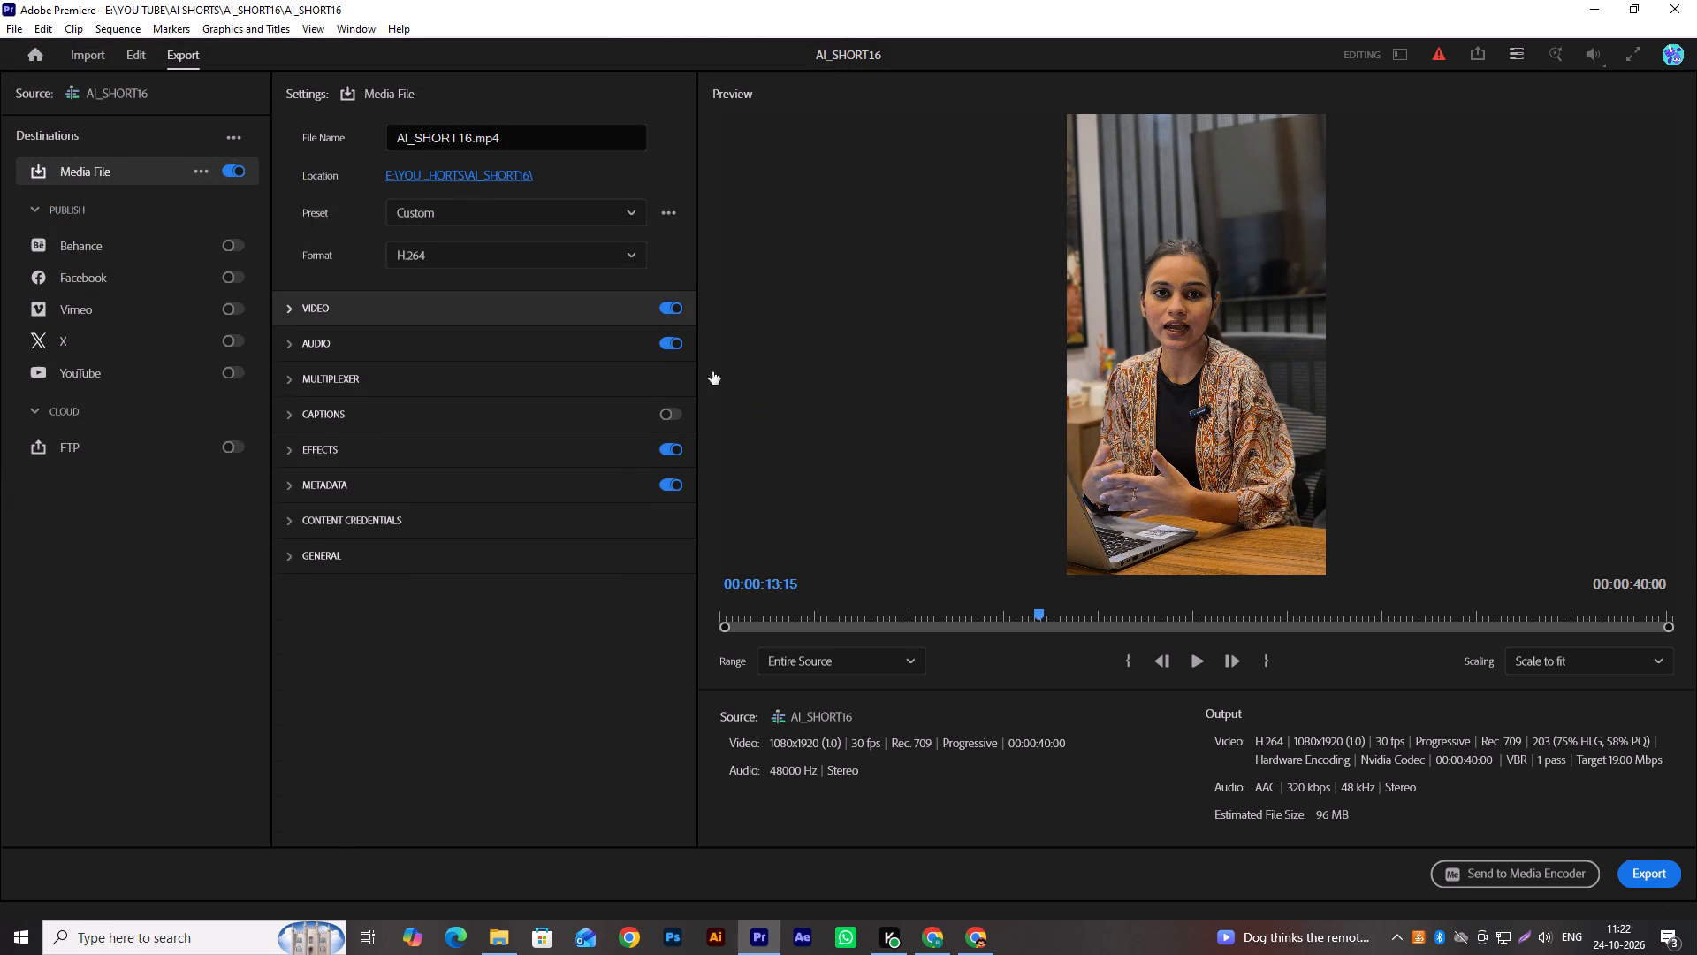
click(666, 312)
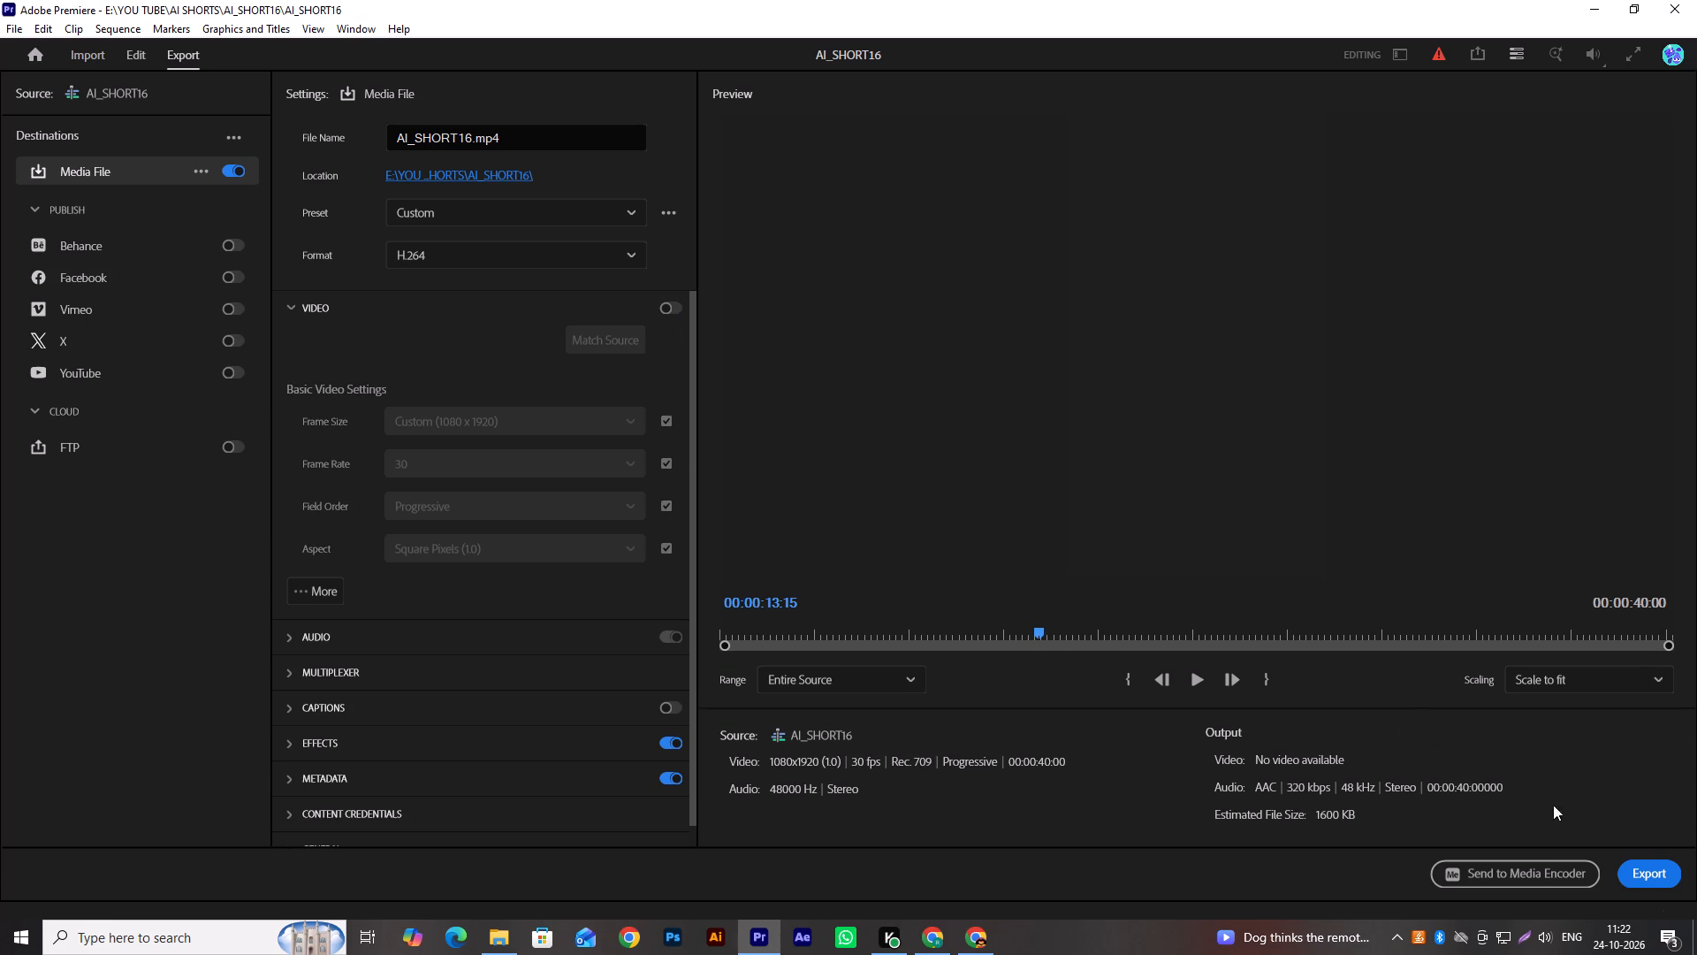
click(557, 211)
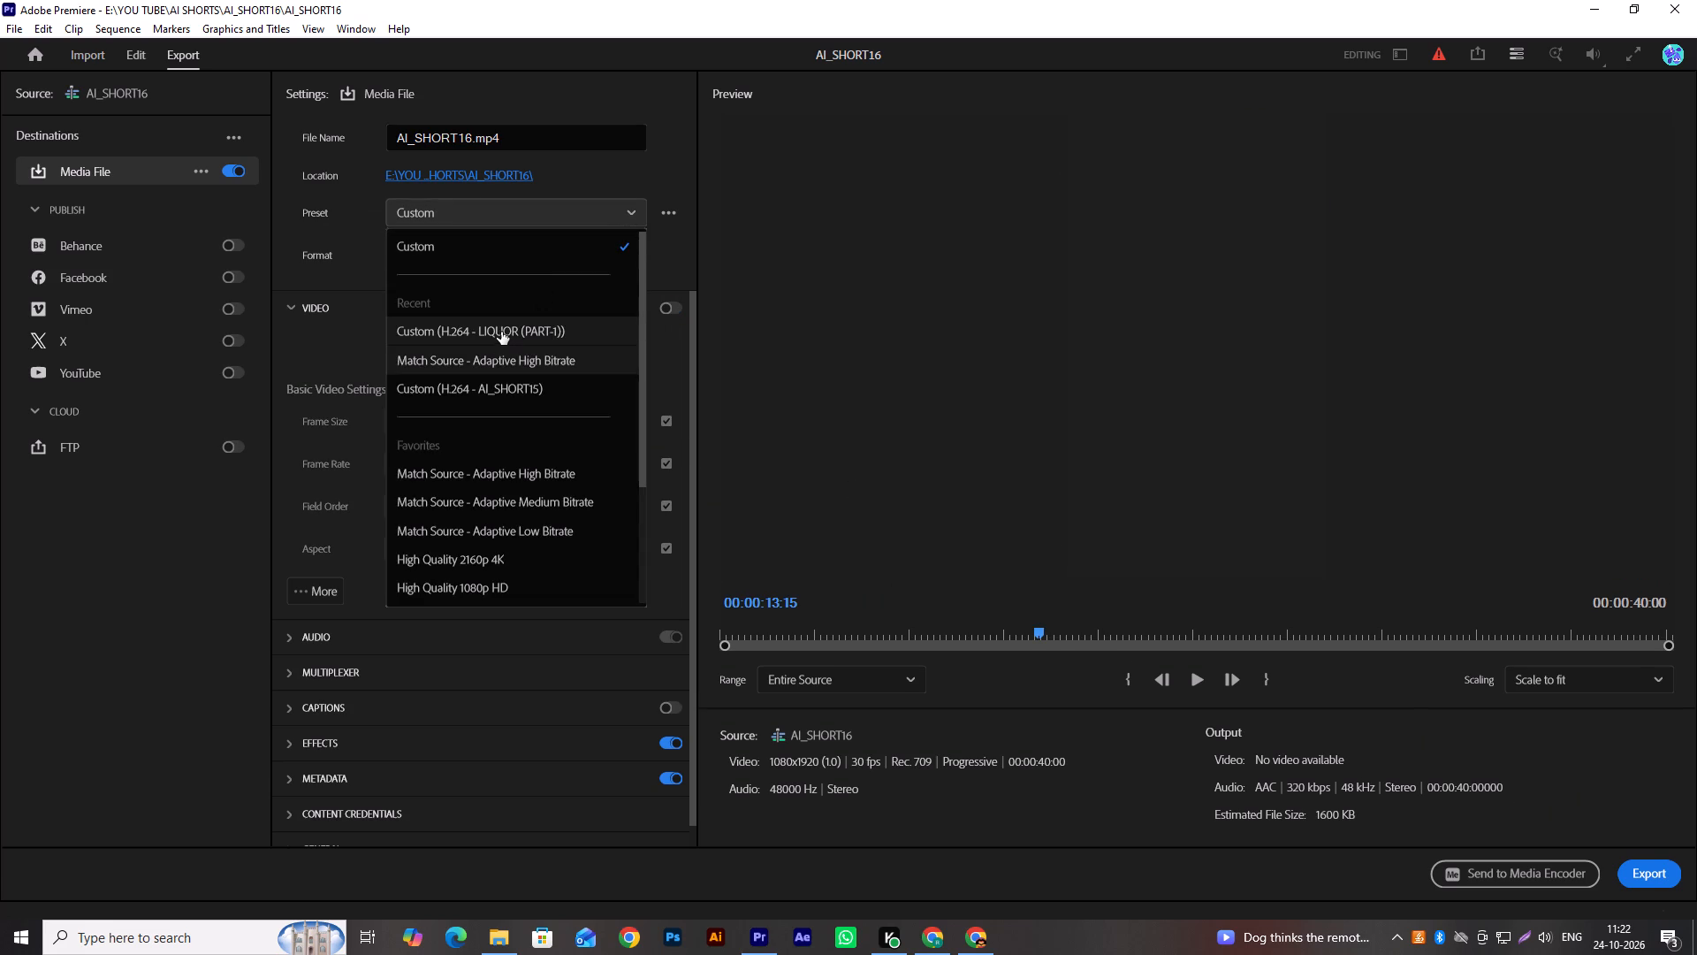
click(499, 366)
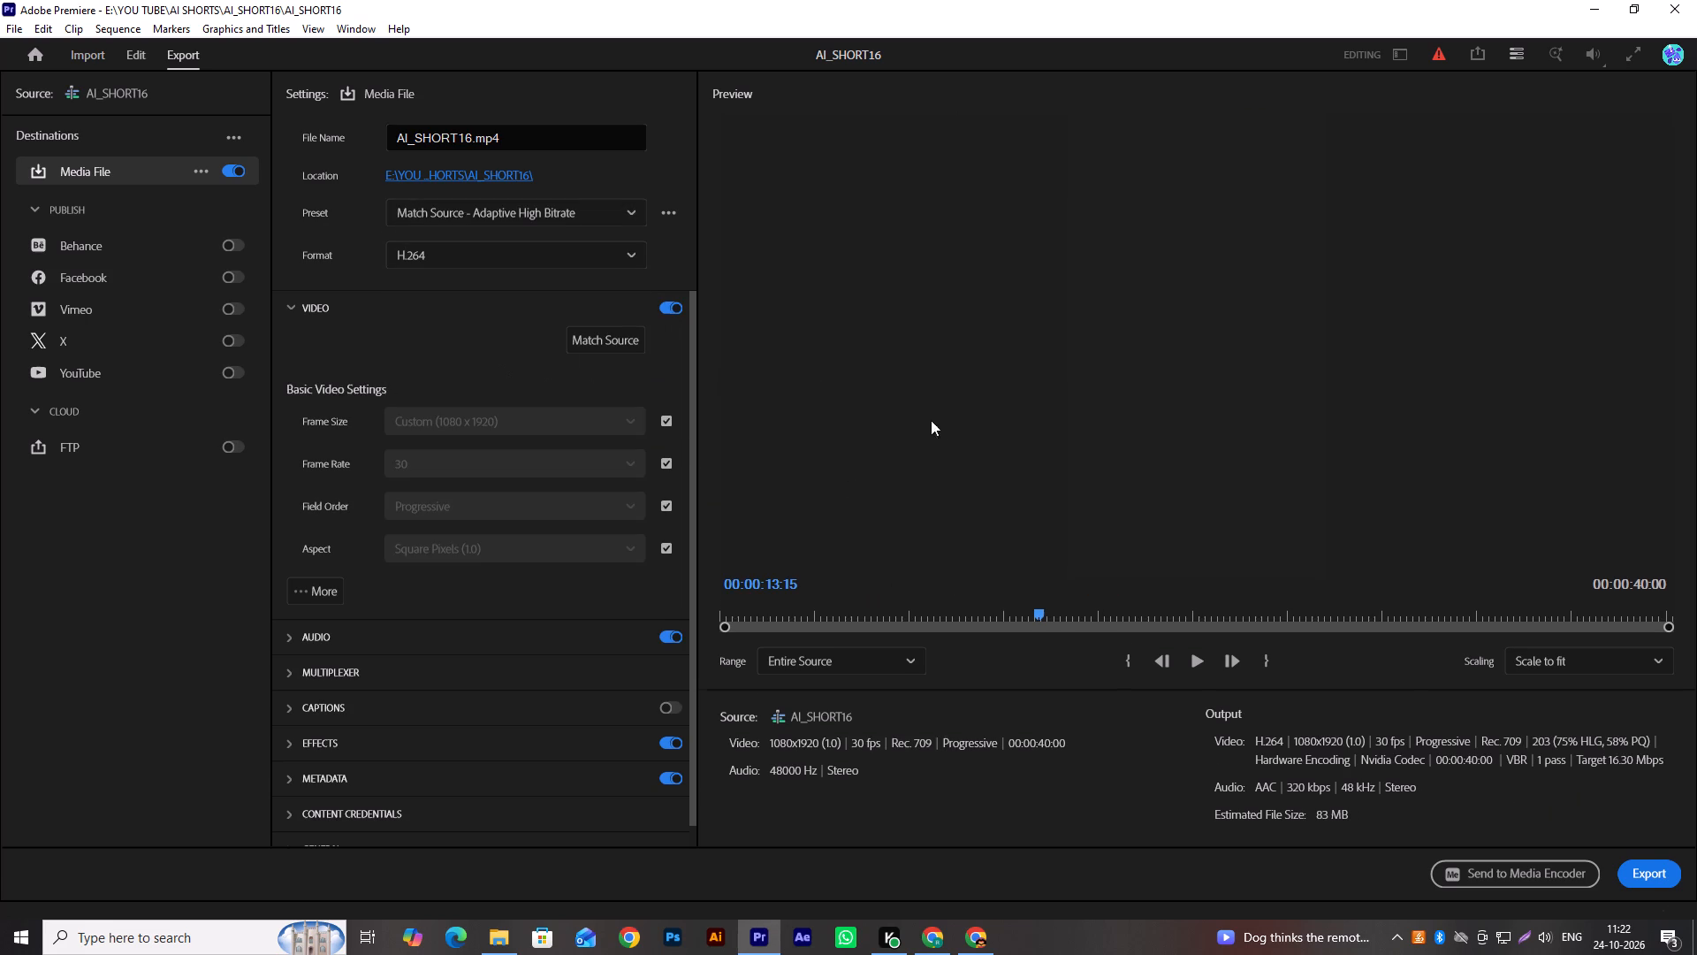
click(661, 305)
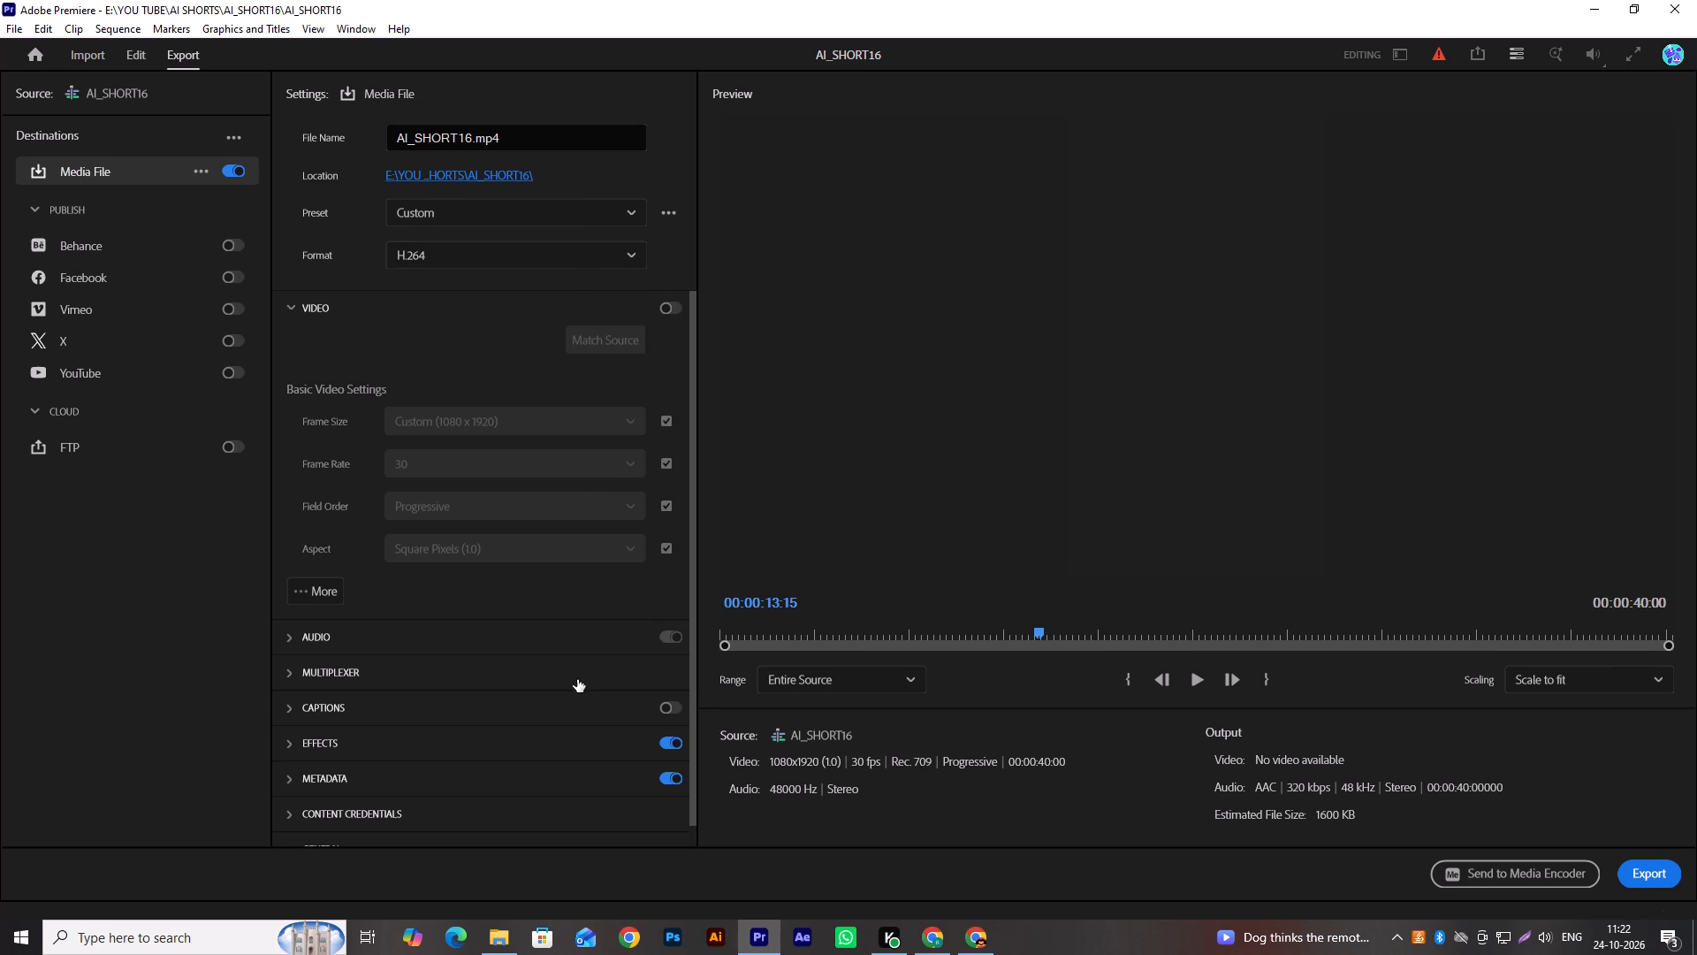
click(664, 643)
click(1640, 875)
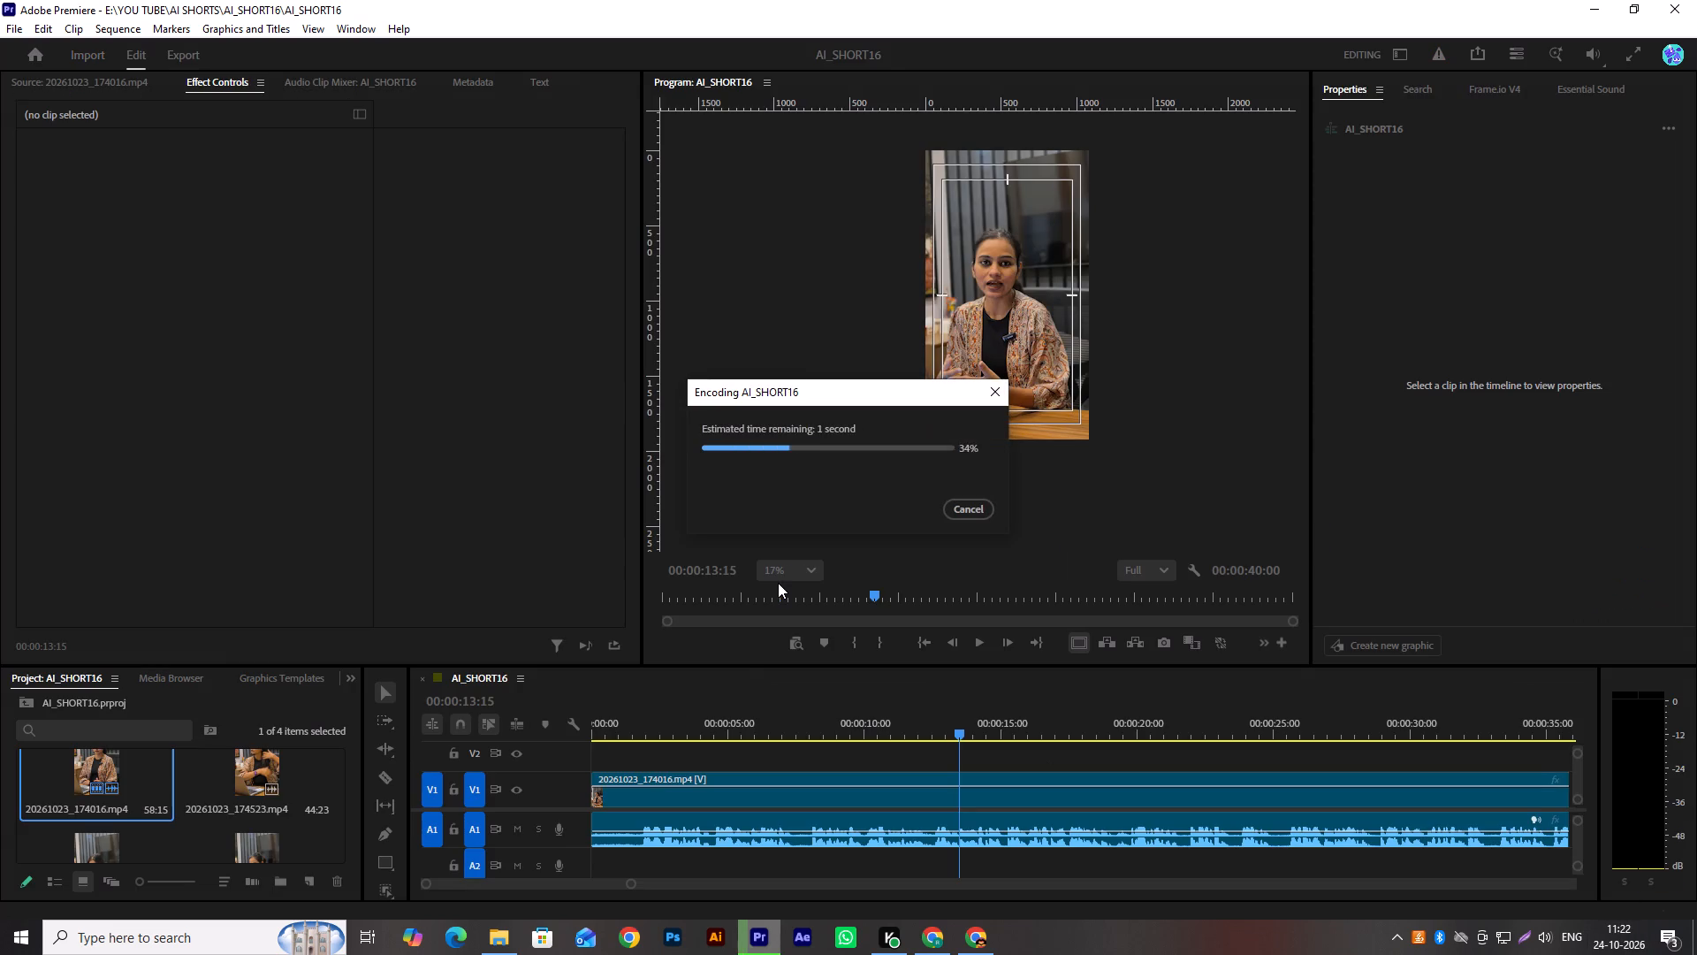
Switch to Chrome and open the Adobe Podcast Enhance Speech page through a search for adobe enhance in a new tab.
click(921, 938)
click(380, 0)
click(590, 355)
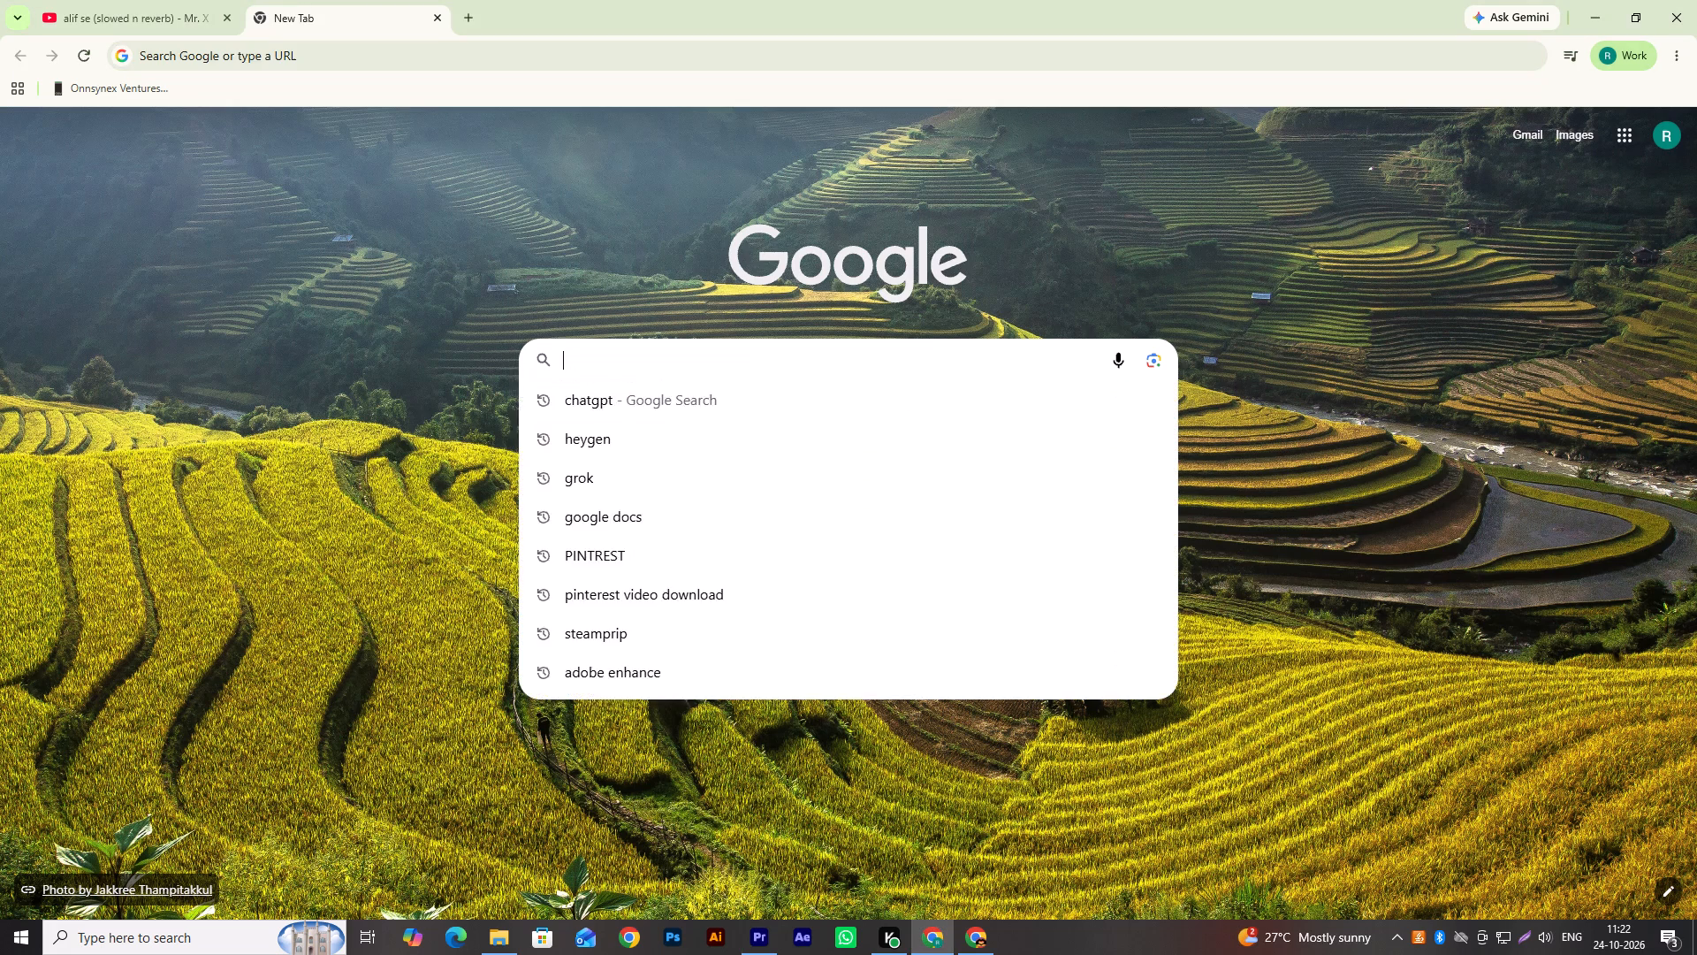
text(AD)
click(599, 402)
click(302, 308)
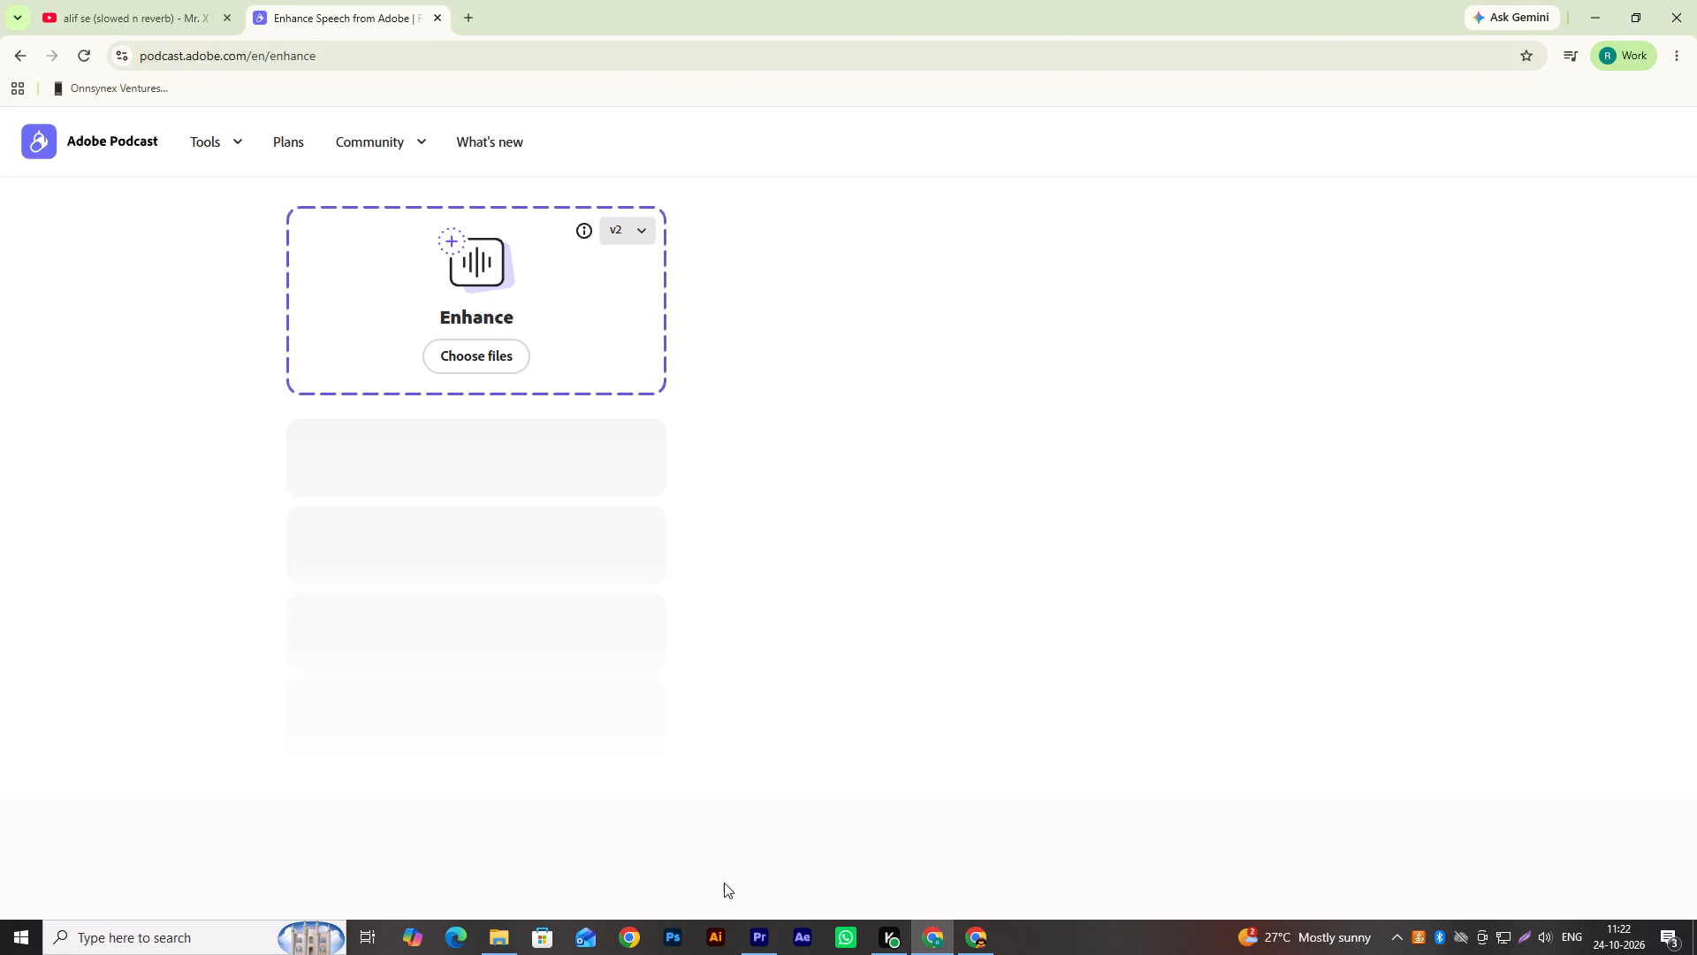
Delete the earlier LIQUOR (PART-1).mp4 file from the Enhance list.
click(616, 457)
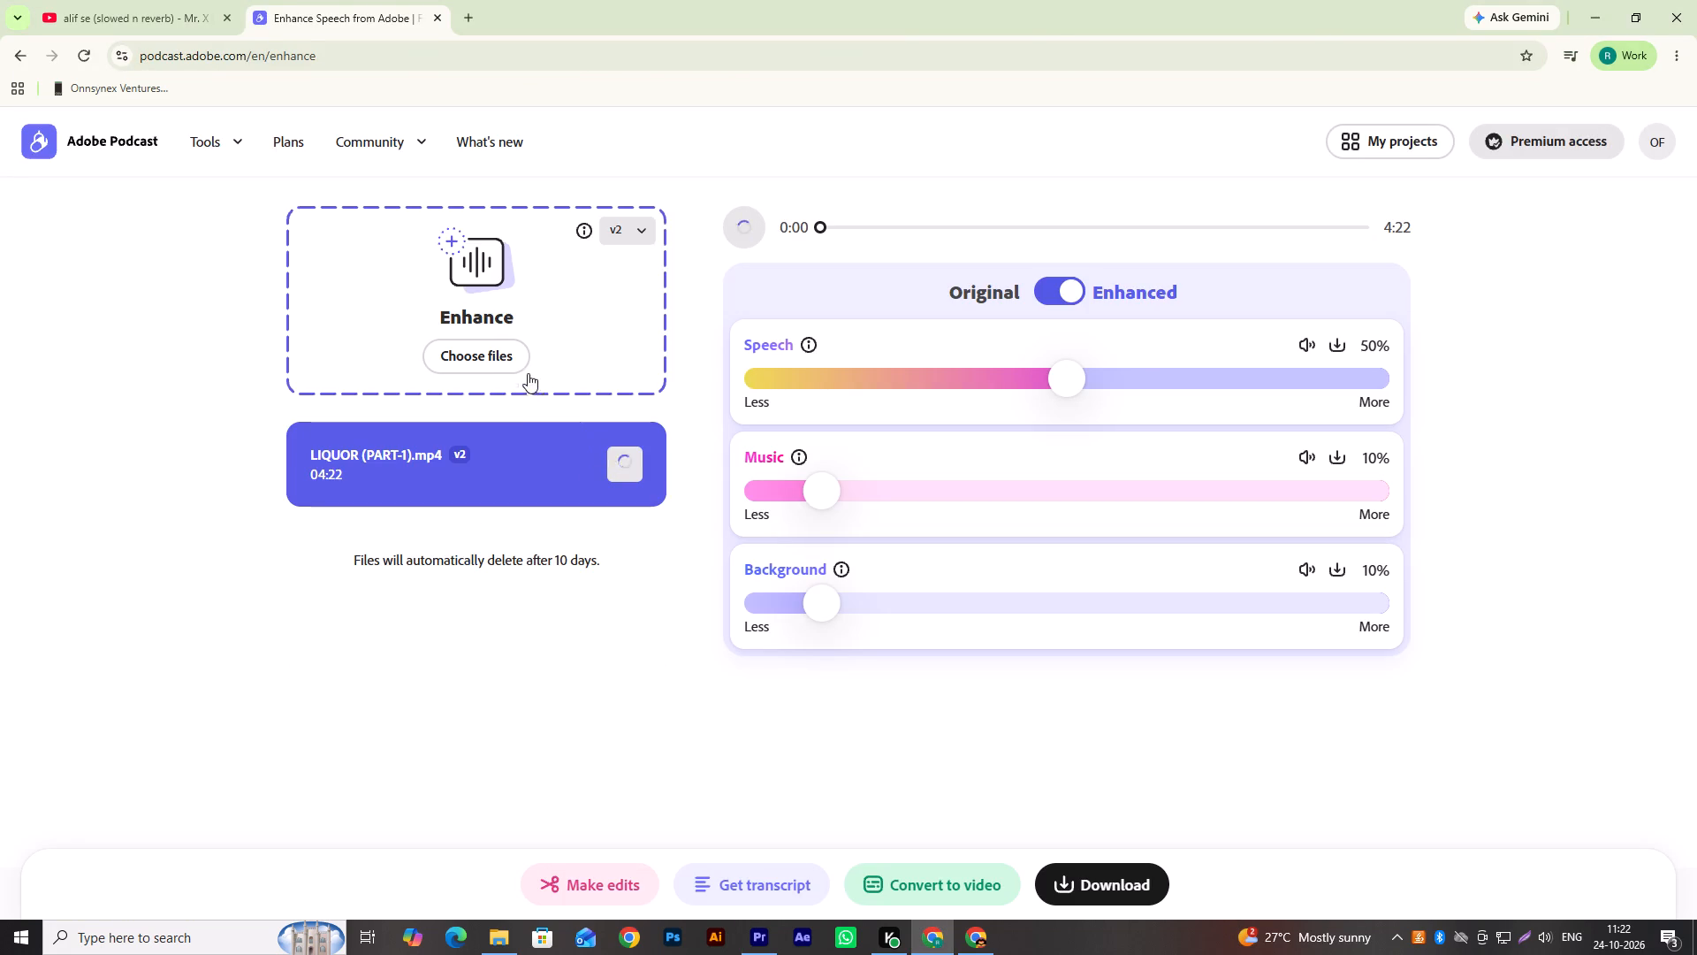
Upload AI_SHORT16 from the YOU TUBE > AI SHORTS > AI_SHORT16 folder on drive E for enhancement.
click(476, 347)
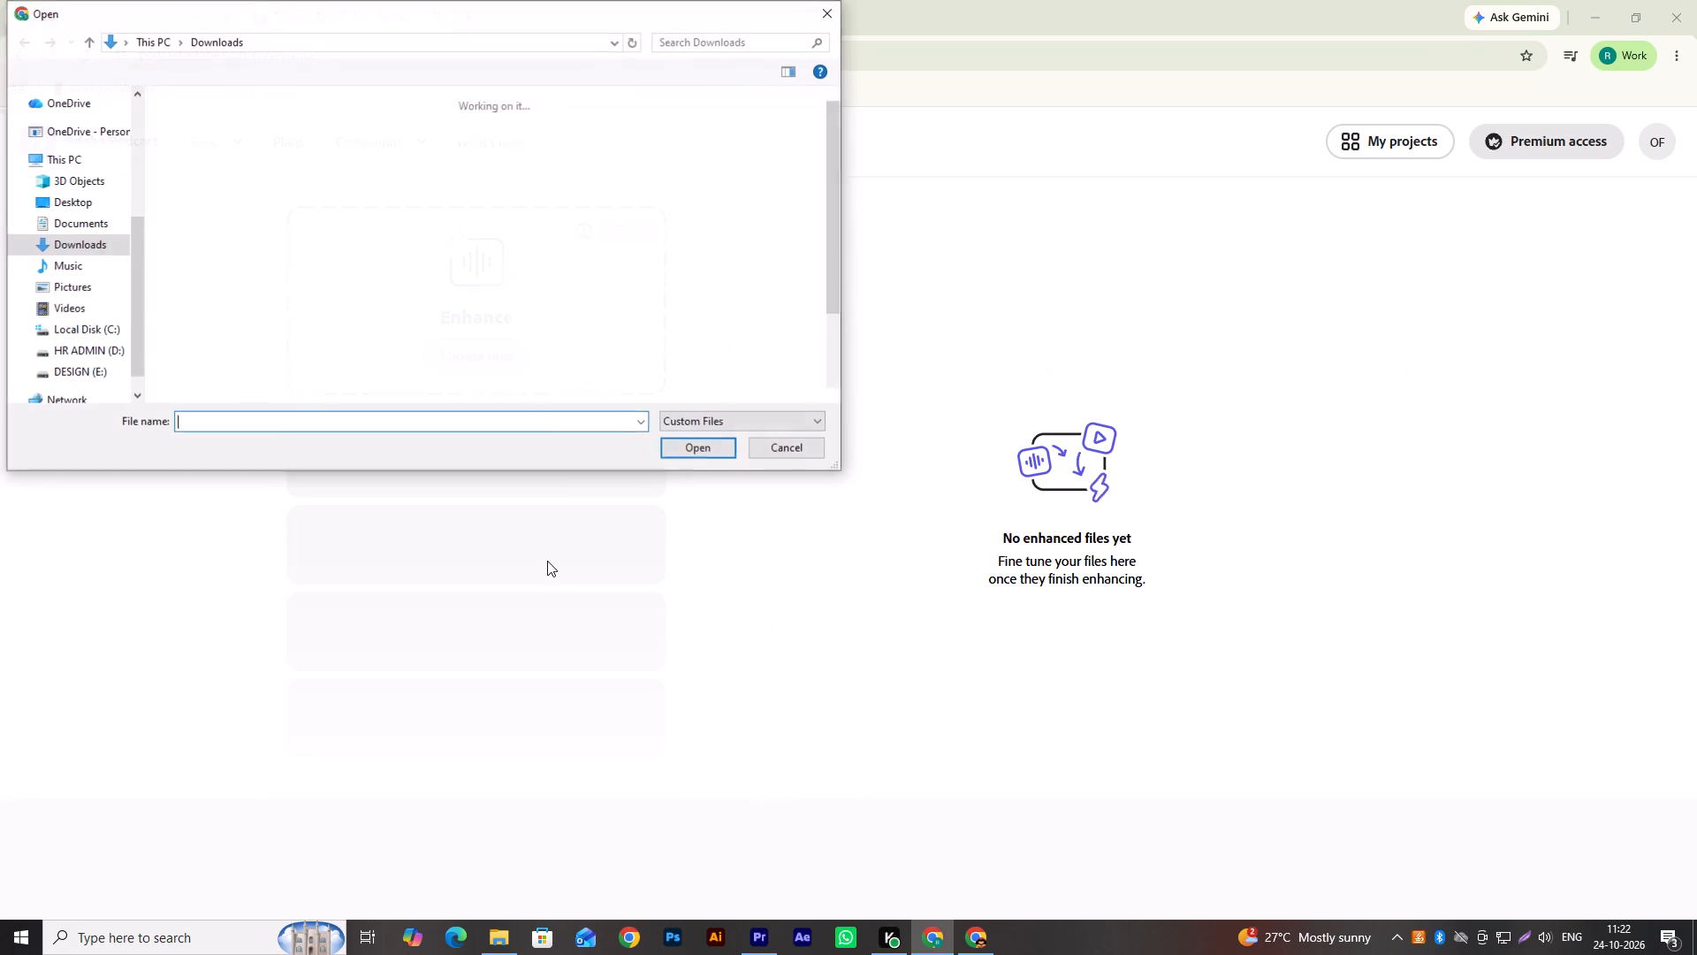
scroll(155, 220, down, 7)
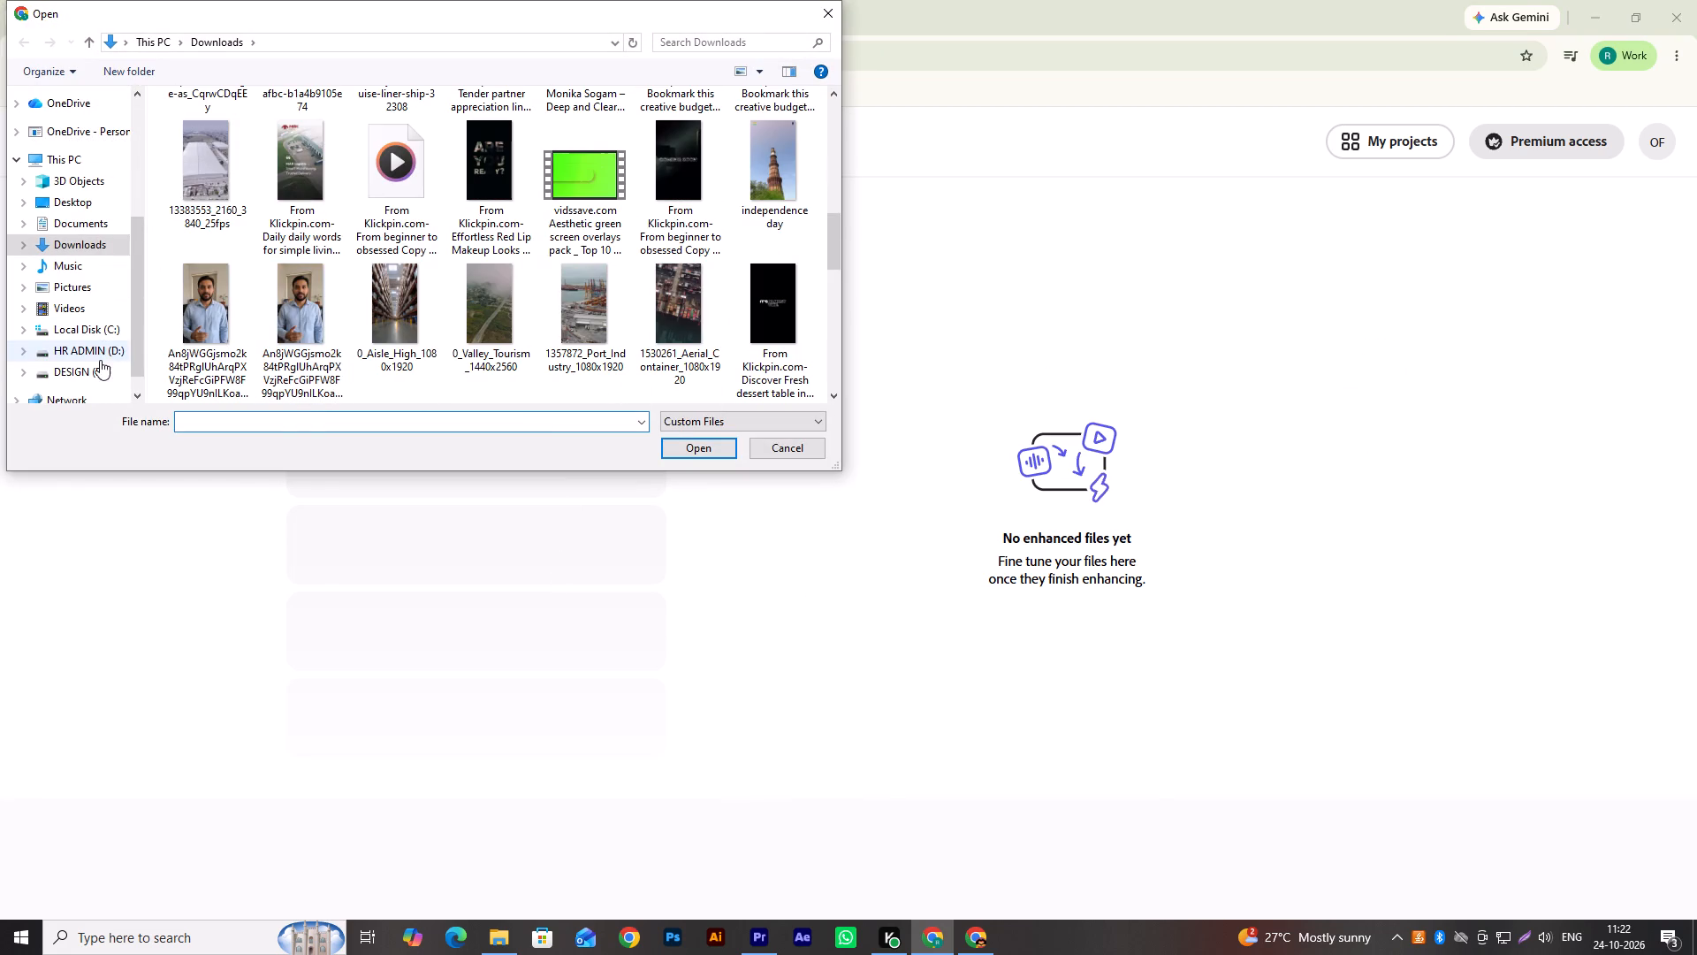
click(99, 363)
double_click(577, 269)
scroll(450, 299, down, 2)
scroll(450, 299, up, 1)
scroll(450, 299, down, 3)
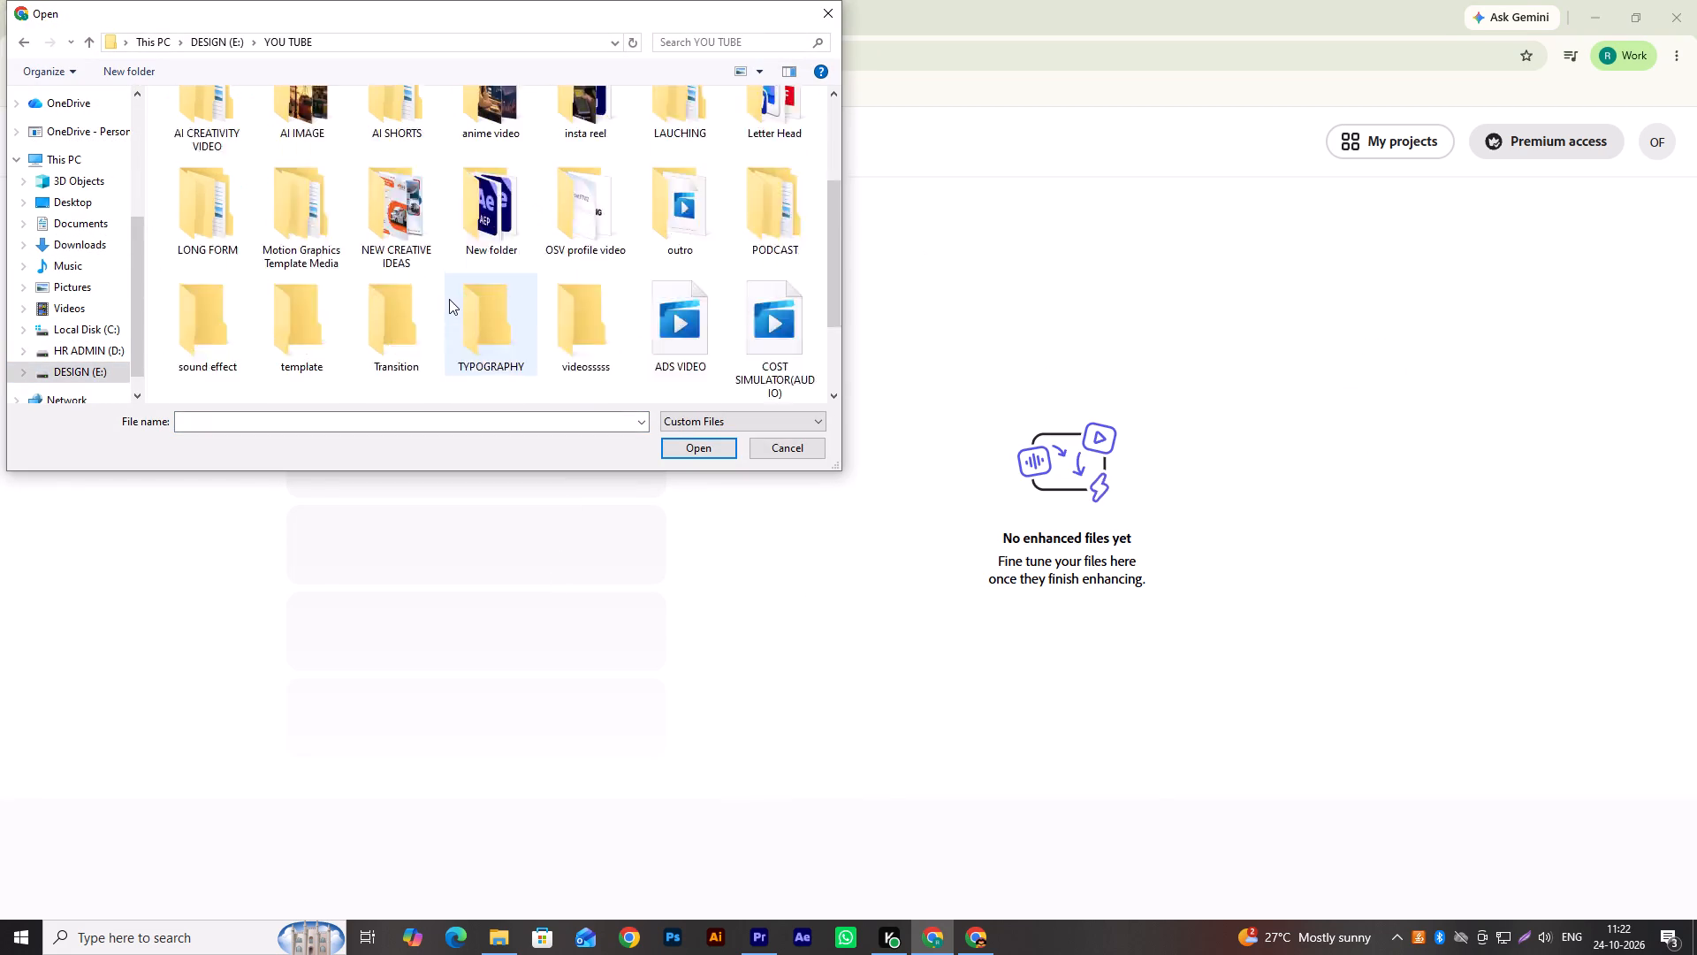
scroll(449, 299, down, 1)
scroll(470, 290, up, 2)
scroll(480, 347, down, 2)
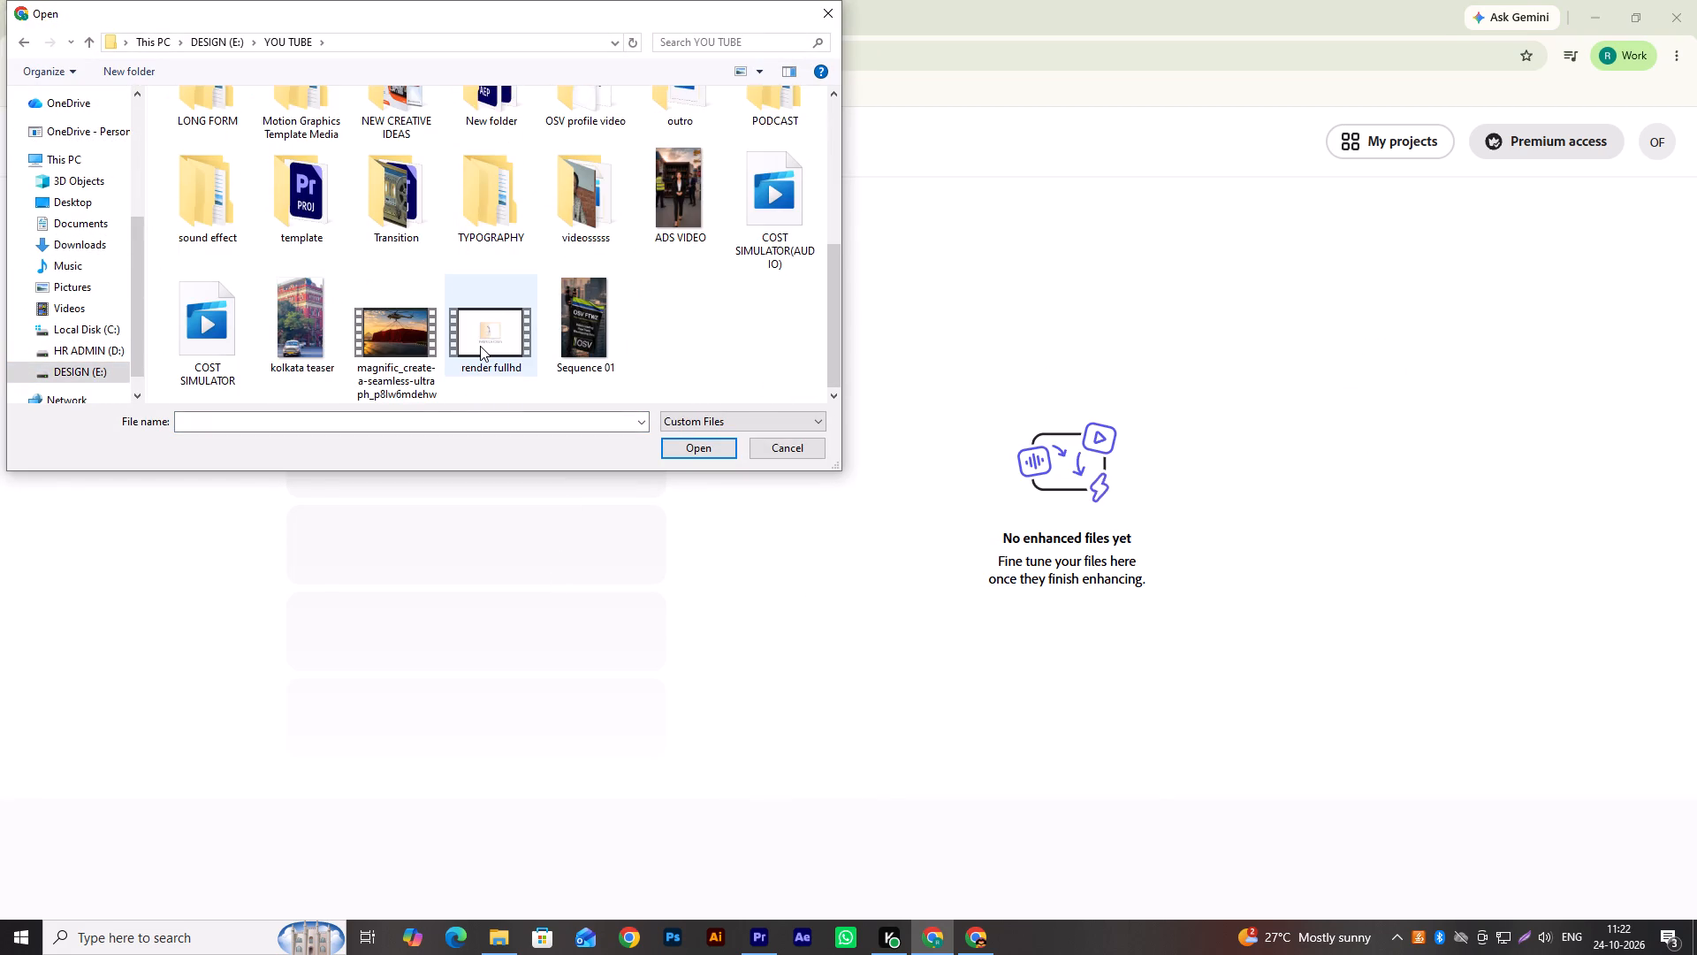
scroll(480, 346, up, 6)
double_click(395, 269)
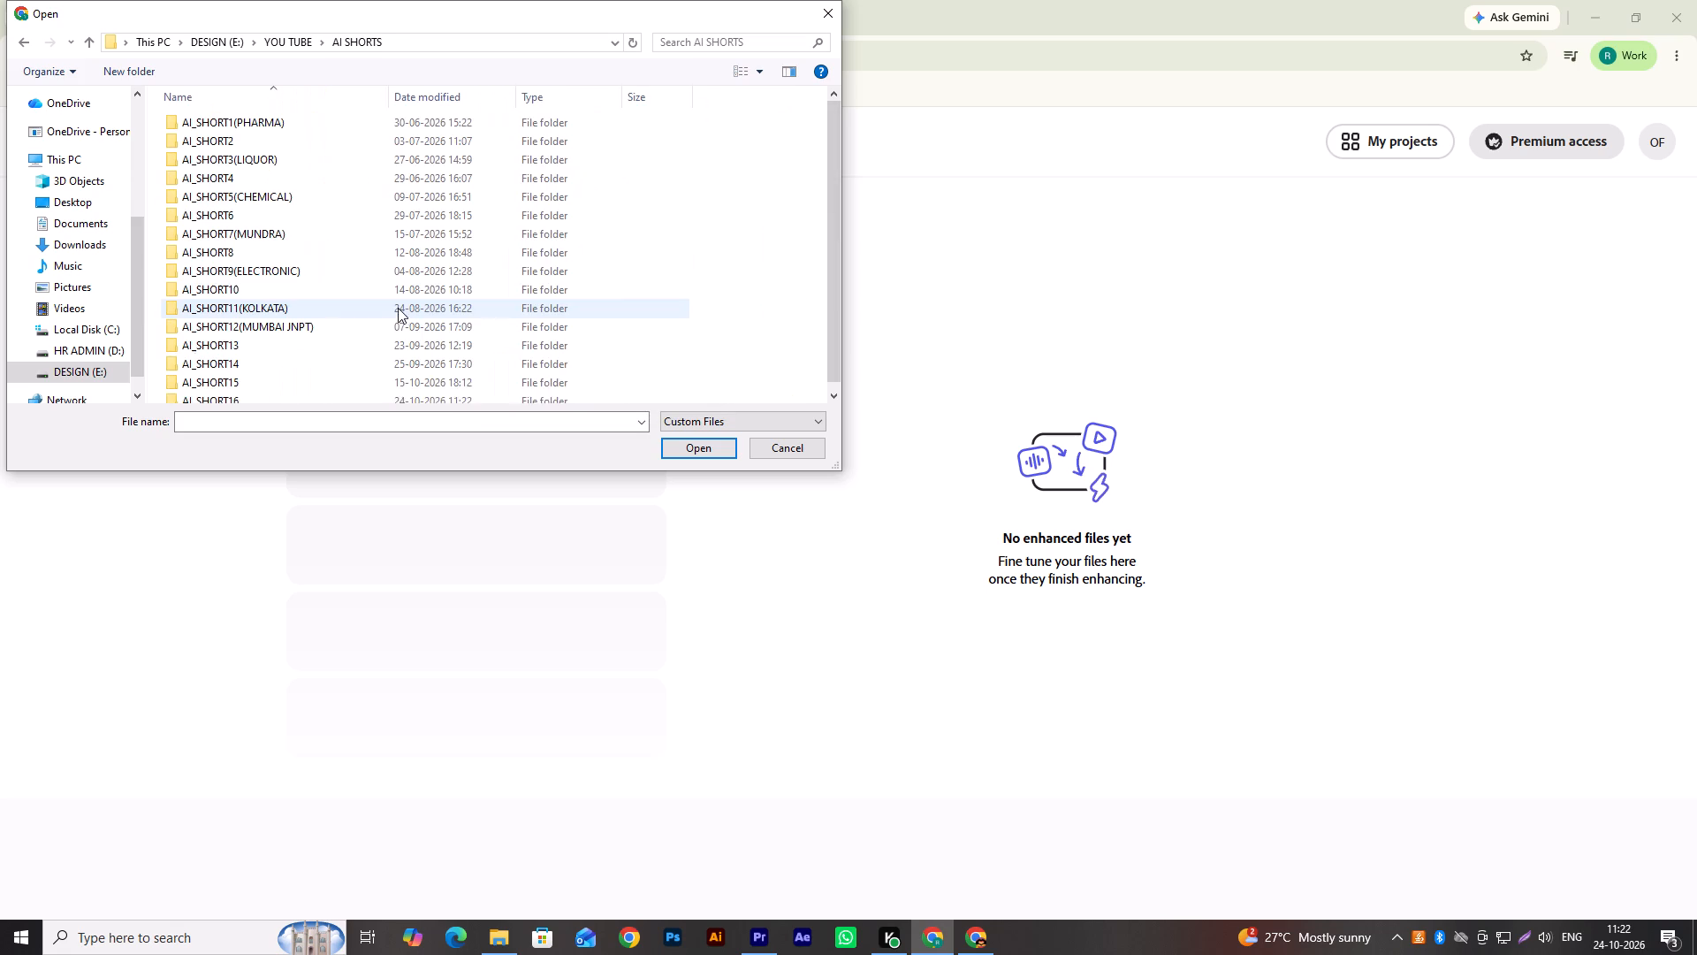
scroll(399, 309, down, 6)
double_click(209, 388)
scroll(377, 328, down, 3)
scroll(377, 328, up, 1)
scroll(377, 328, down, 2)
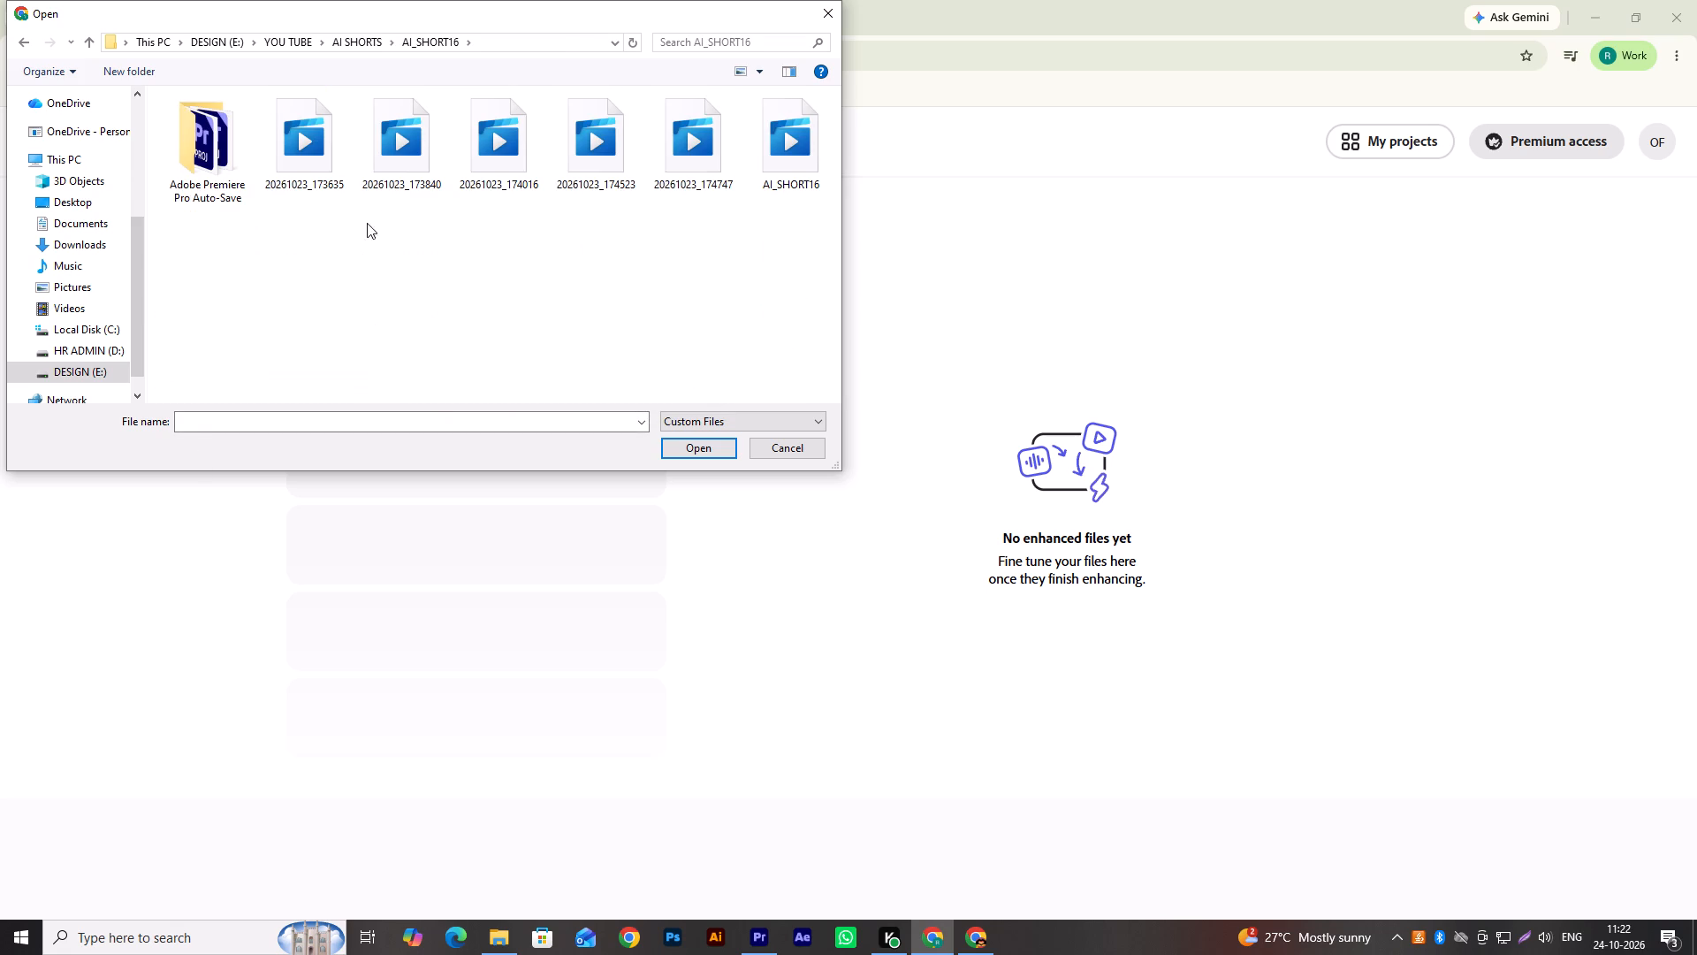
double_click(812, 158)
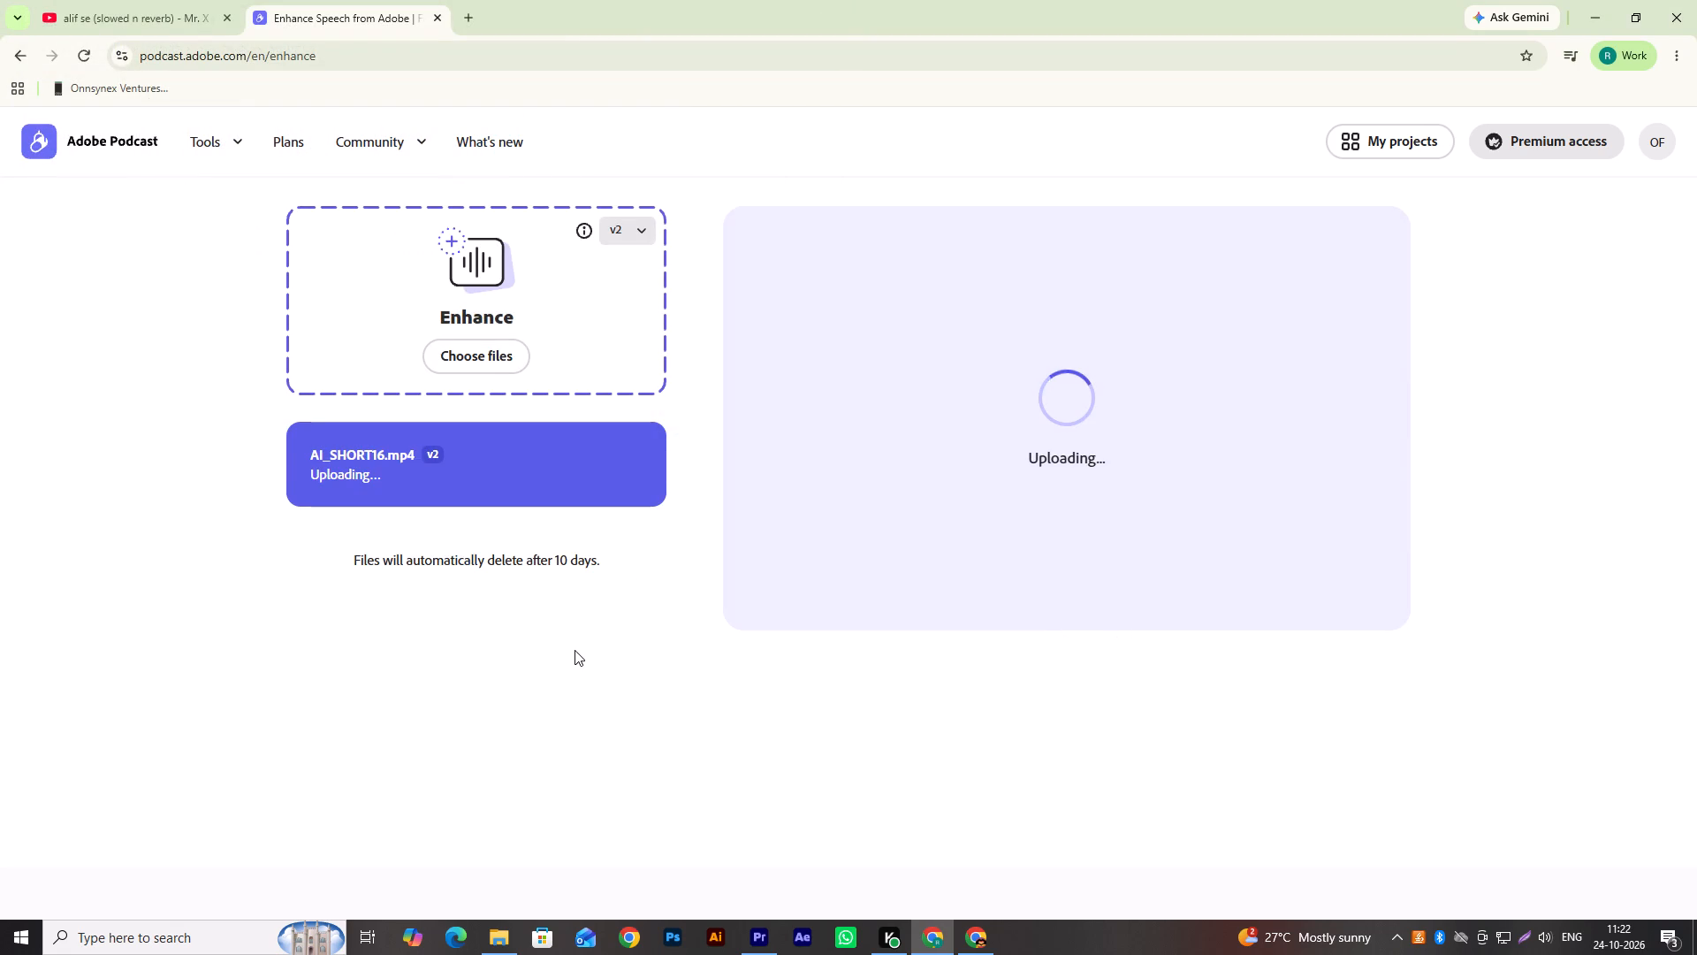
Open the Onnsynex Ventures dashboard in a new tab and review its Checklist, Delegation, Custom FMS and Miscellaneous Task sections.
click(466, 21)
click(677, 454)
click(358, 0)
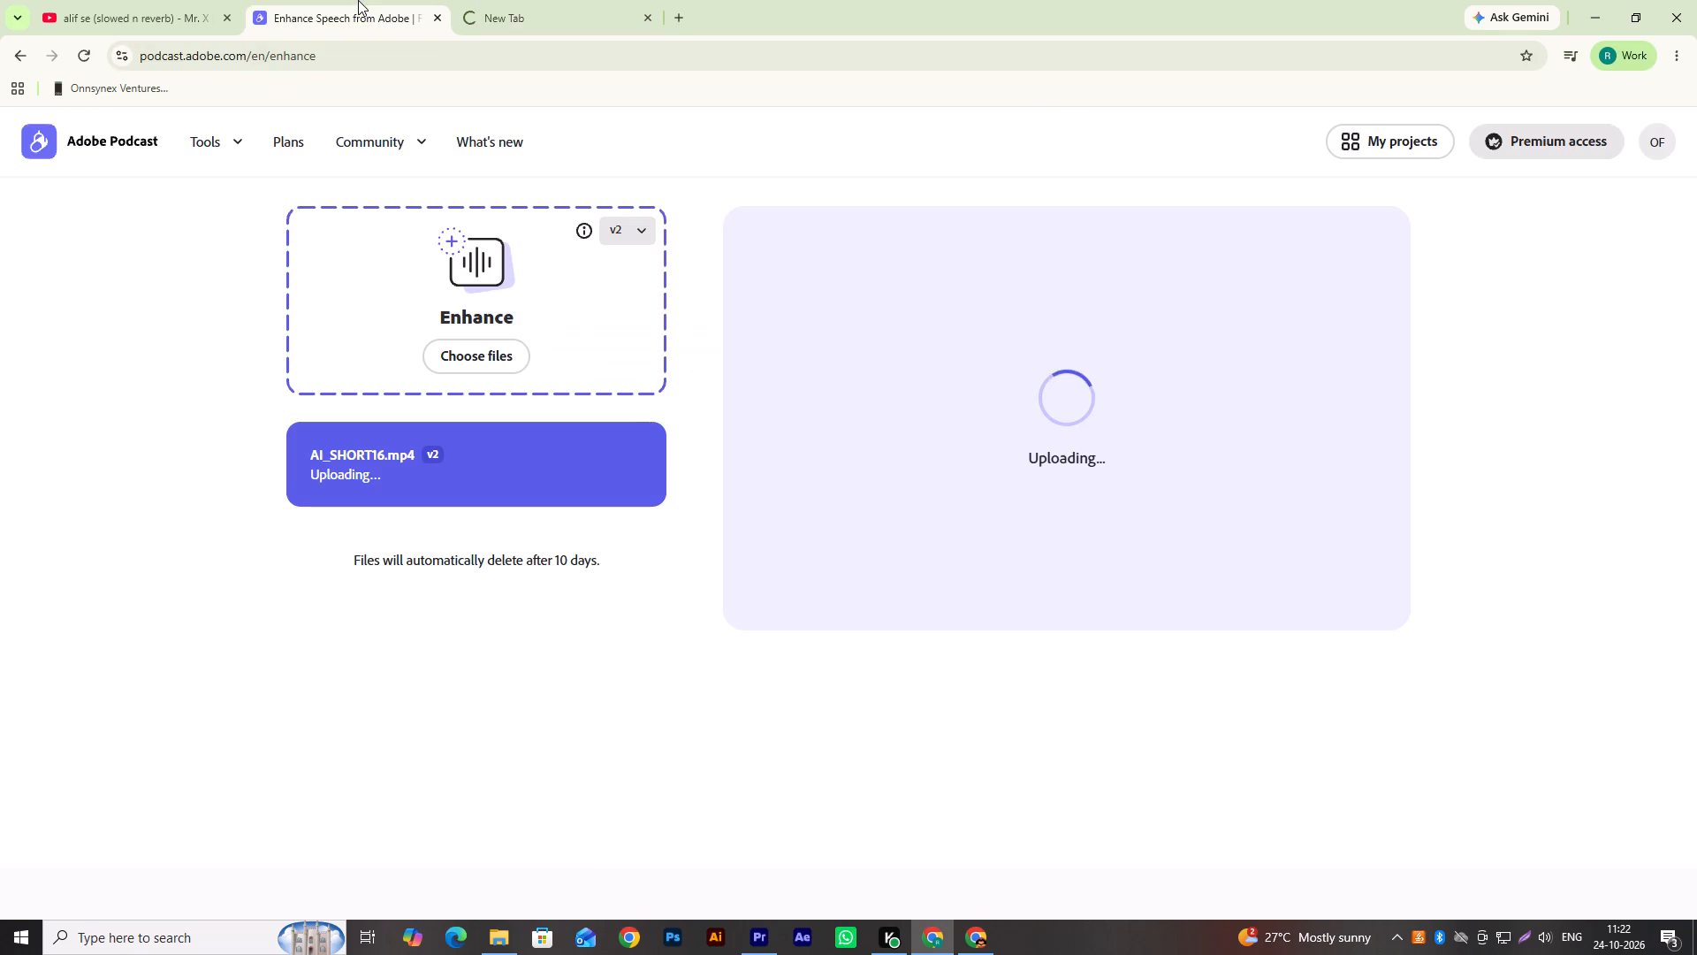
click(539, 0)
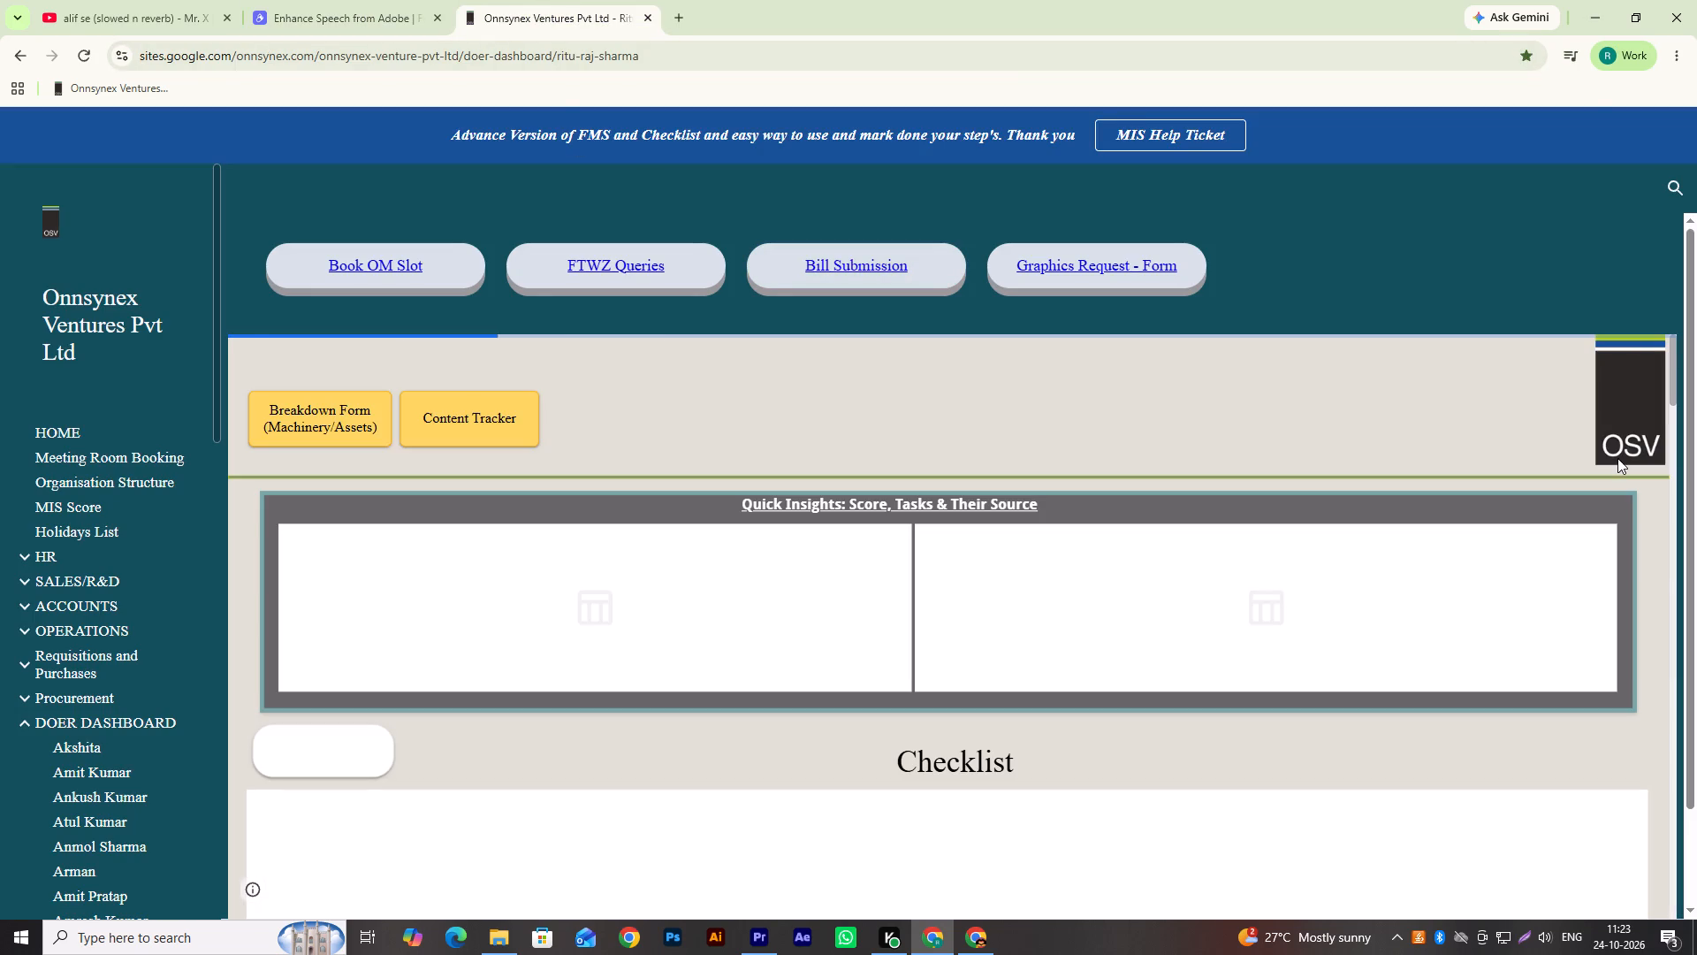
scroll(1660, 527, down, 7)
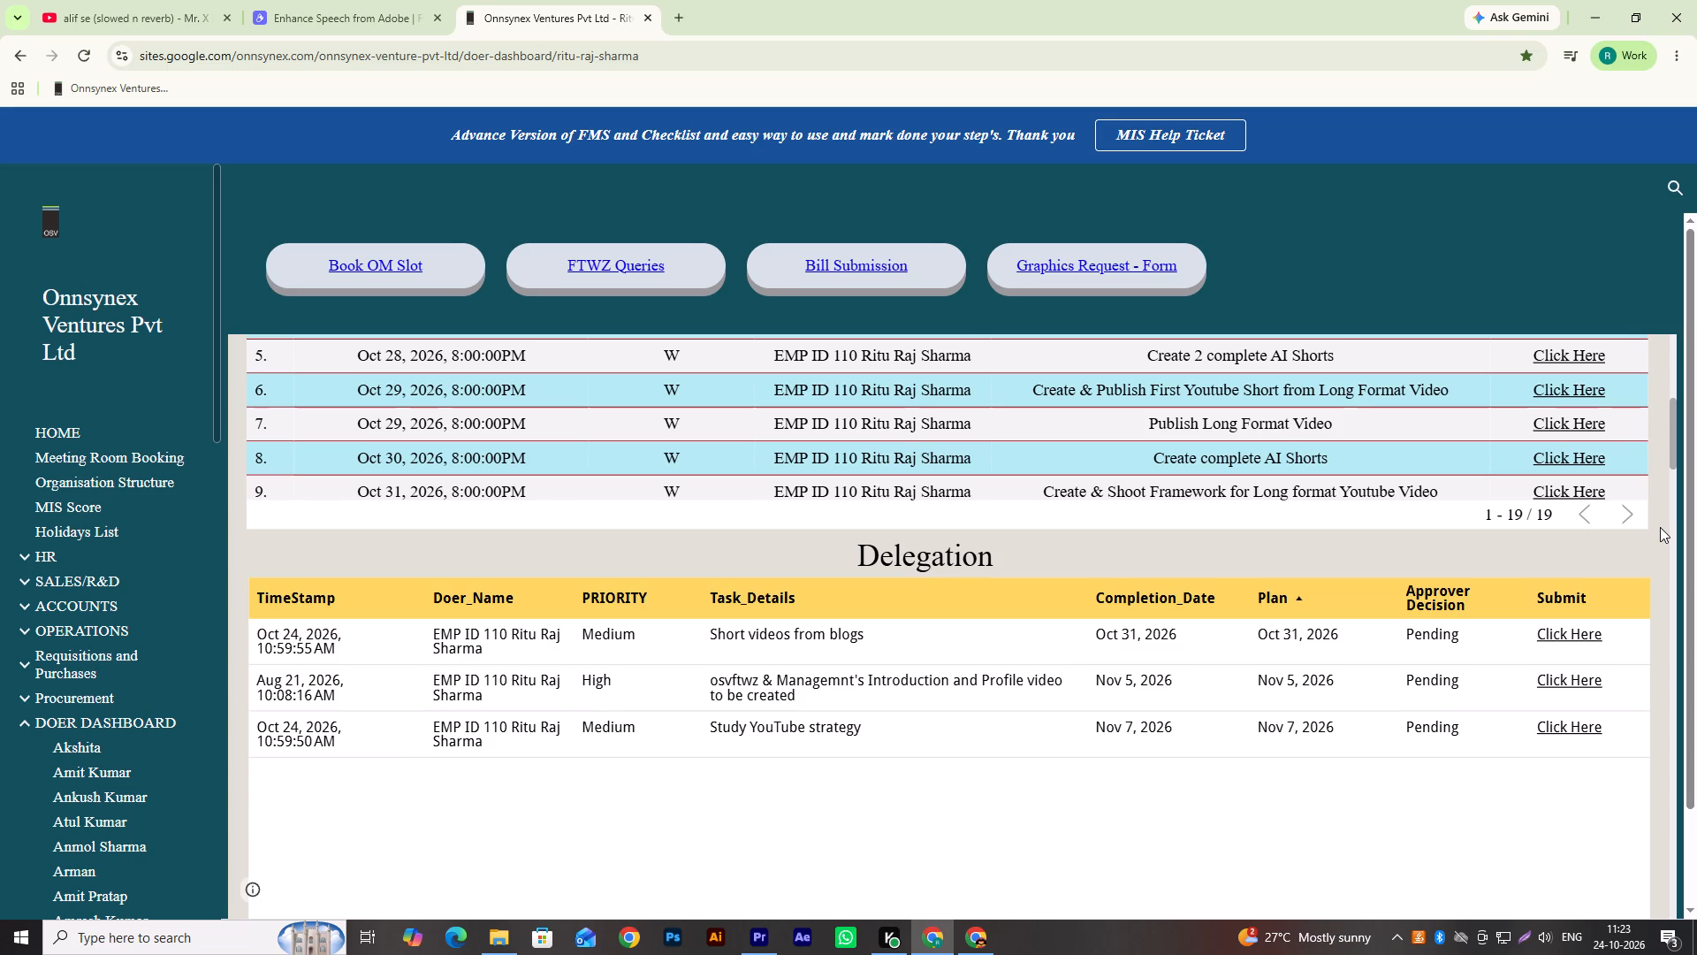
scroll(1660, 527, up, 2)
scroll(1660, 527, down, 5)
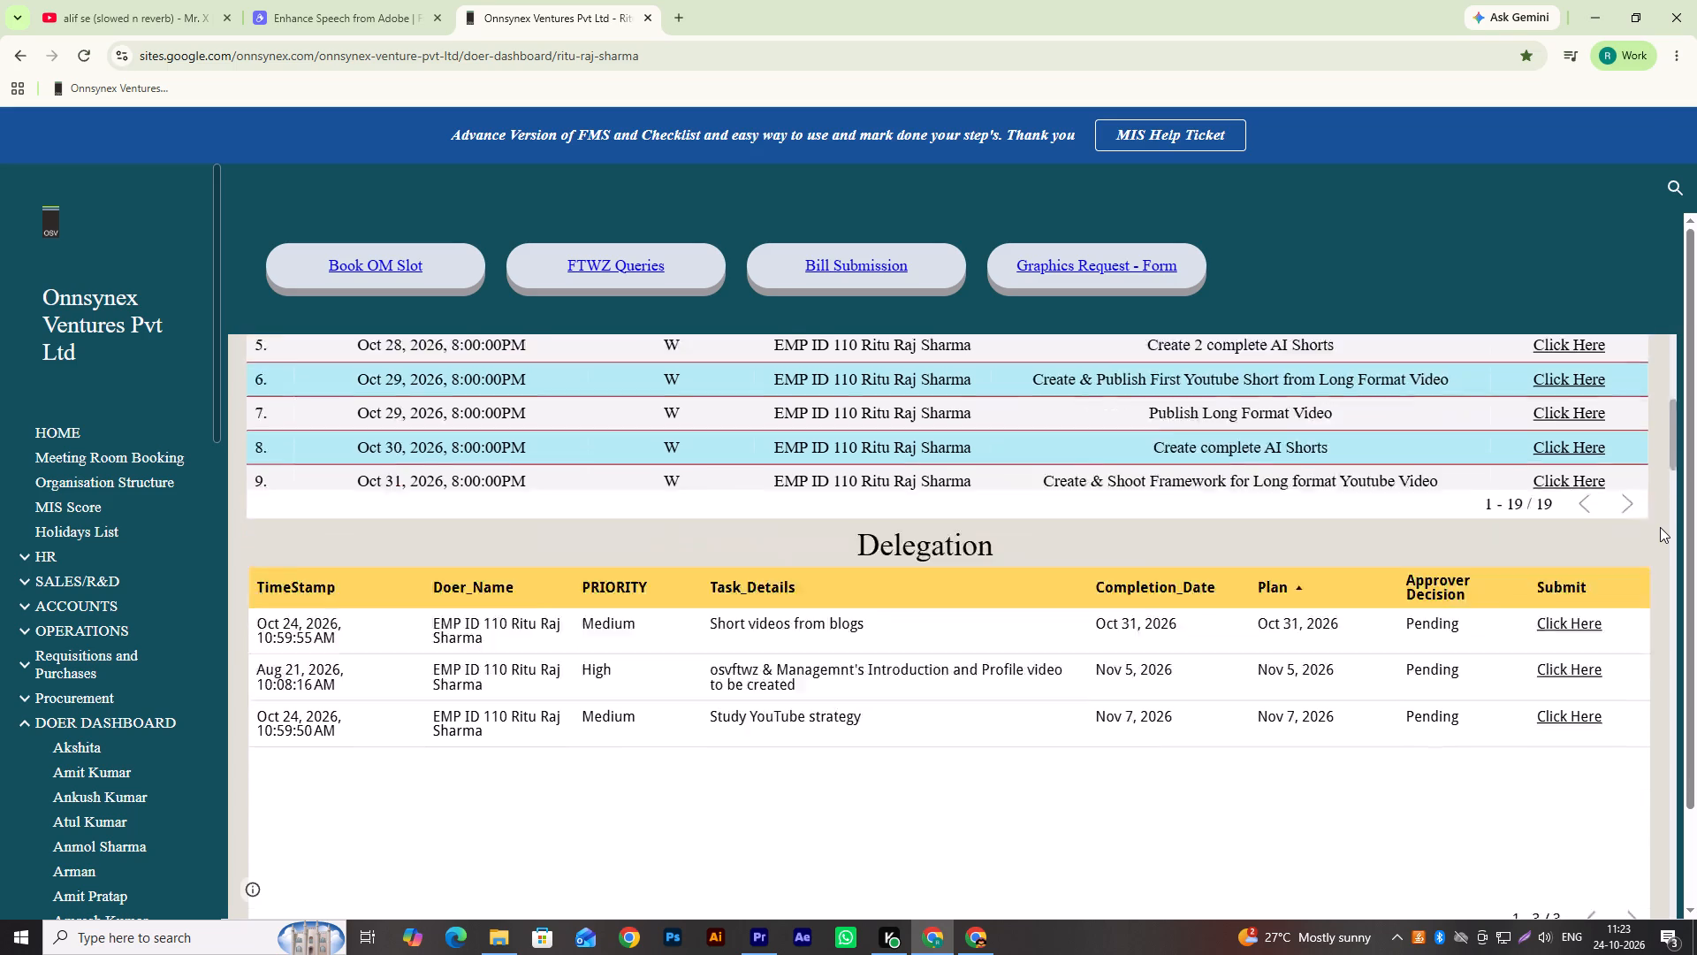
scroll(1660, 527, up, 3)
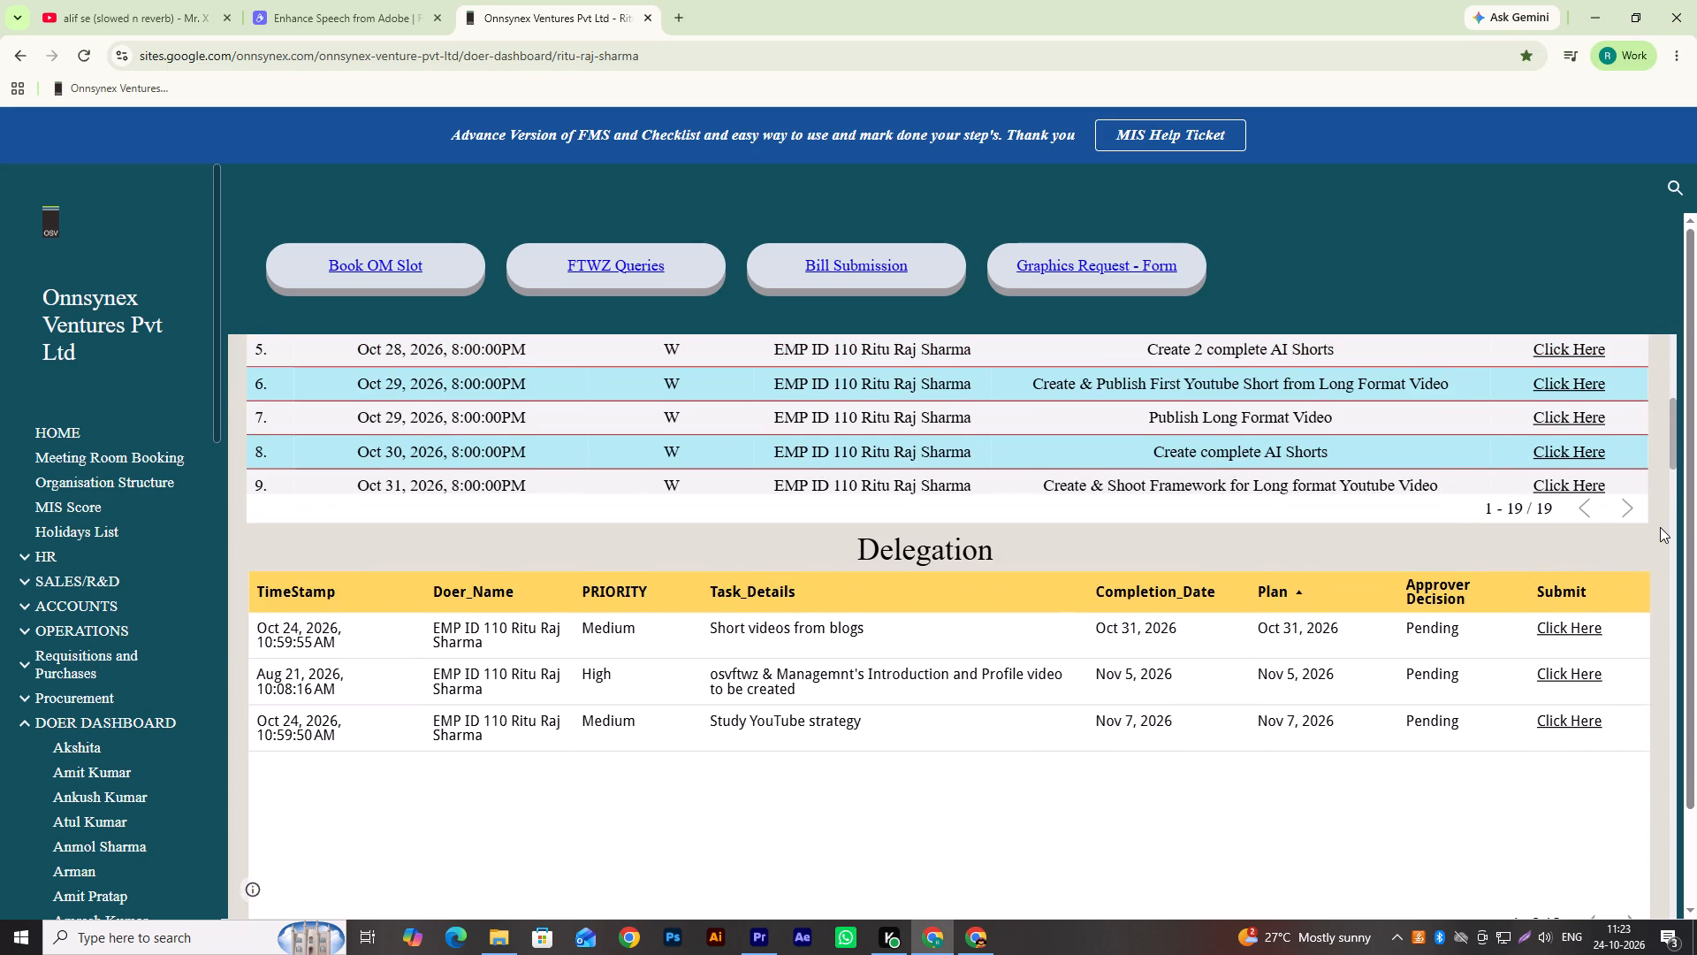
scroll(1660, 527, down, 18)
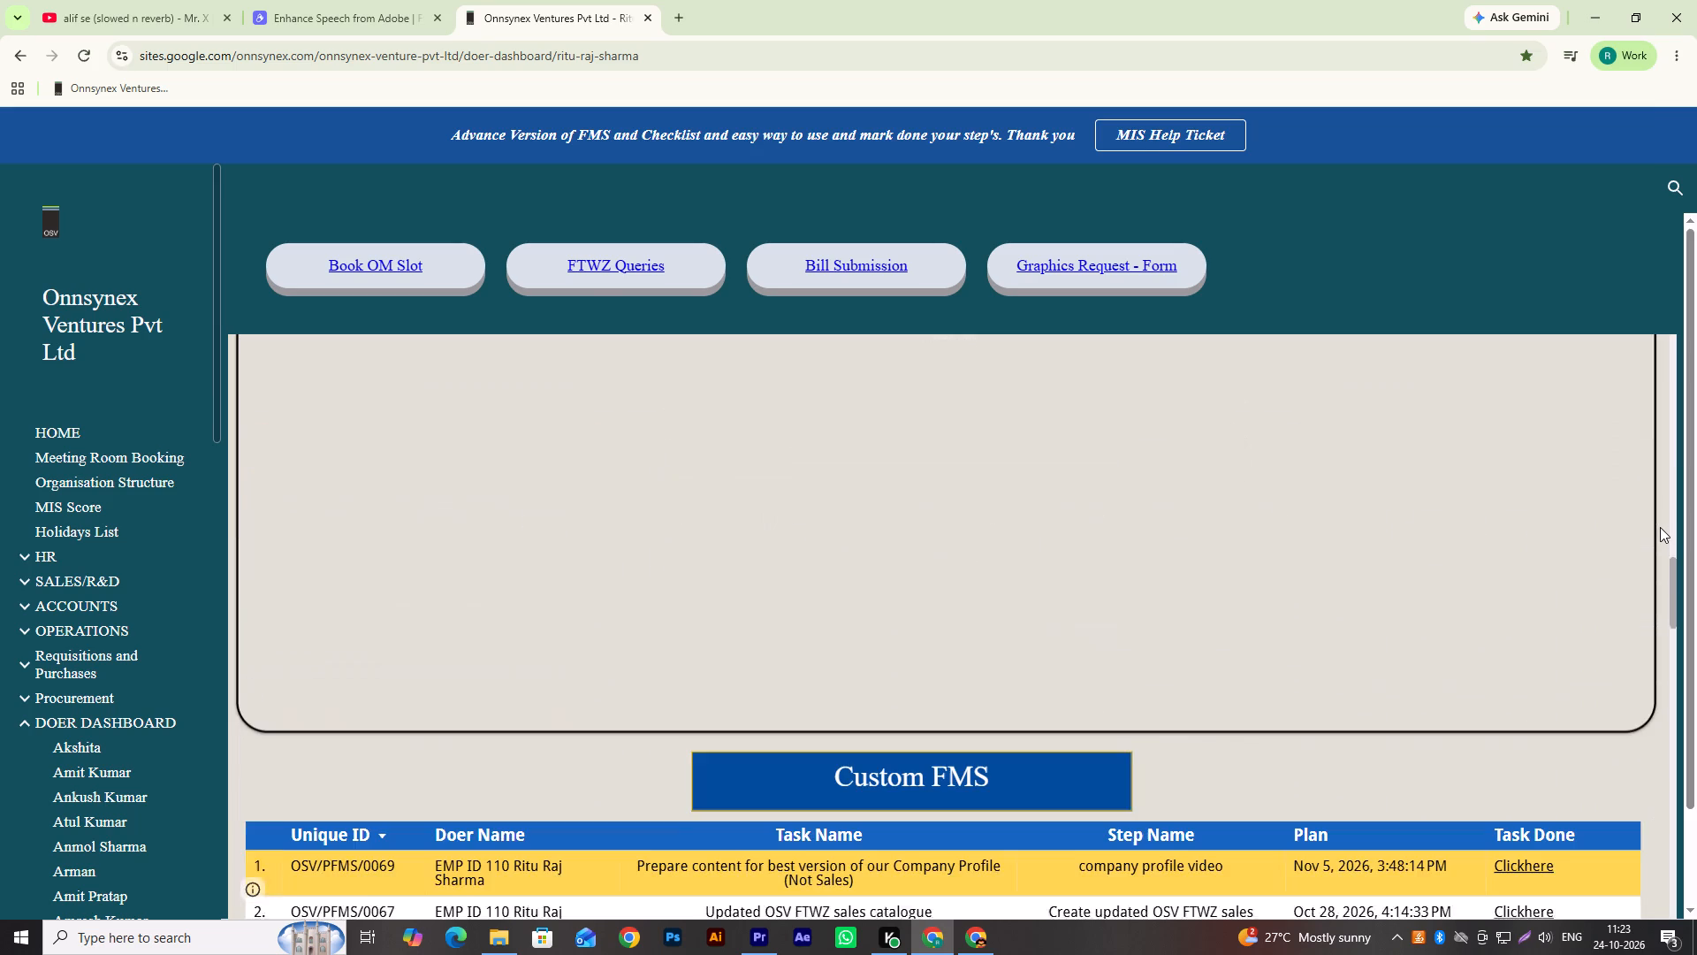
scroll(1660, 527, down, 10)
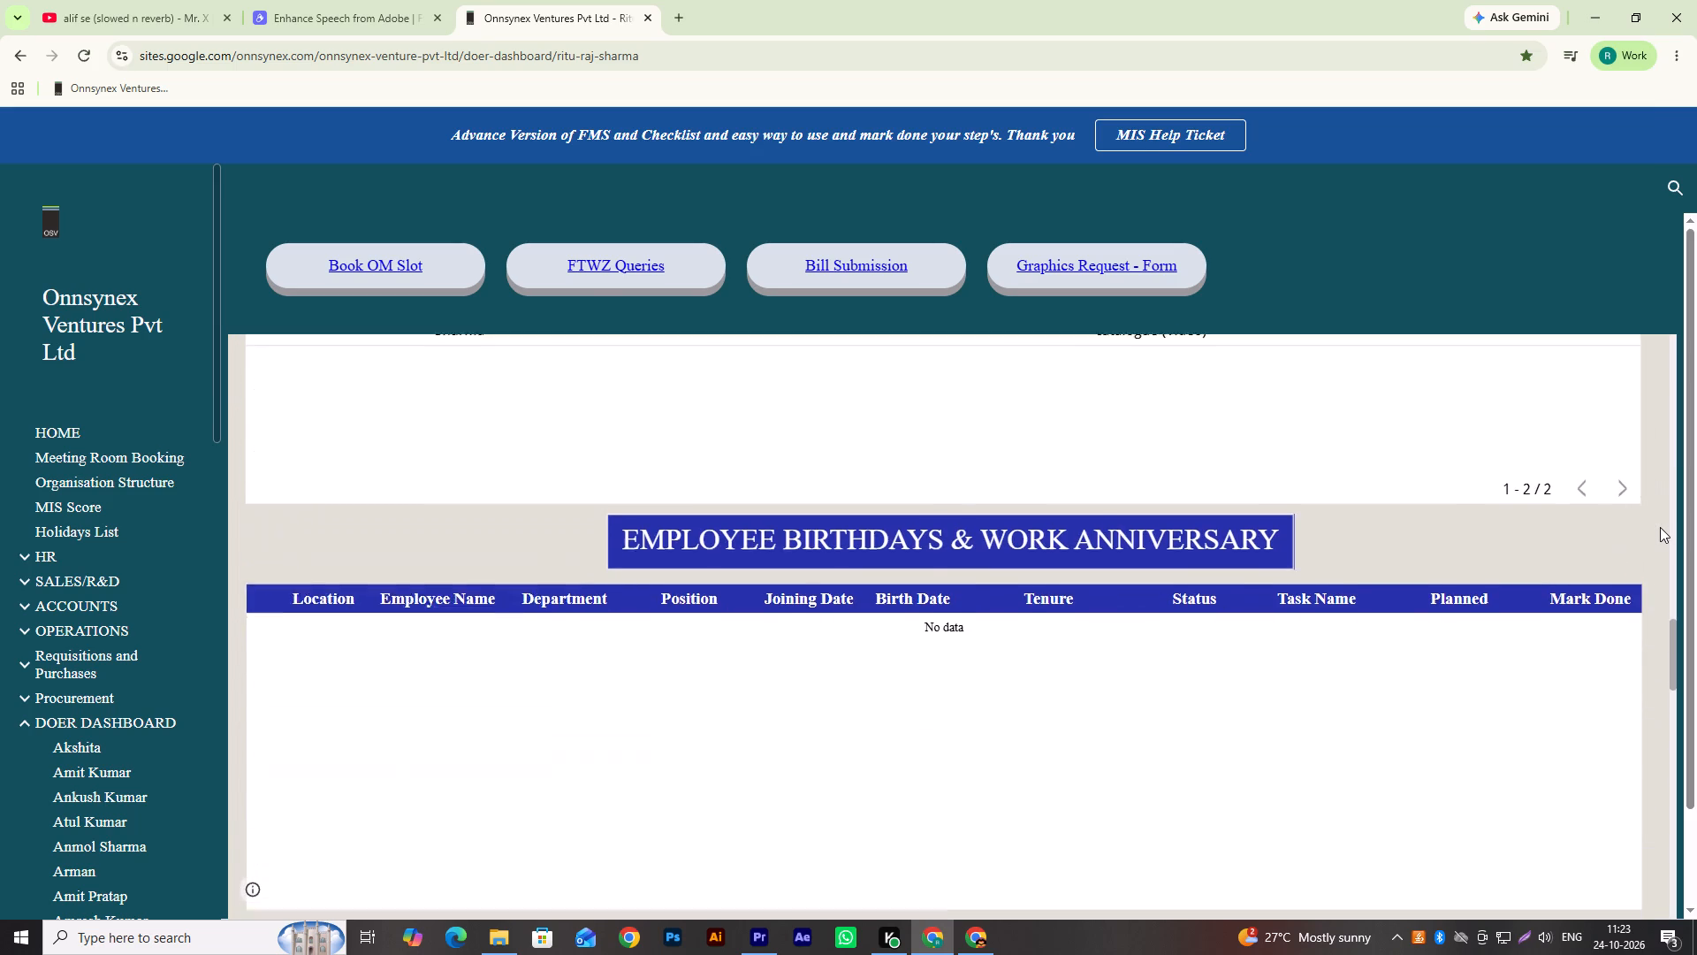
scroll(1660, 527, down, 2)
scroll(1660, 527, up, 4)
scroll(1660, 527, down, 2)
scroll(1660, 527, up, 1)
scroll(1660, 527, down, 9)
scroll(1660, 527, up, 1)
scroll(1660, 527, down, 1)
scroll(1660, 527, up, 1)
scroll(1660, 527, down, 3)
scroll(1660, 527, up, 6)
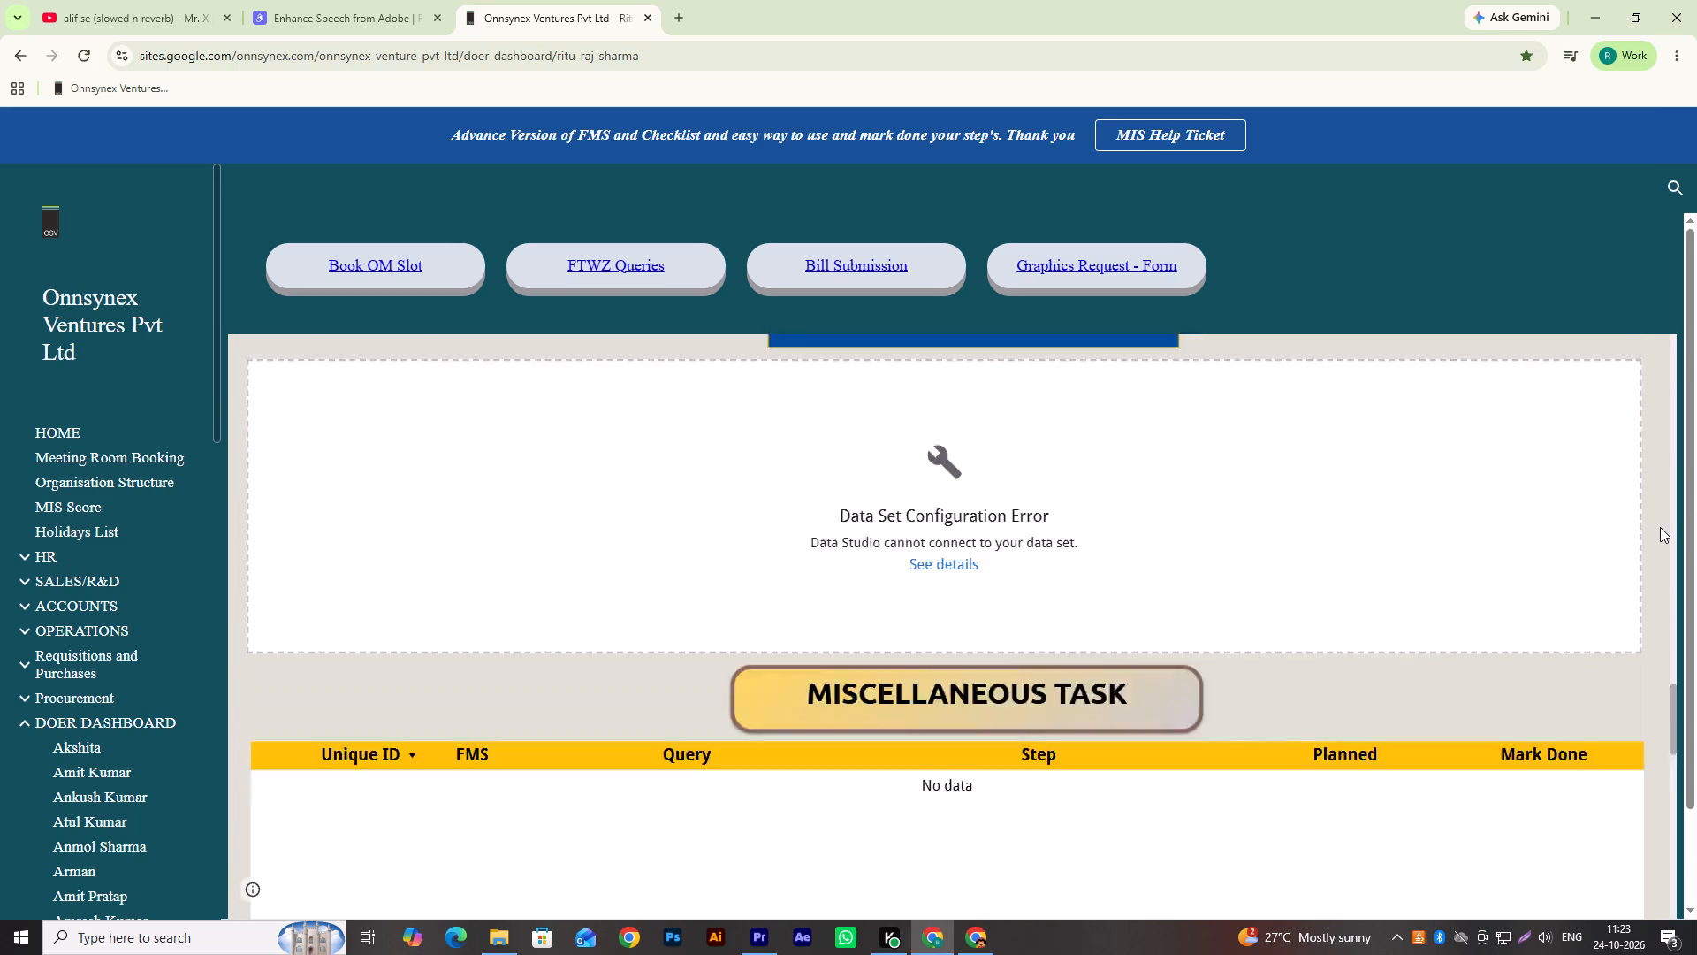
scroll(1660, 527, up, 17)
drag(1676, 545, 1685, 257)
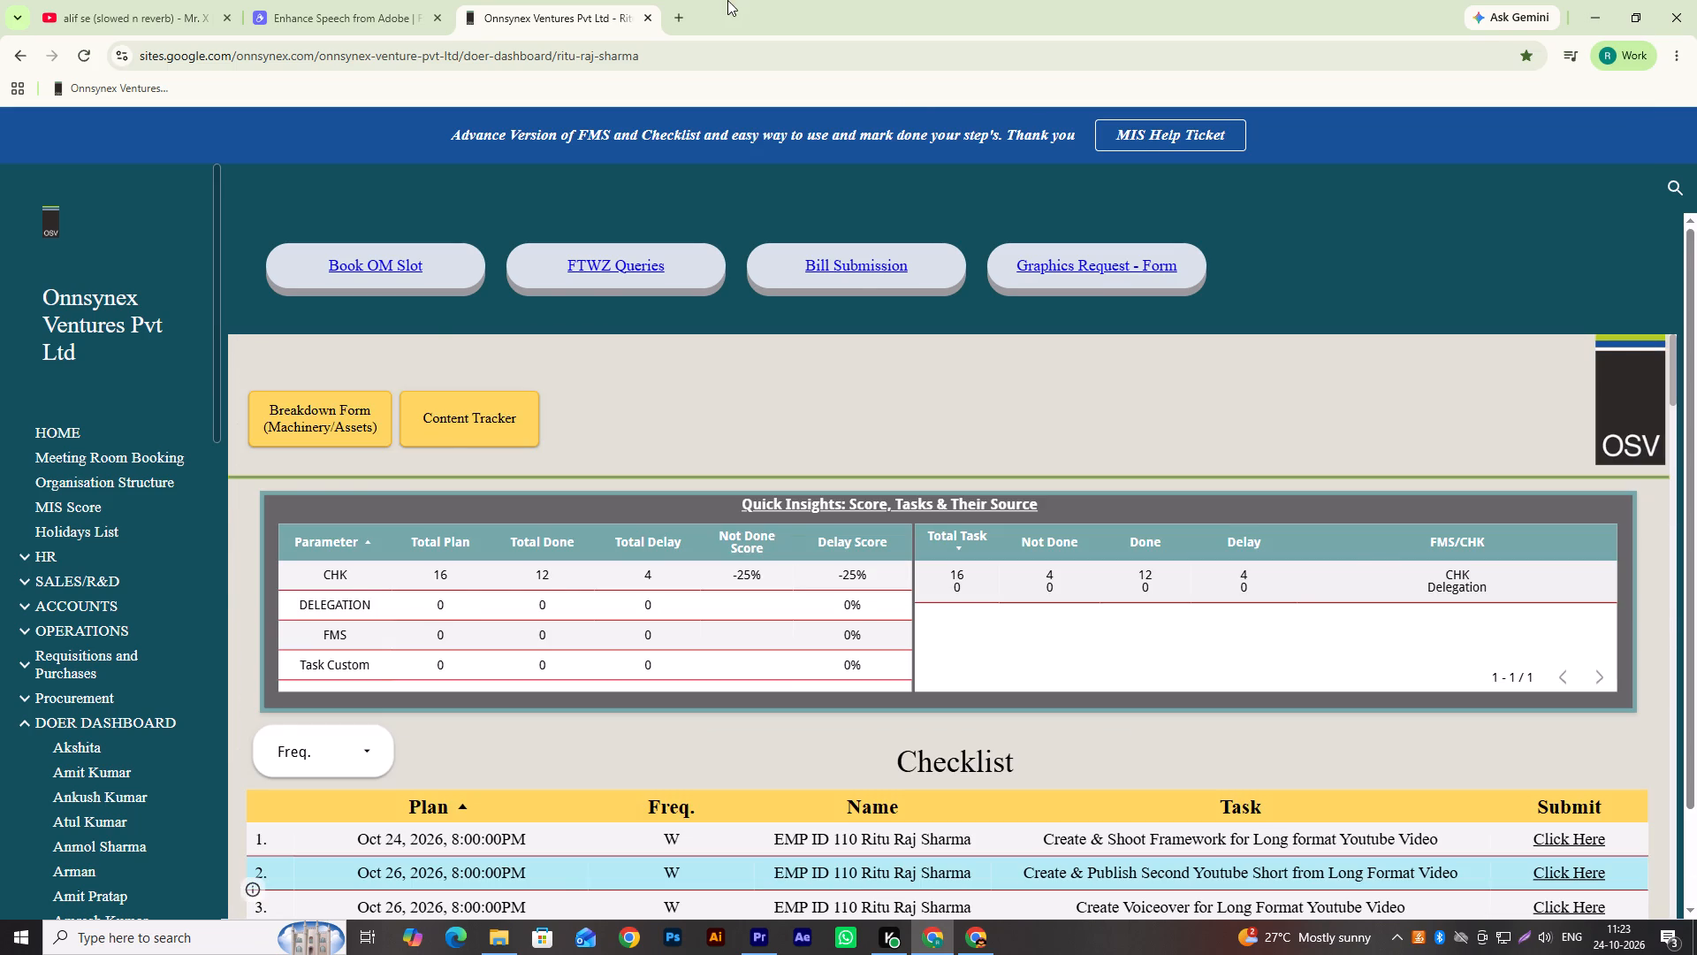
Return to the Enhance Speech page and listen to the first few seconds of the enhanced AI_SHORT16 audio.
click(315, 0)
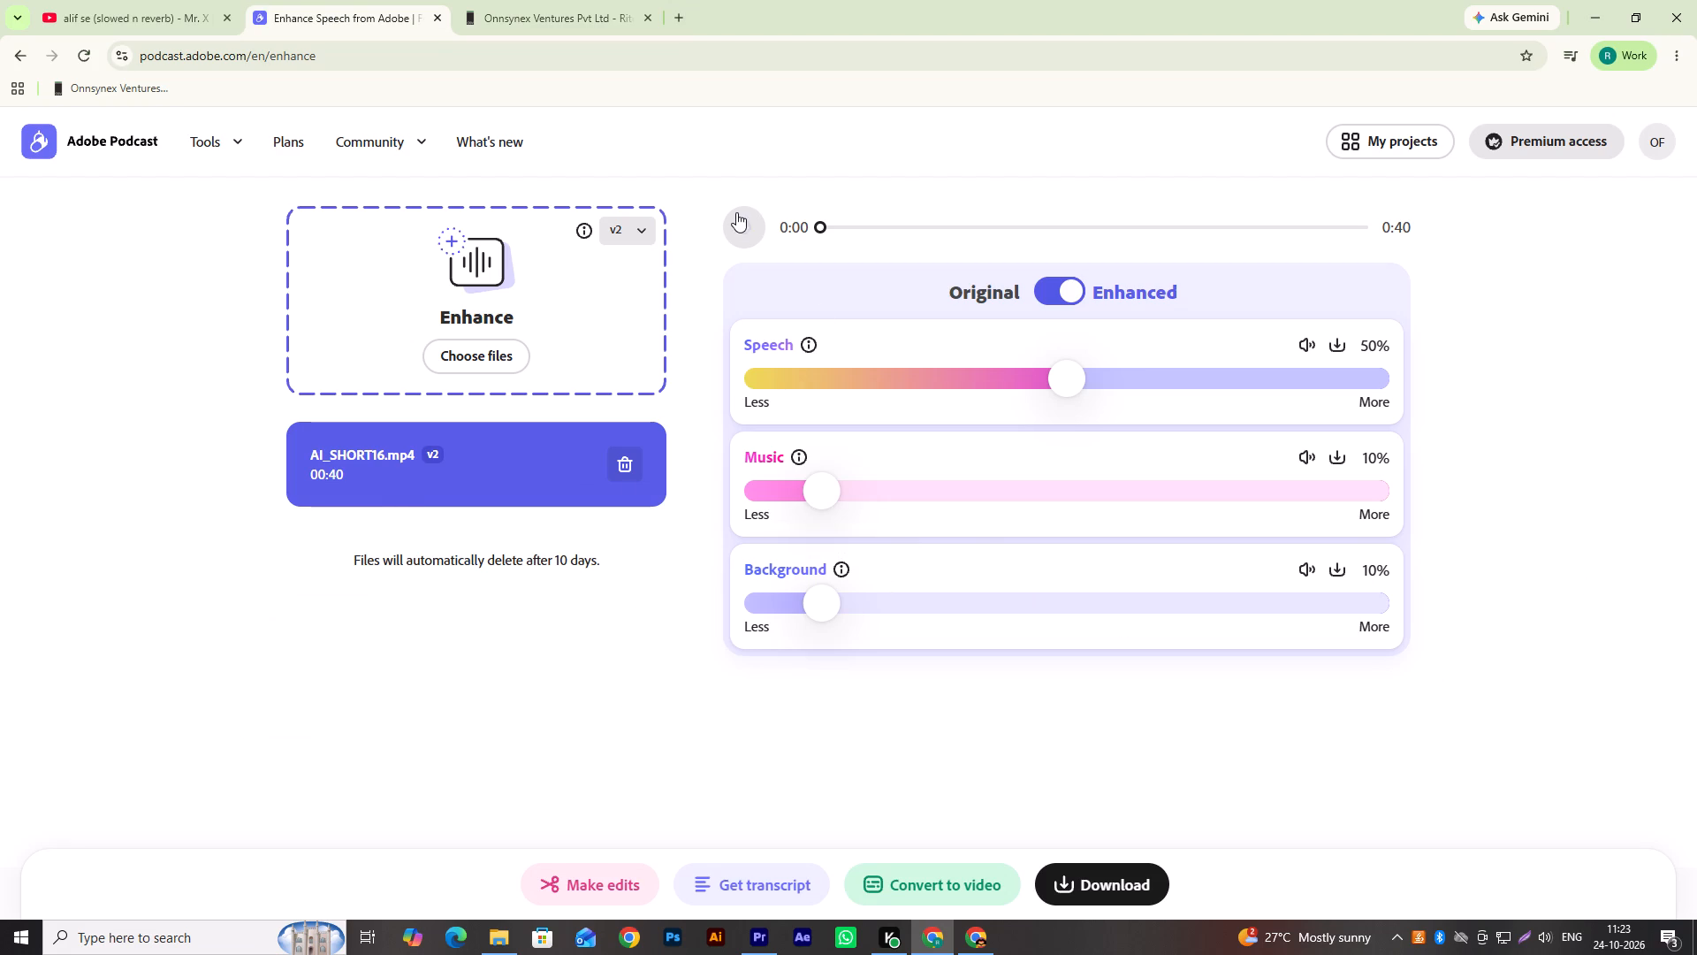
click(745, 235)
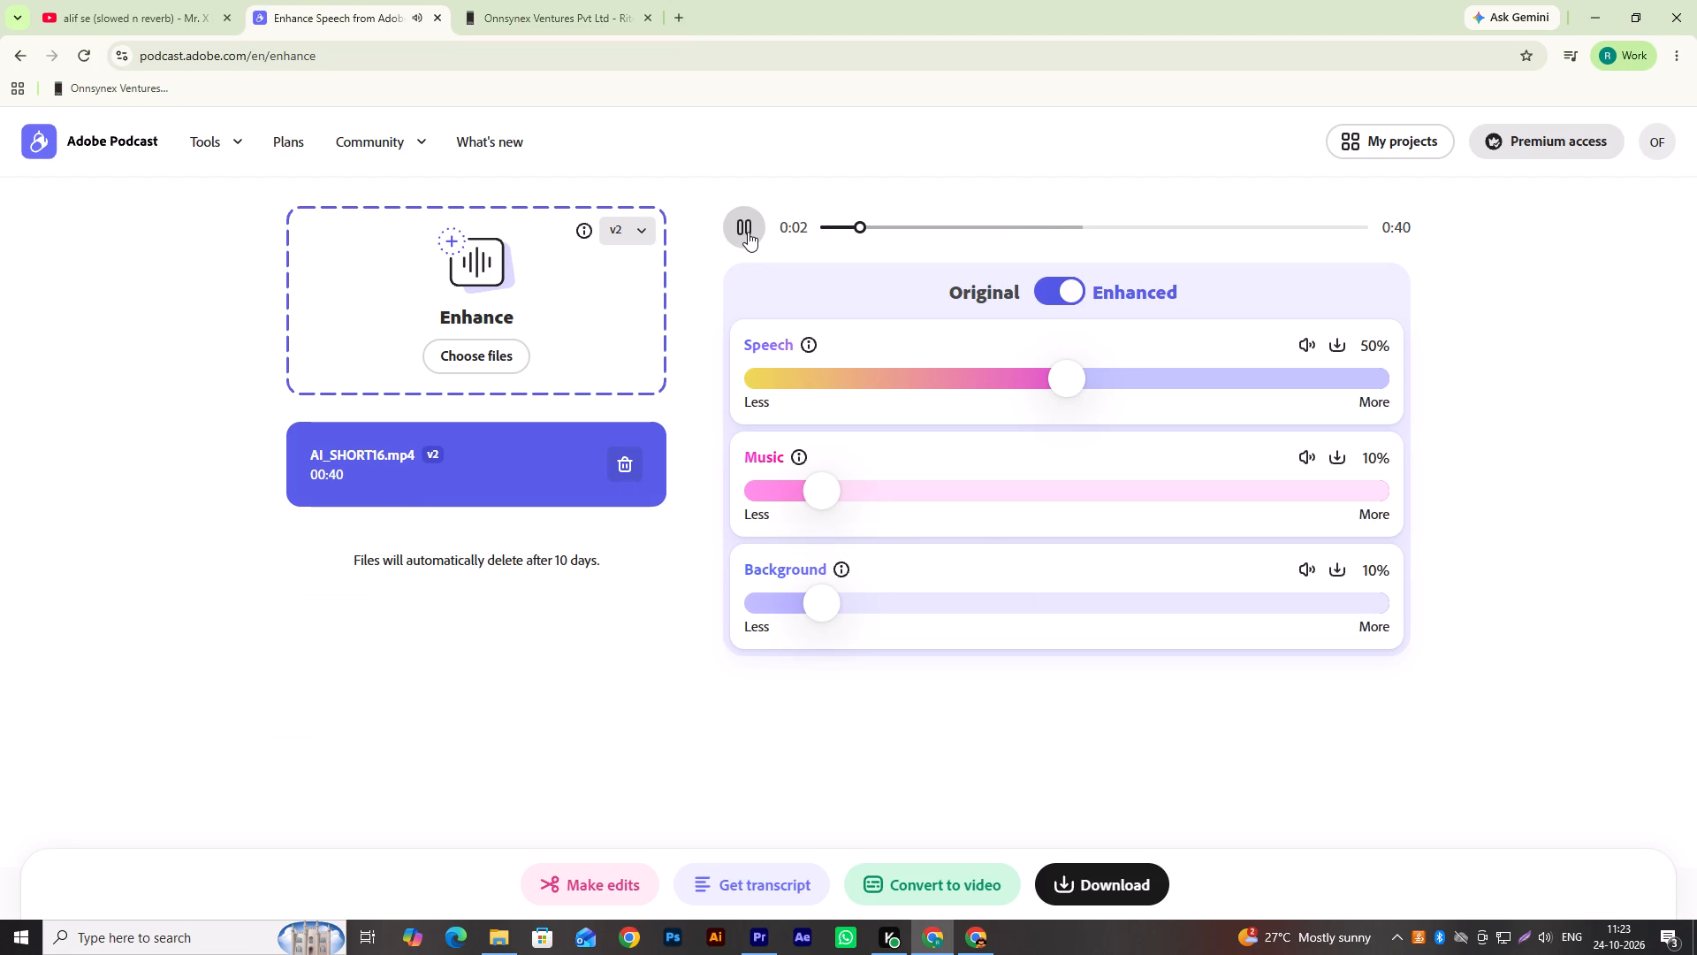
click(748, 232)
Capture a screenshot of the Enhance Speech page with its slider settings and save it as a PNG in Downloads.
key(shift+super+s)
drag(0, 100, 1696, 954)
click(1526, 716)
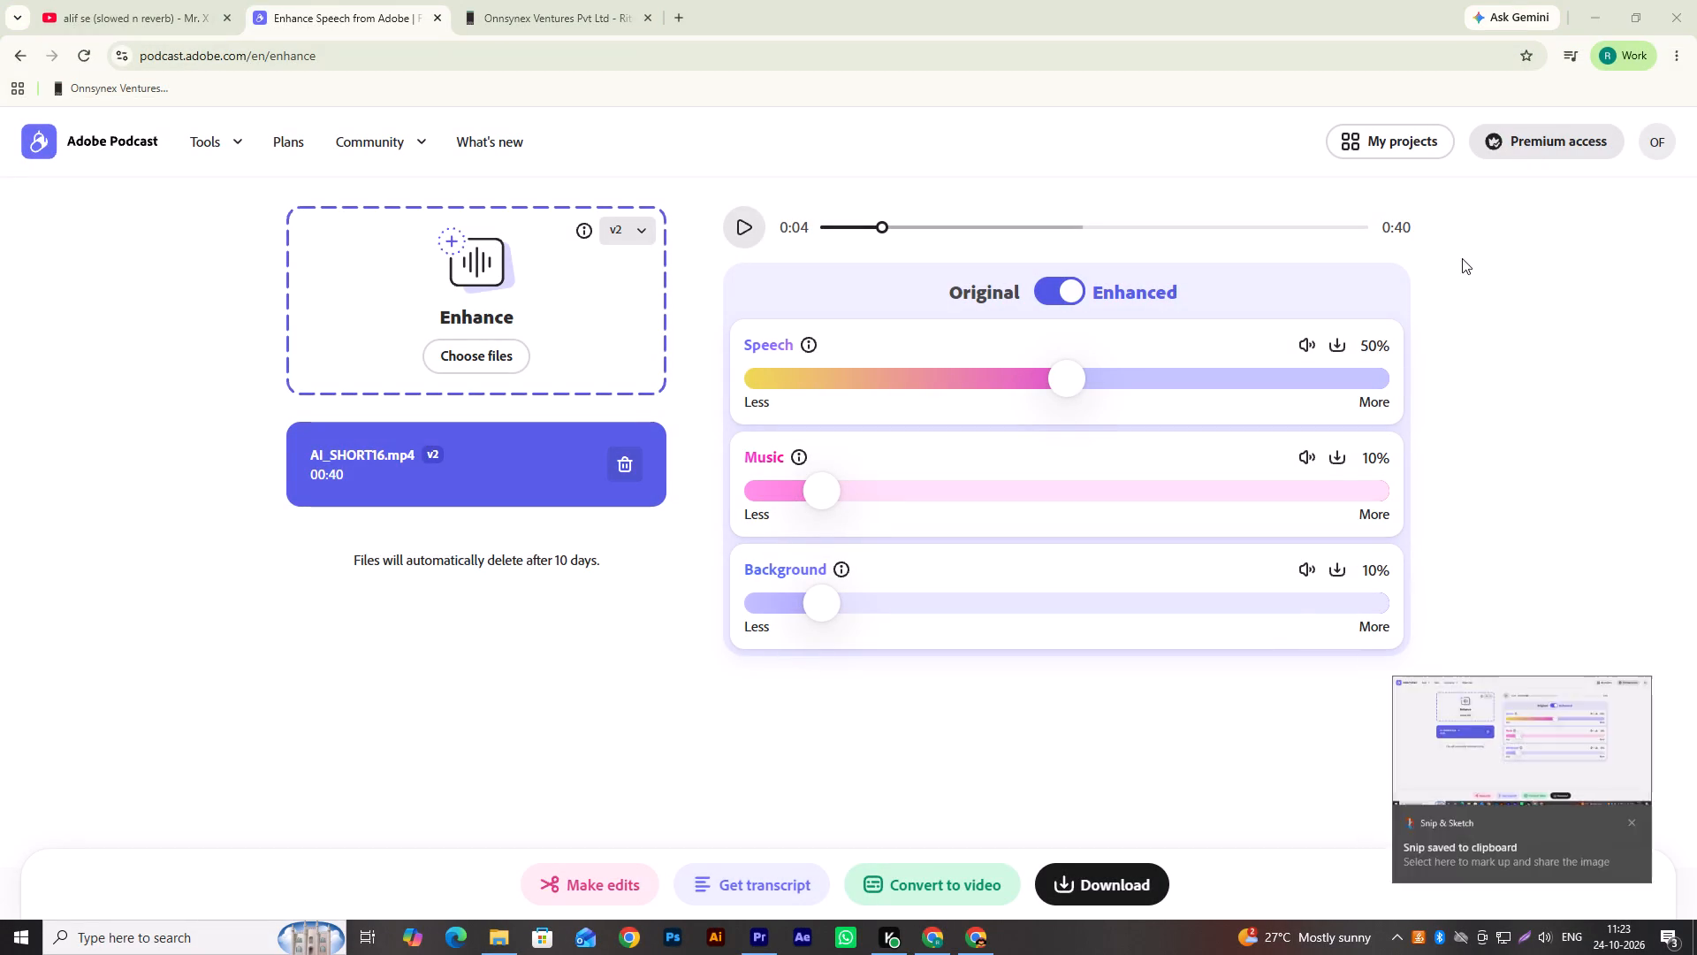
click(1119, 120)
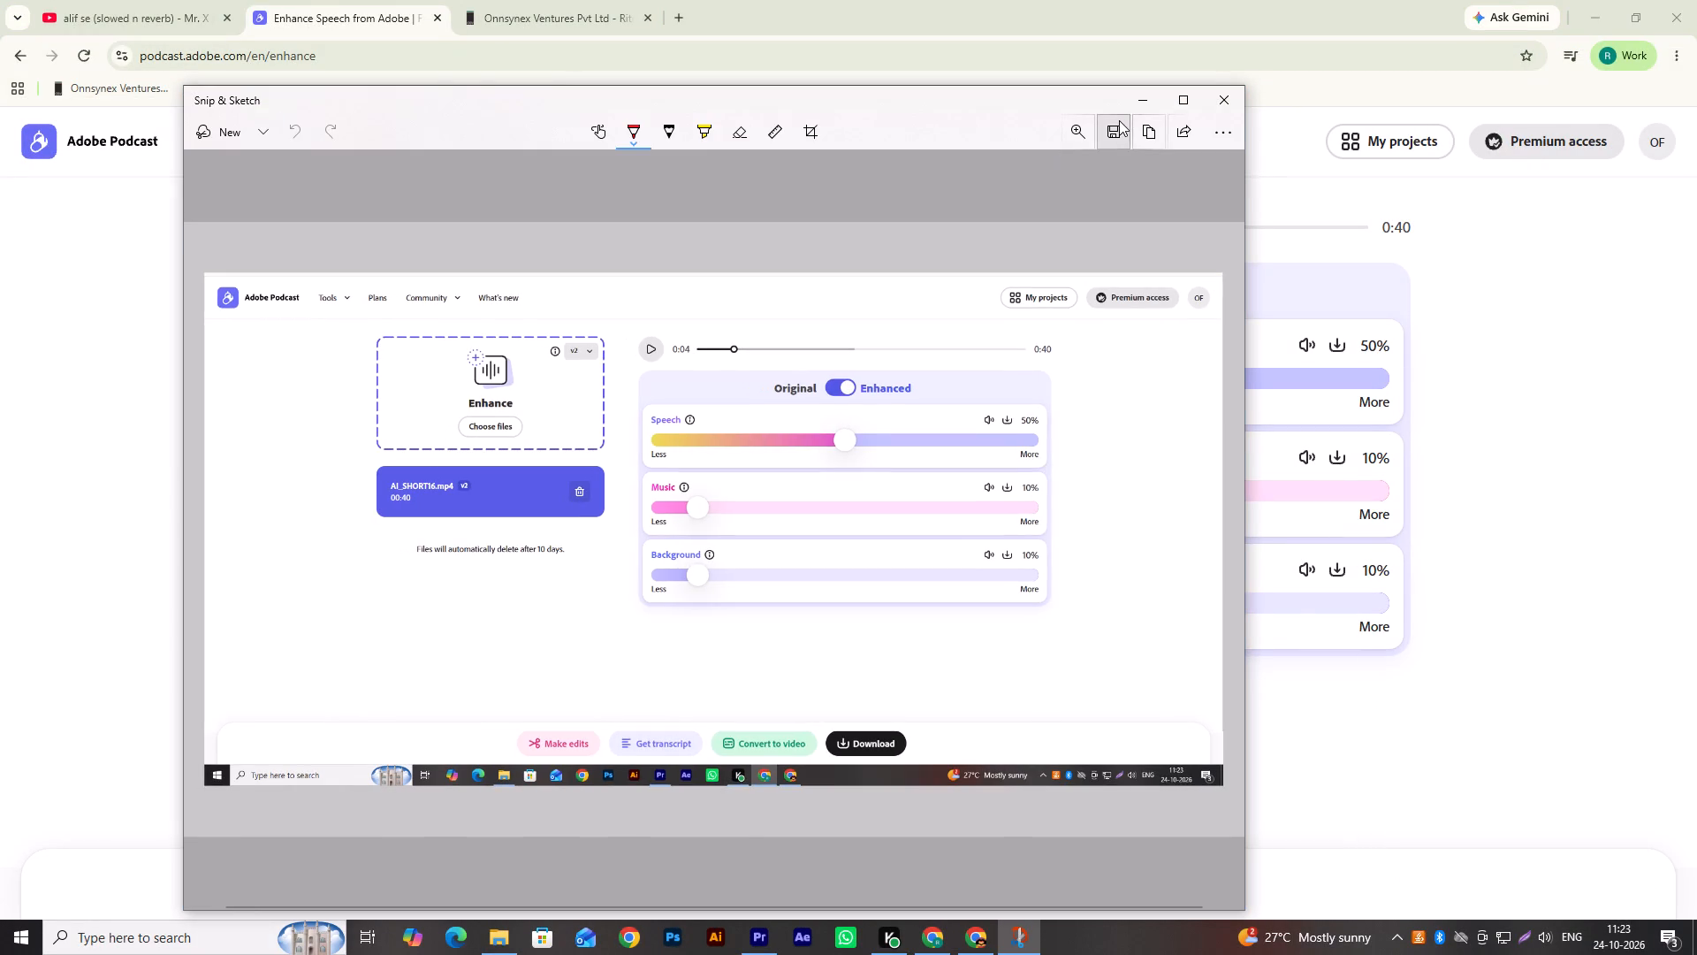
scroll(262, 276, up, 6)
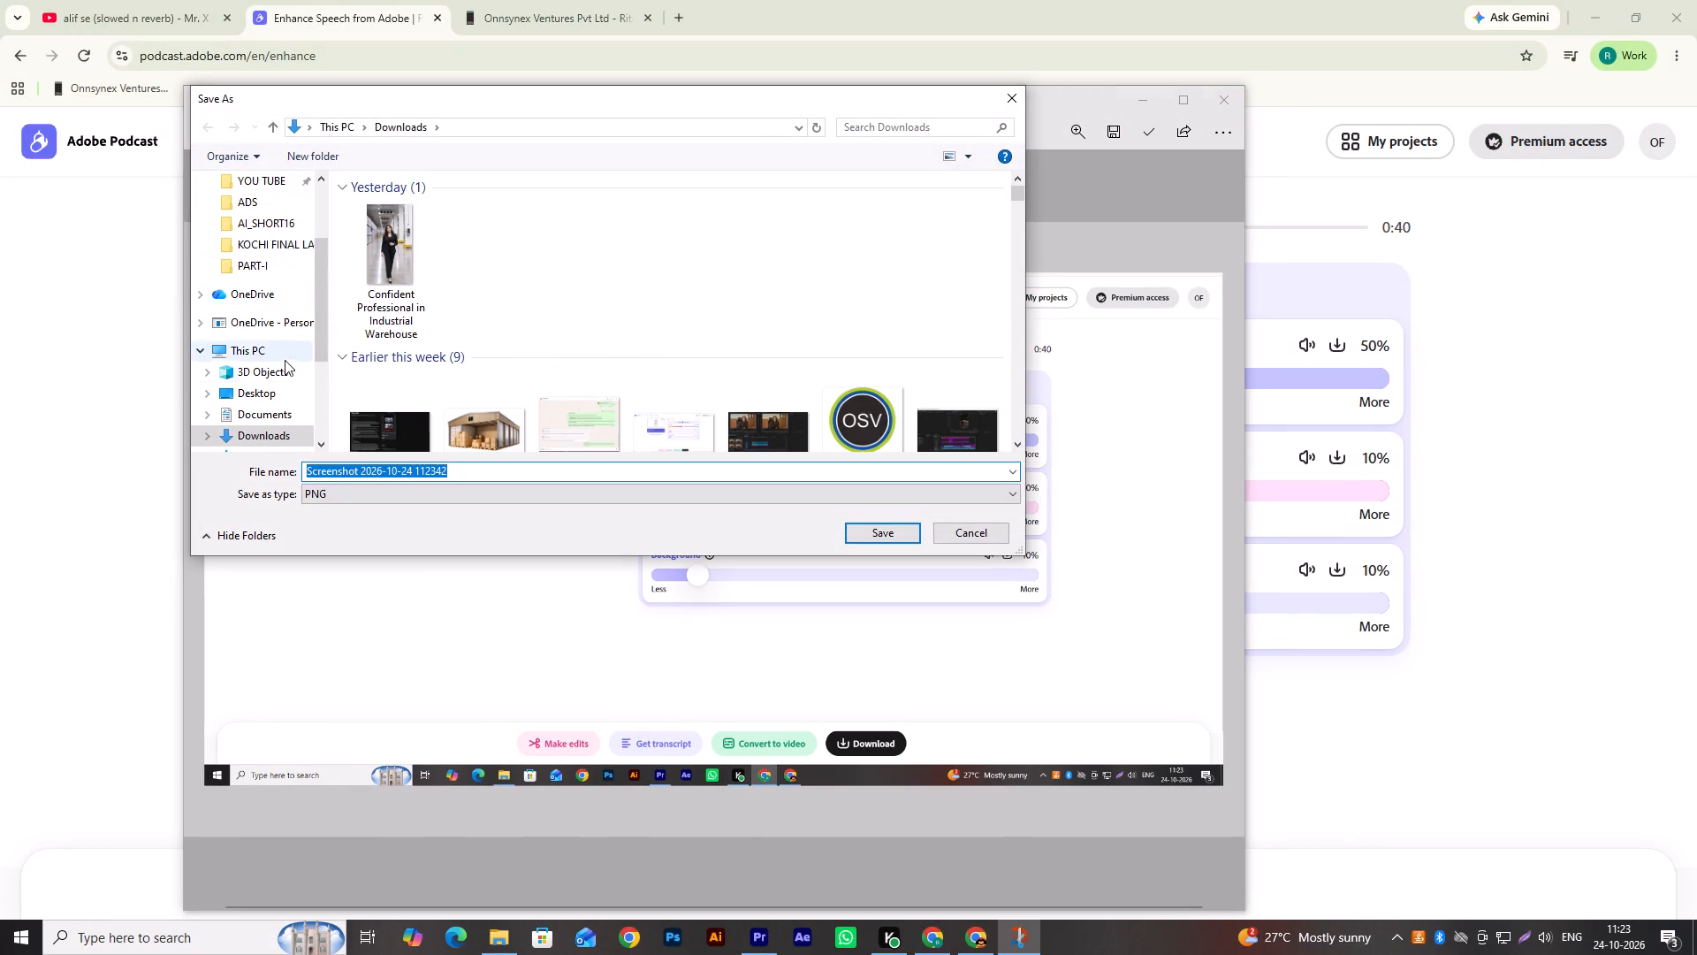
click(265, 436)
click(878, 528)
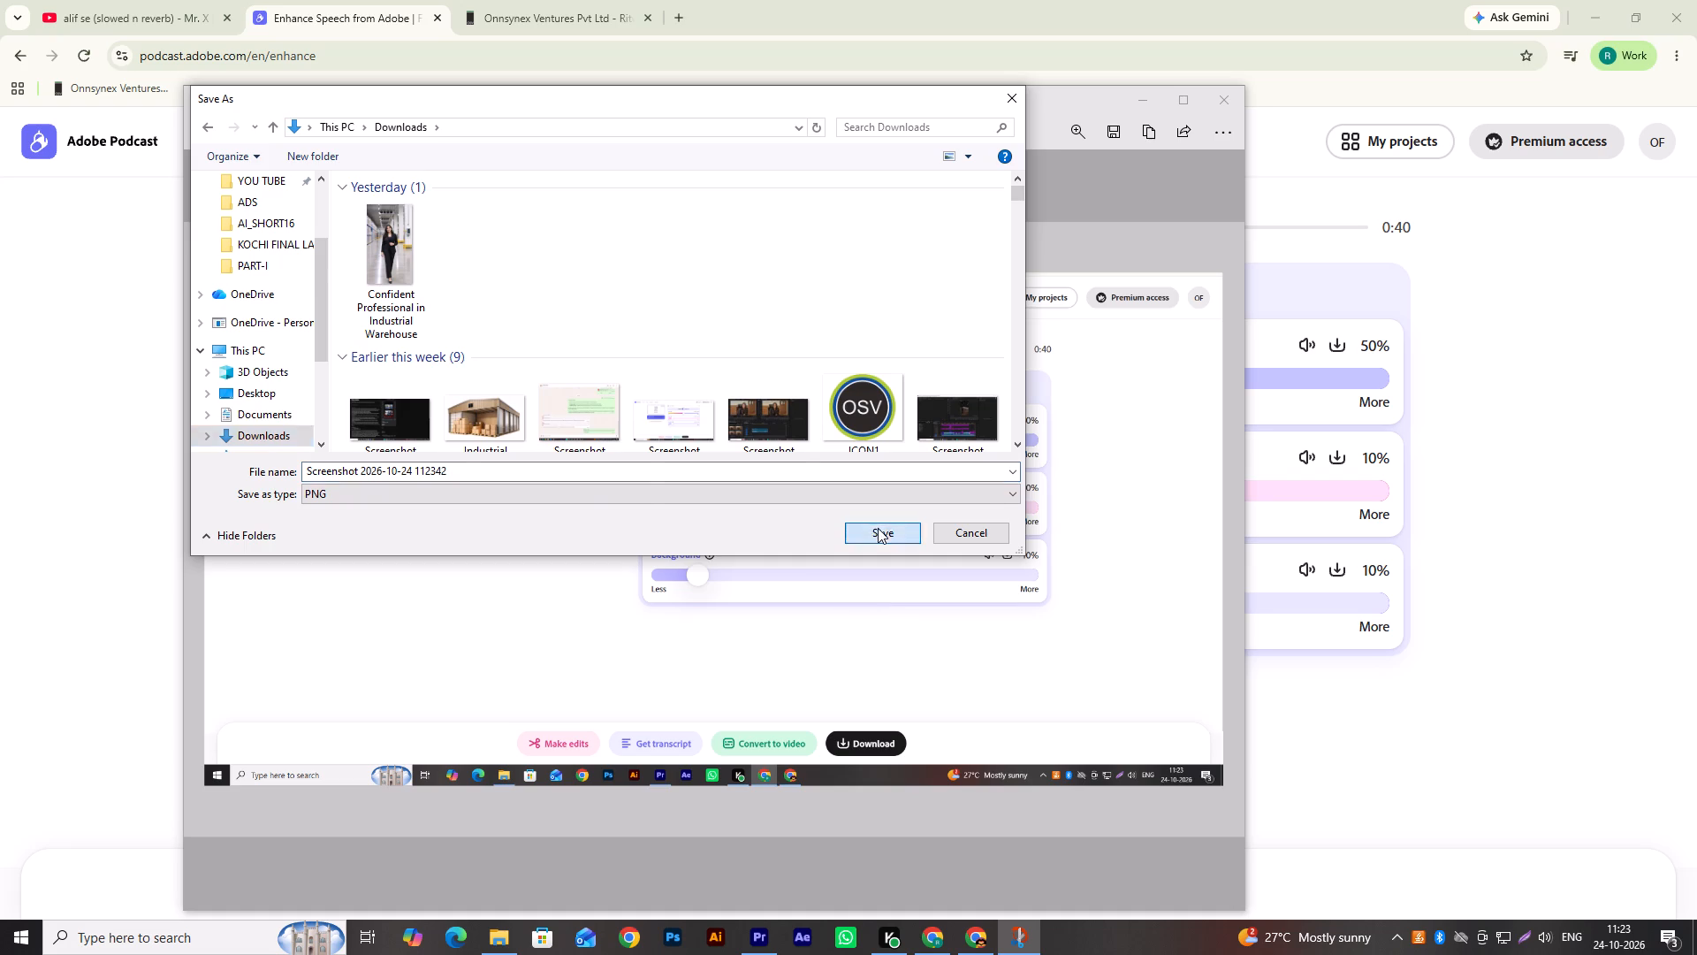
Go back to the Onnsynex Ventures dashboard and check the planned tasks in the Checklist table.
click(562, 0)
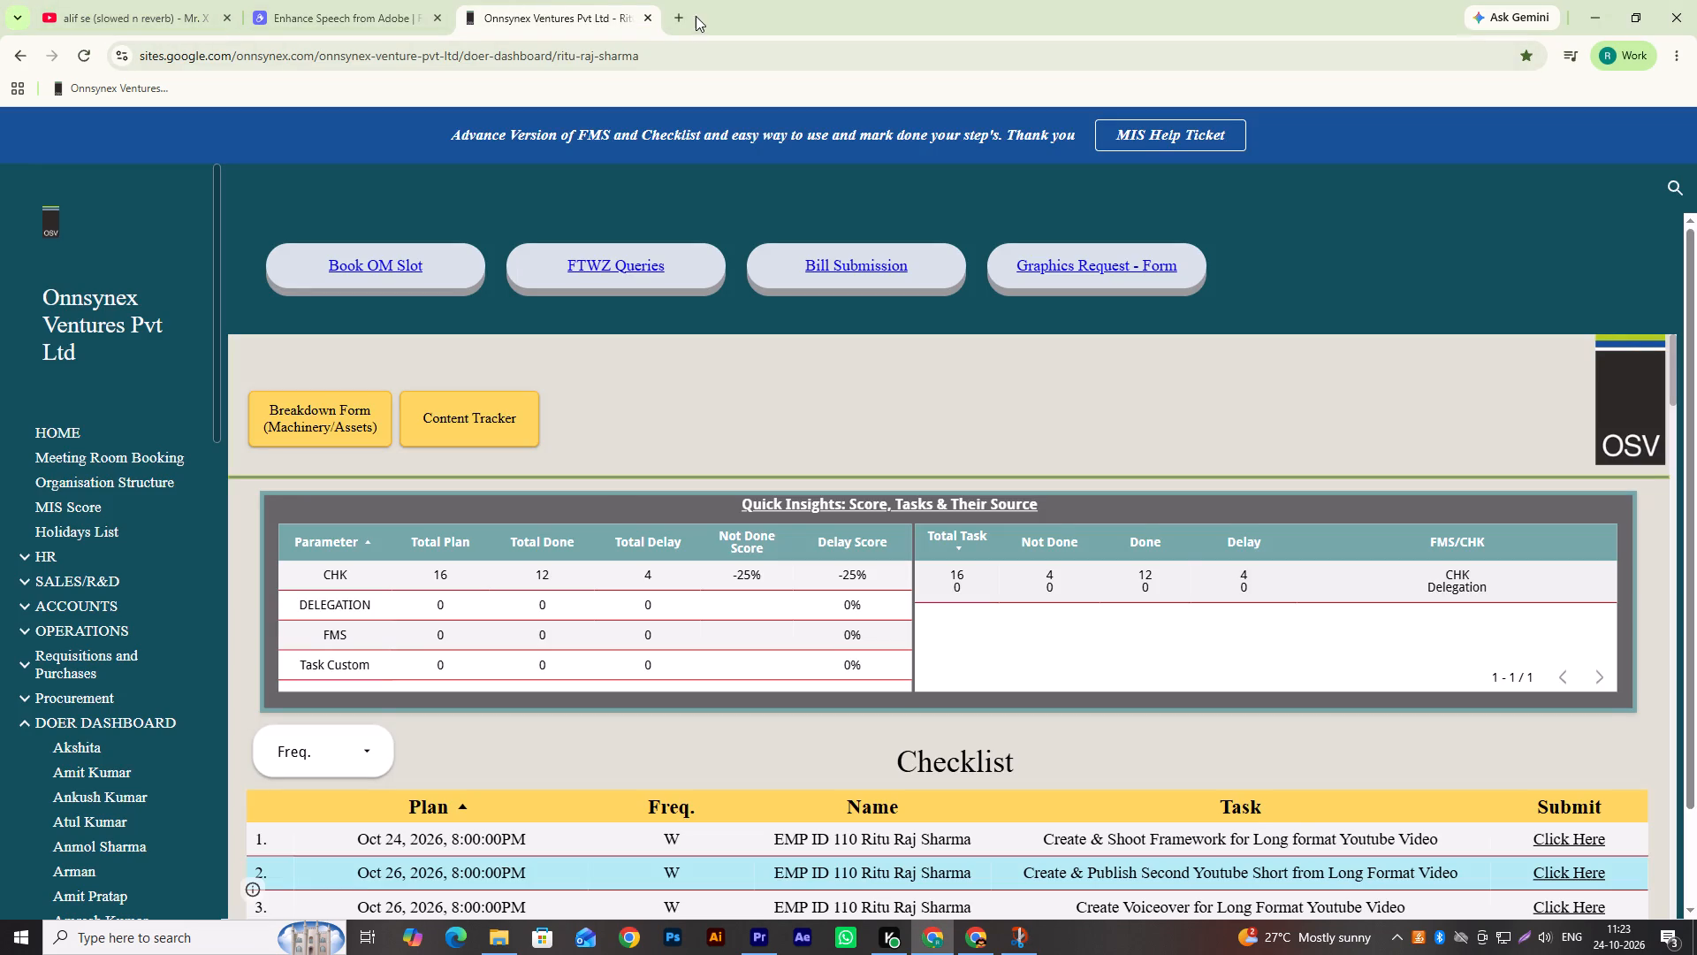
scroll(1644, 737, down, 3)
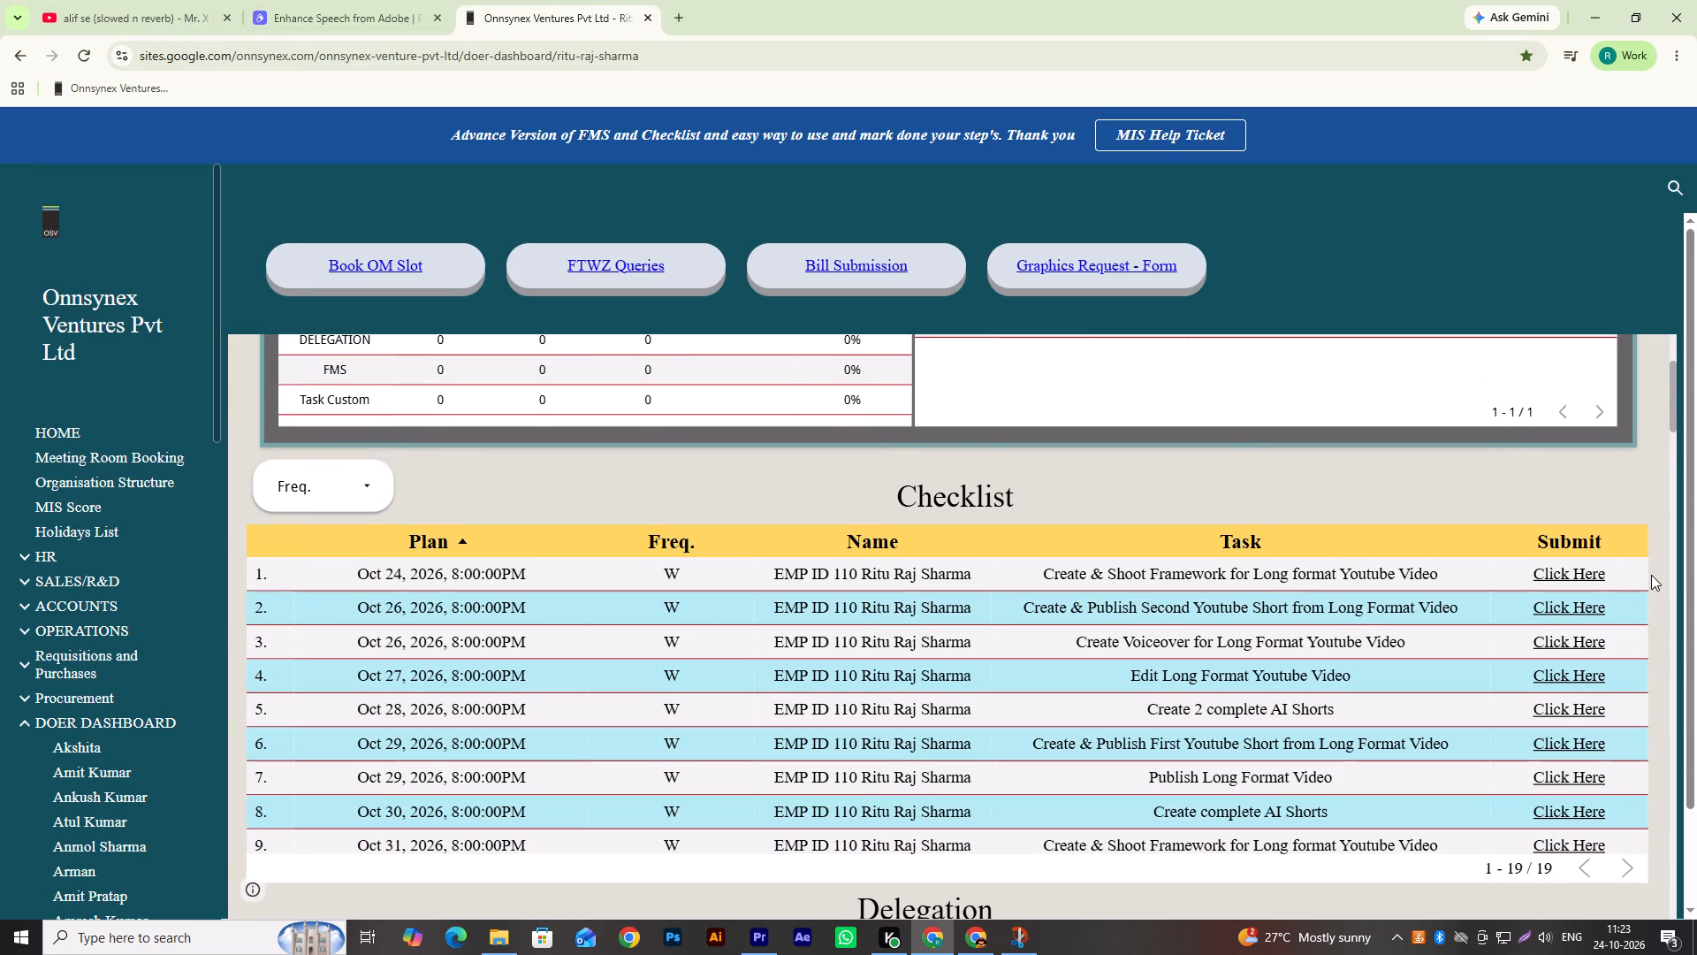
scroll(1651, 575, up, 9)
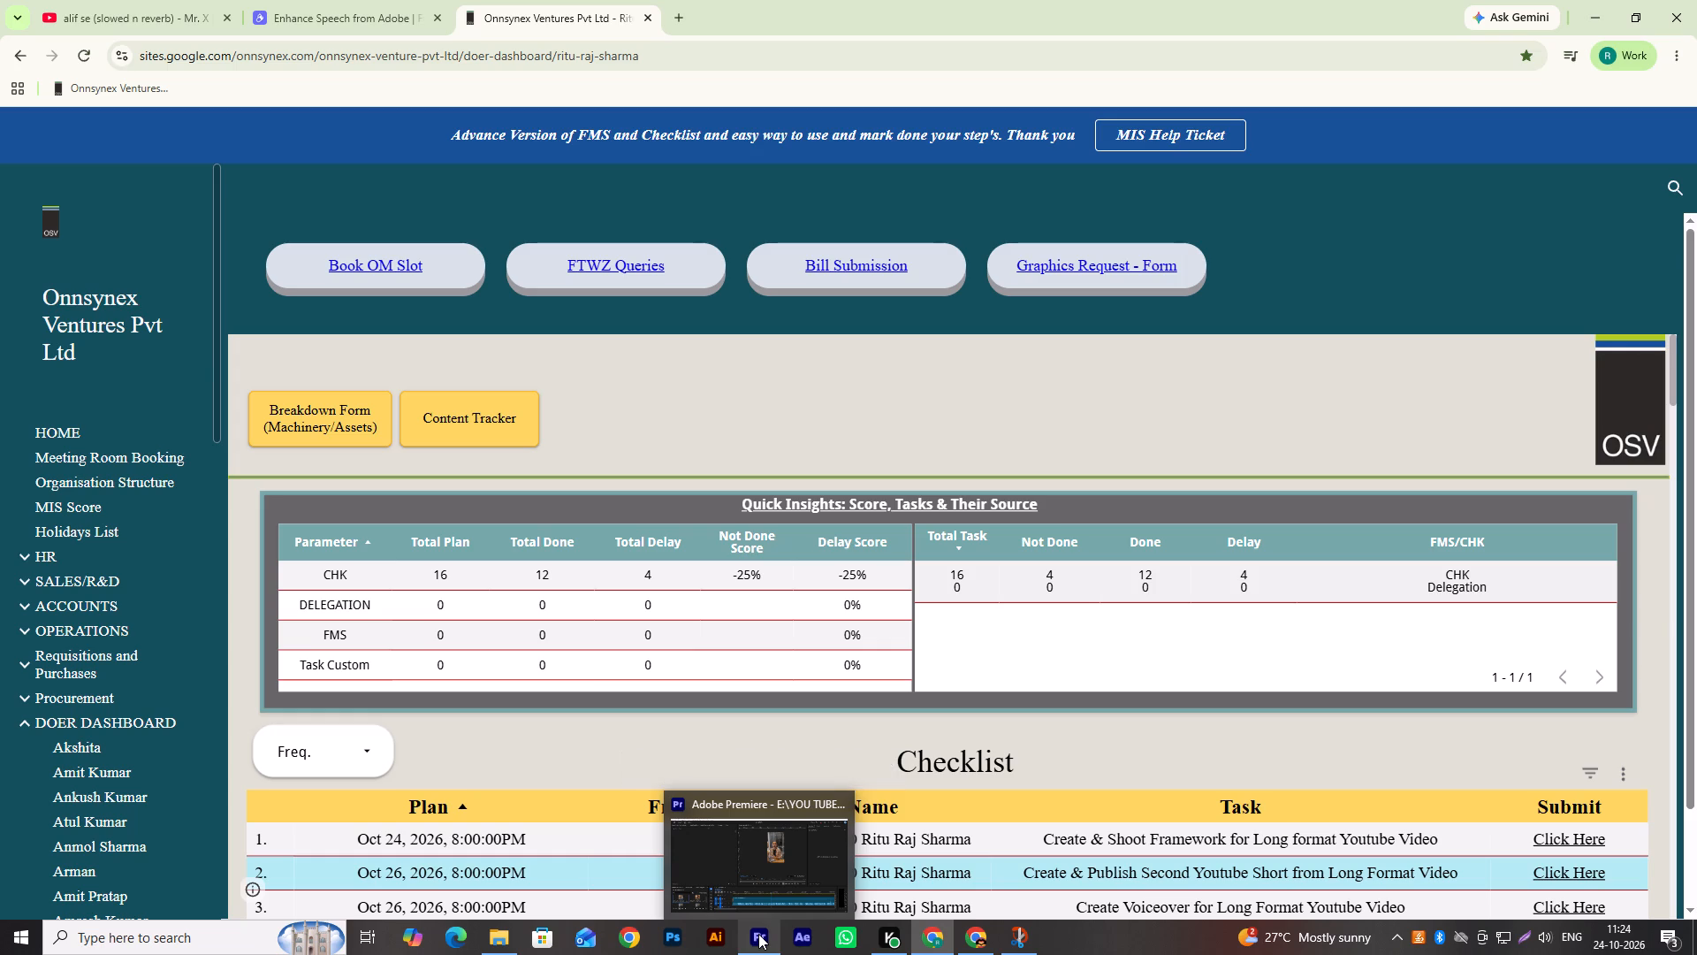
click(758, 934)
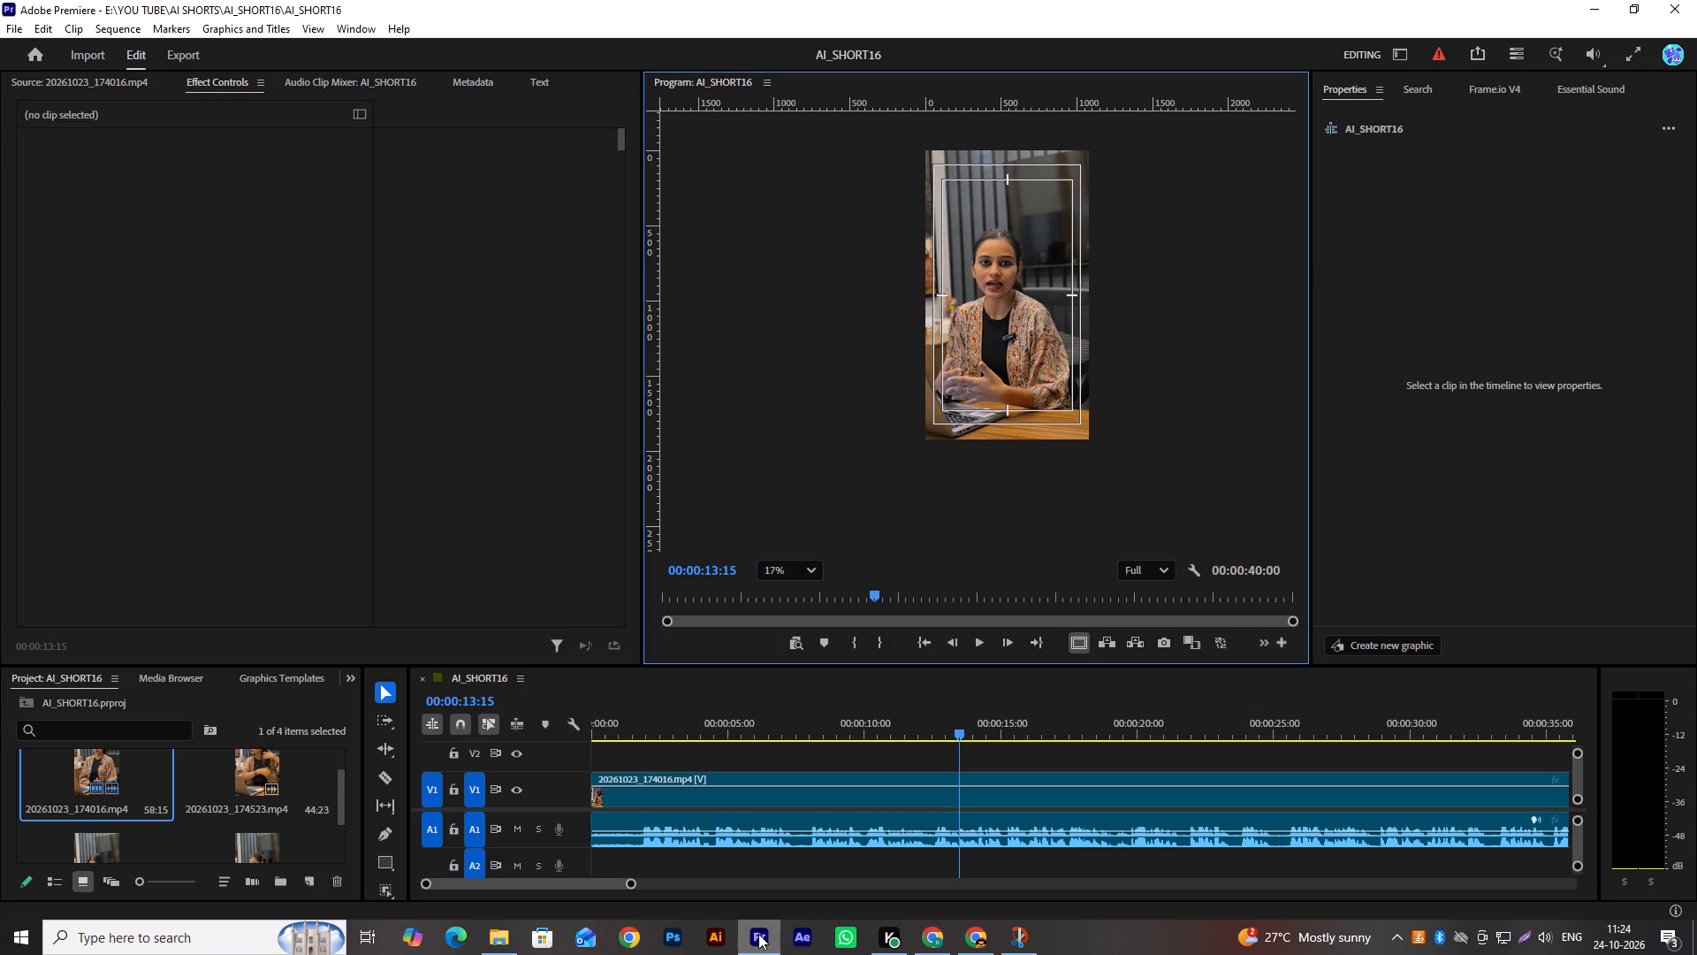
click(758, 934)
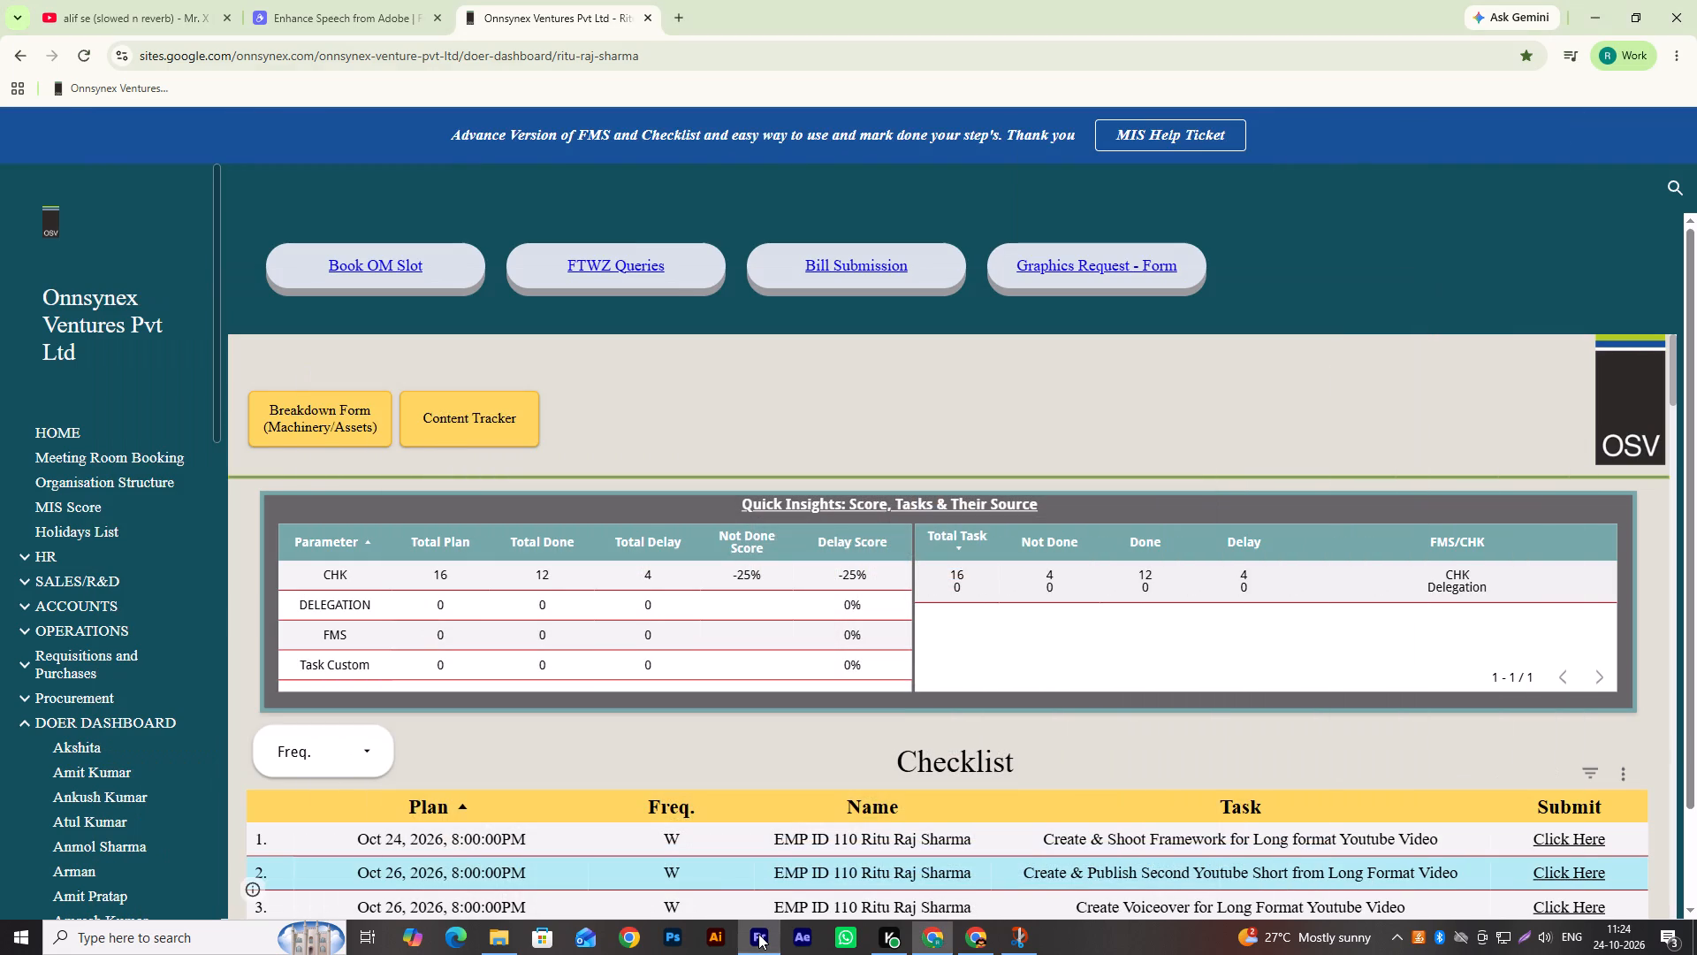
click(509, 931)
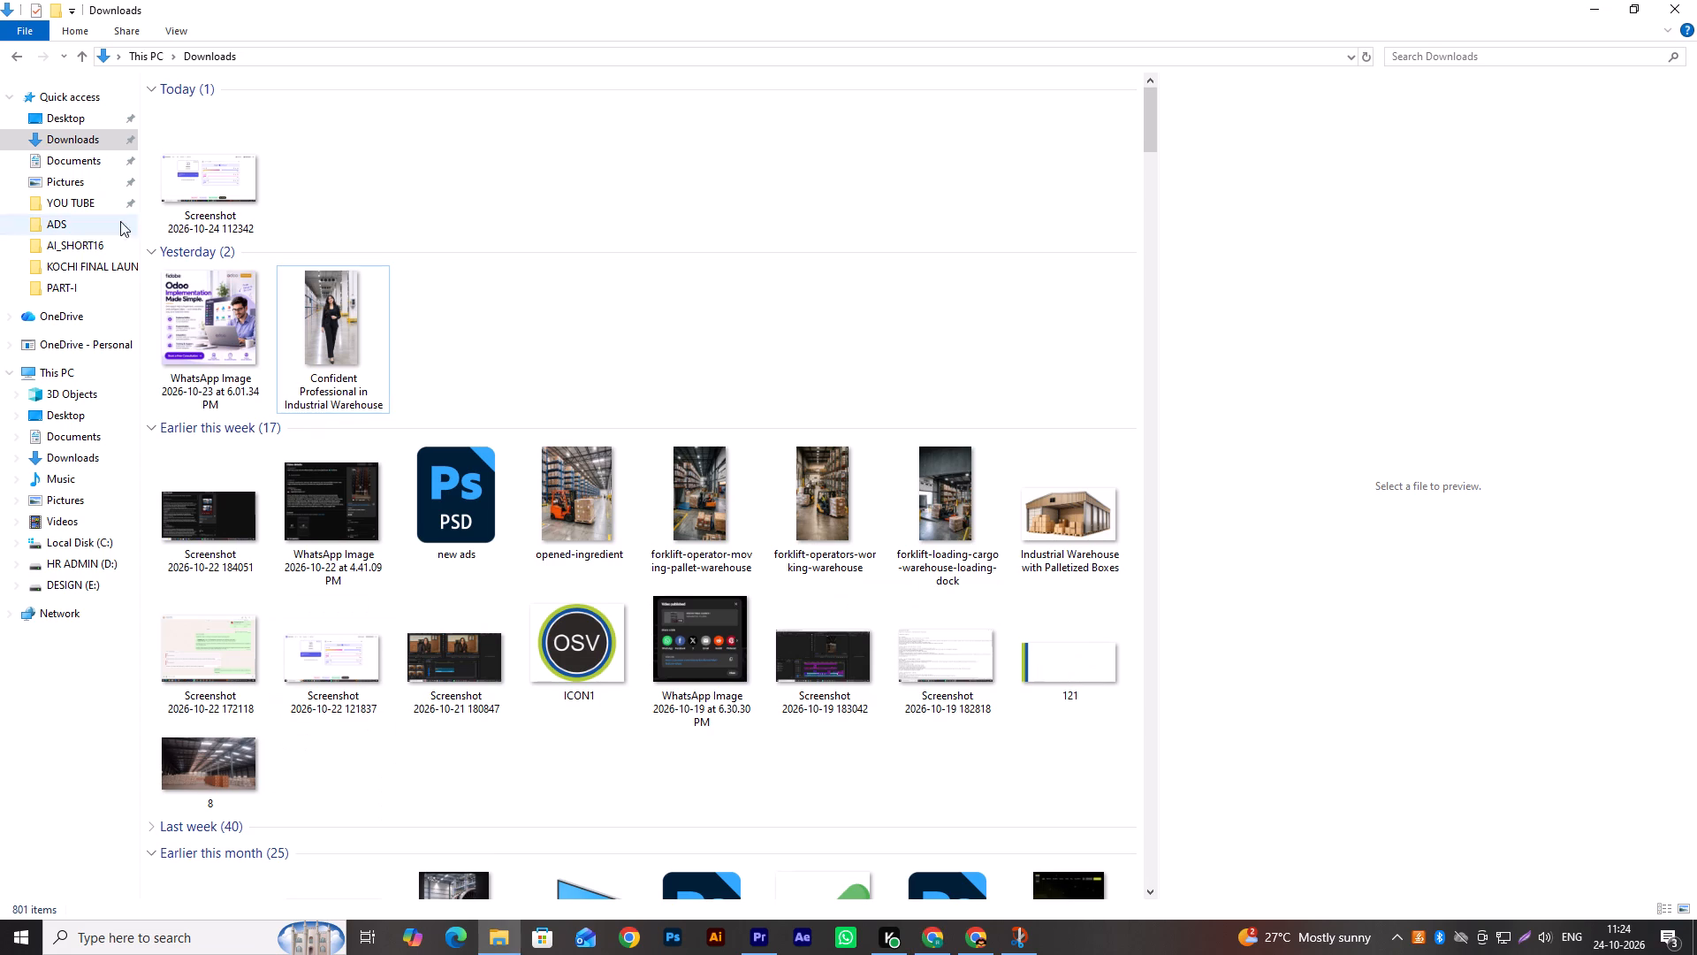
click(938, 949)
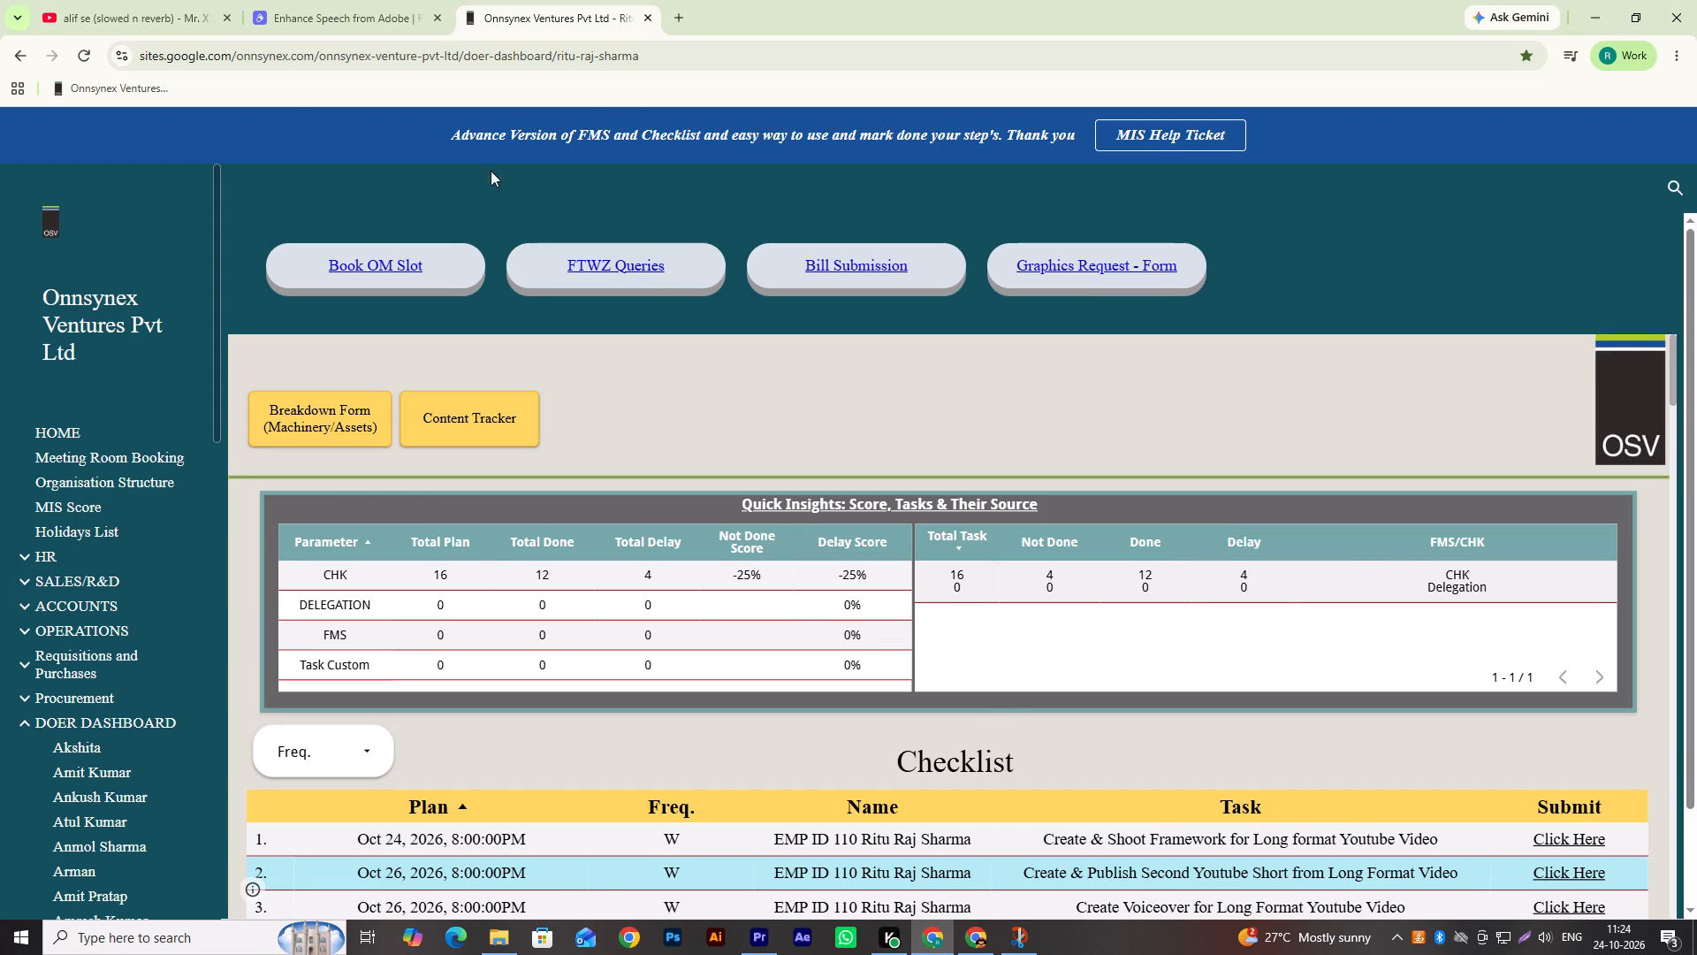
Download the enhanced AI_SHORT16 audio from the Enhance Speech page.
click(367, 0)
click(1100, 906)
click(1100, 883)
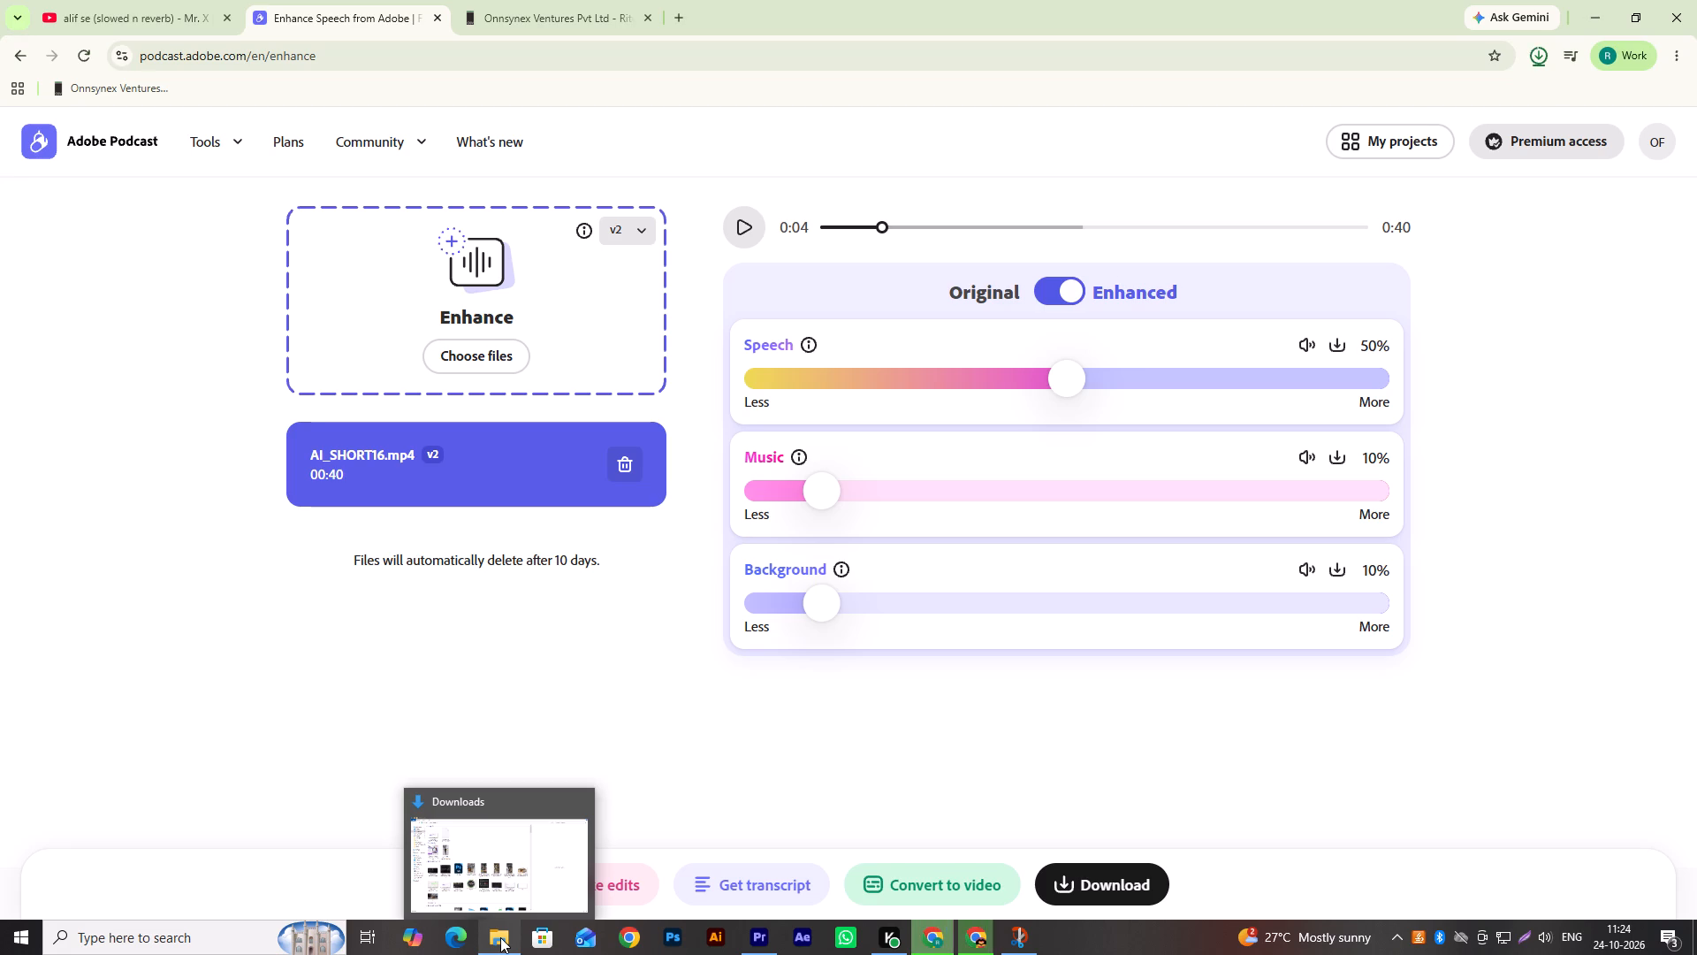
Switch to File Explorer and move the downloaded enhanced AI_SHORT16 audio file from Downloads into the AI_SHORT16 folder.
click(500, 937)
click(367, 181)
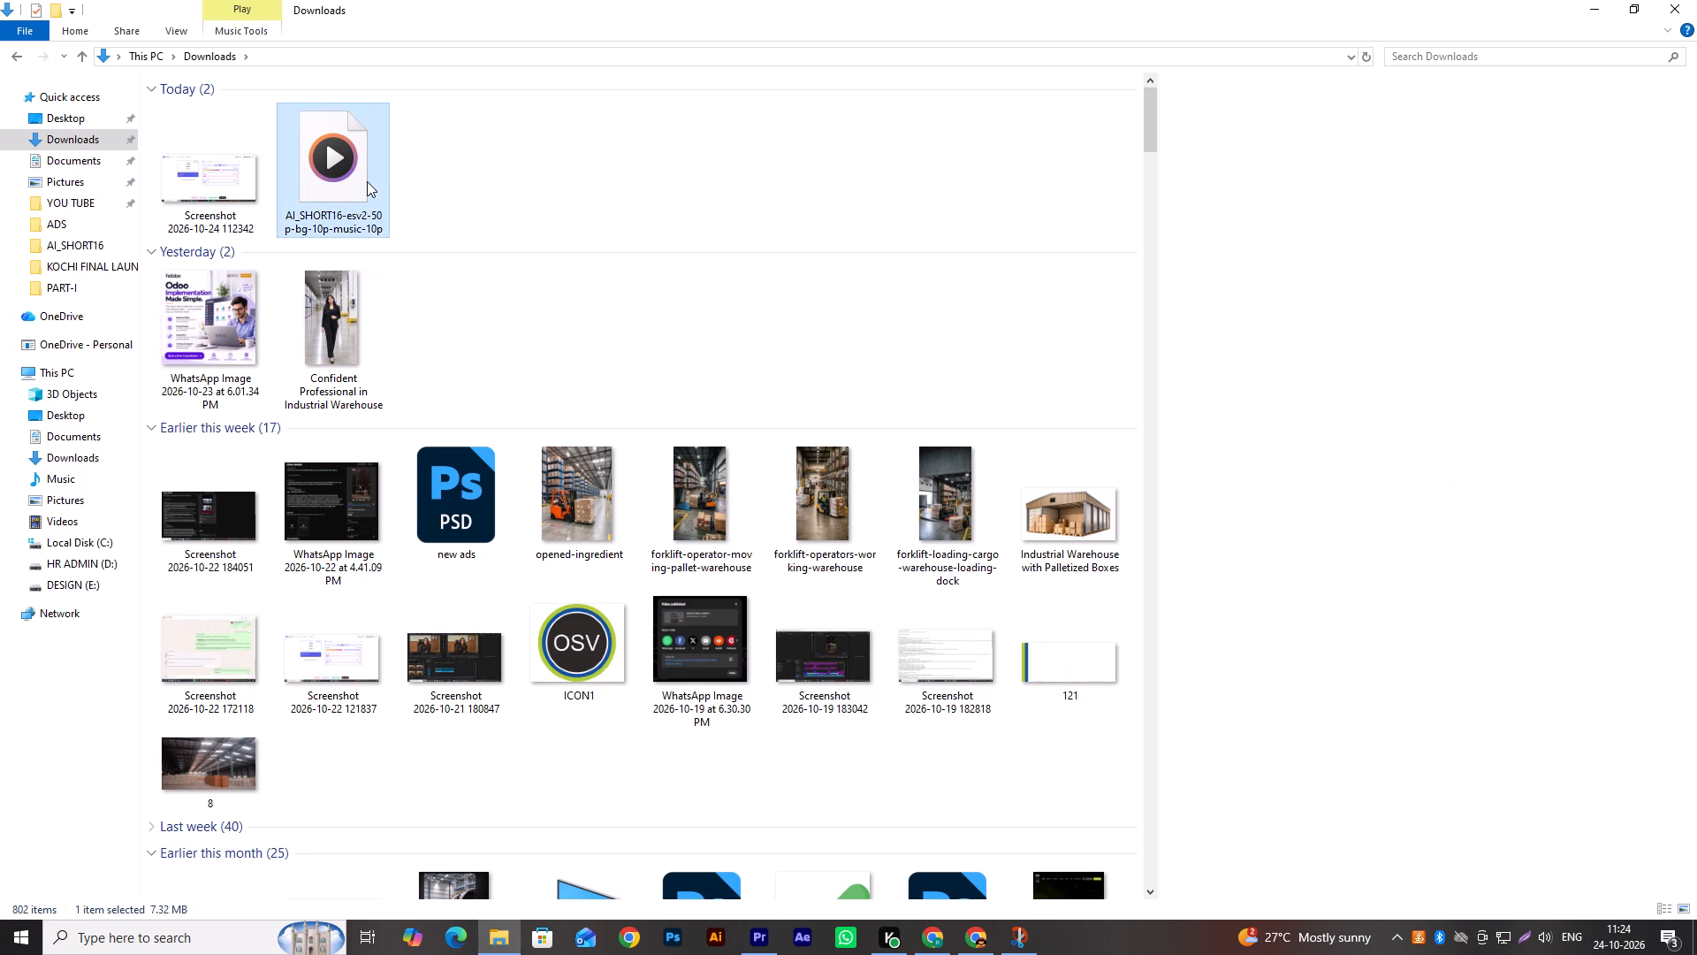
key(ctrl+x)
click(105, 254)
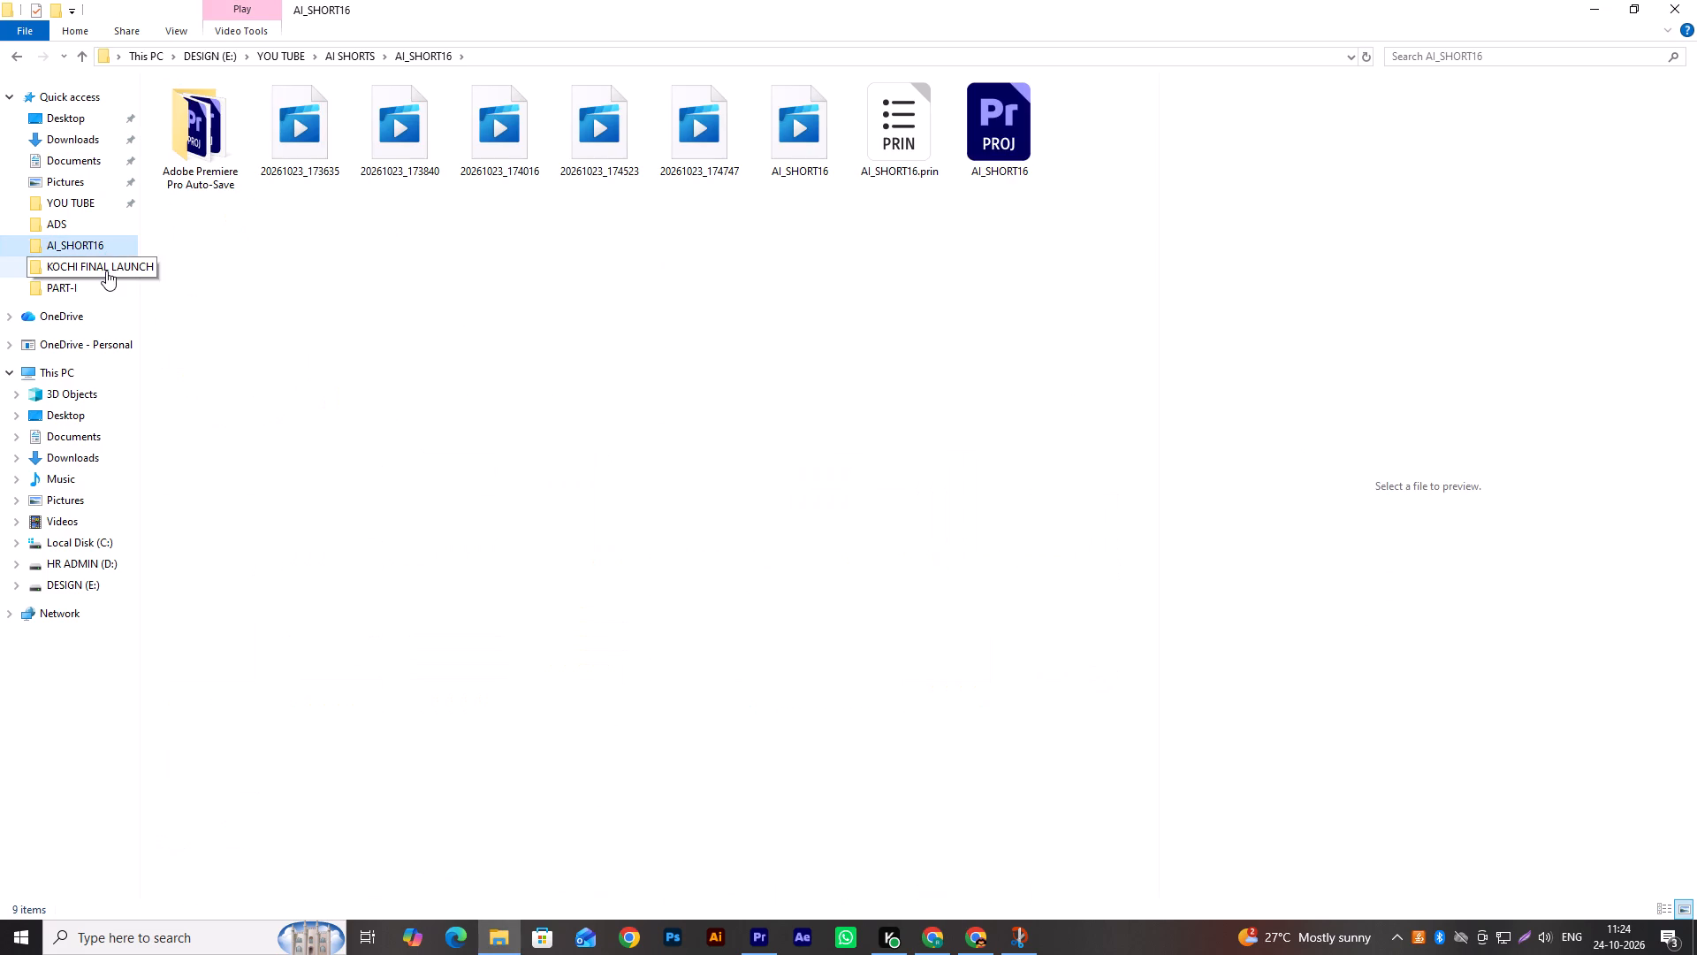
click(873, 377)
key(ctrl+v)
click(686, 504)
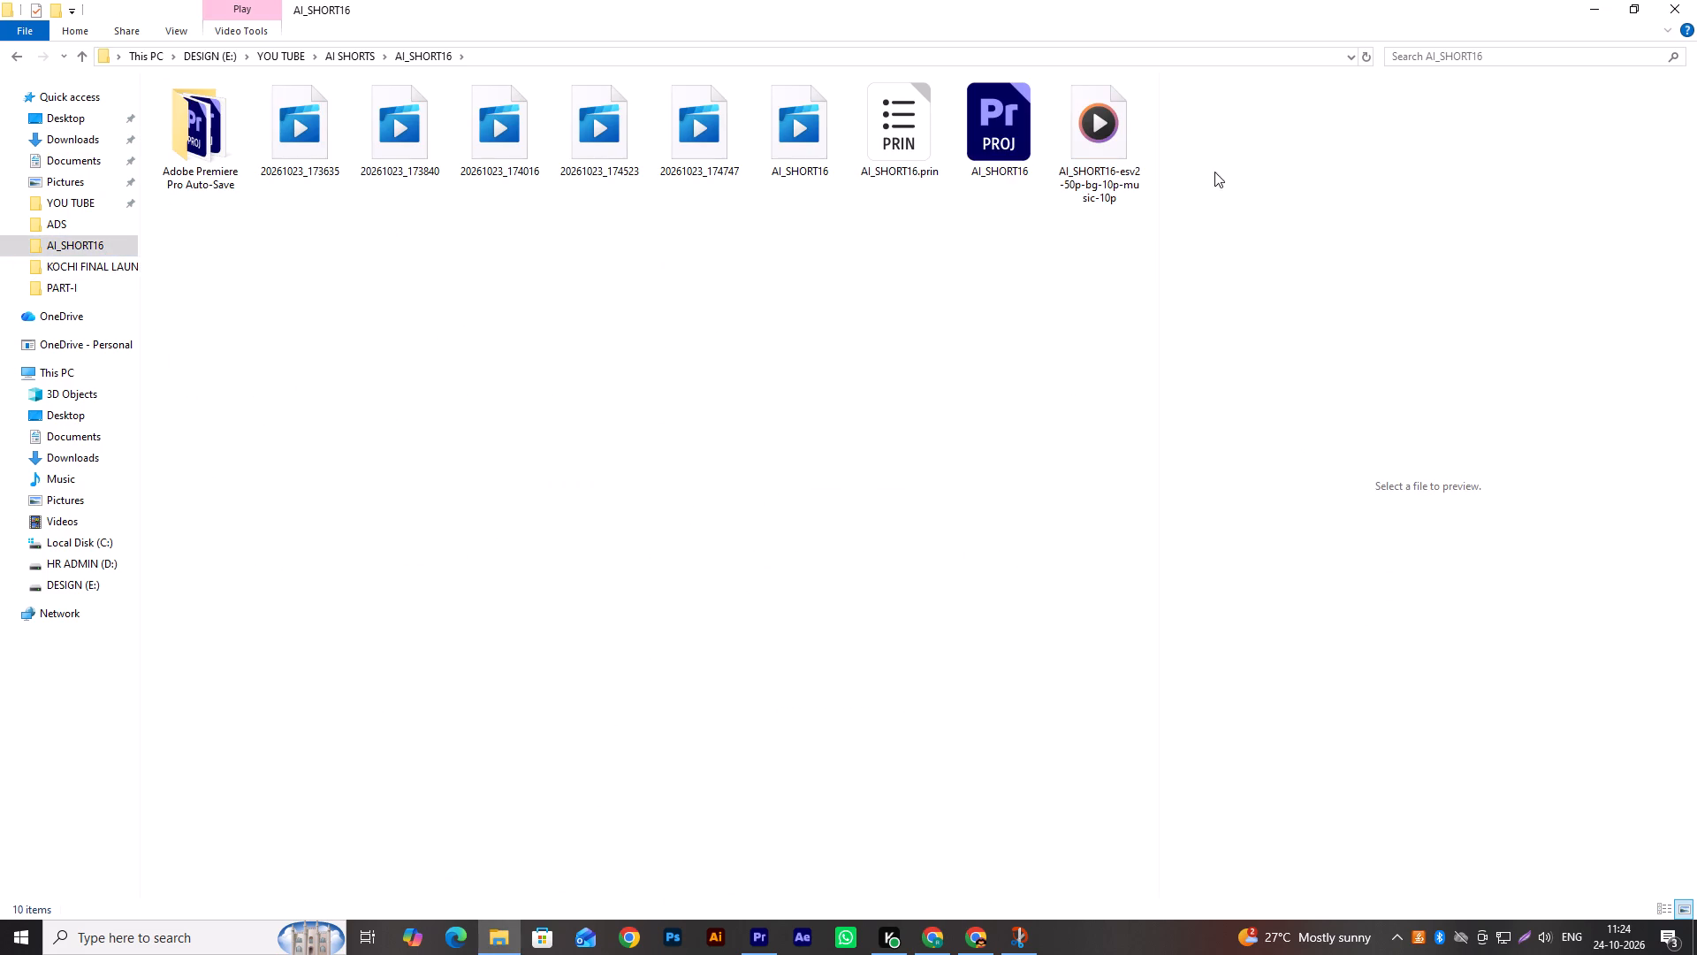
Bring the enhanced AI_SHORT16 audio file into the Premiere sequence on track A2, aligned with the start of the video clip.
drag(1115, 133, 759, 928)
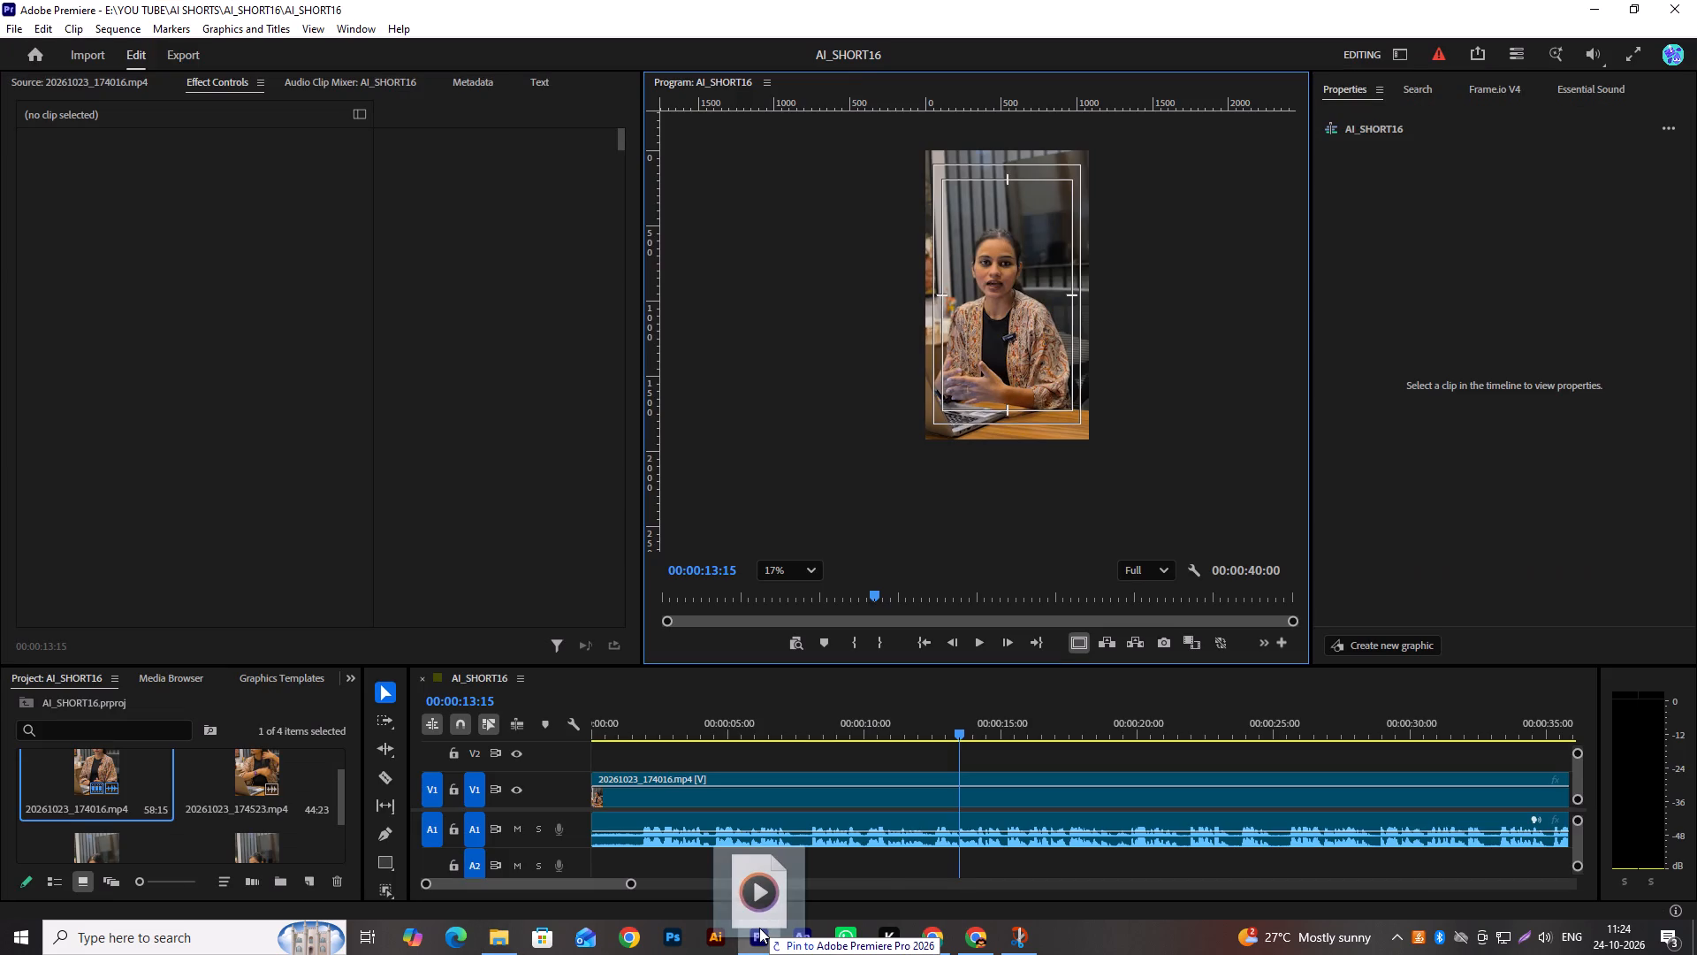
drag(759, 928, 743, 864)
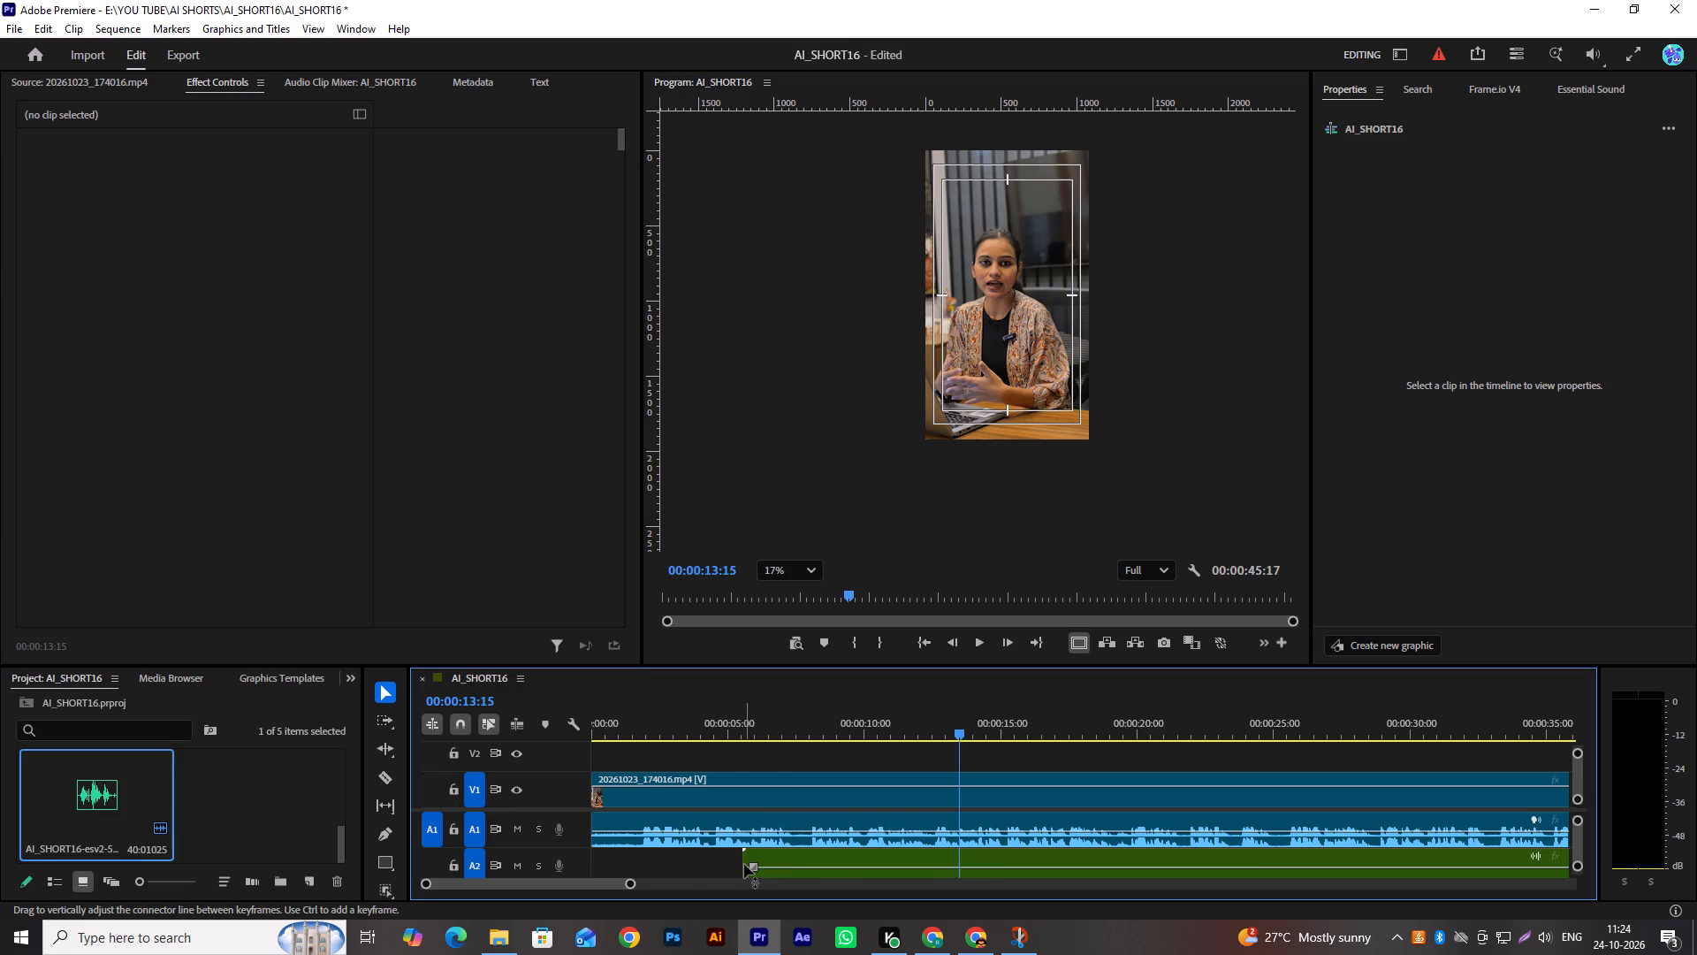
alt+scroll(744, 864, down, 6)
drag(765, 665, 773, 606)
drag(810, 847, 717, 839)
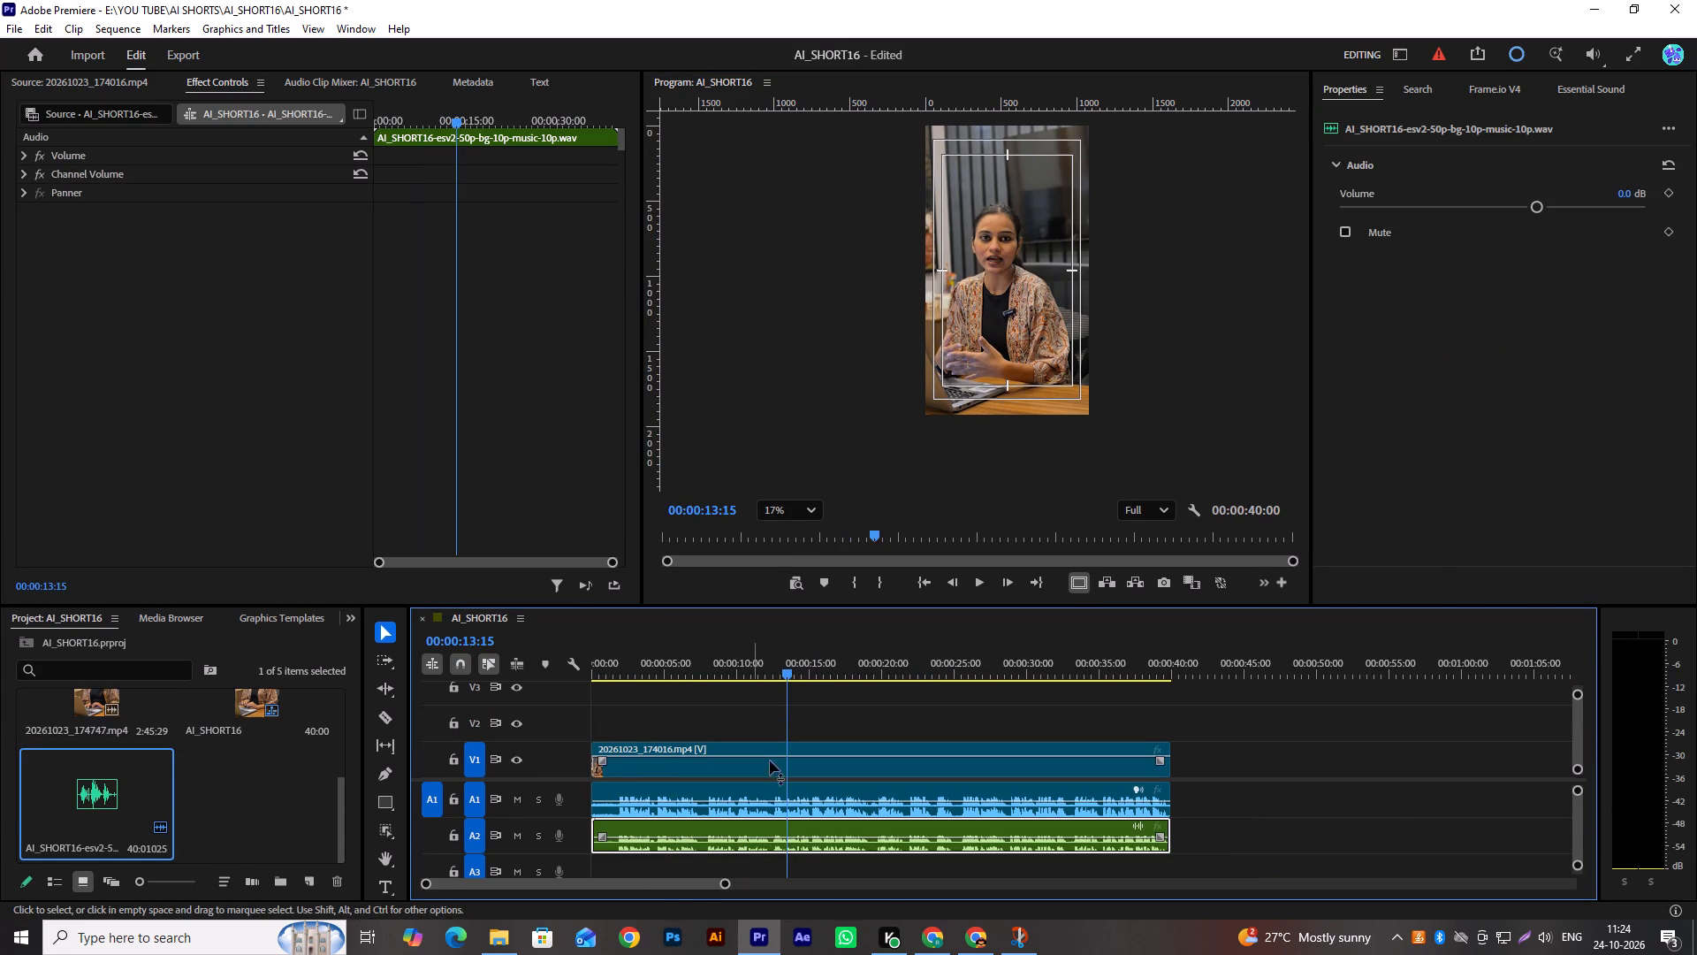
Mute the original clip's audio track A1 so that the enhanced audio on A2 is heard, leaving no track soloed.
click(540, 830)
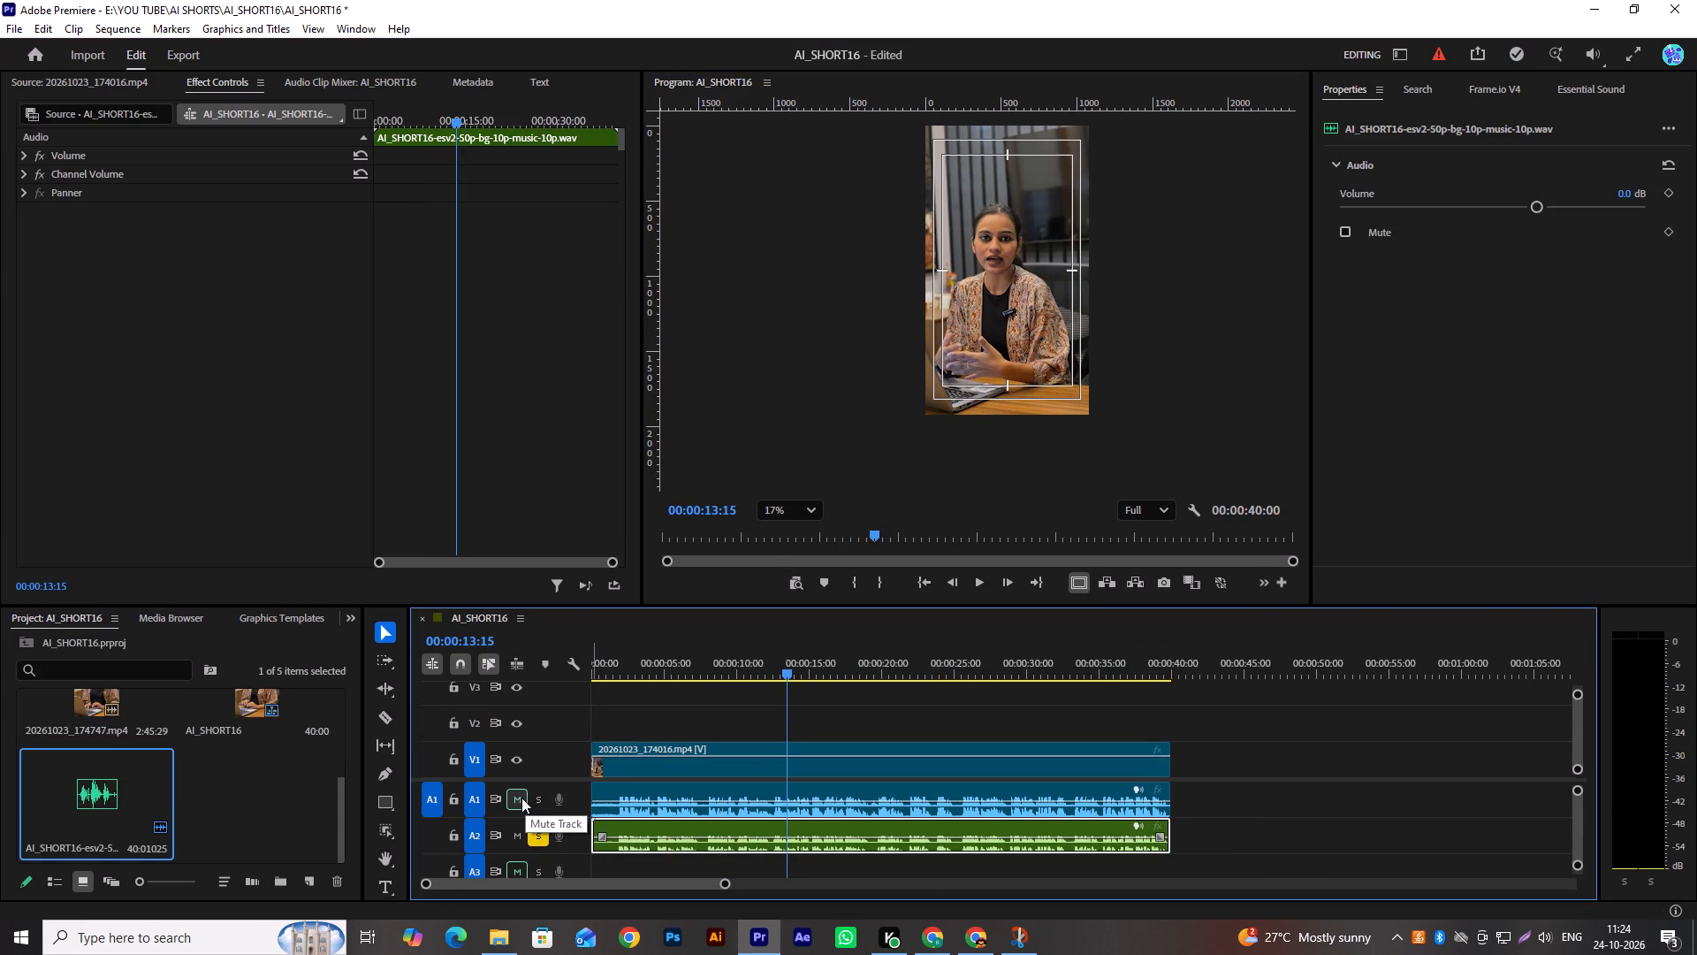
click(515, 794)
click(549, 834)
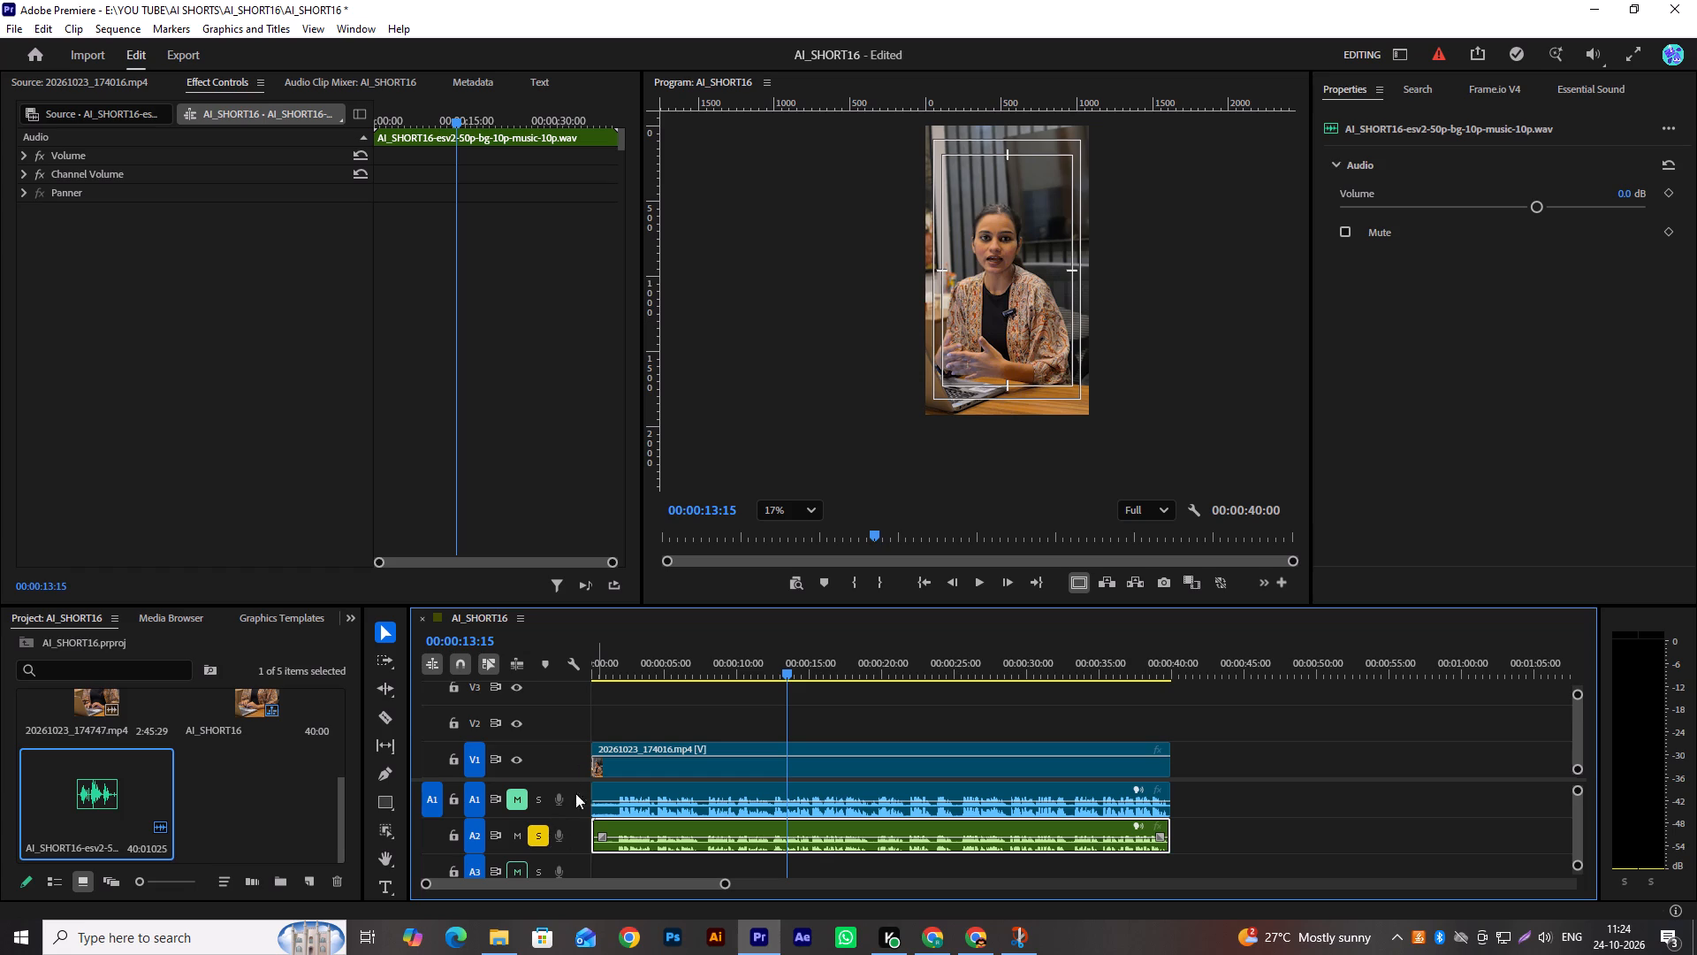
click(541, 835)
Play the sequence from its beginning to listen to the enhanced audio.
drag(638, 673, 444, 704)
key(space)
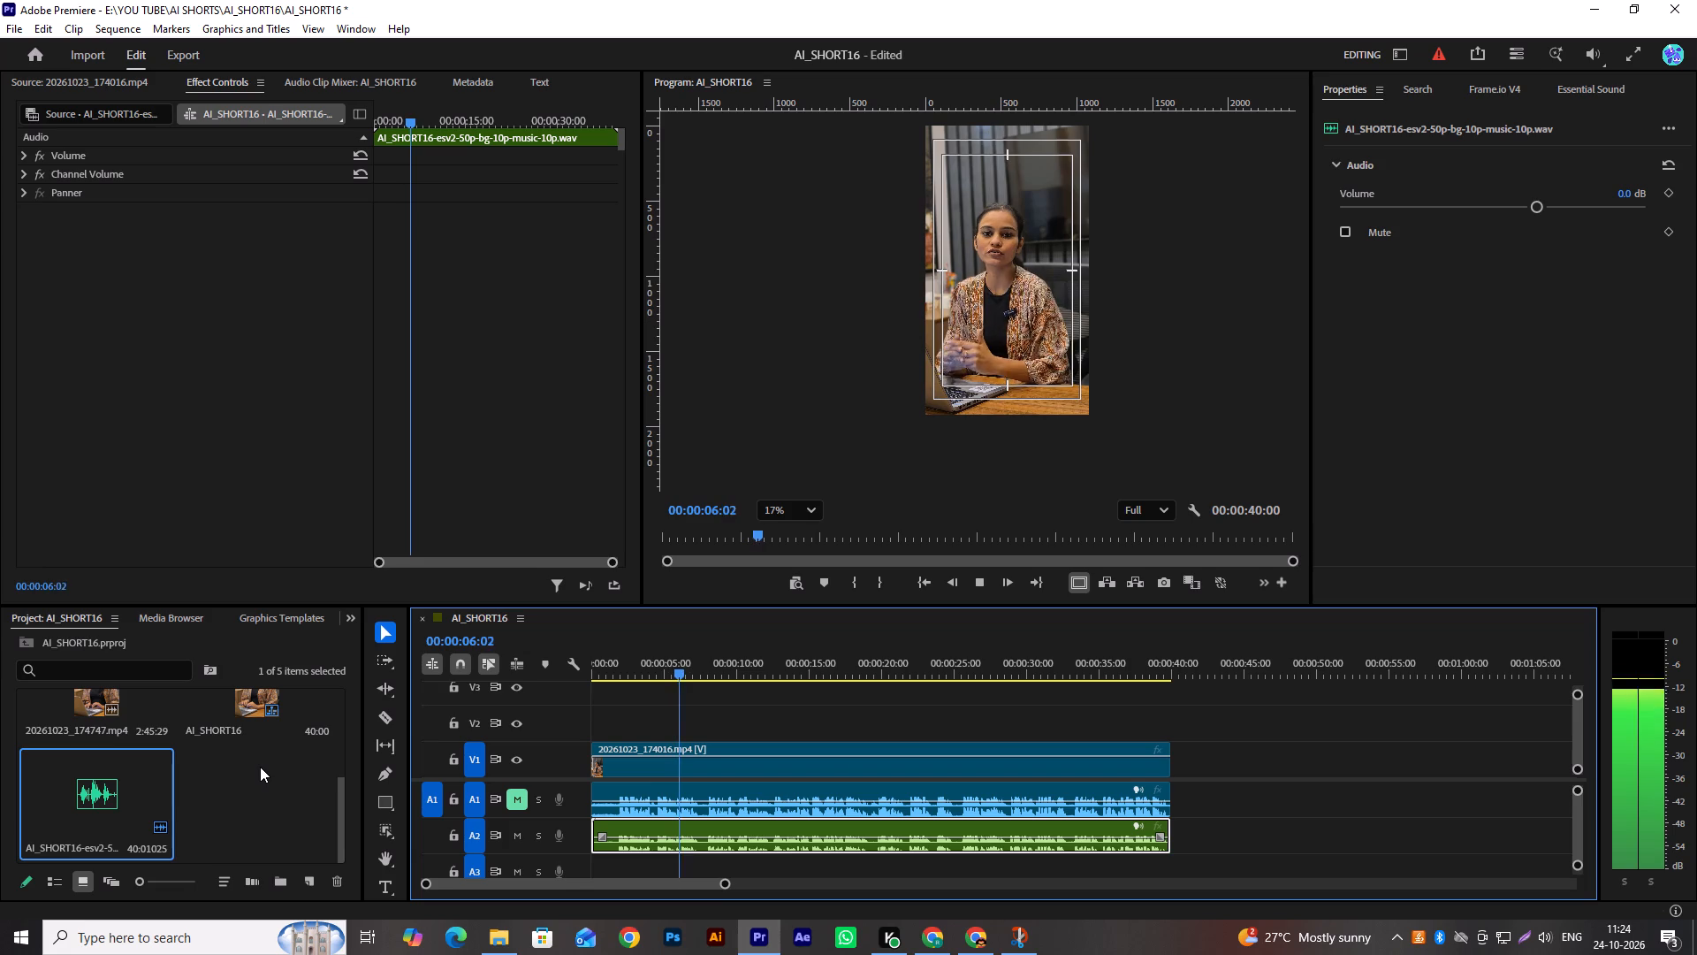
key(space)
Switch to File Explorer and open the AI_SHORT15 project folder inside AI SHORTS to examine its files.
click(503, 927)
click(664, 500)
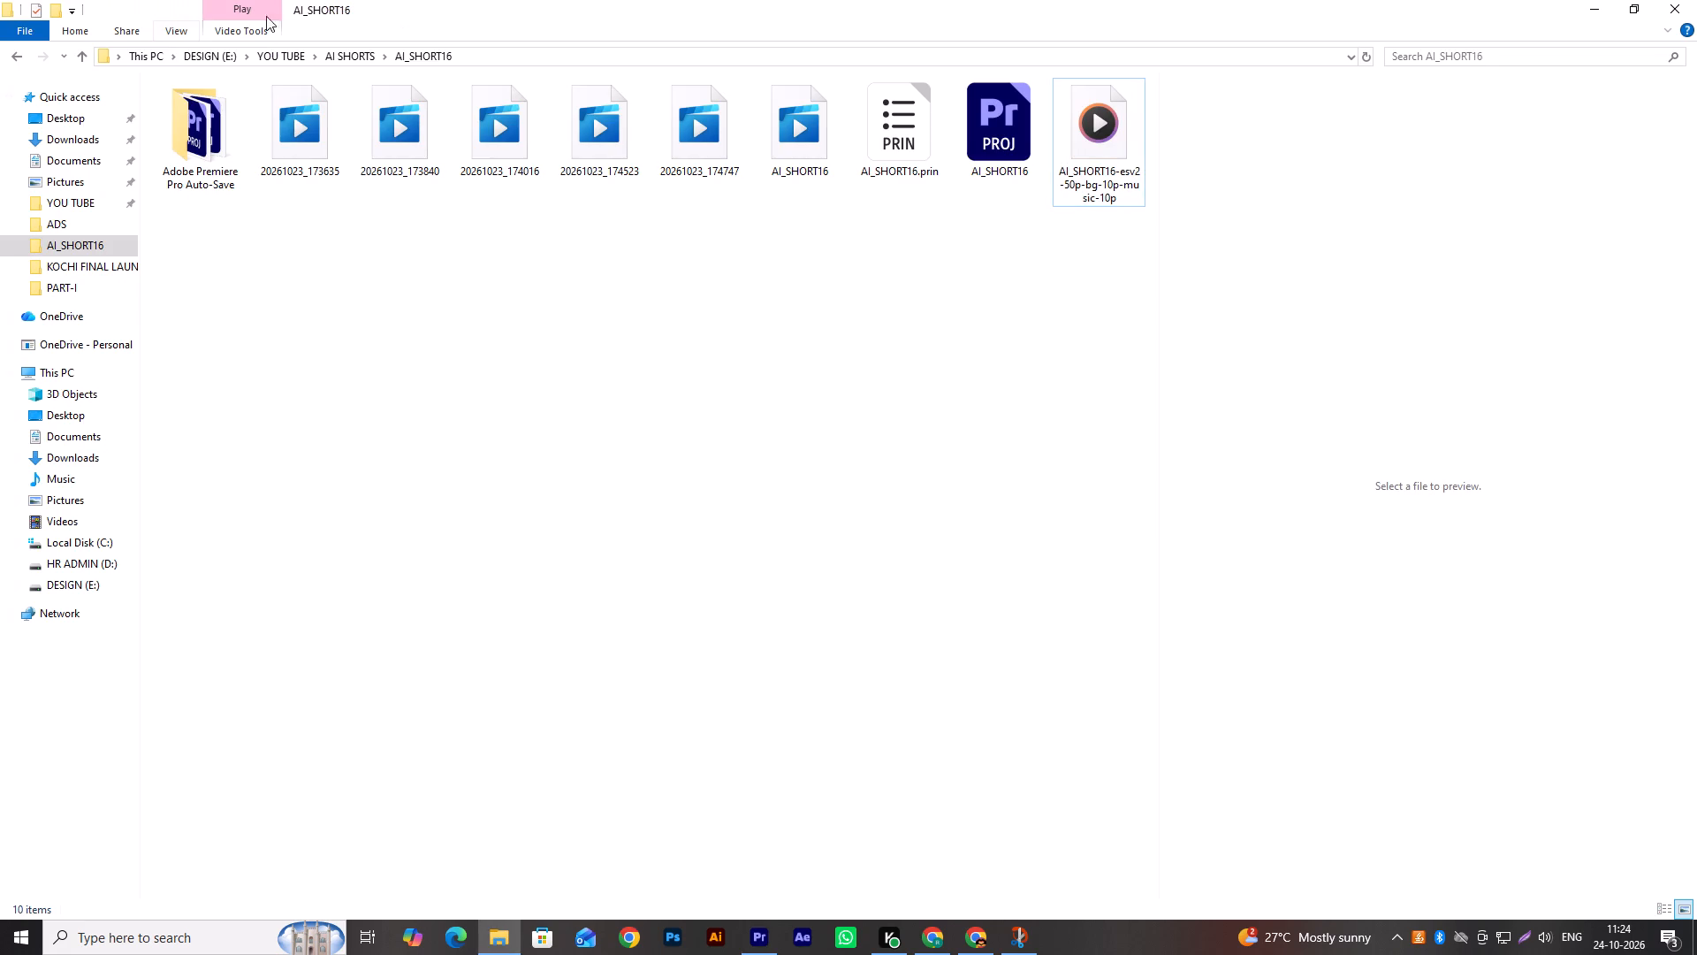
click(366, 53)
double_click(628, 285)
click(649, 523)
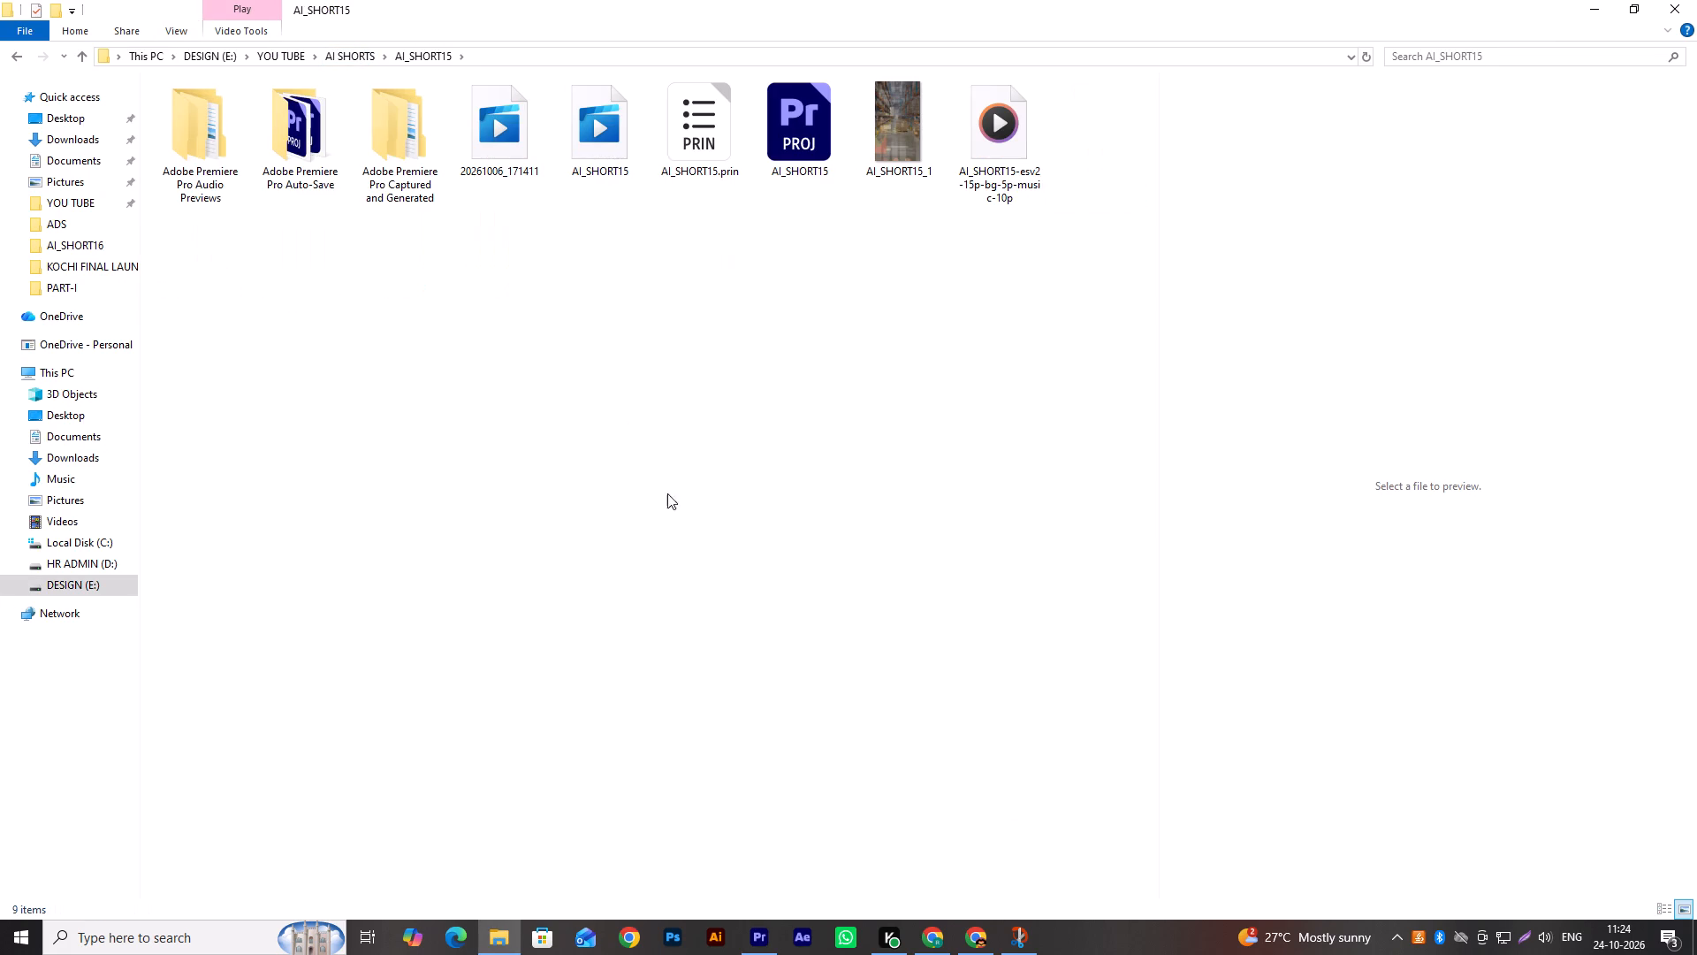
click(669, 325)
Browse the YOU TUBE folder on the DESIGN (E:) drive, examining the files in its outro and OSV profile video subfolders.
click(204, 56)
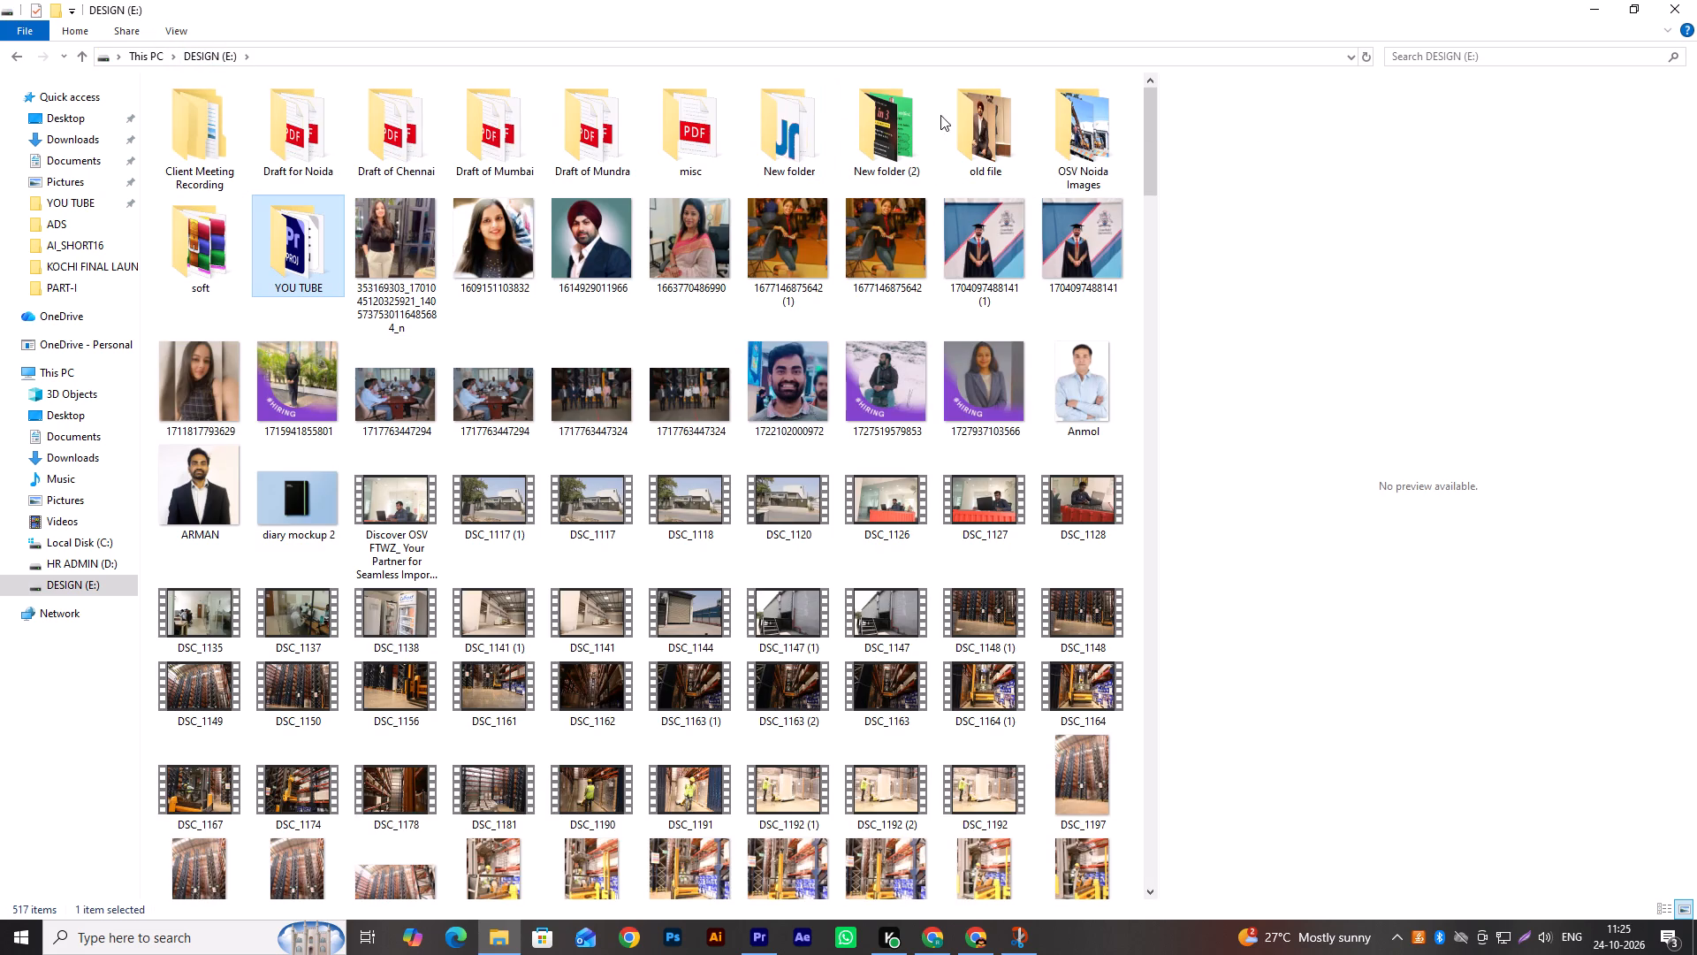
double_click(324, 241)
scroll(640, 511, down, 8)
scroll(450, 703, down, 6)
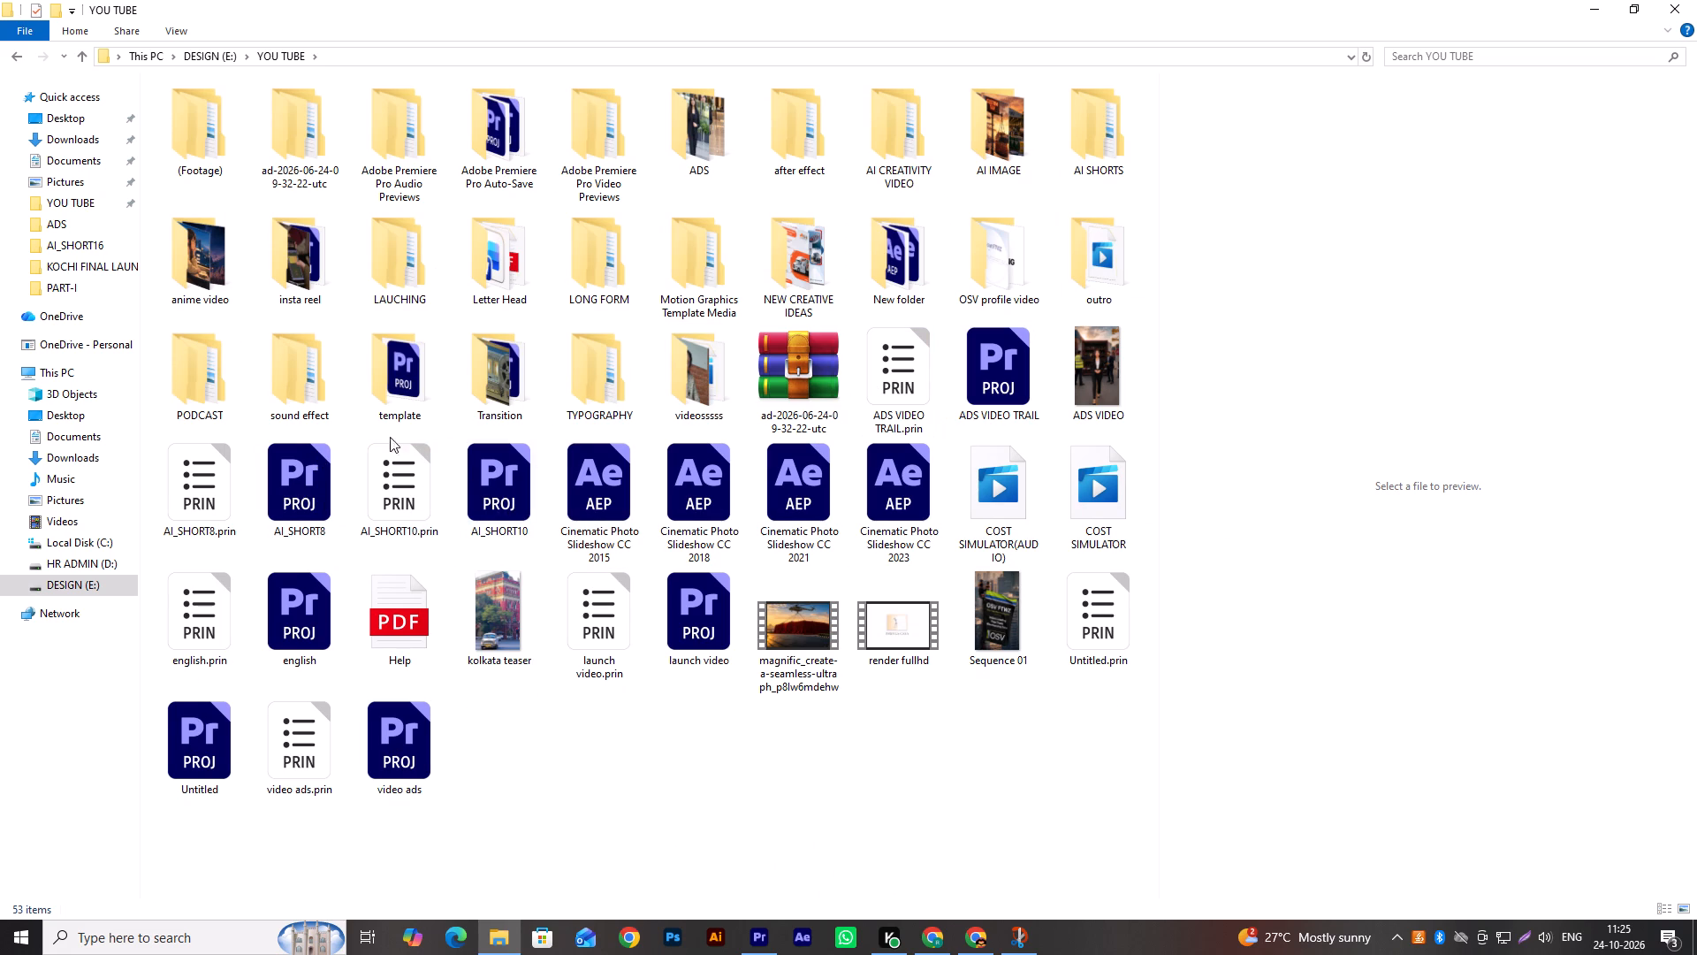
double_click(1137, 250)
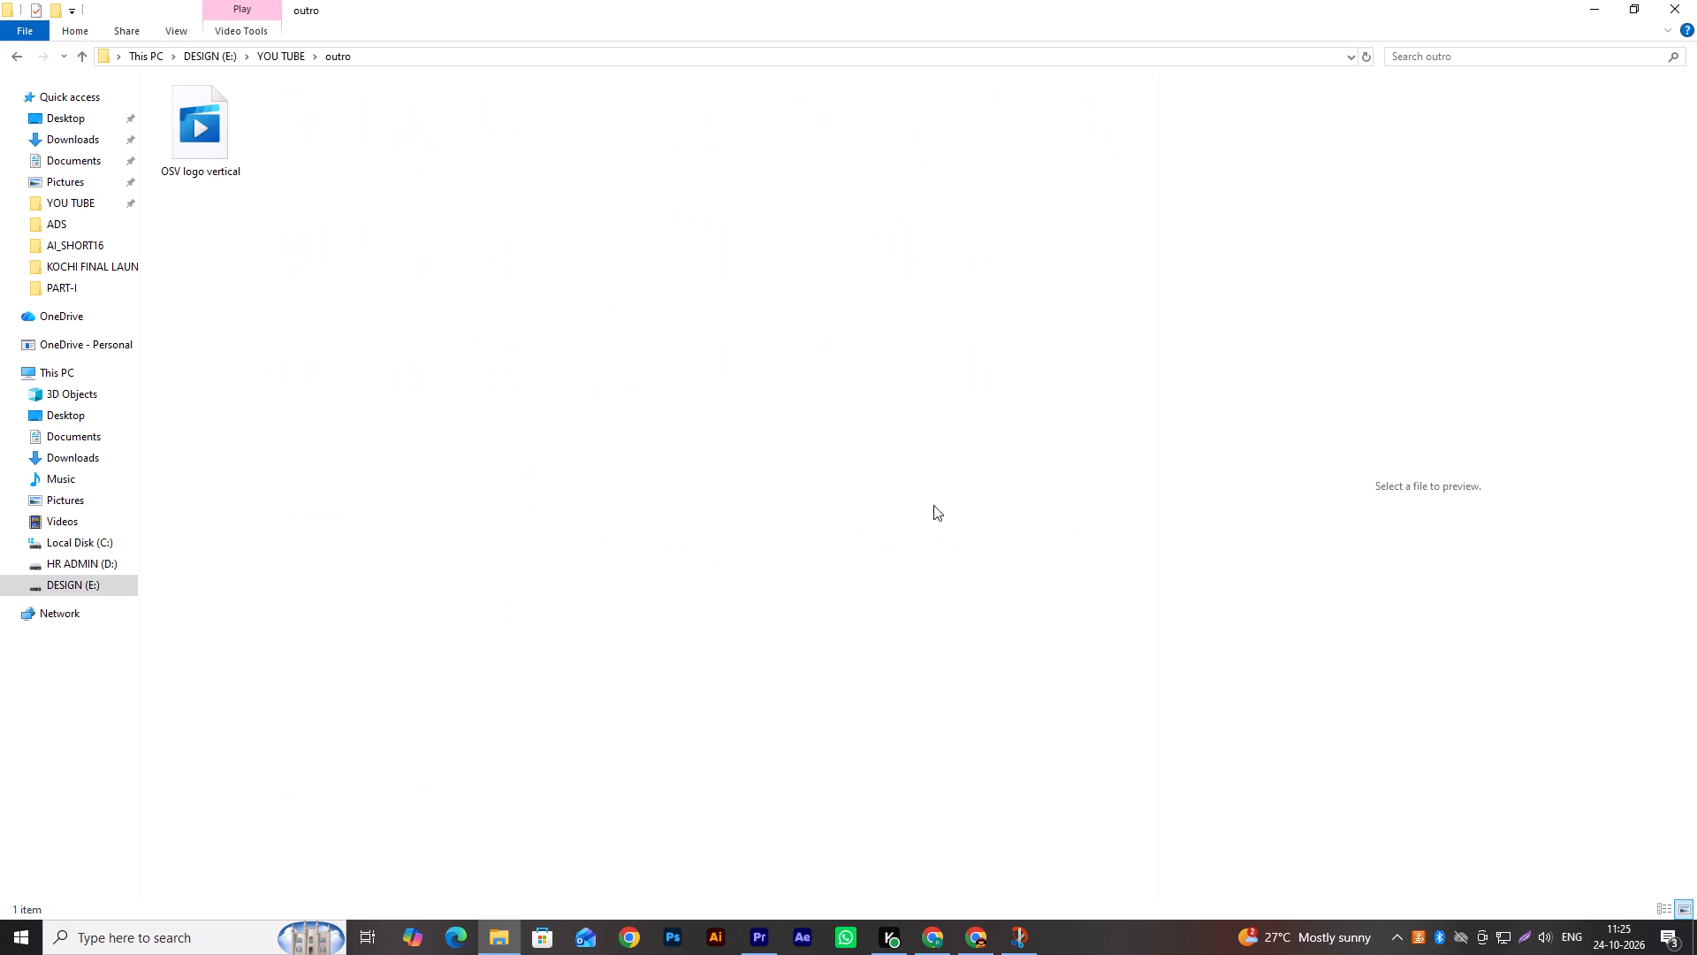
click(429, 530)
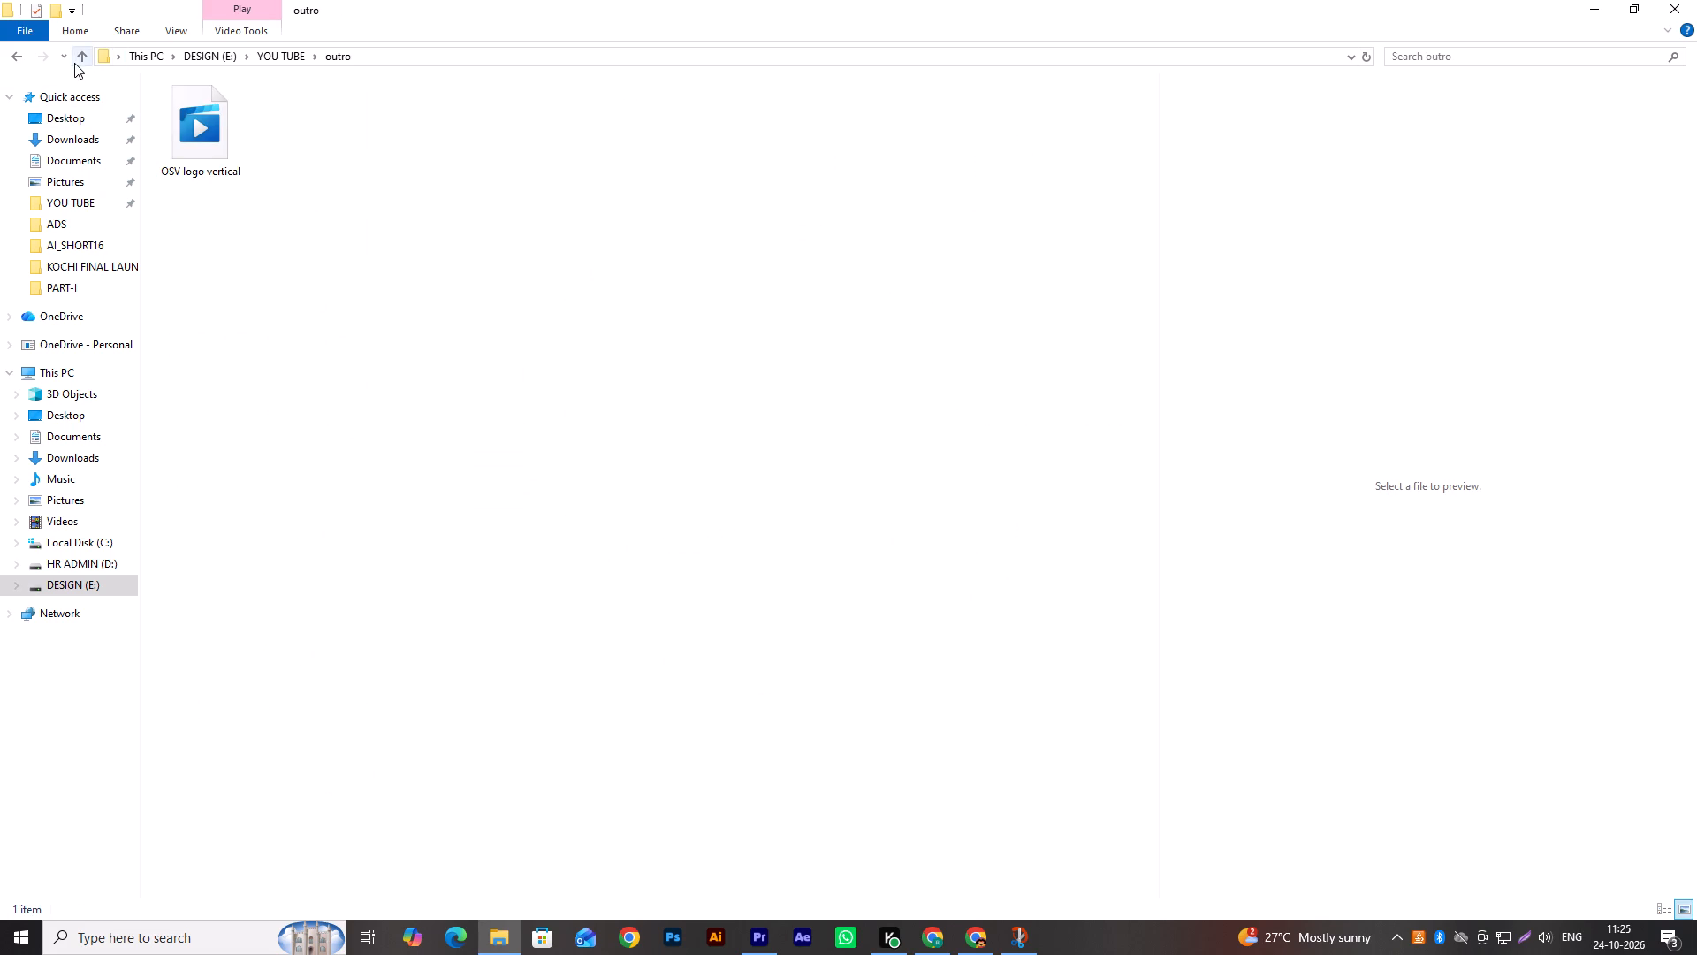
click(74, 63)
double_click(970, 277)
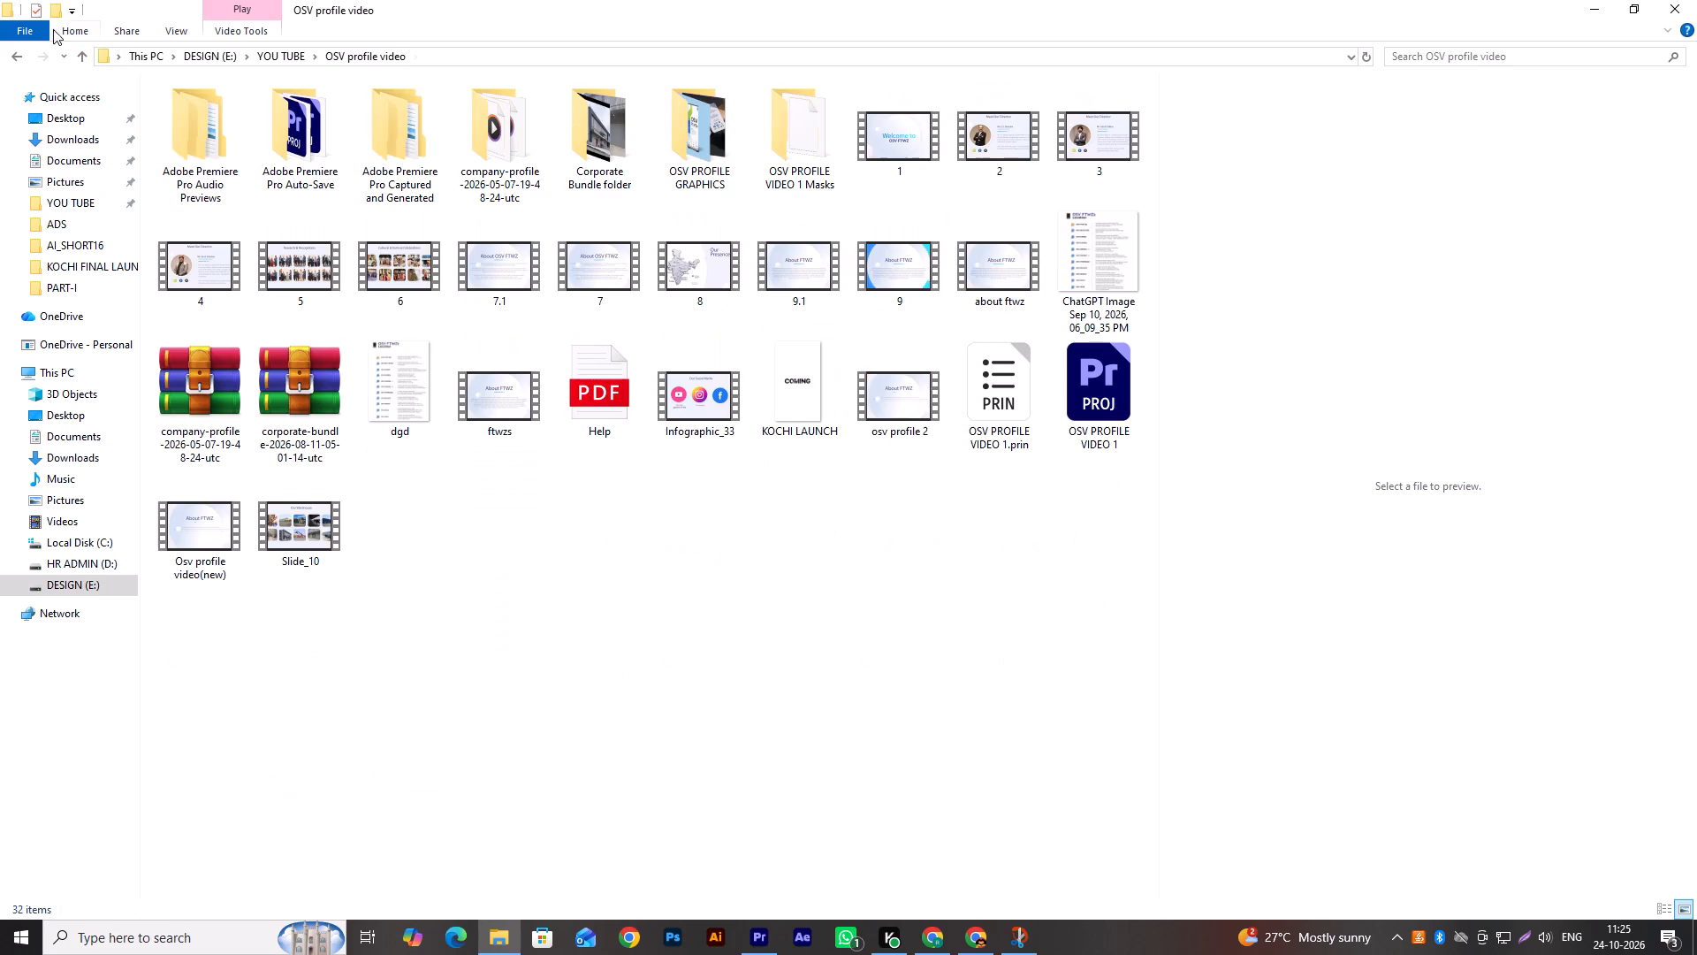
click(81, 57)
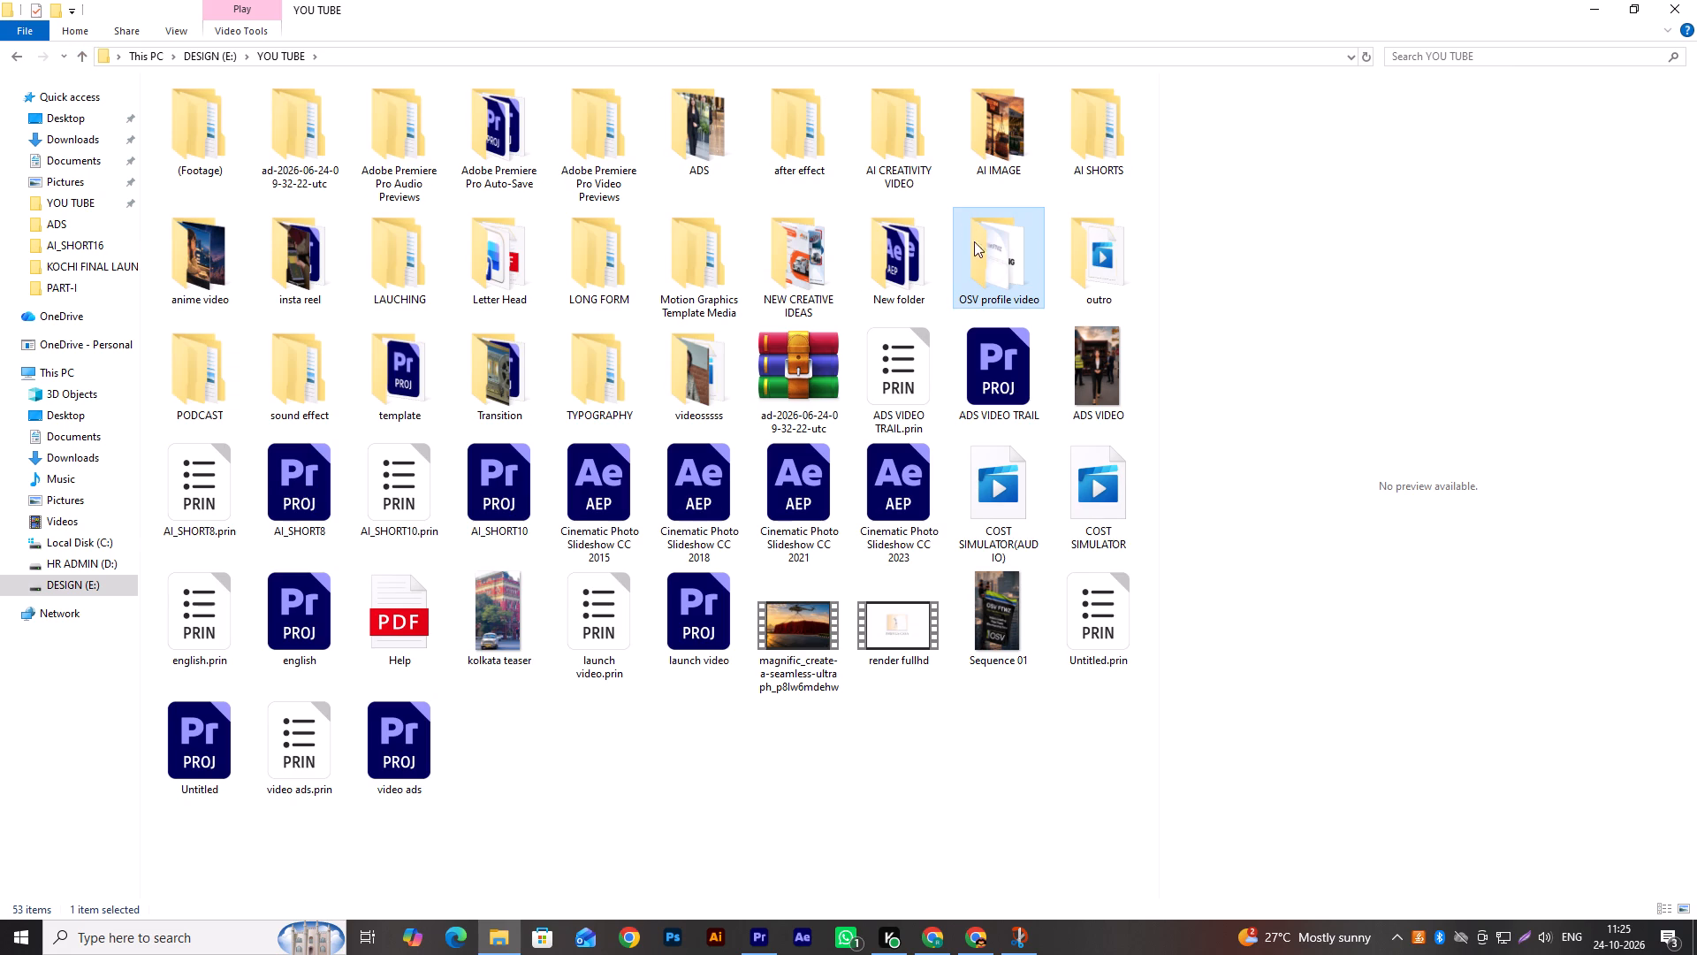
double_click(984, 253)
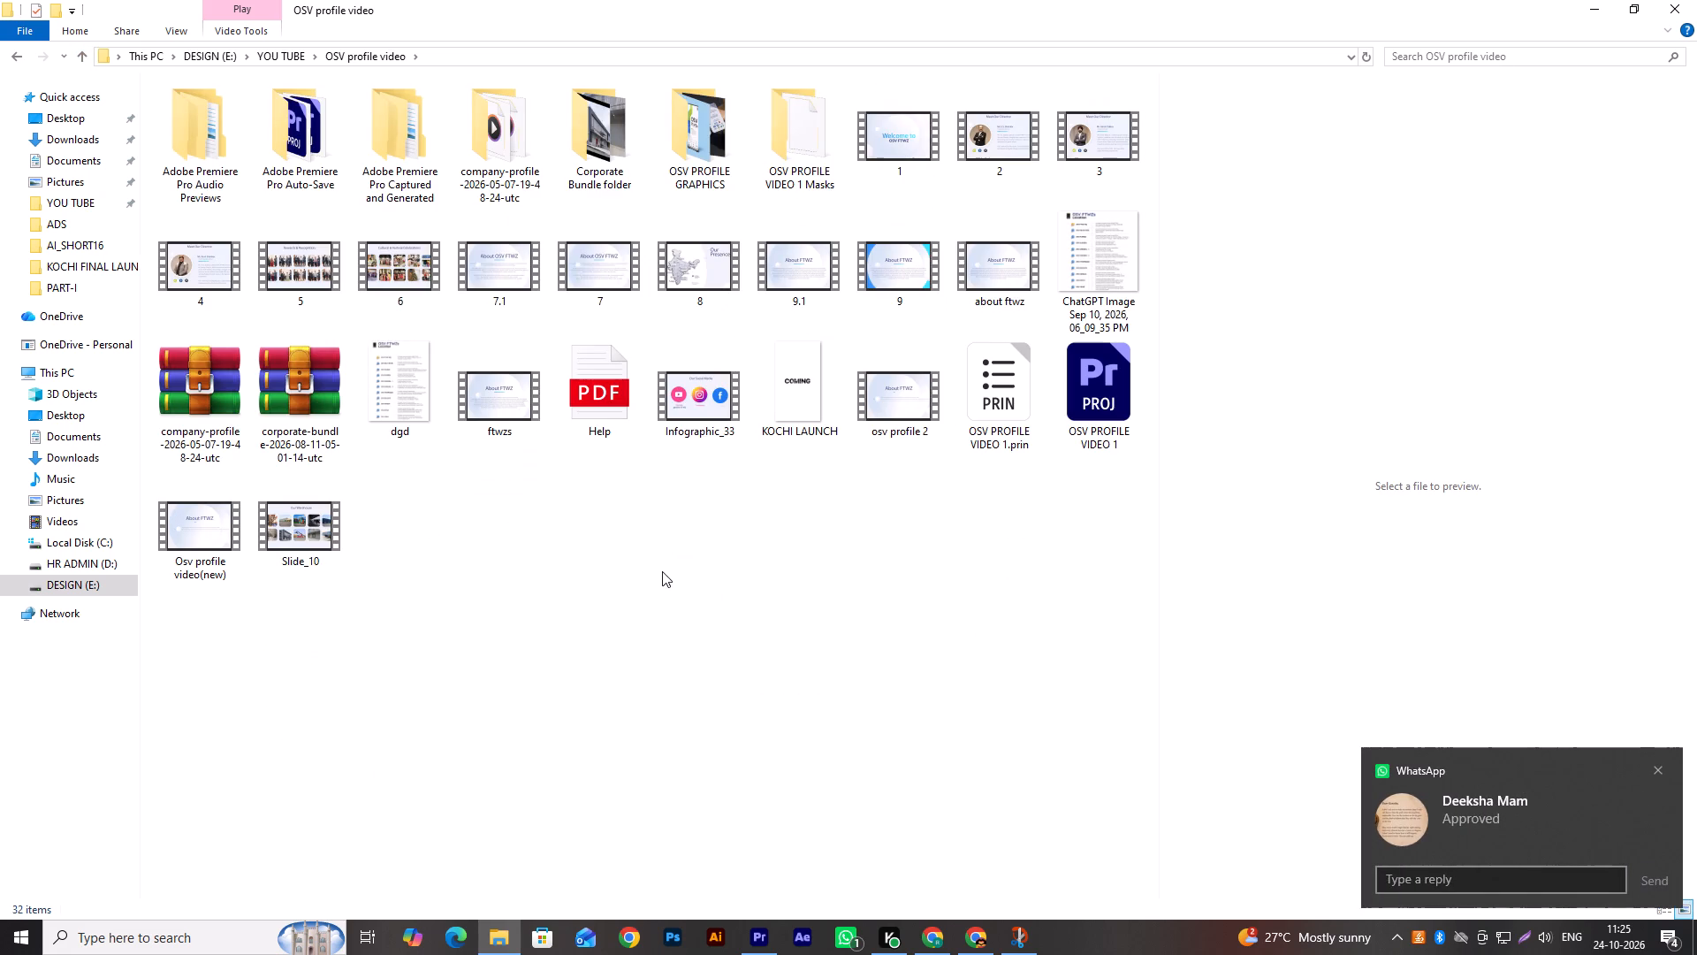
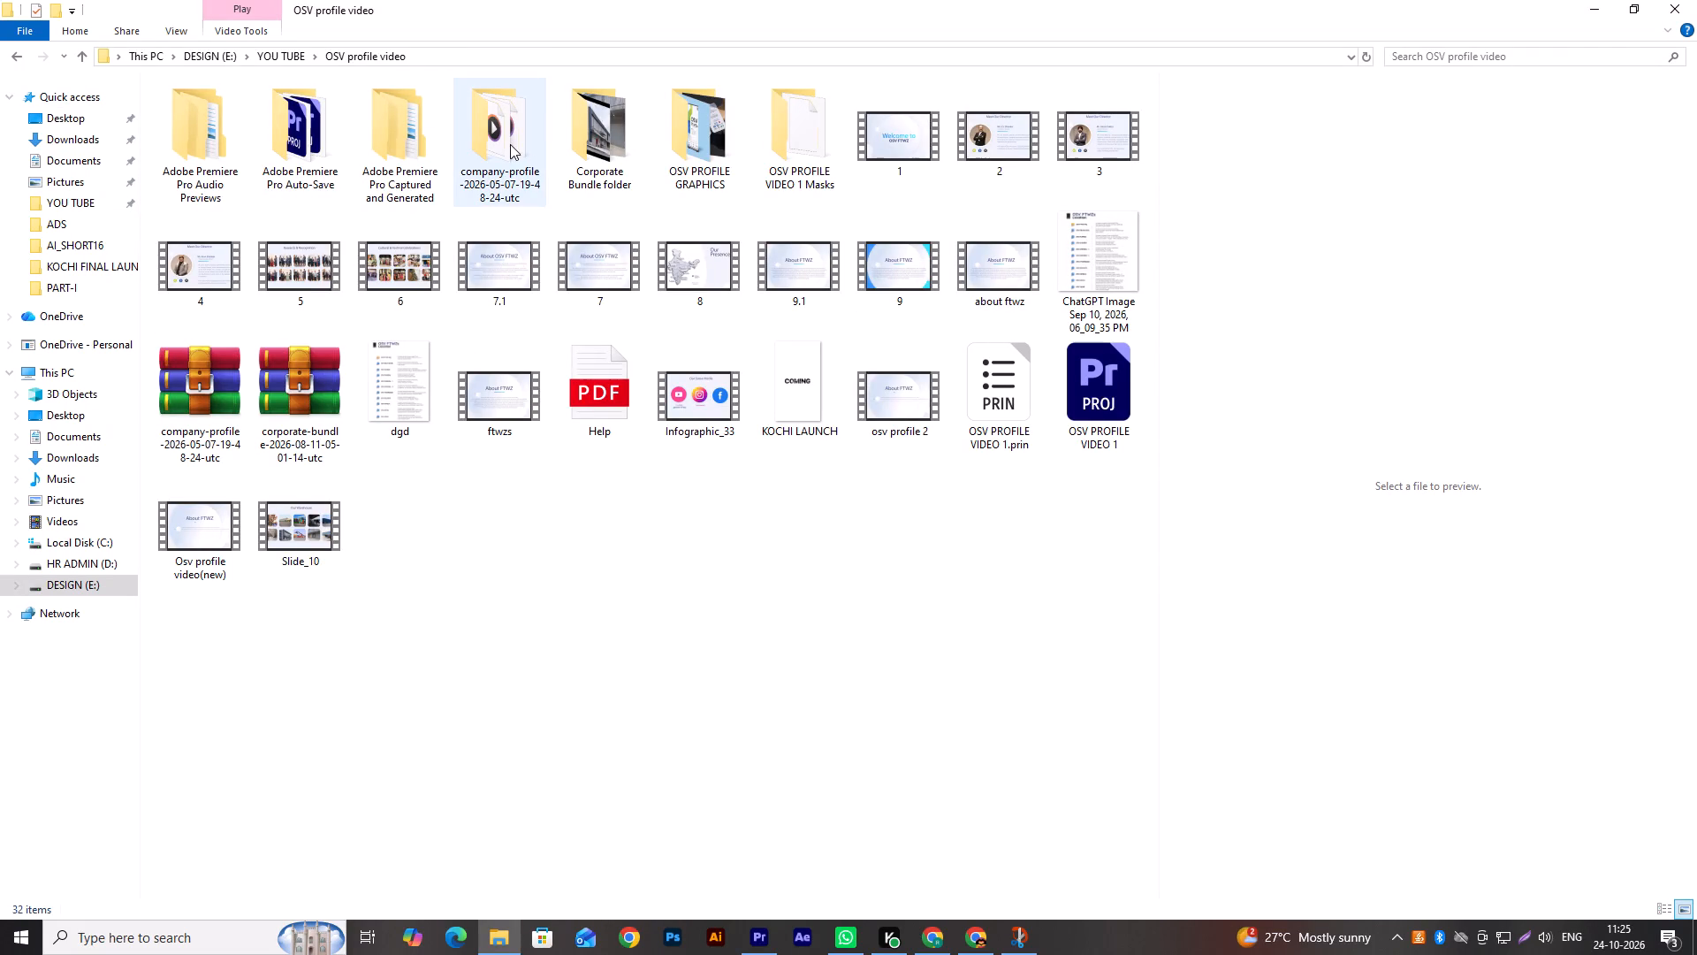
Leave the OSV profile video folder and check the contents of New folder inside YOU TUBE, returning to YOU TUBE.
click(87, 55)
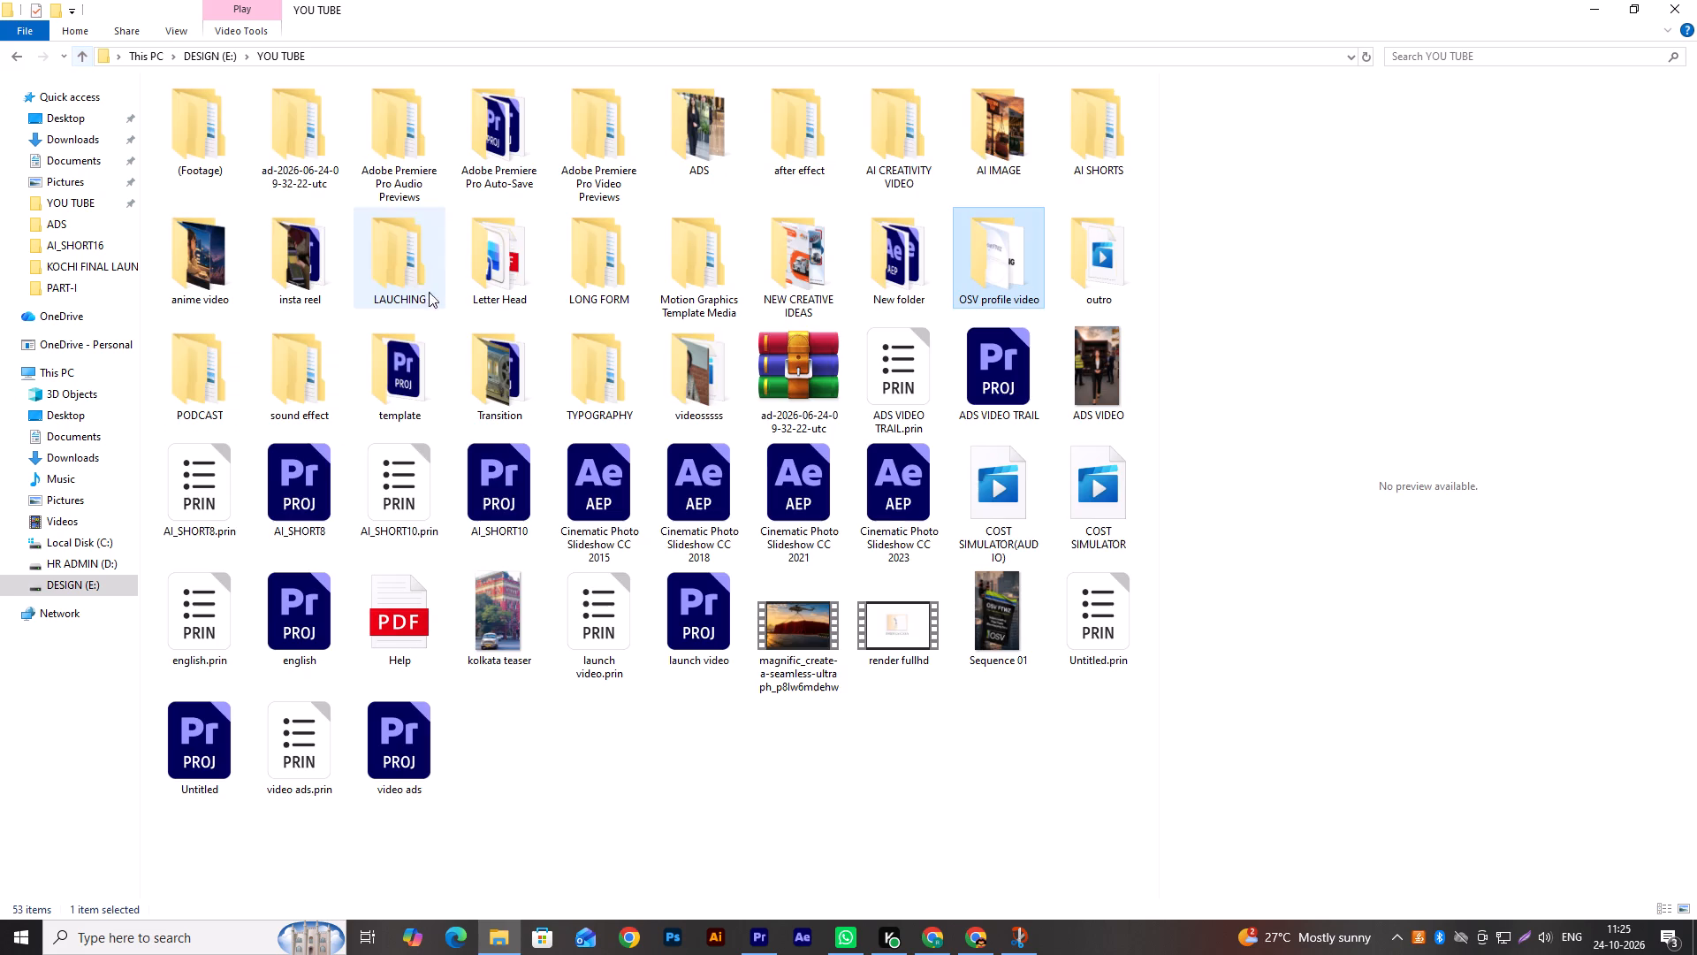
double_click(905, 272)
click(650, 531)
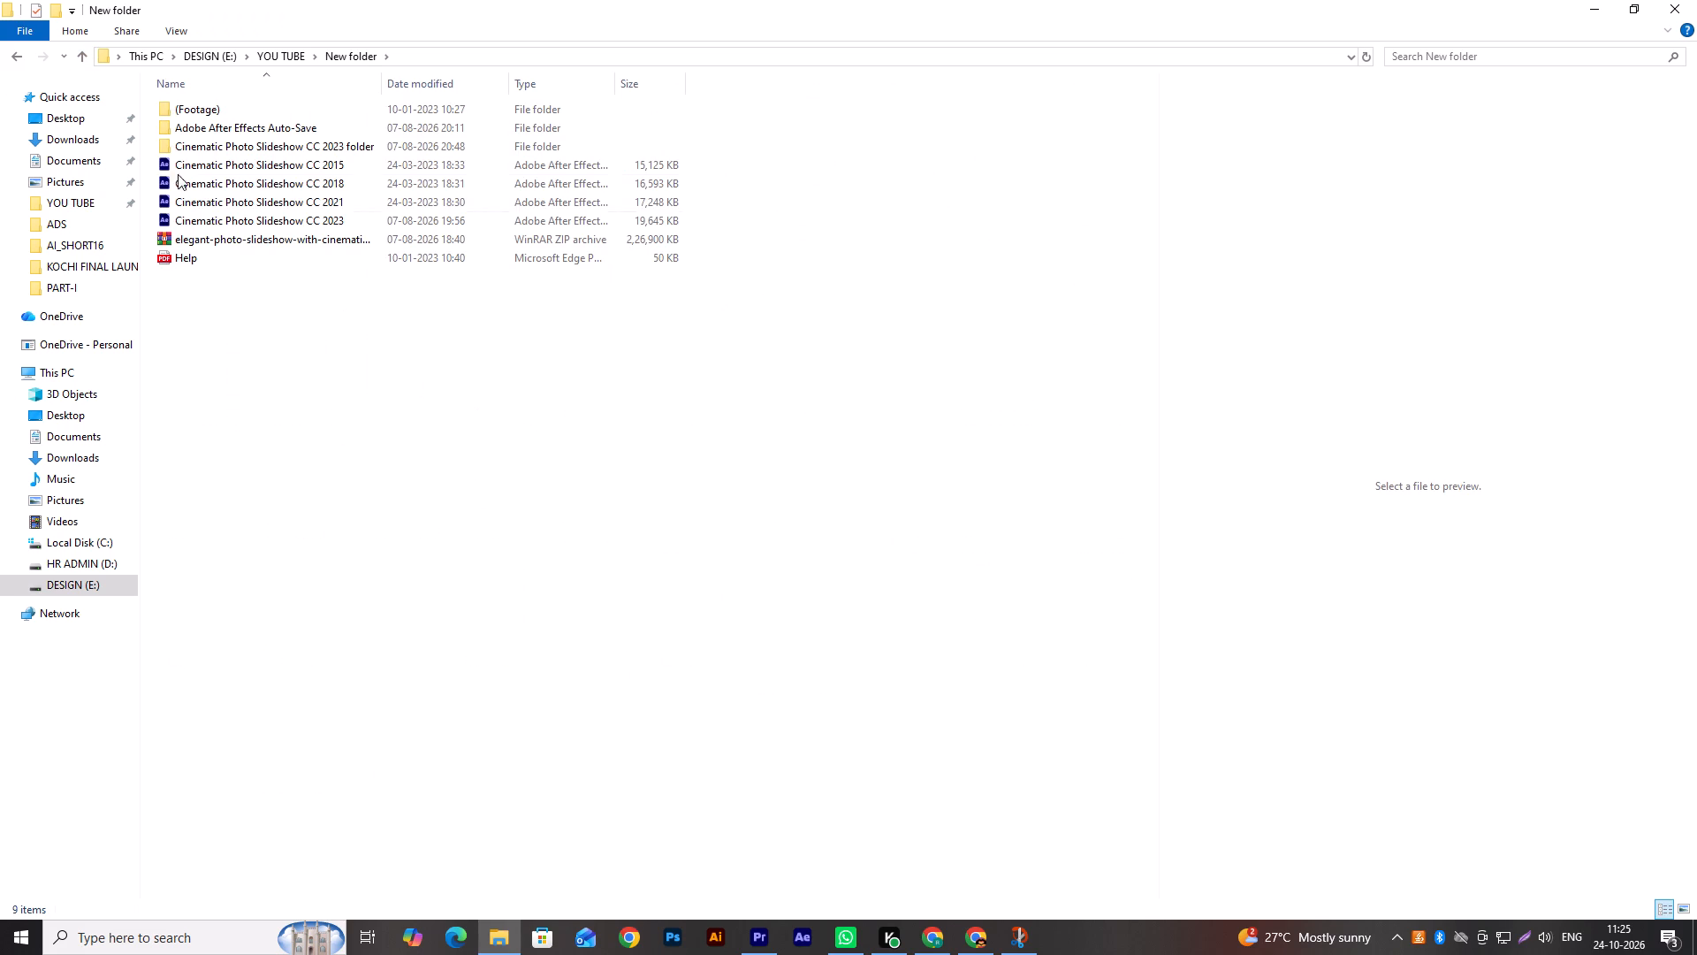
click(88, 52)
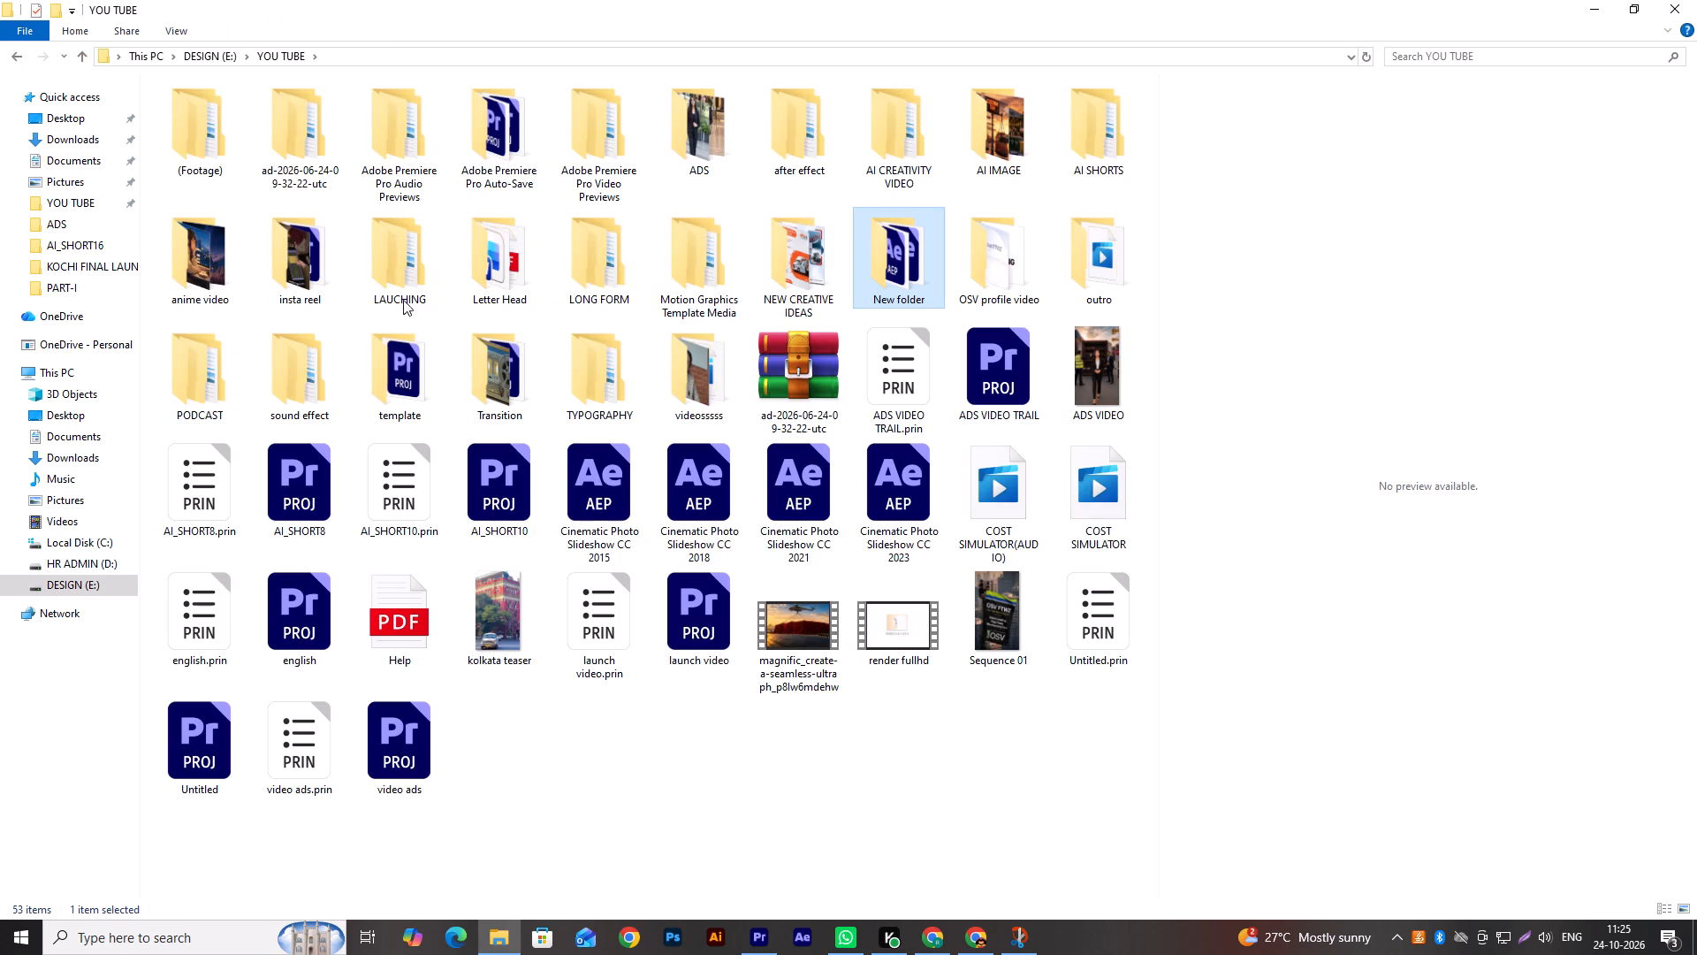
Open the bg music folder inside YOU TUBE's sound effect folder and play one of its tracks to preview it.
double_click(329, 387)
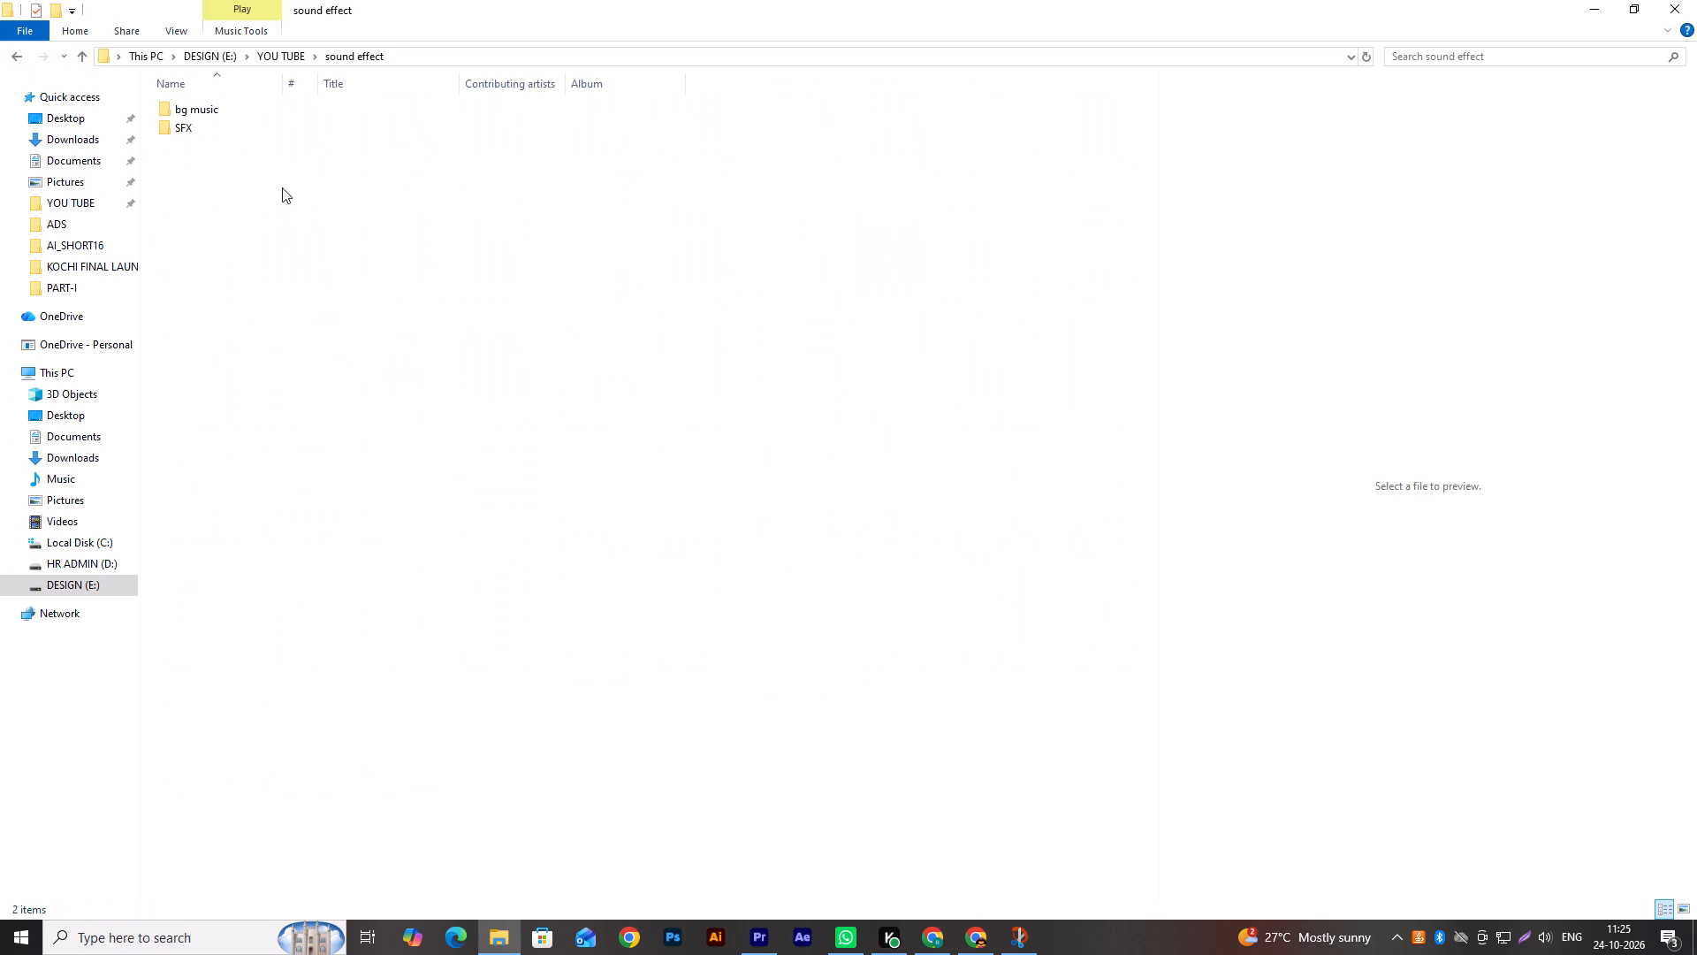
double_click(243, 105)
click(477, 529)
double_click(392, 149)
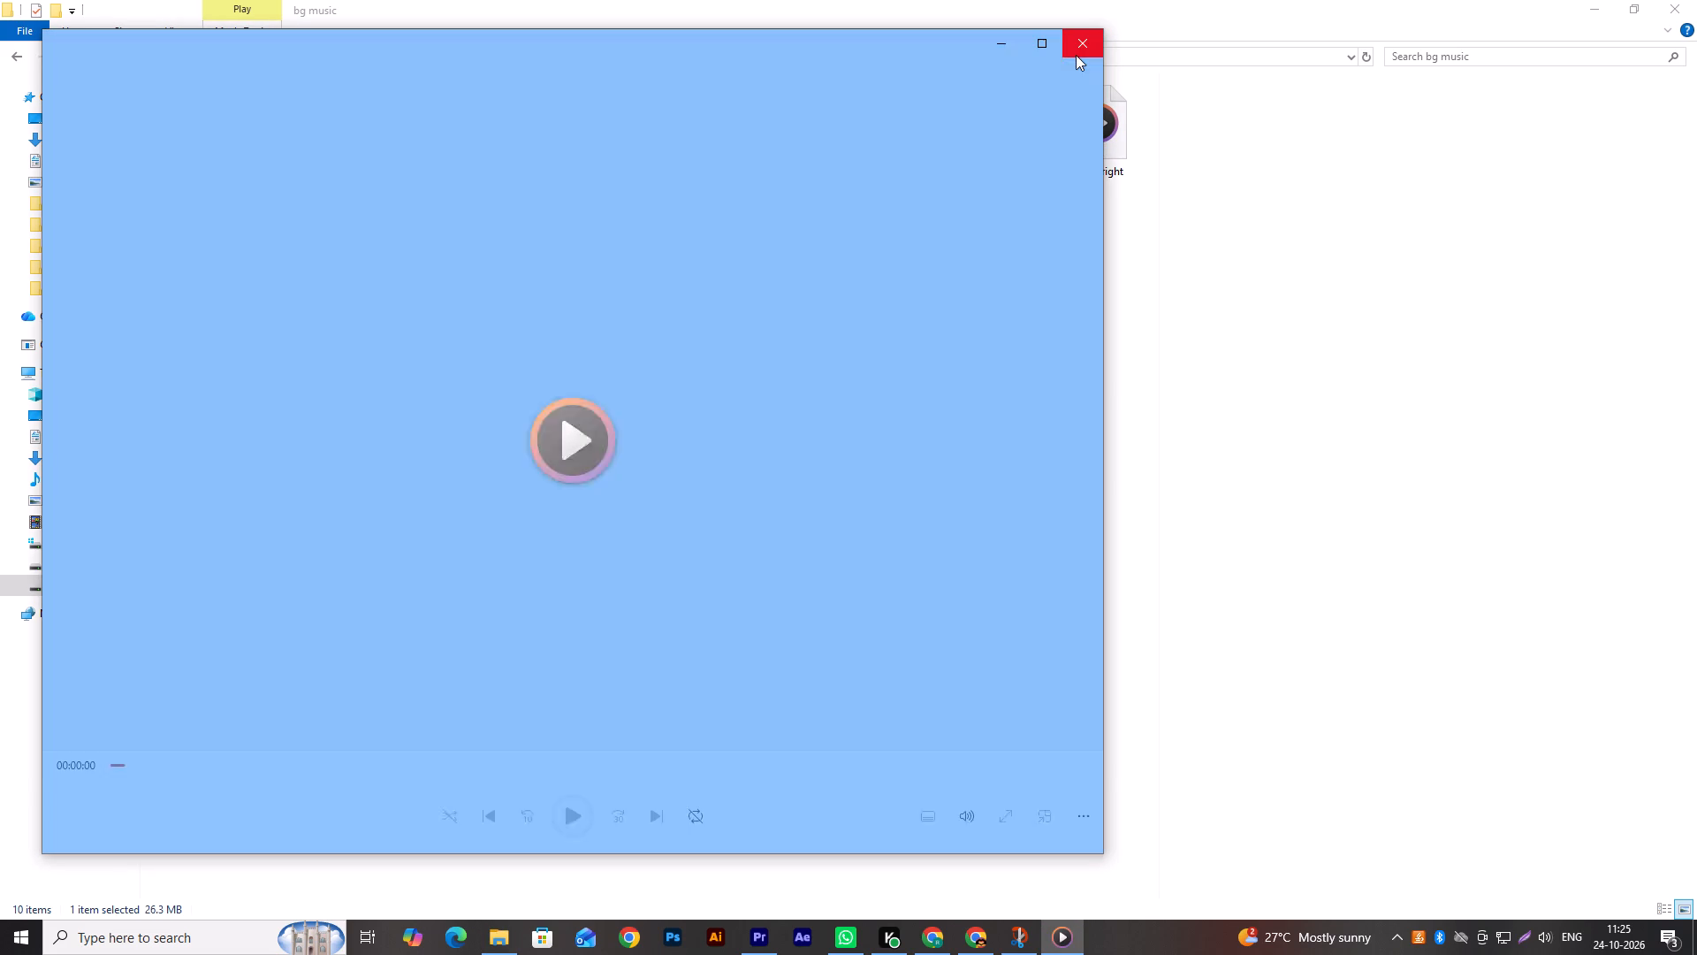
Audition the tracks in the bg music folder, including both The Bright files and the bg music video.
click(1076, 55)
double_click(1080, 142)
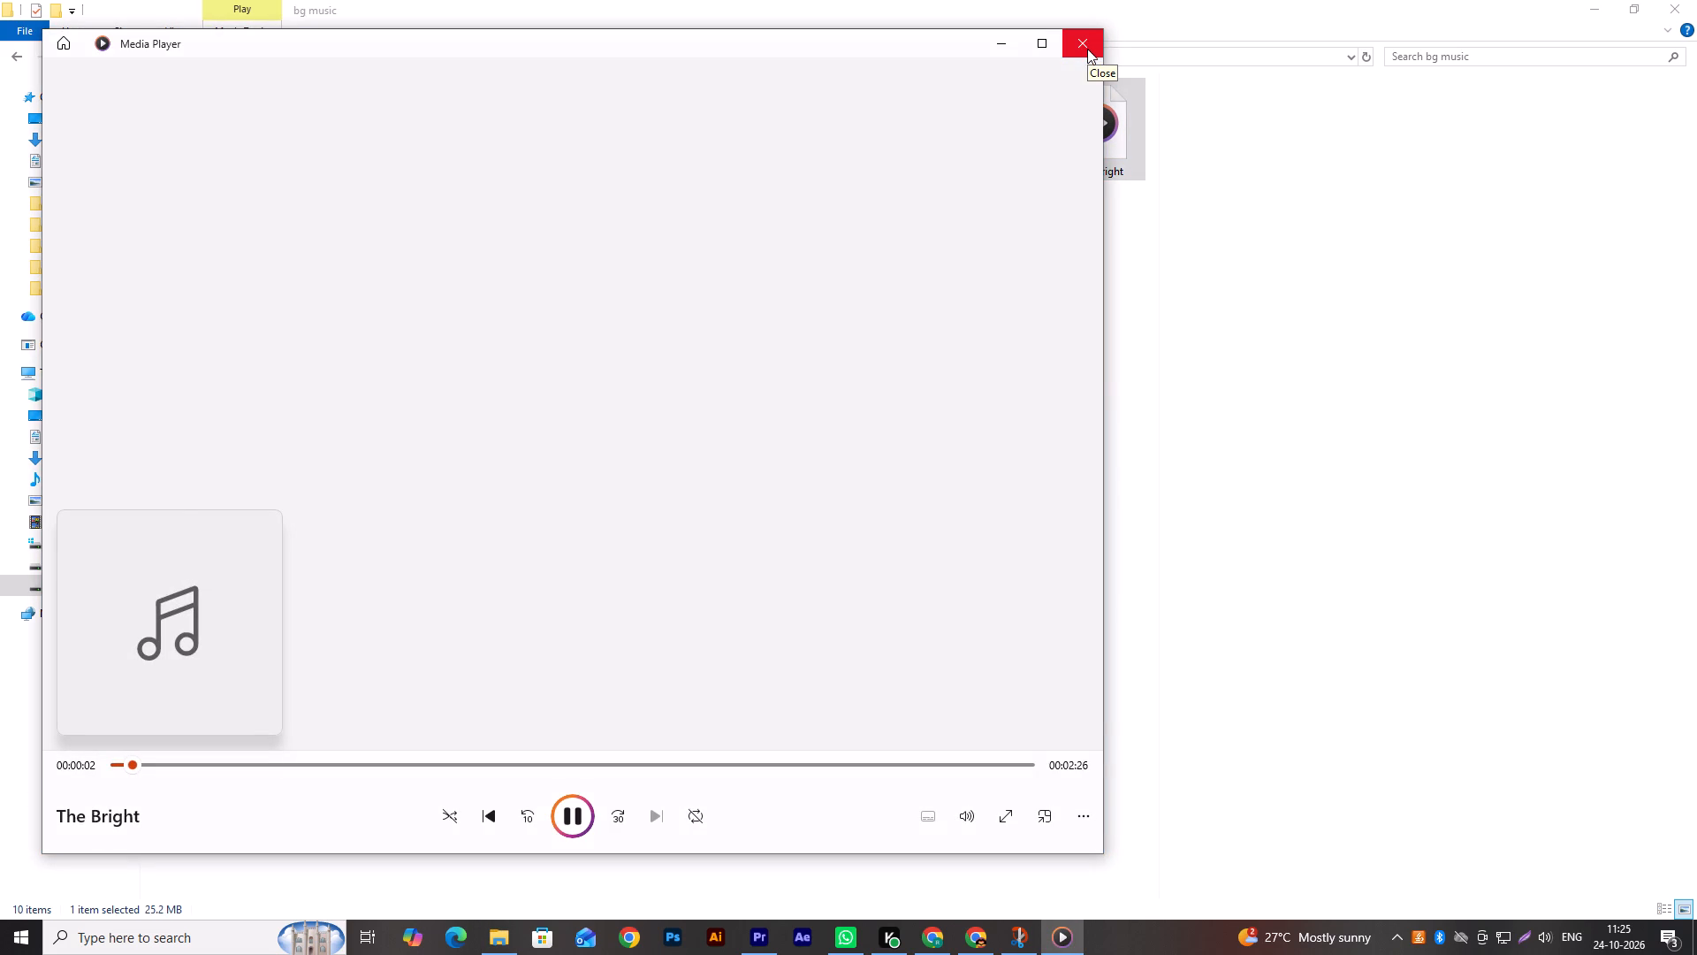
click(1087, 49)
double_click(1019, 134)
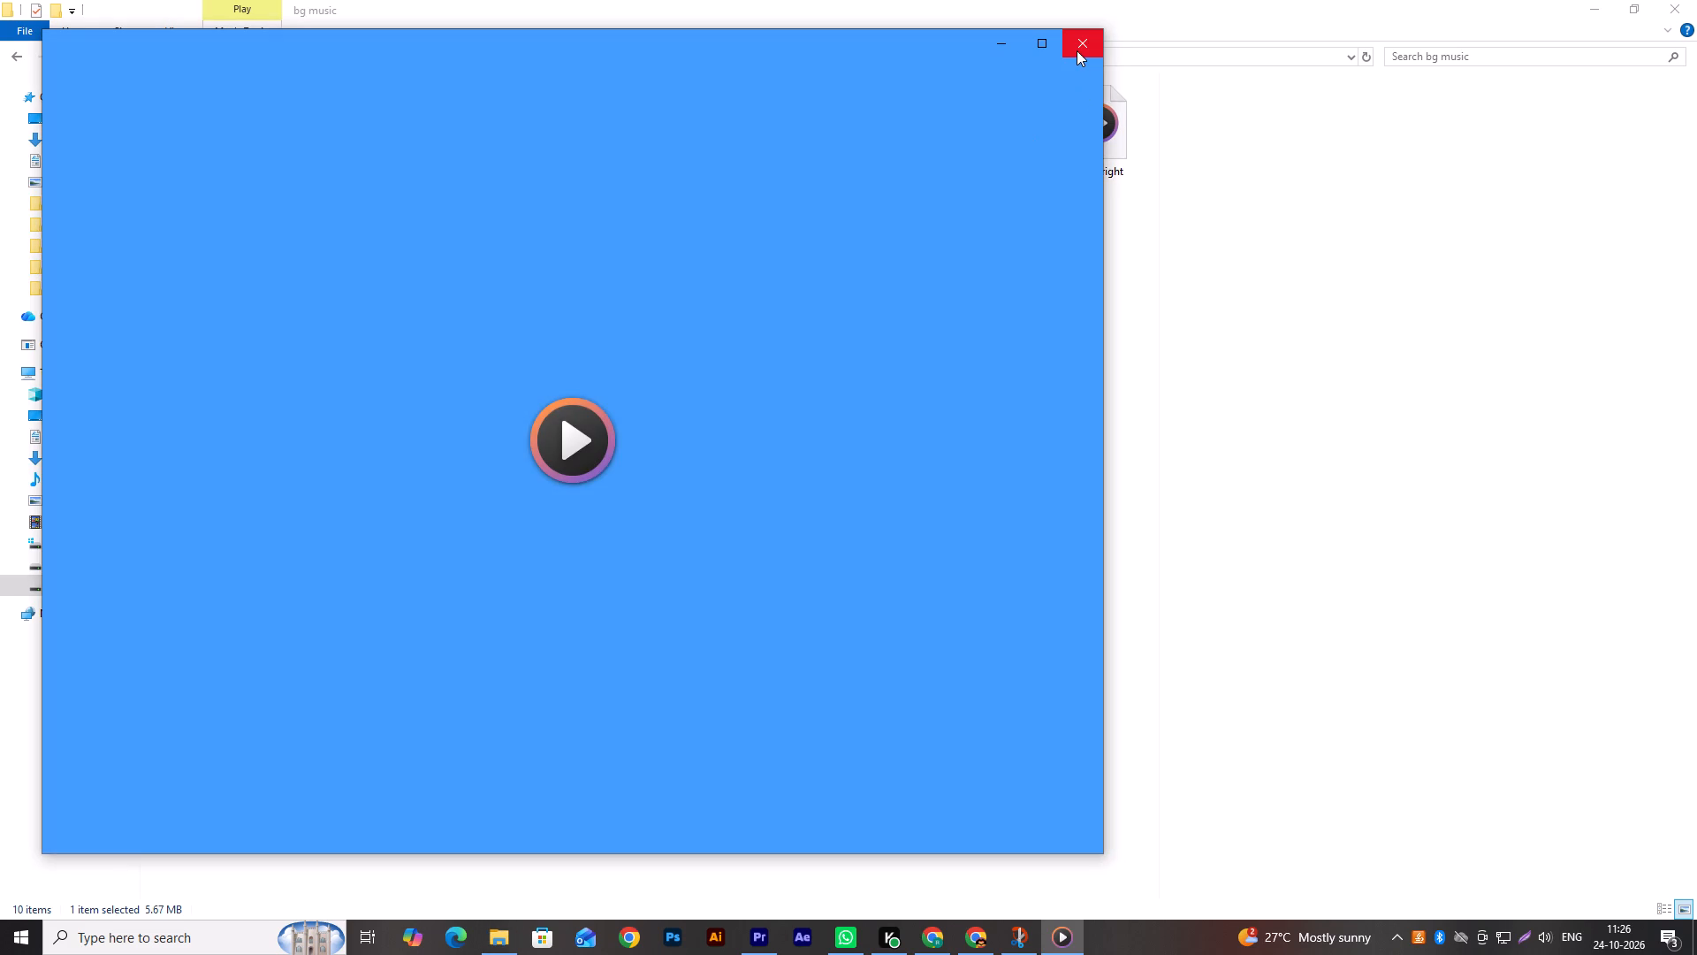
click(1077, 50)
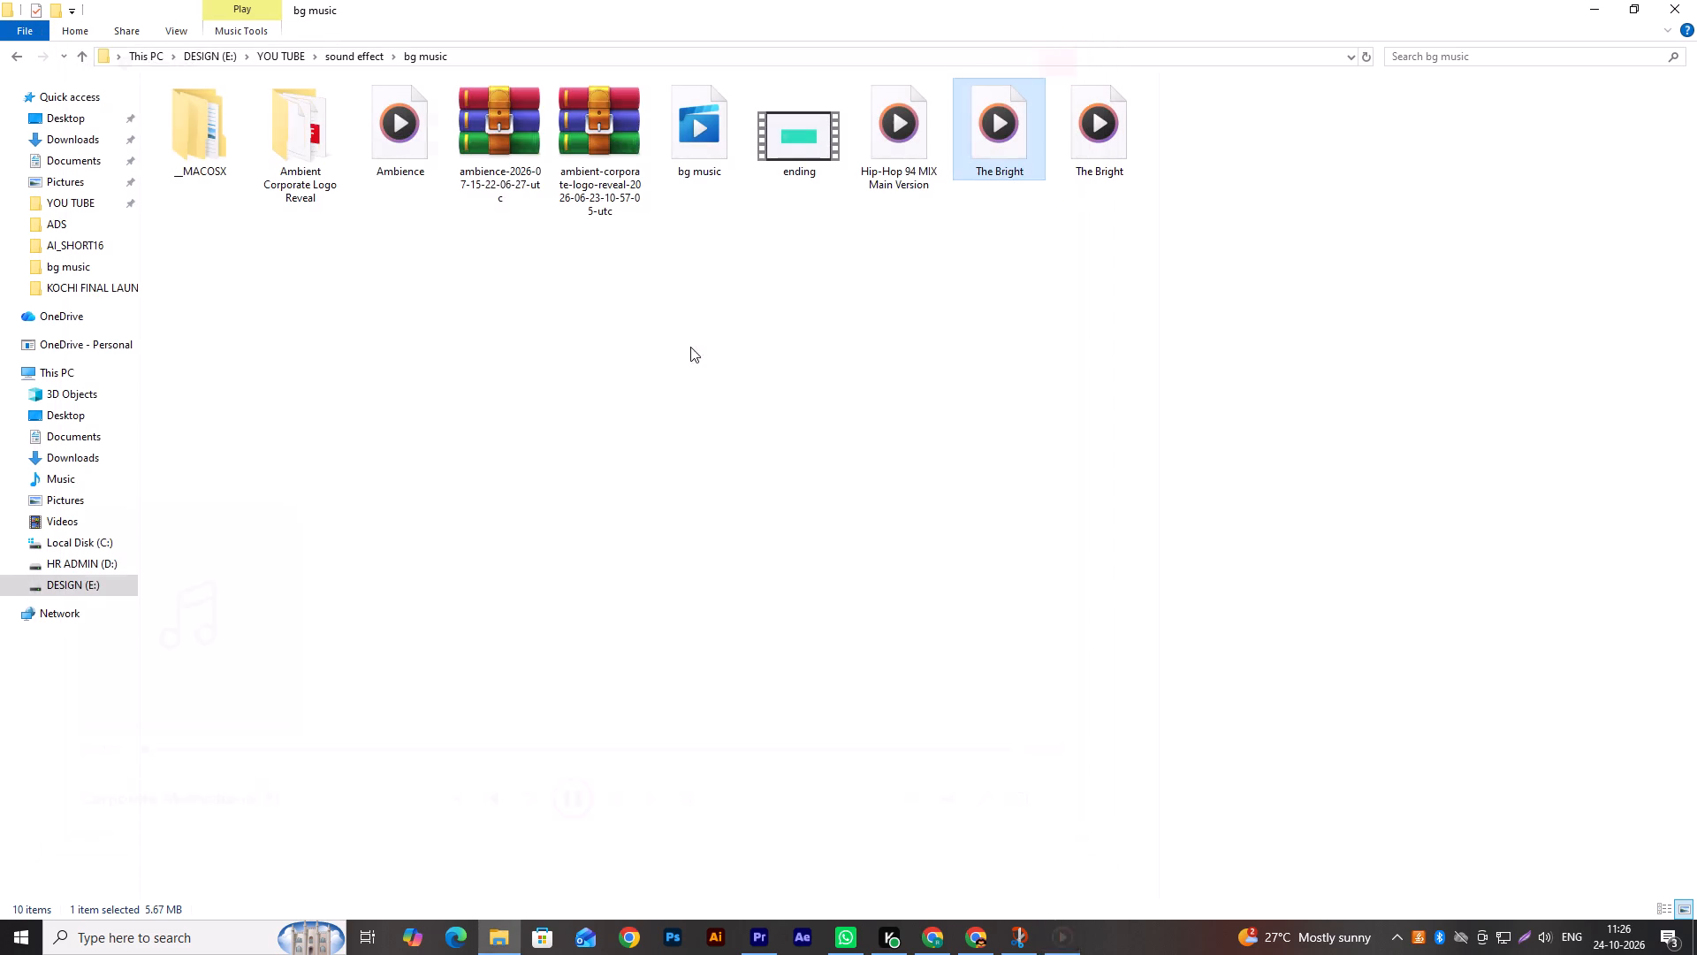
click(527, 429)
double_click(719, 154)
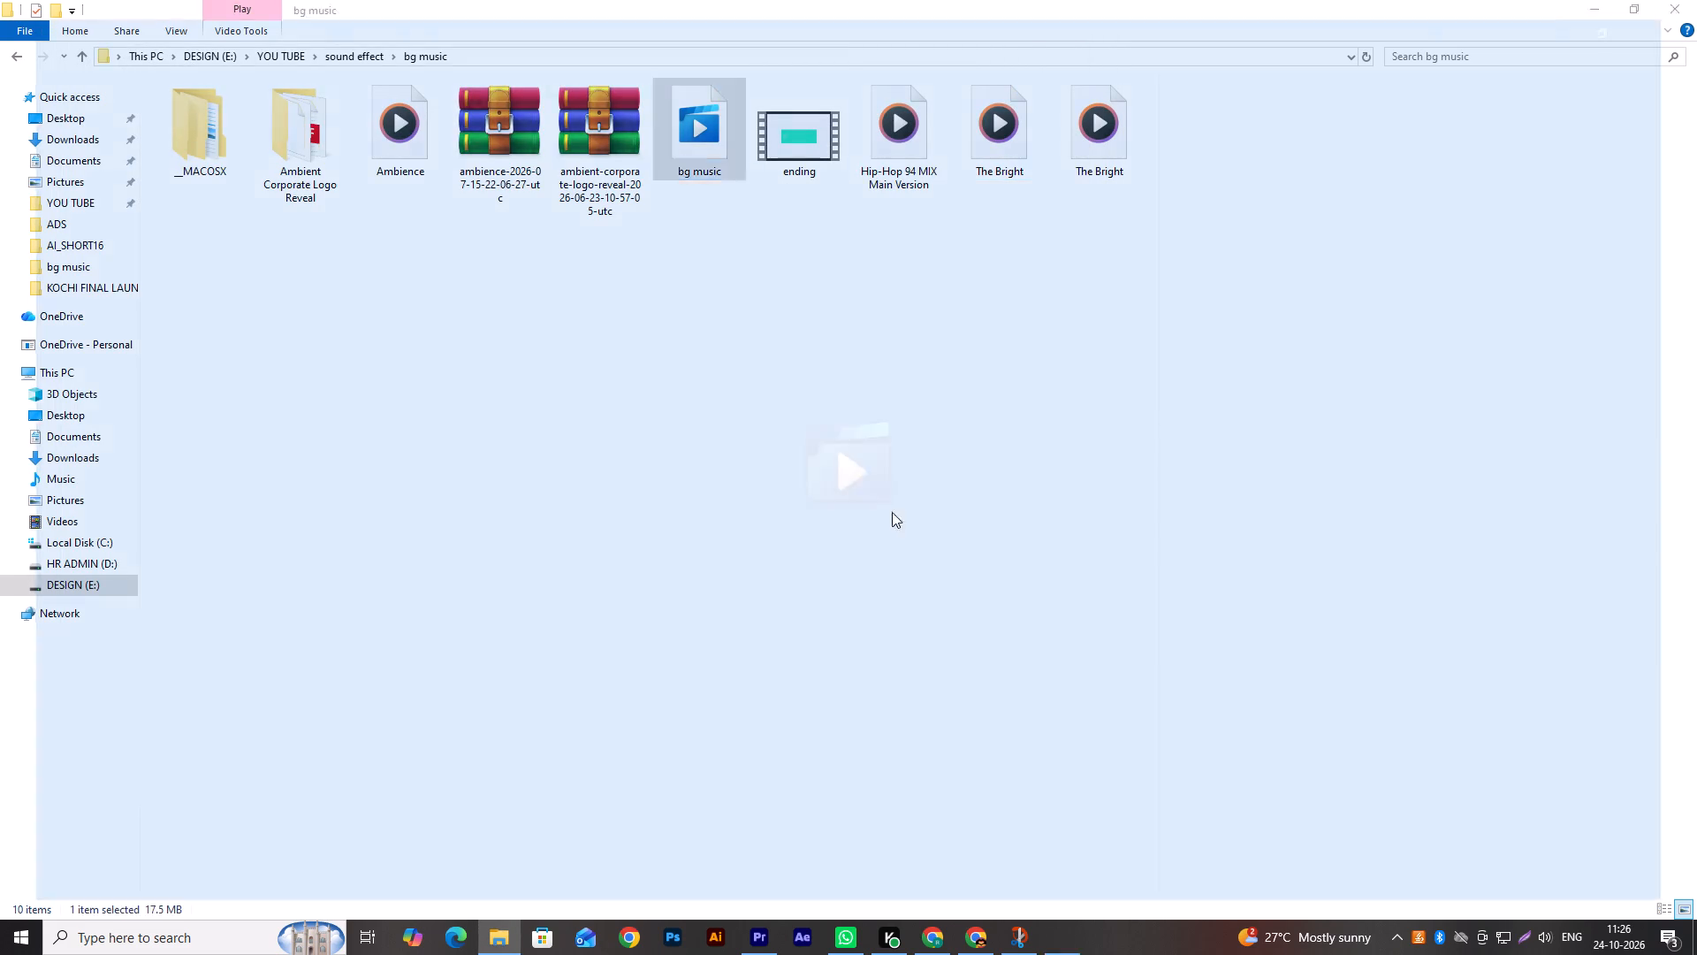
double_click(1276, 363)
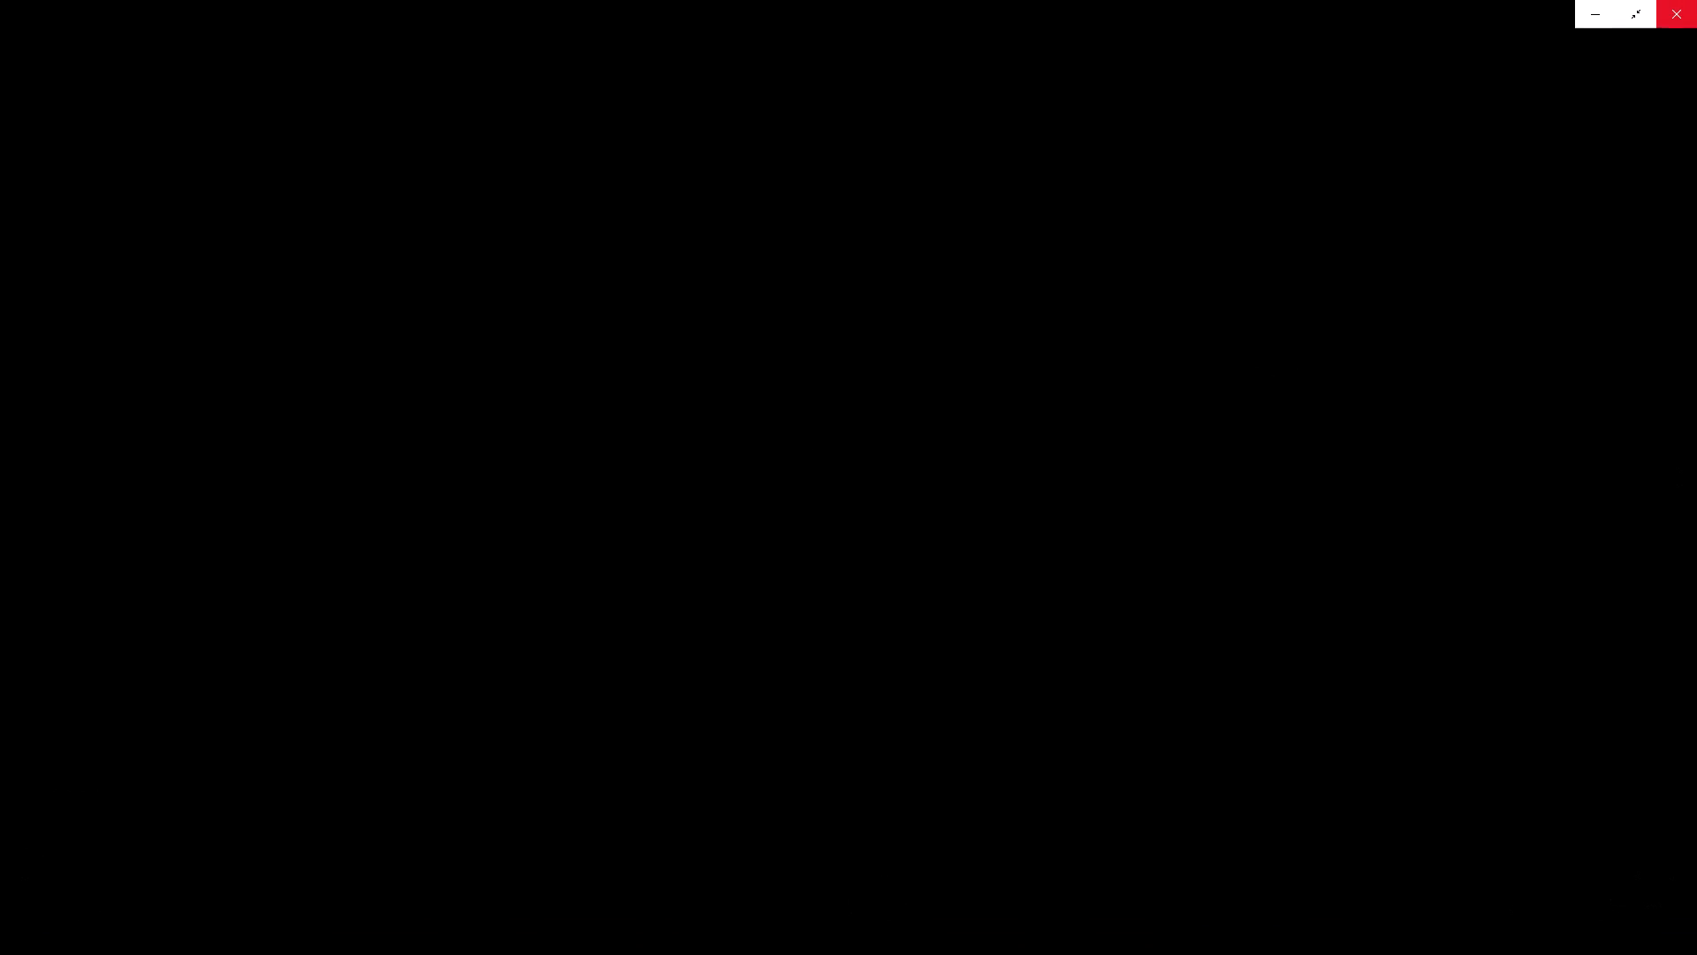
double_click(1571, 246)
click(1686, 3)
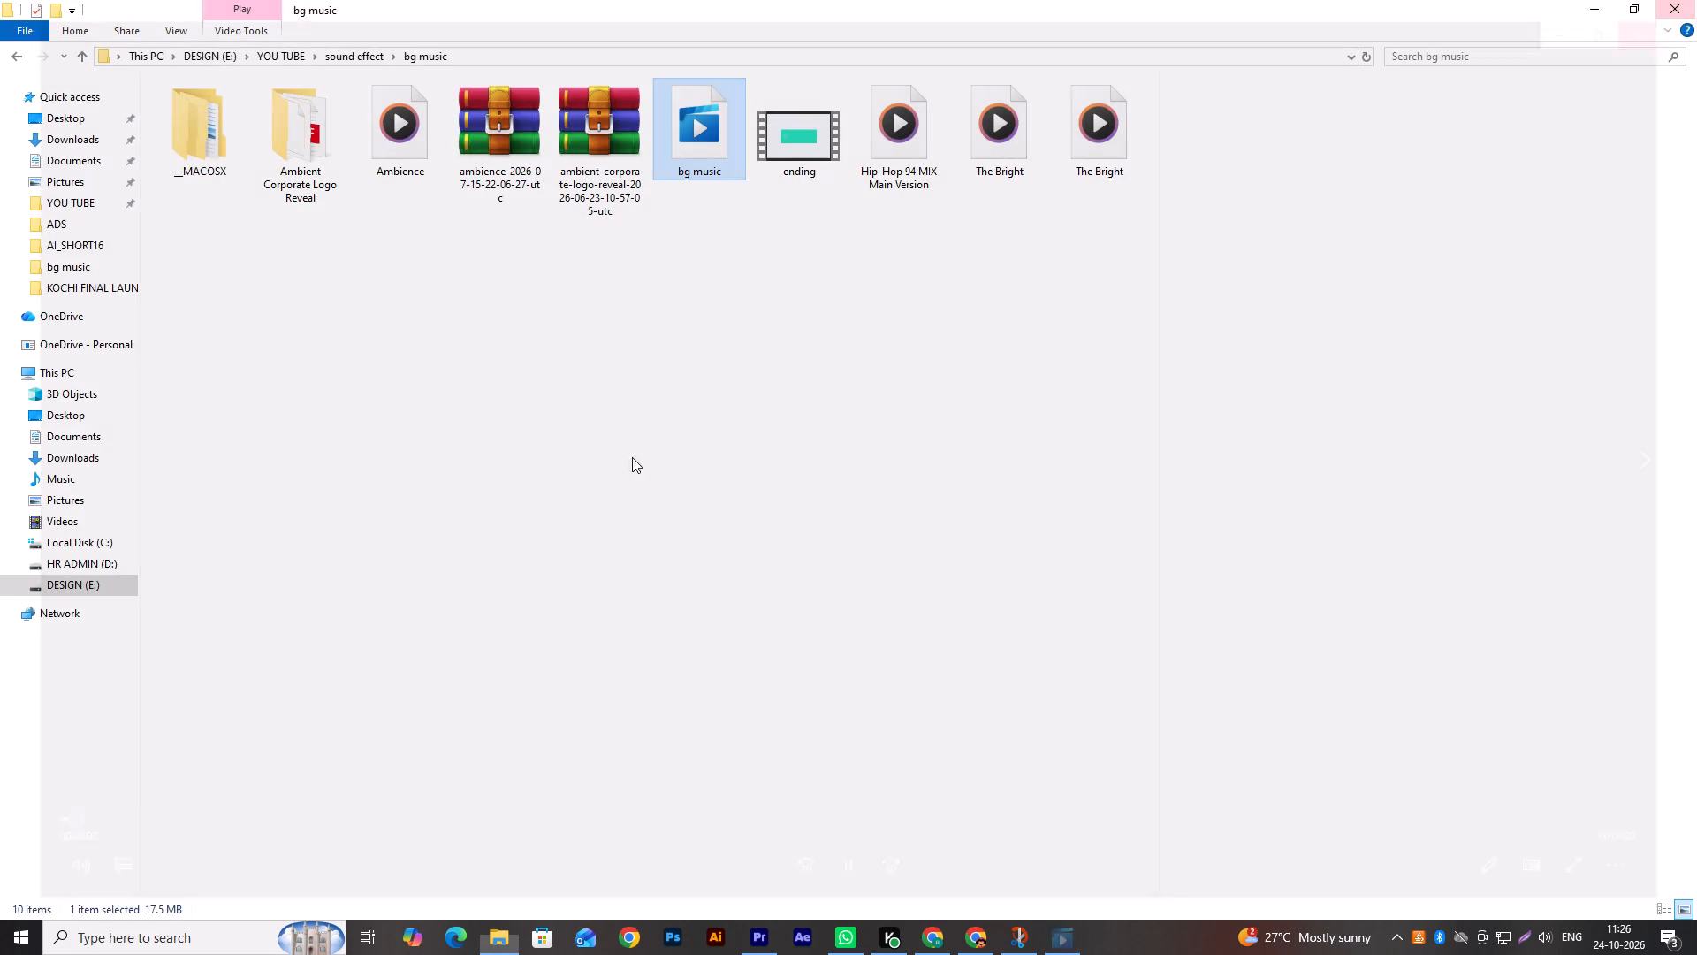
click(466, 538)
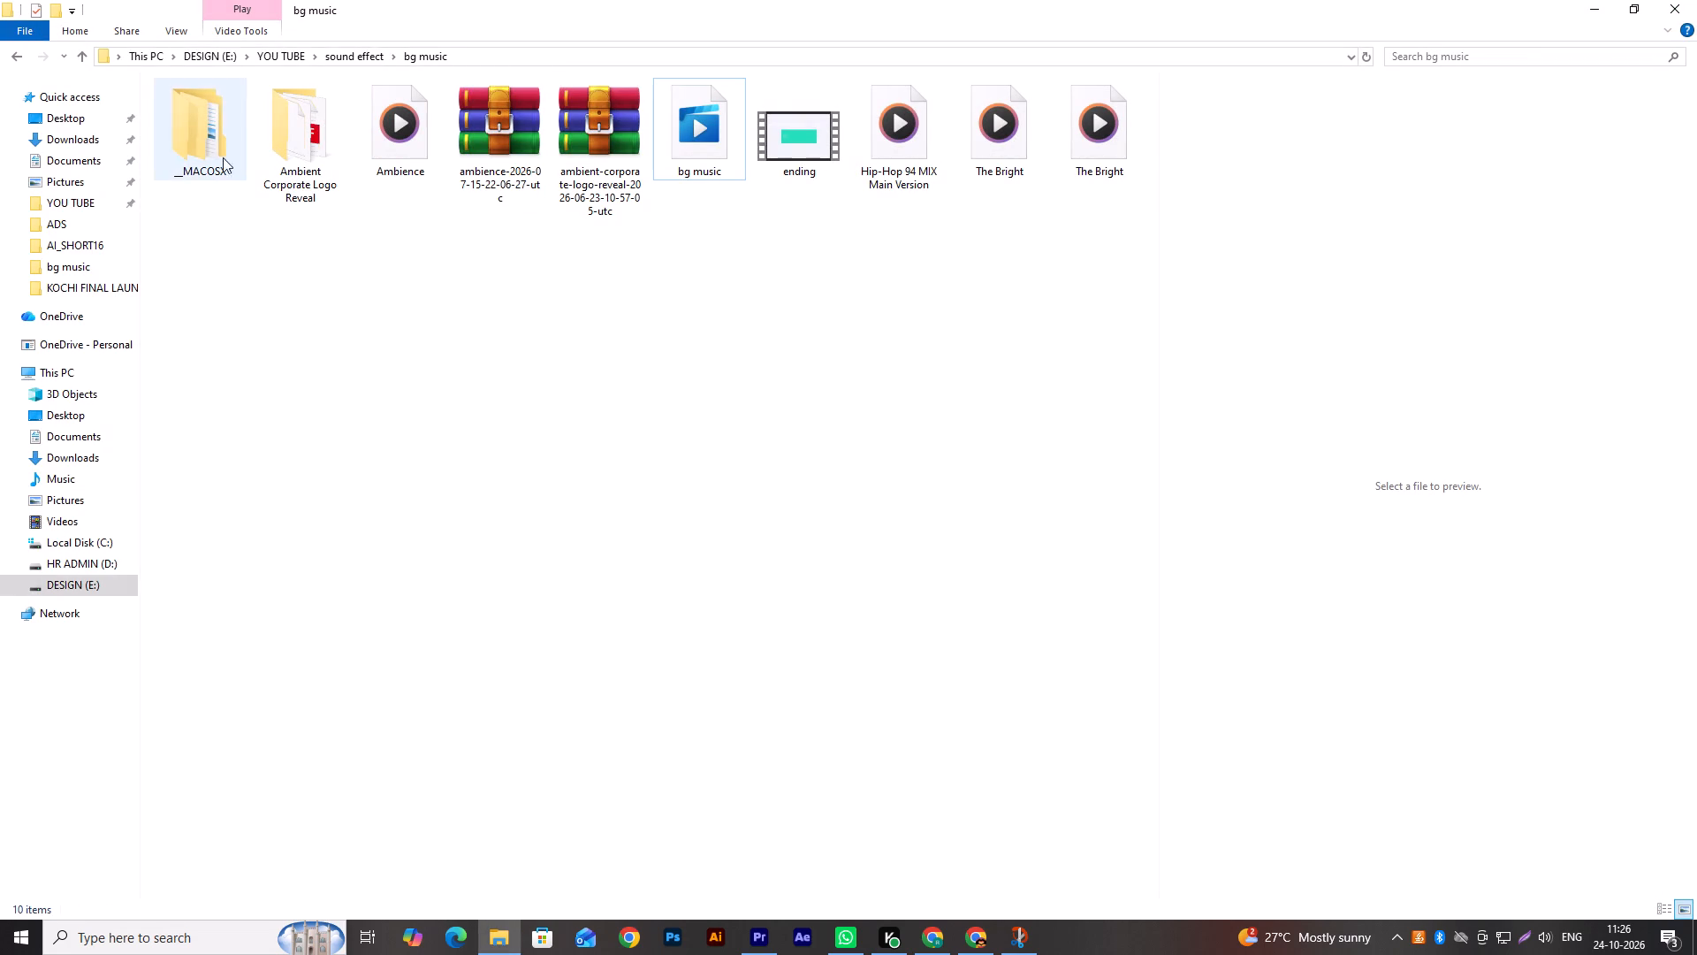
Look through the AI_SHORT14, AI_SHORT13 and AI_SHORT12 project folders and the AI IMAGE folder for usable background music.
click(85, 63)
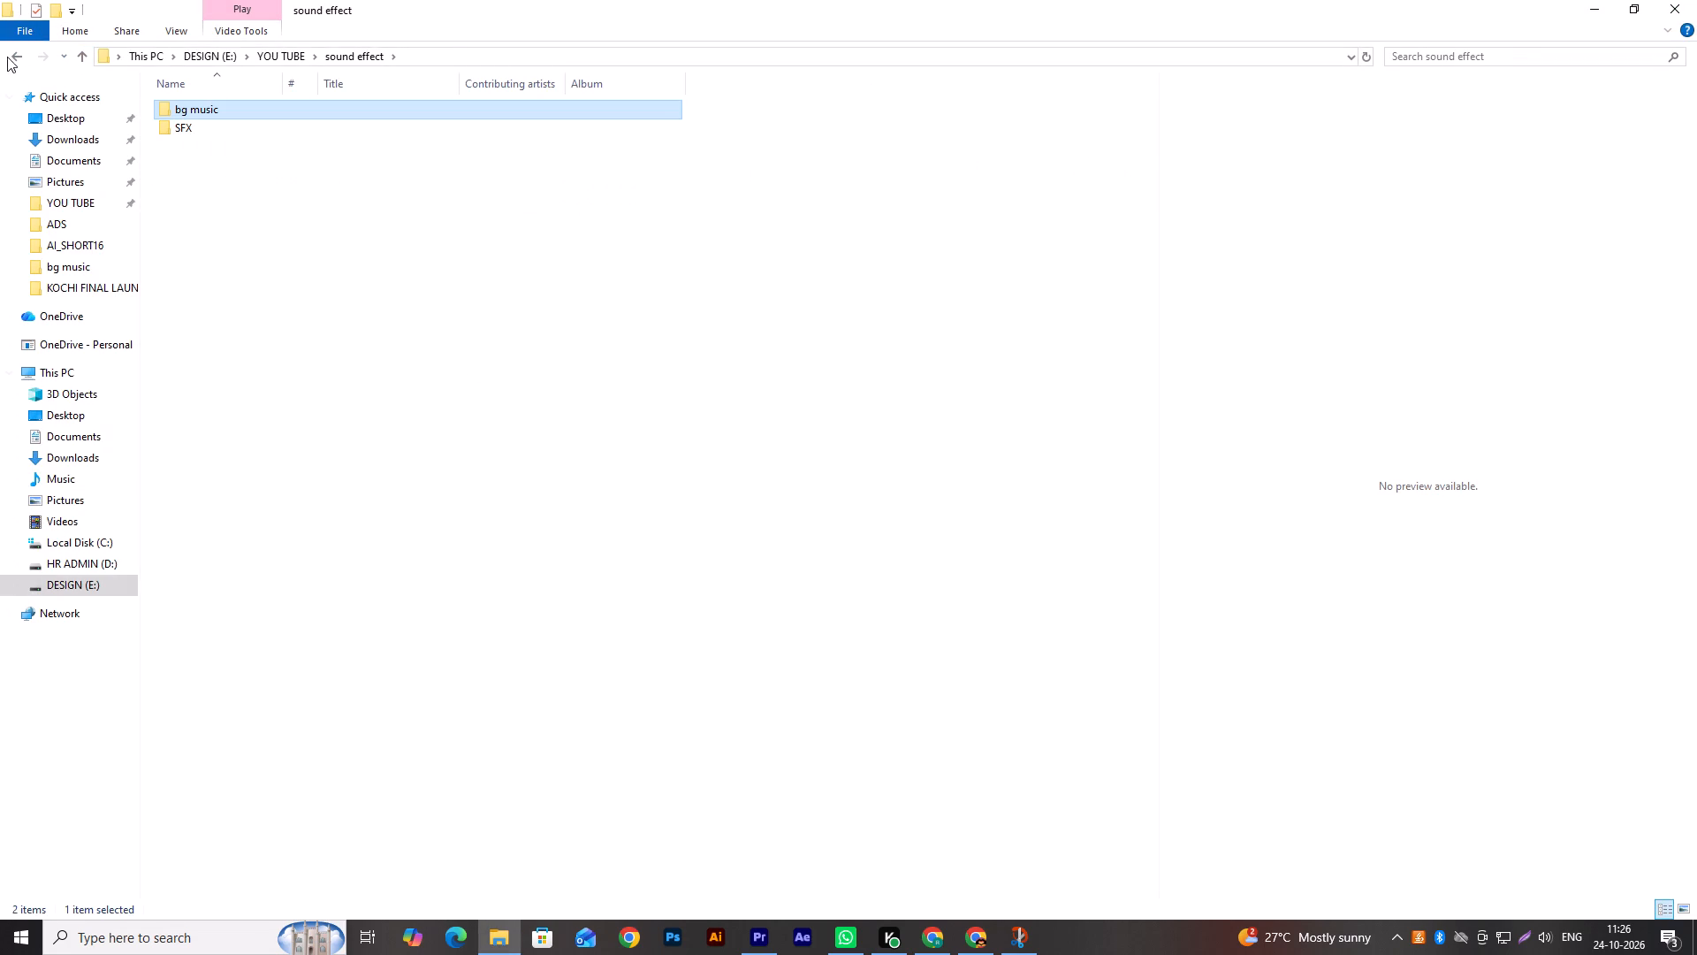
click(84, 56)
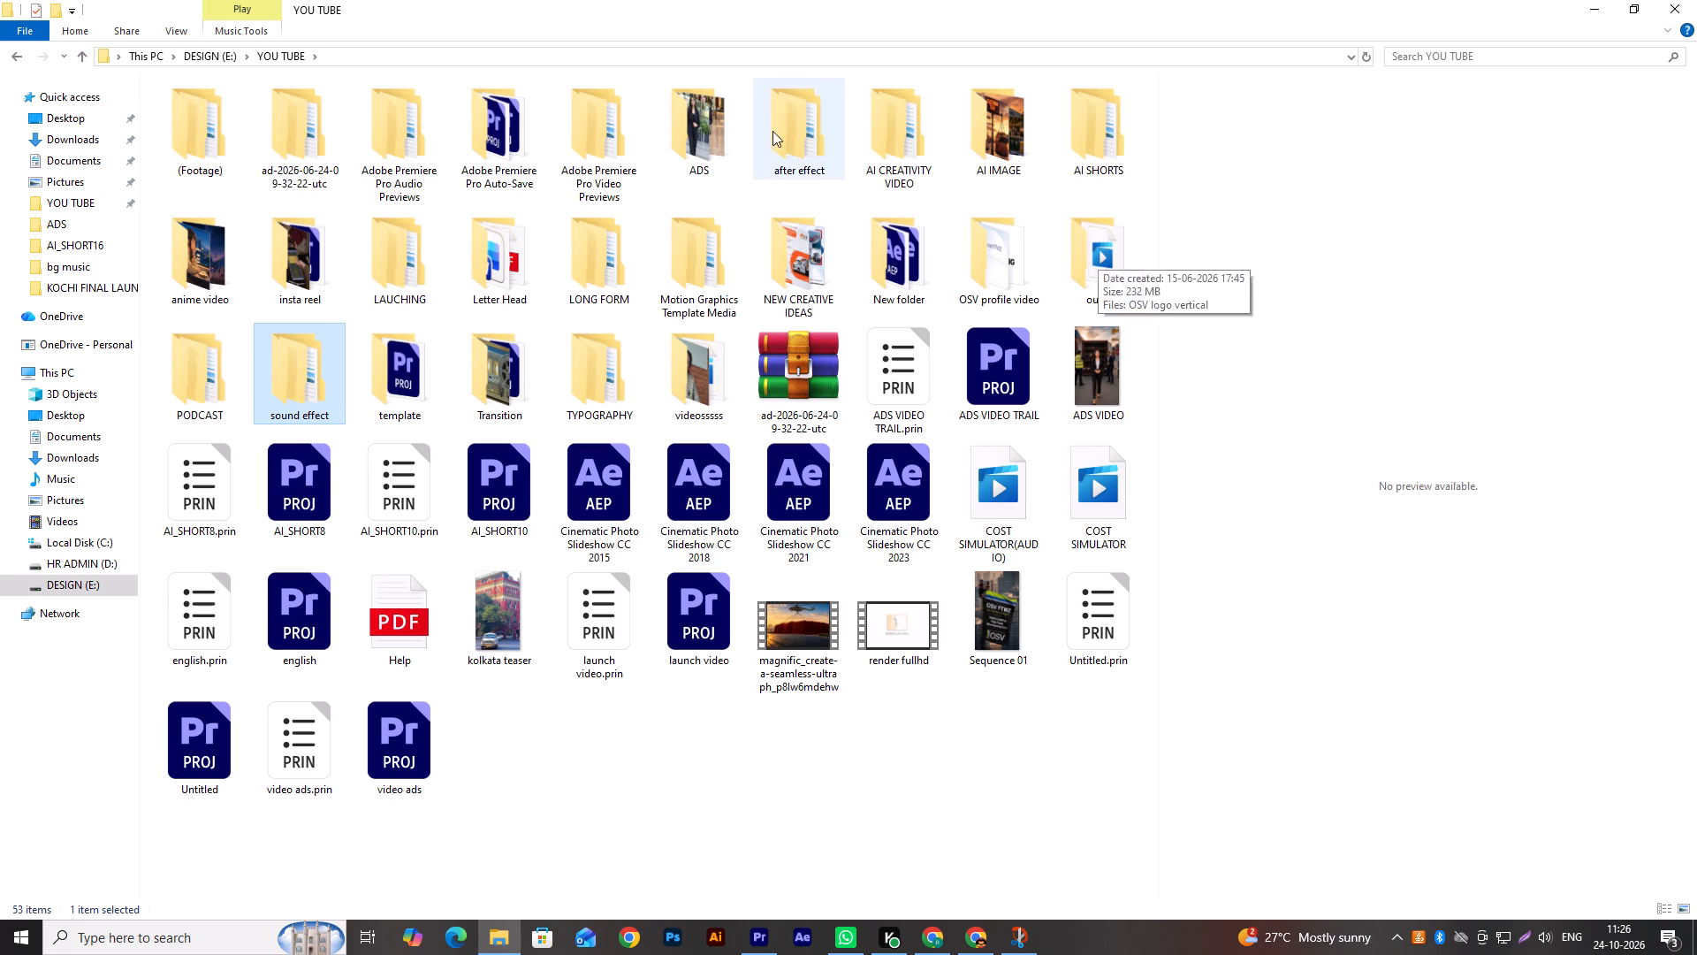
double_click(1087, 155)
click(562, 539)
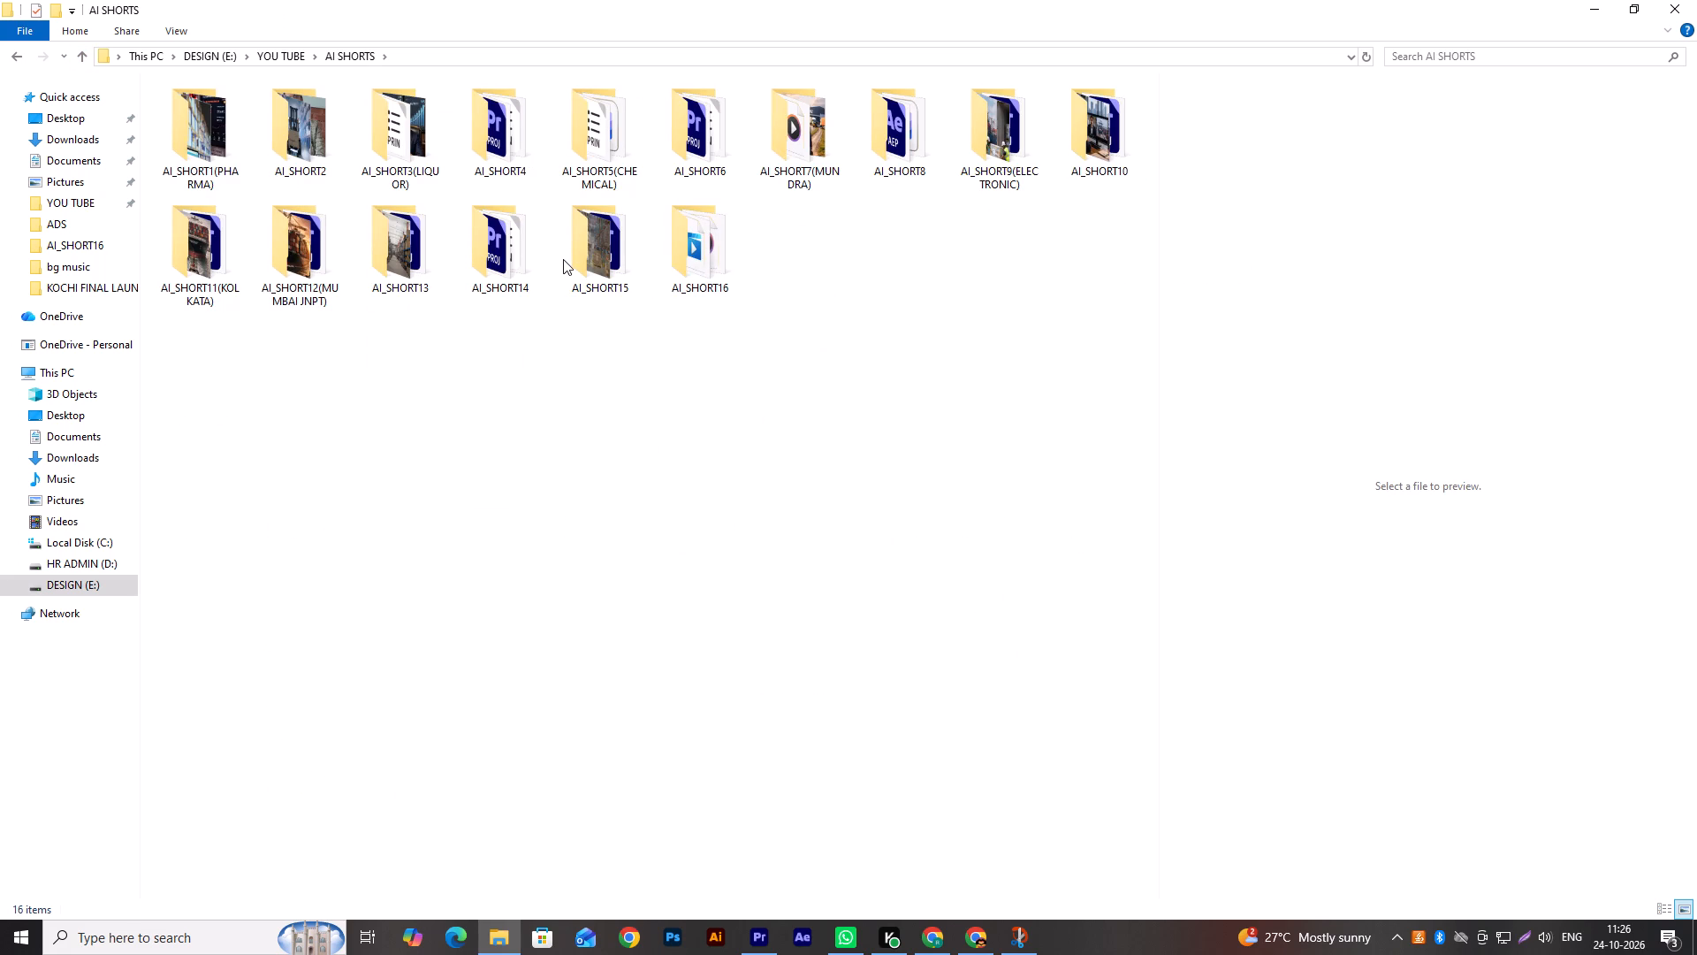
double_click(524, 261)
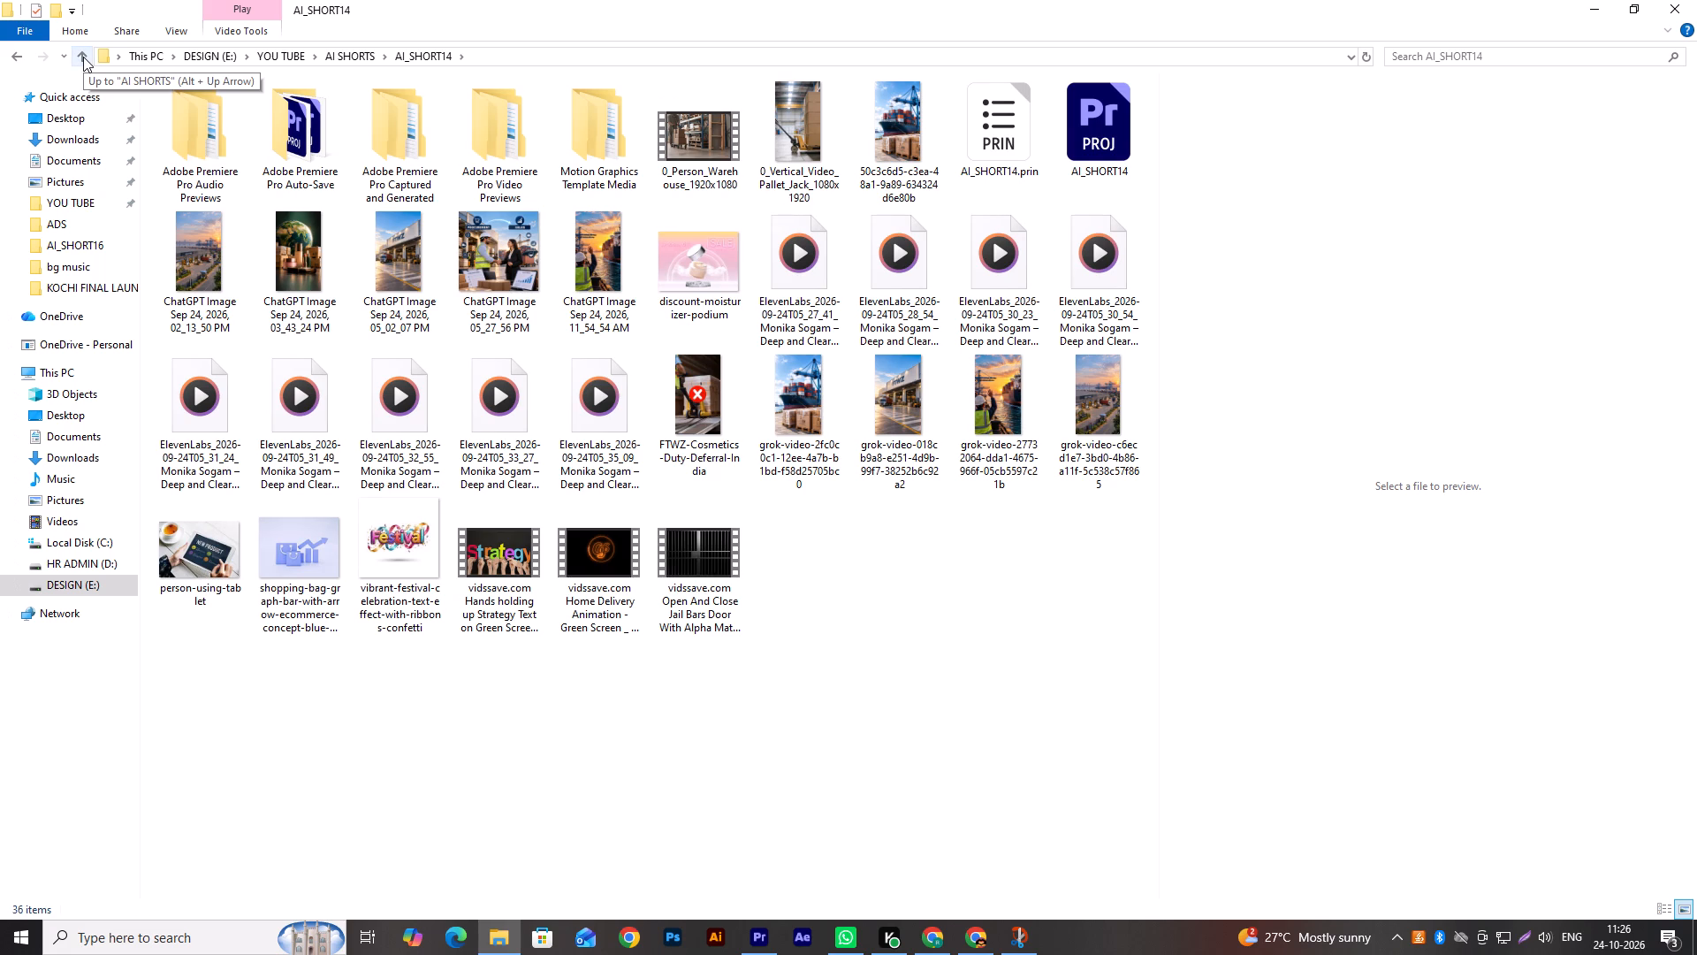
click(83, 57)
double_click(438, 245)
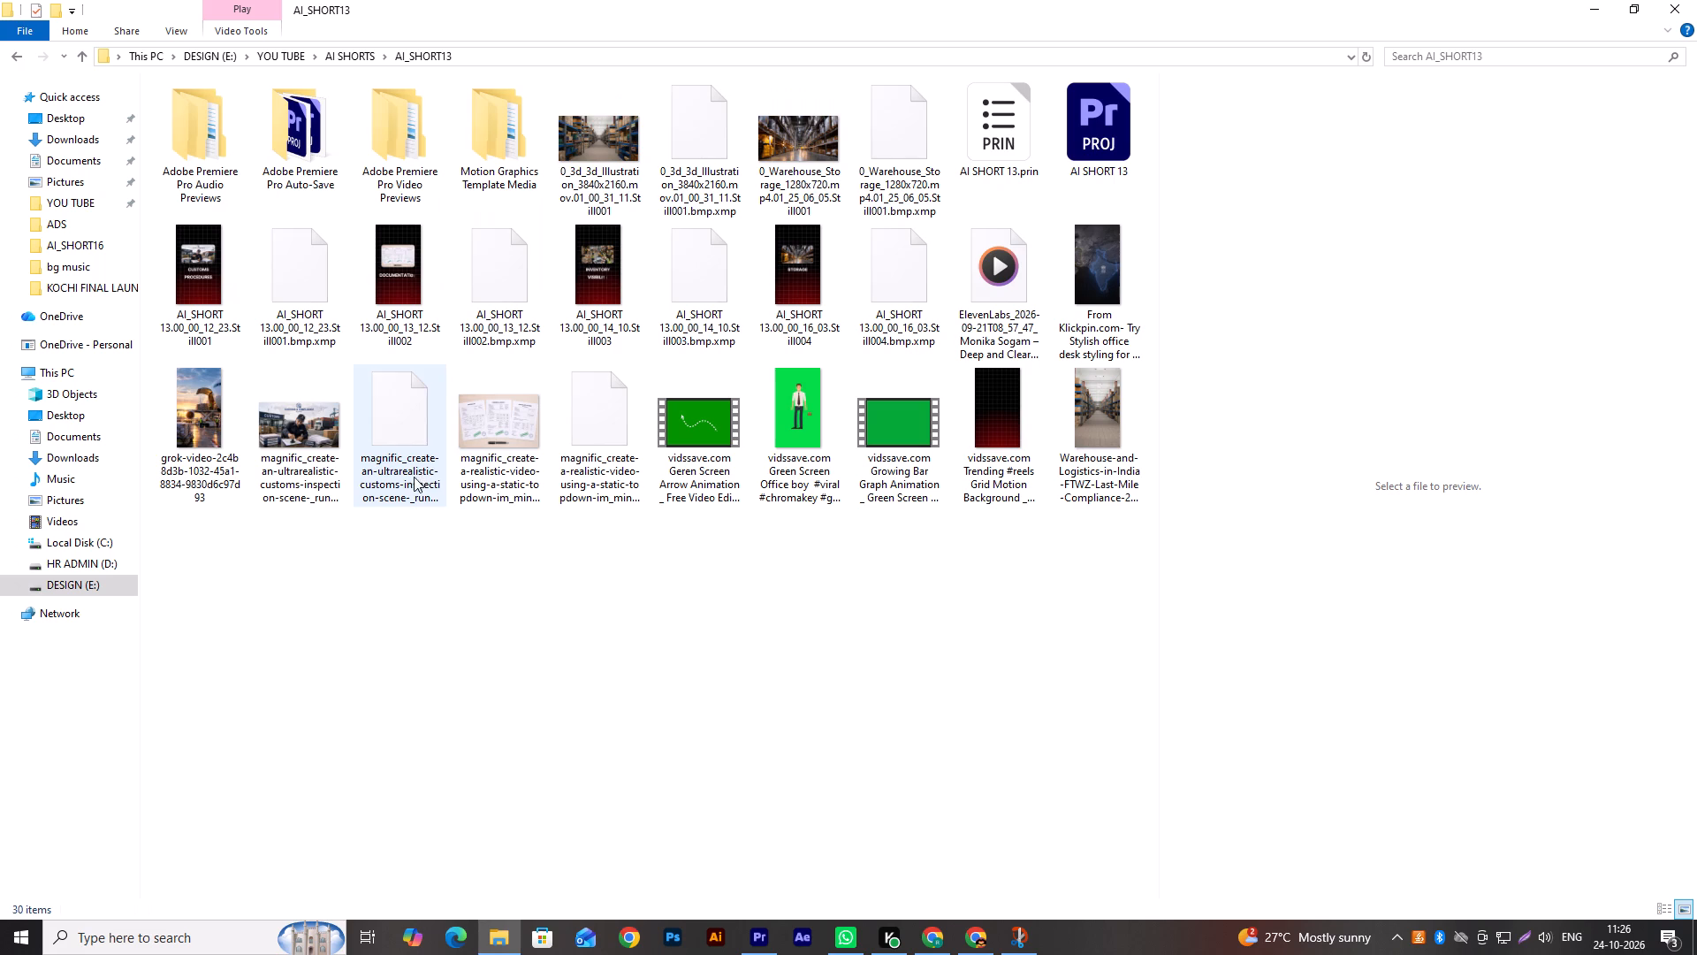
click(76, 63)
double_click(308, 269)
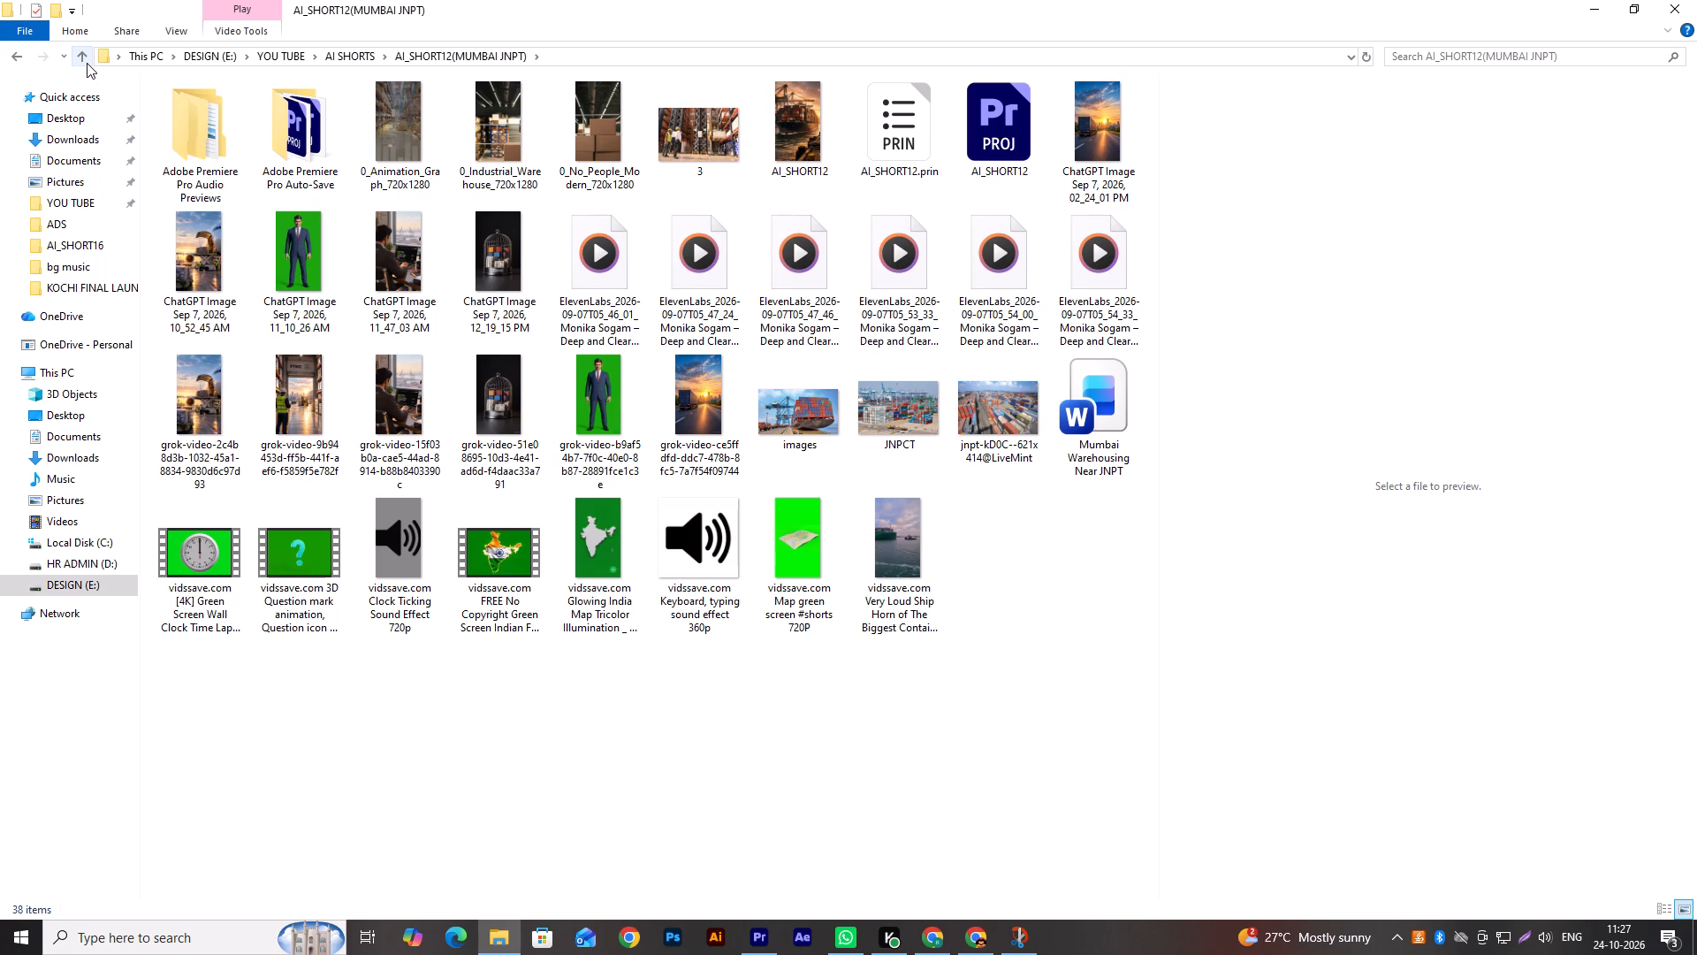
double_click(87, 63)
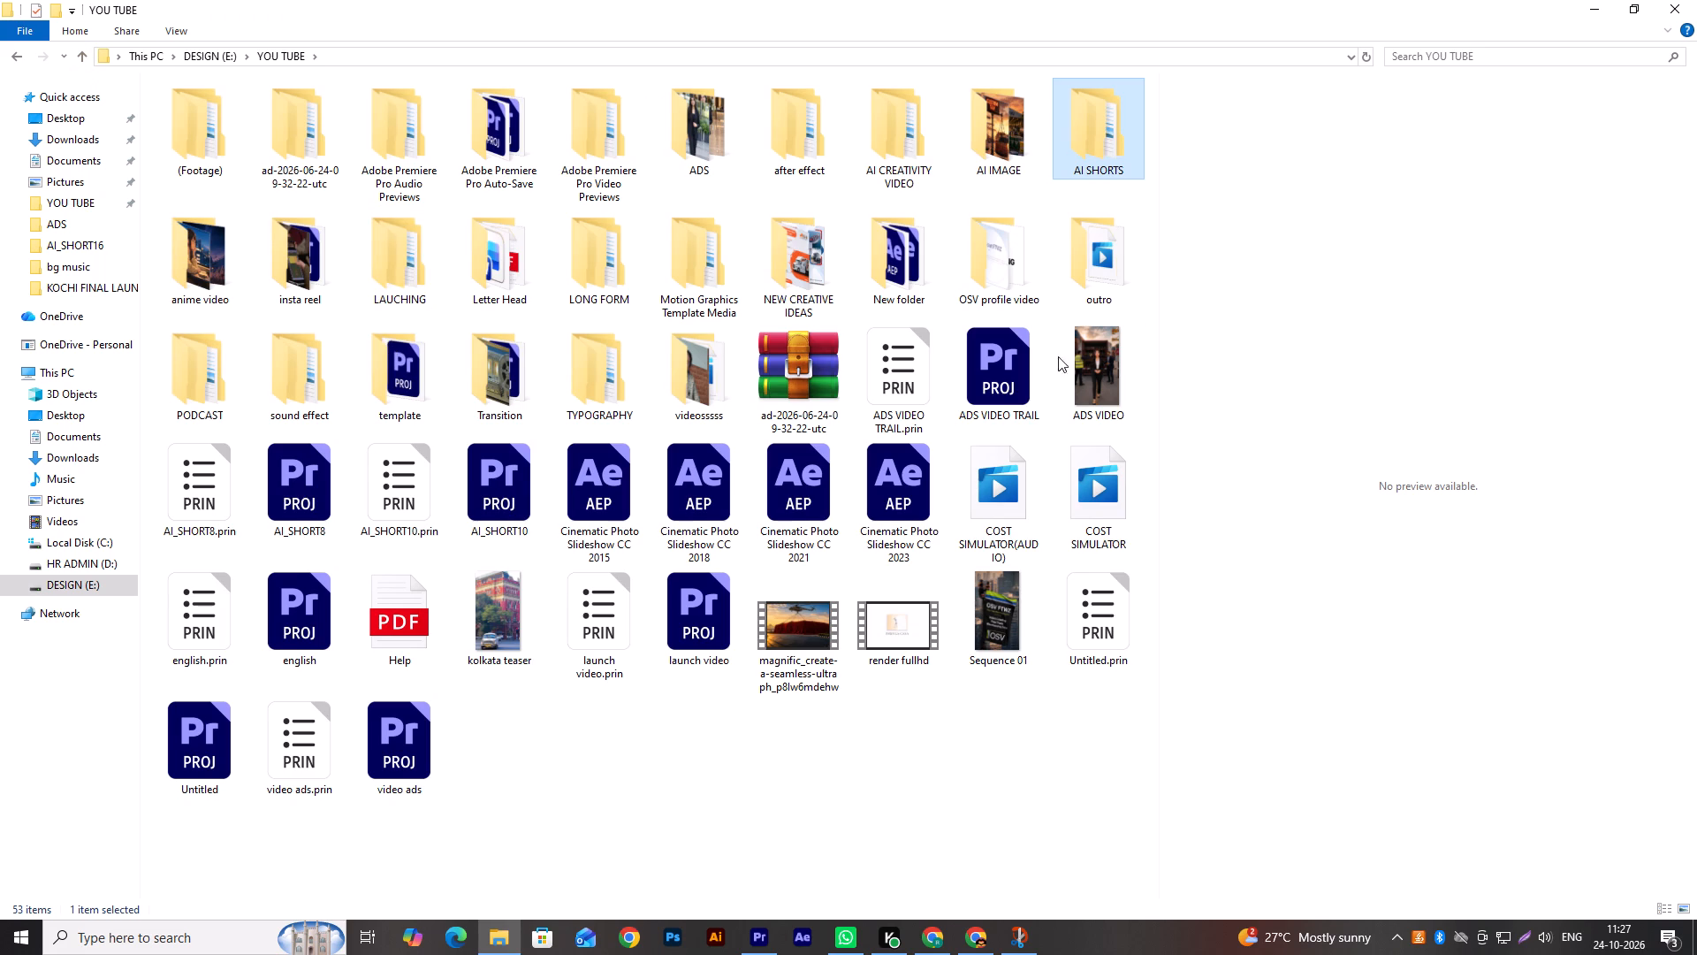
double_click(1002, 144)
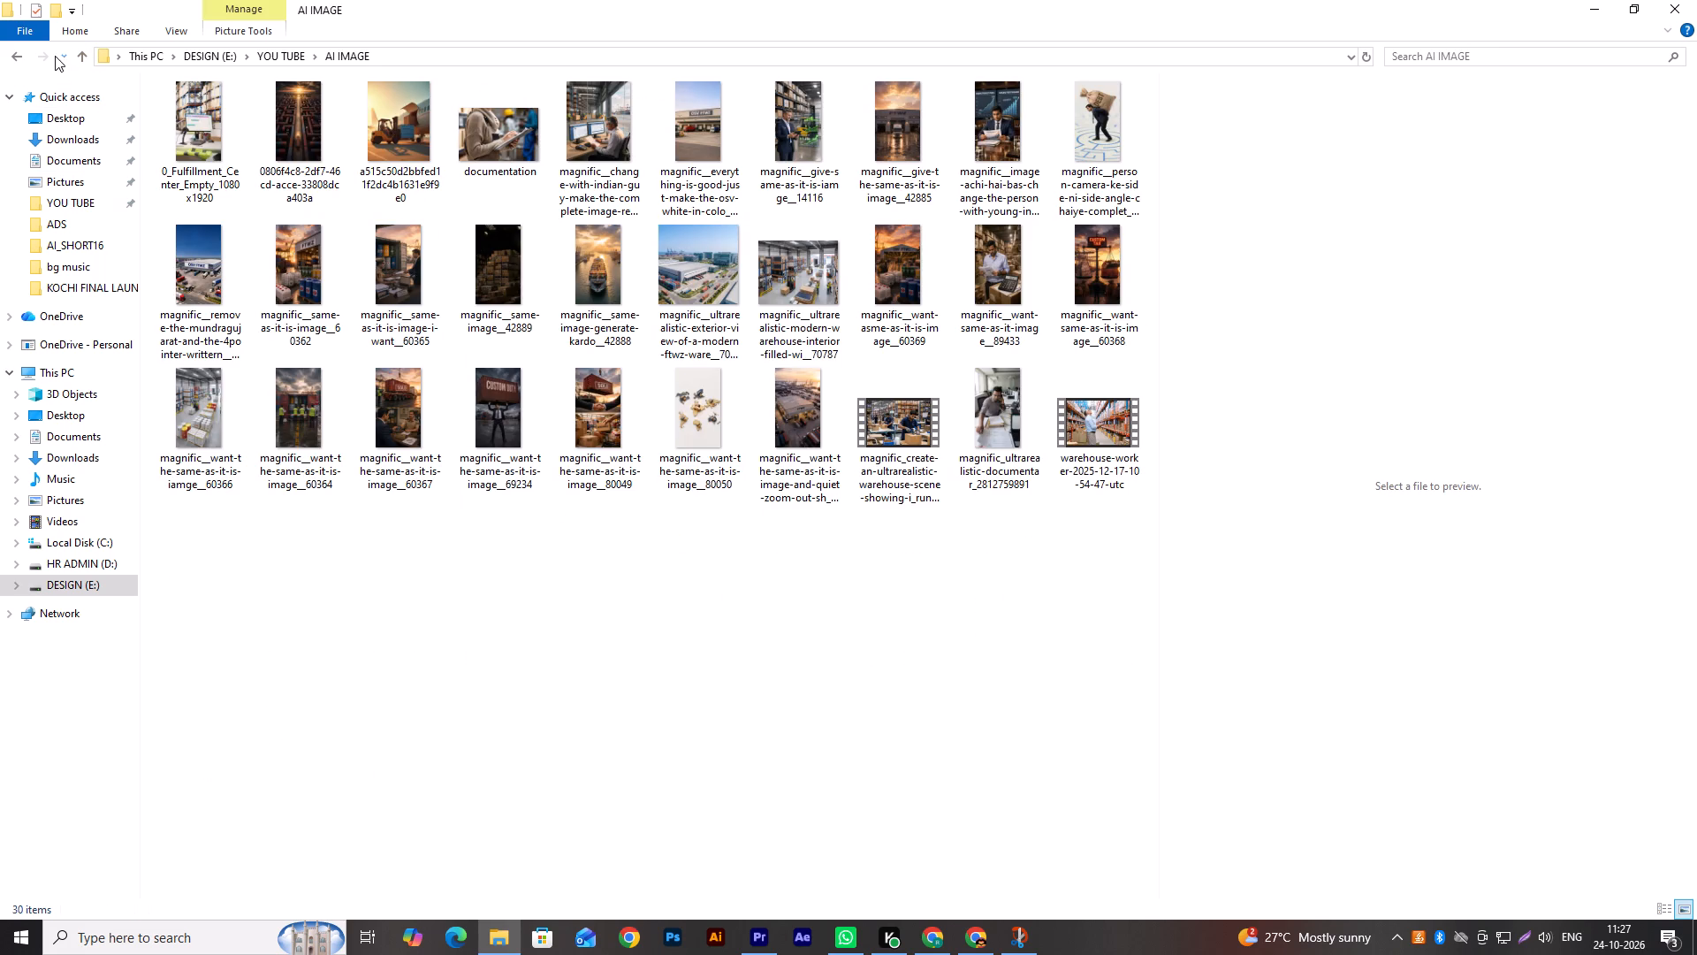
click(79, 59)
click(926, 126)
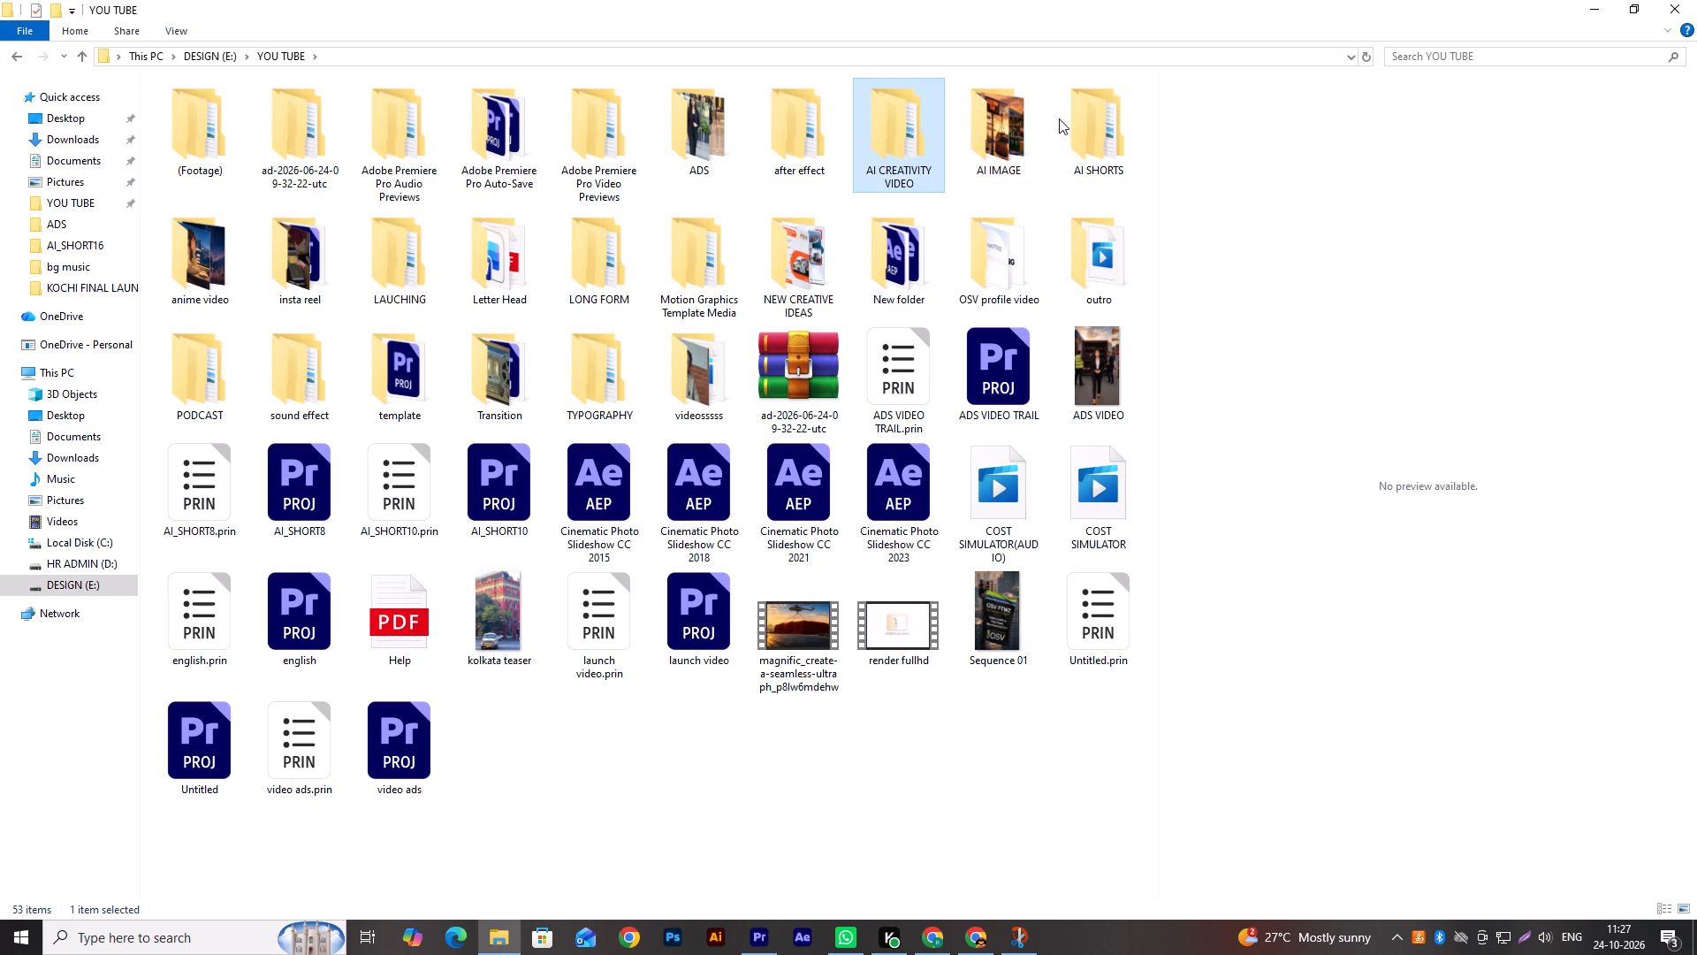
Check the AI_SHORT1(PHARMA) and AI_SHORT2 folders in AI SHORTS for music and preview the Geography video.
double_click(1067, 118)
double_click(198, 153)
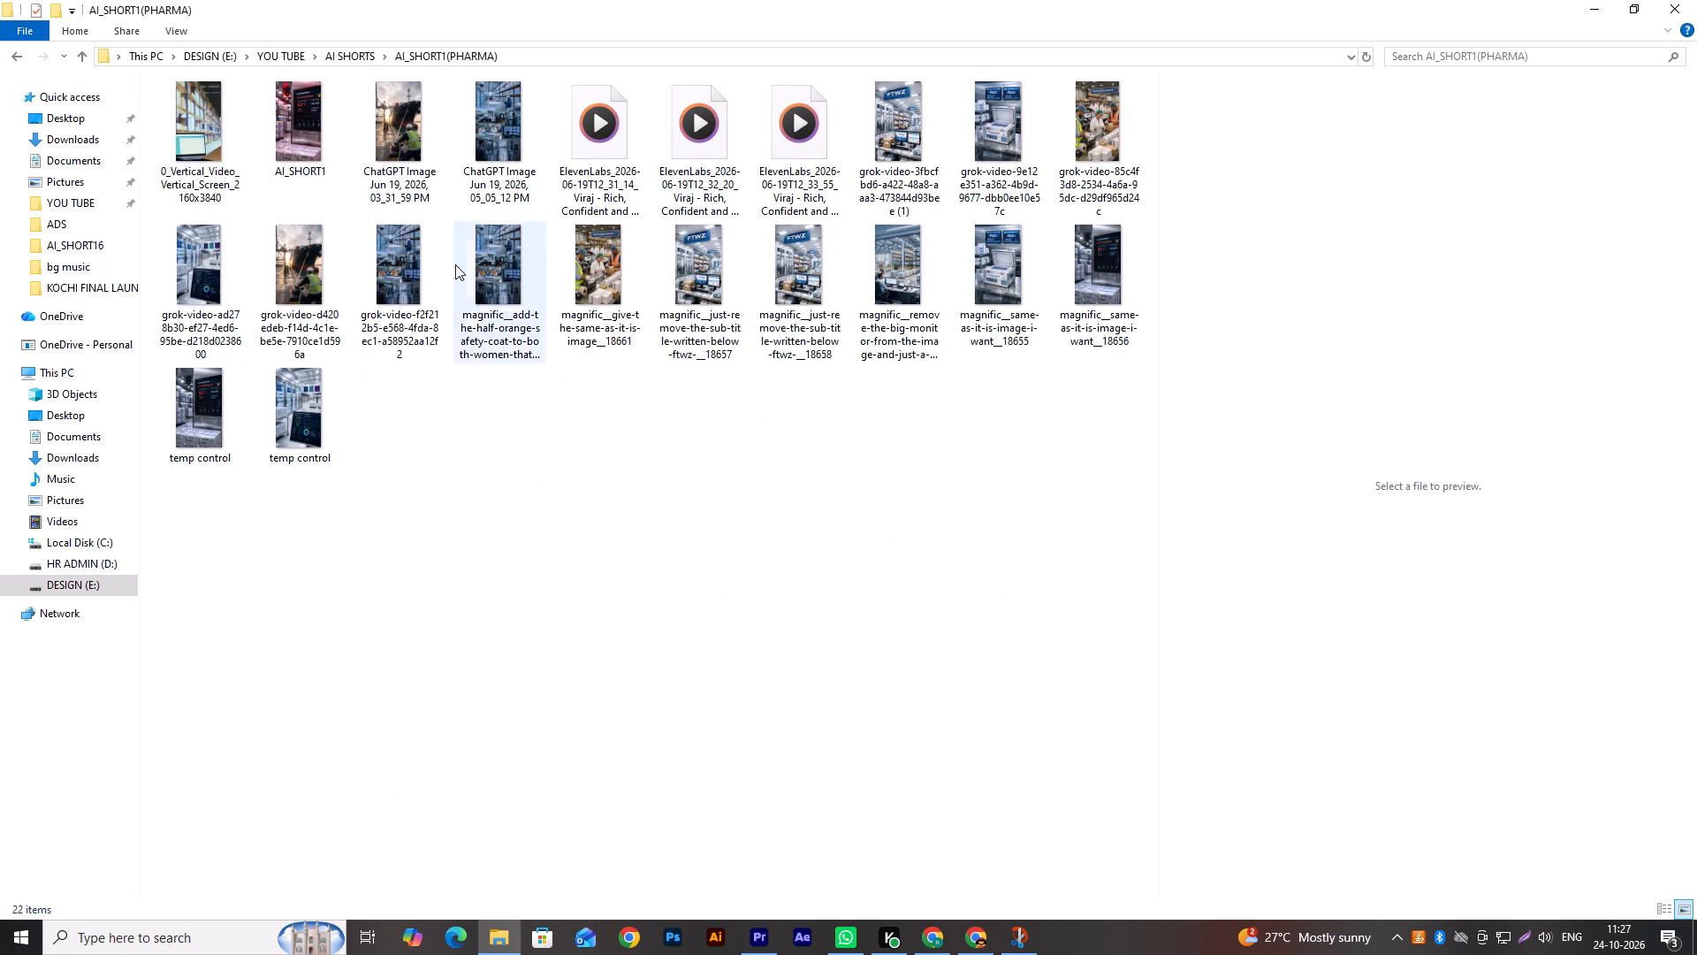
click(78, 56)
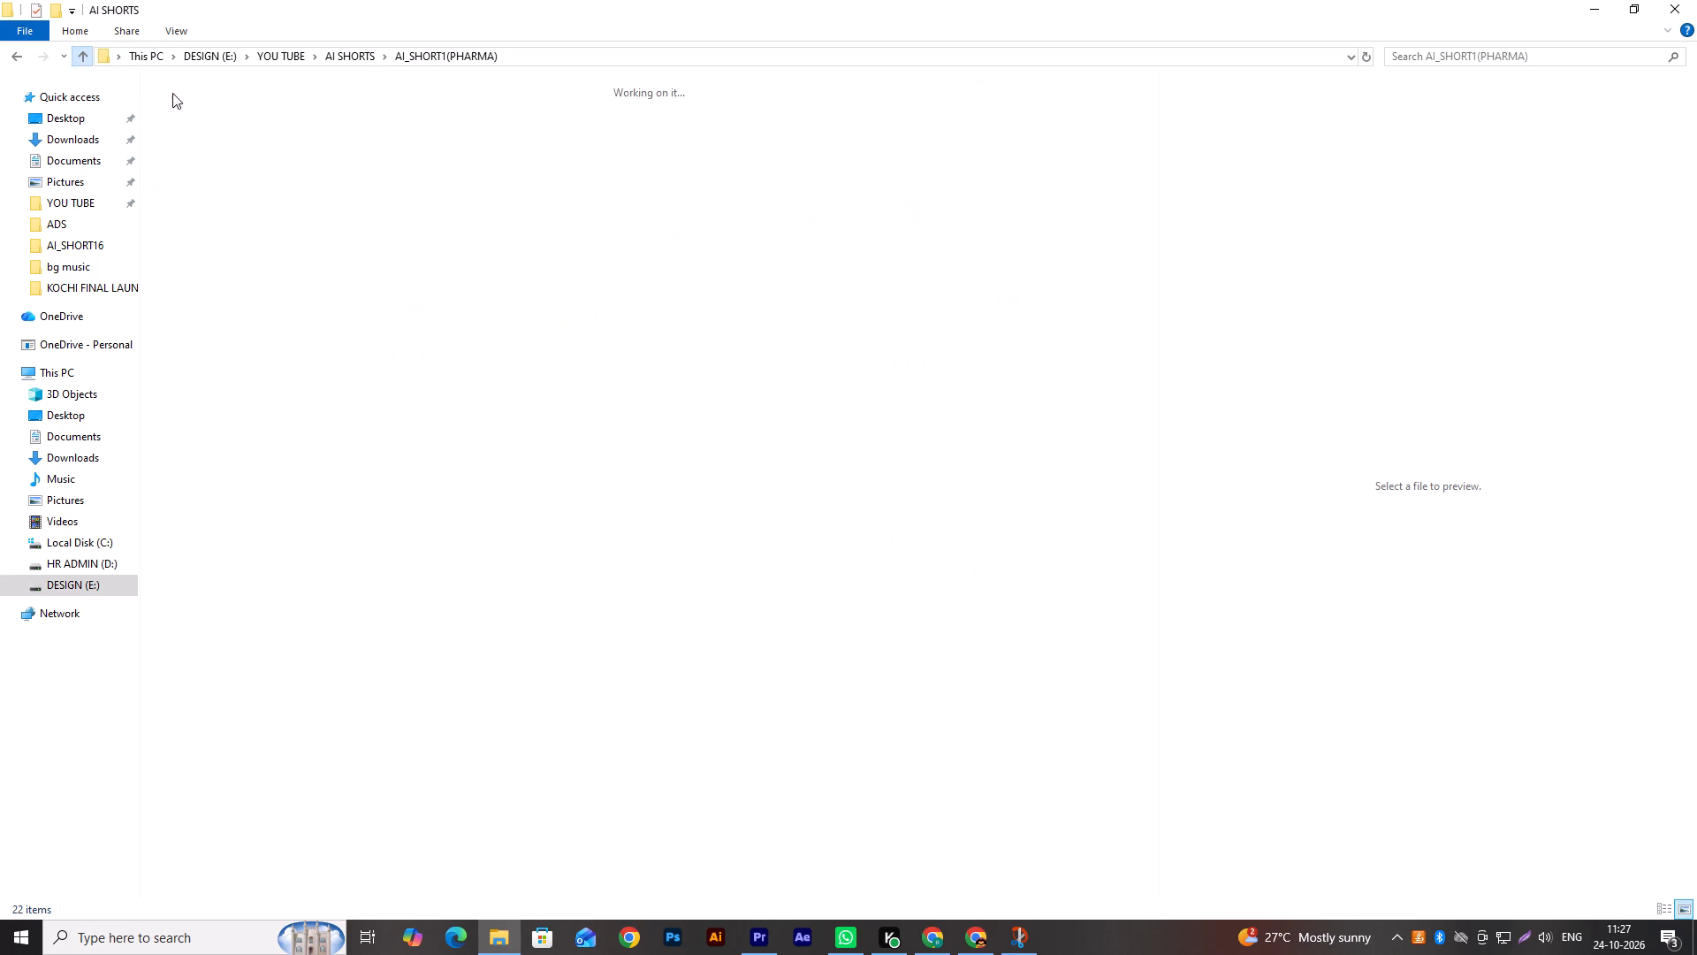
click(343, 168)
click(328, 156)
double_click(328, 155)
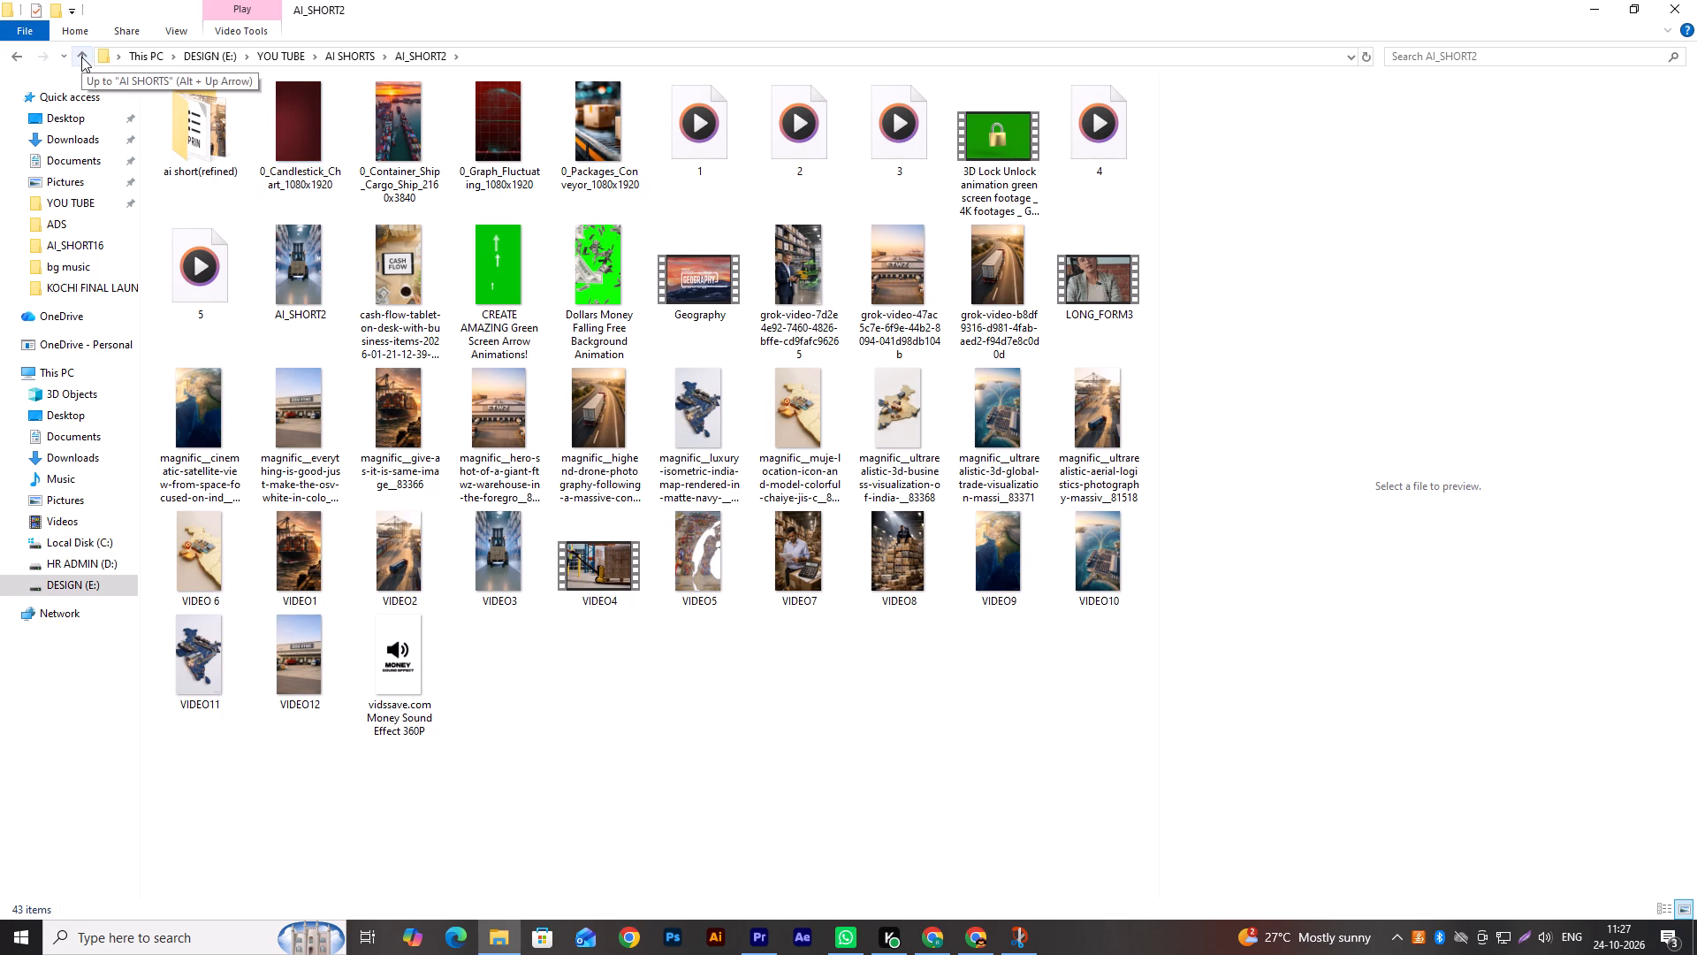
double_click(695, 279)
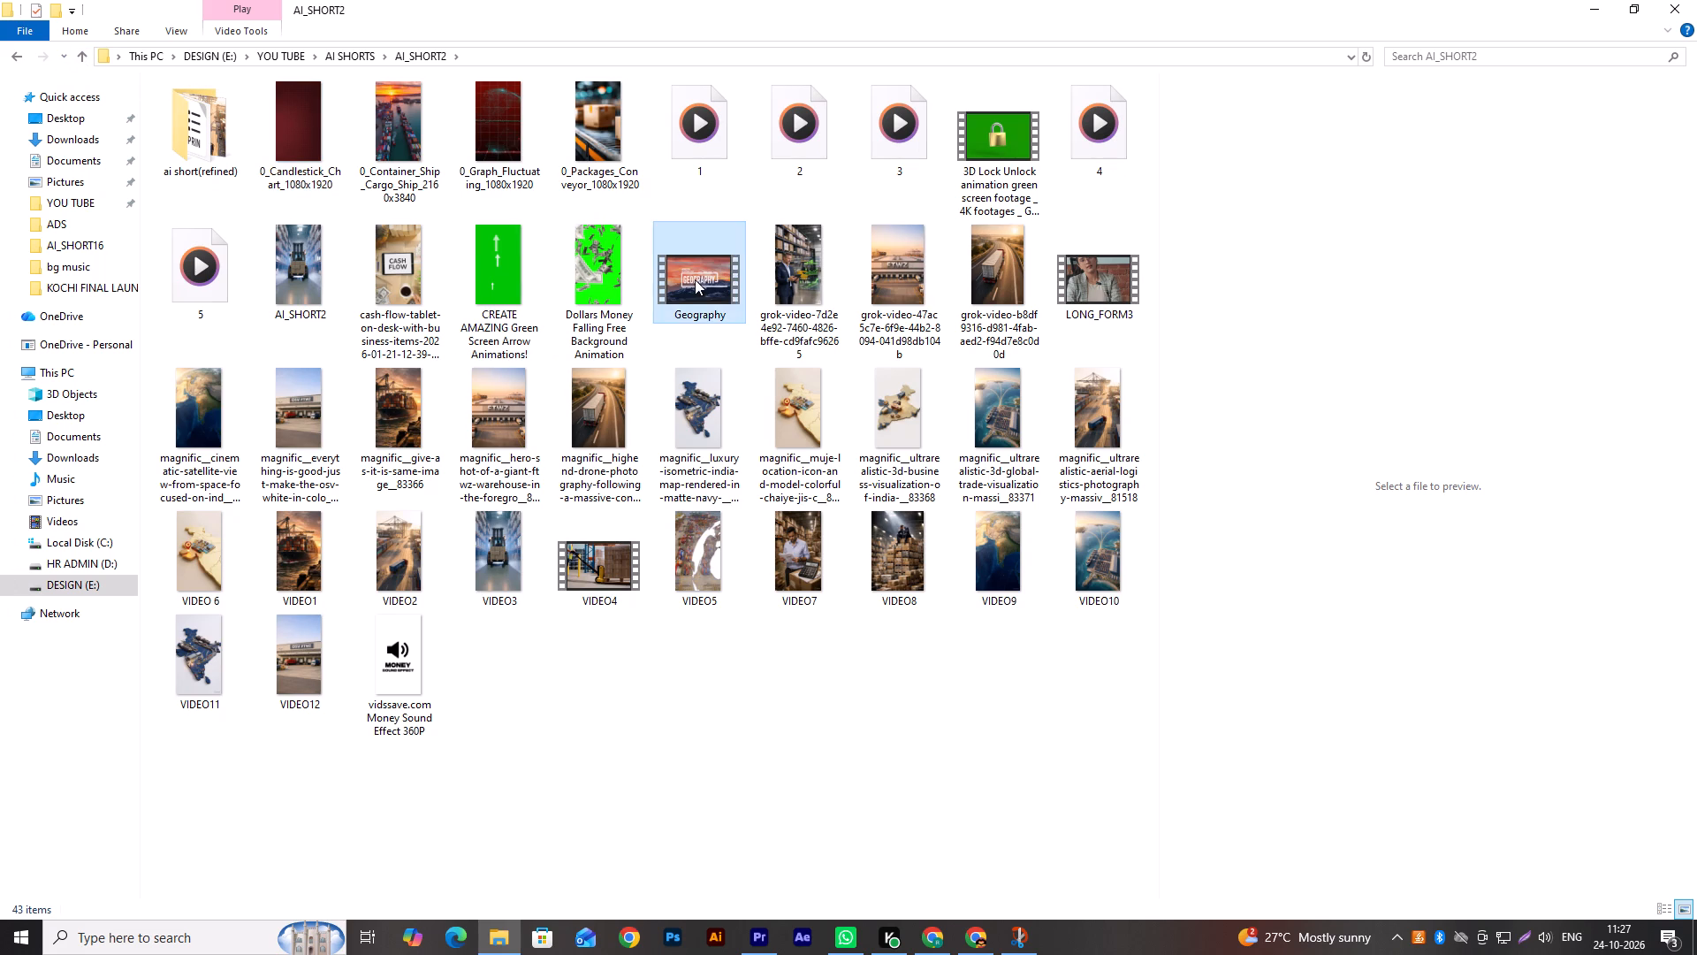
double_click(1366, 560)
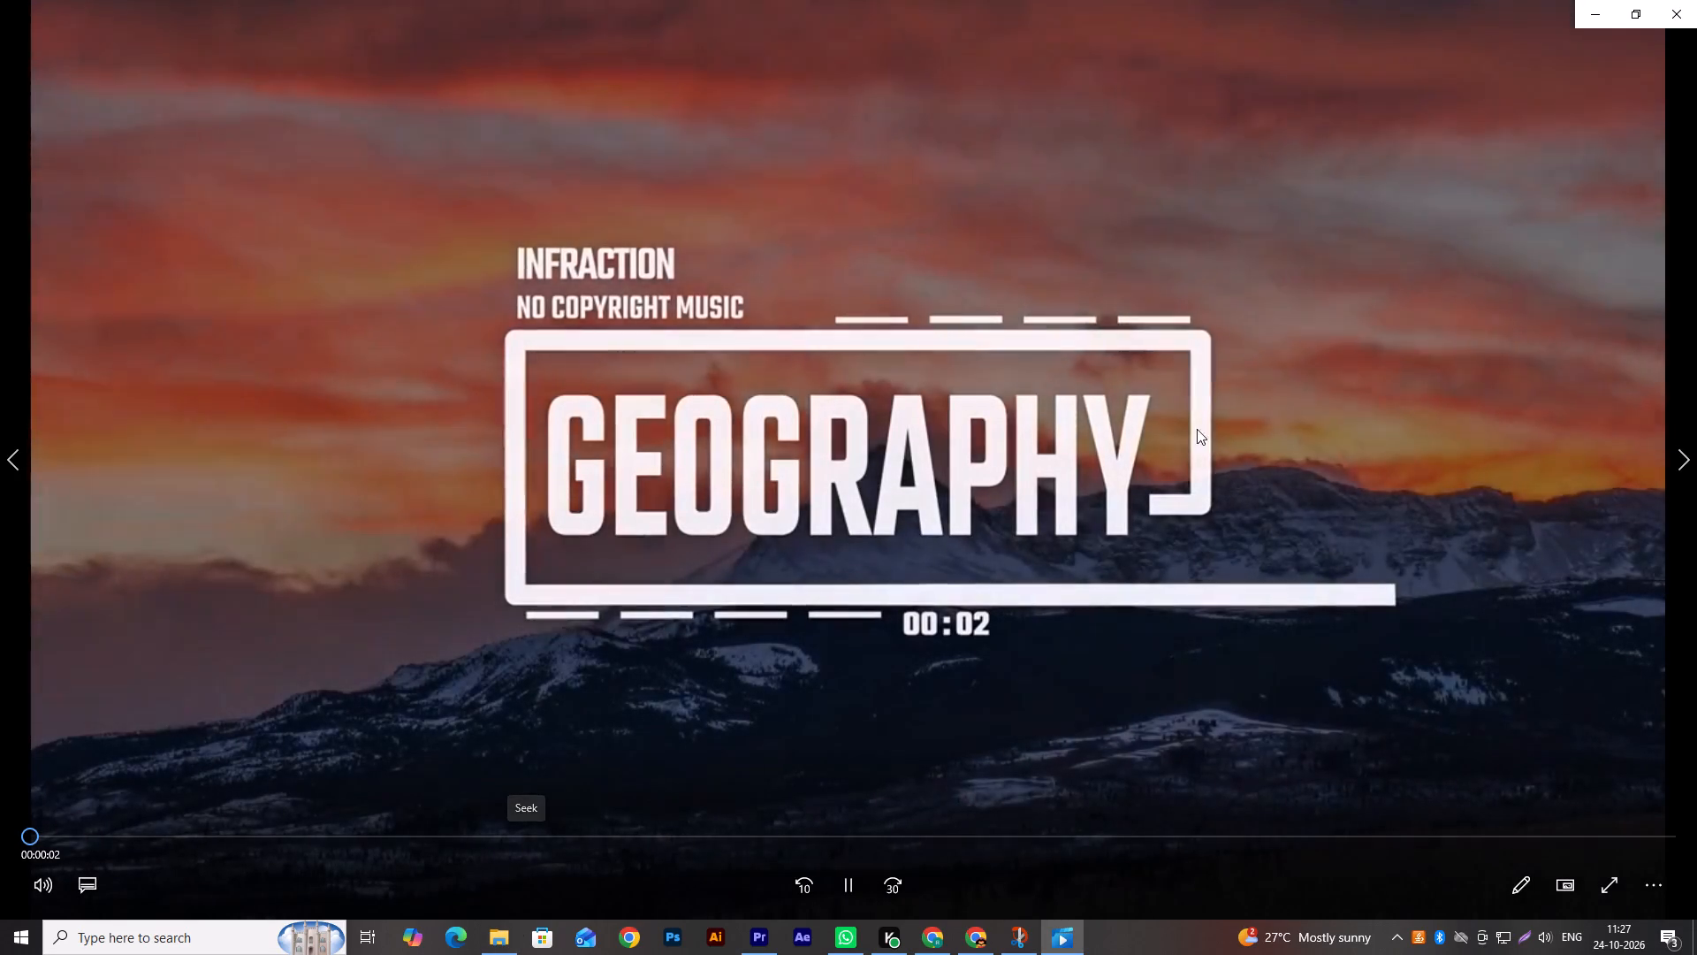
click(1696, 0)
click(618, 786)
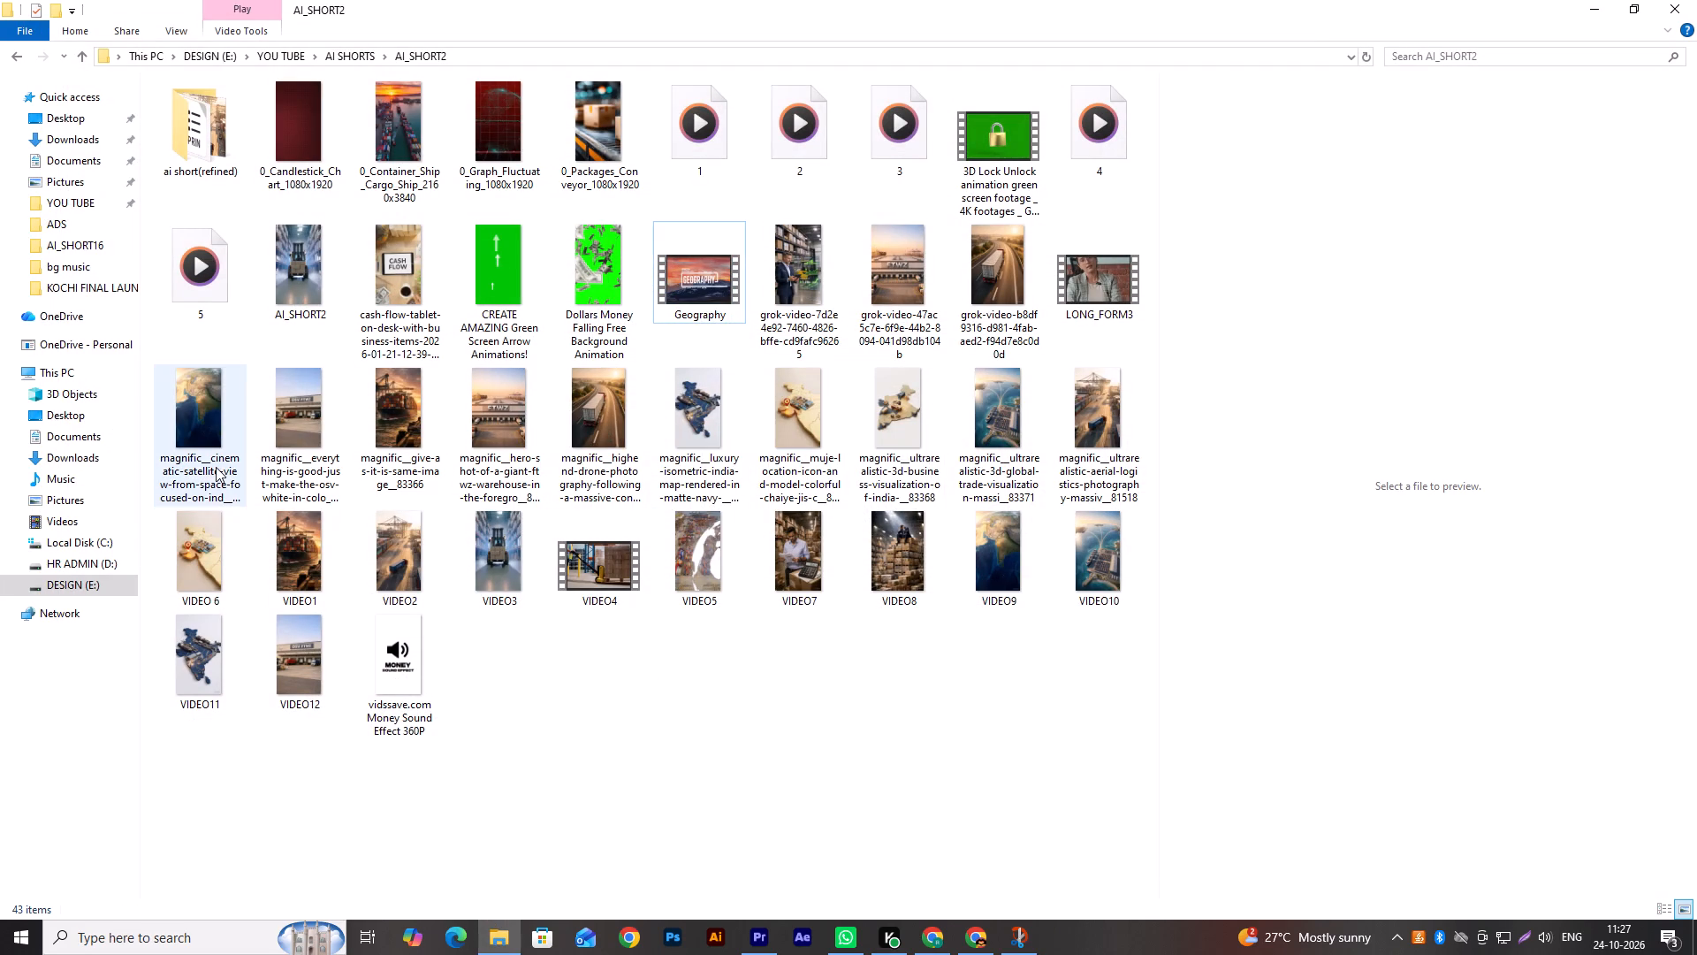
click(79, 58)
Check the AI_SHORT3(LIQUOR) and AI_SHORT4 folders for music and audition the leberch-documentary-517370 track.
double_click(436, 146)
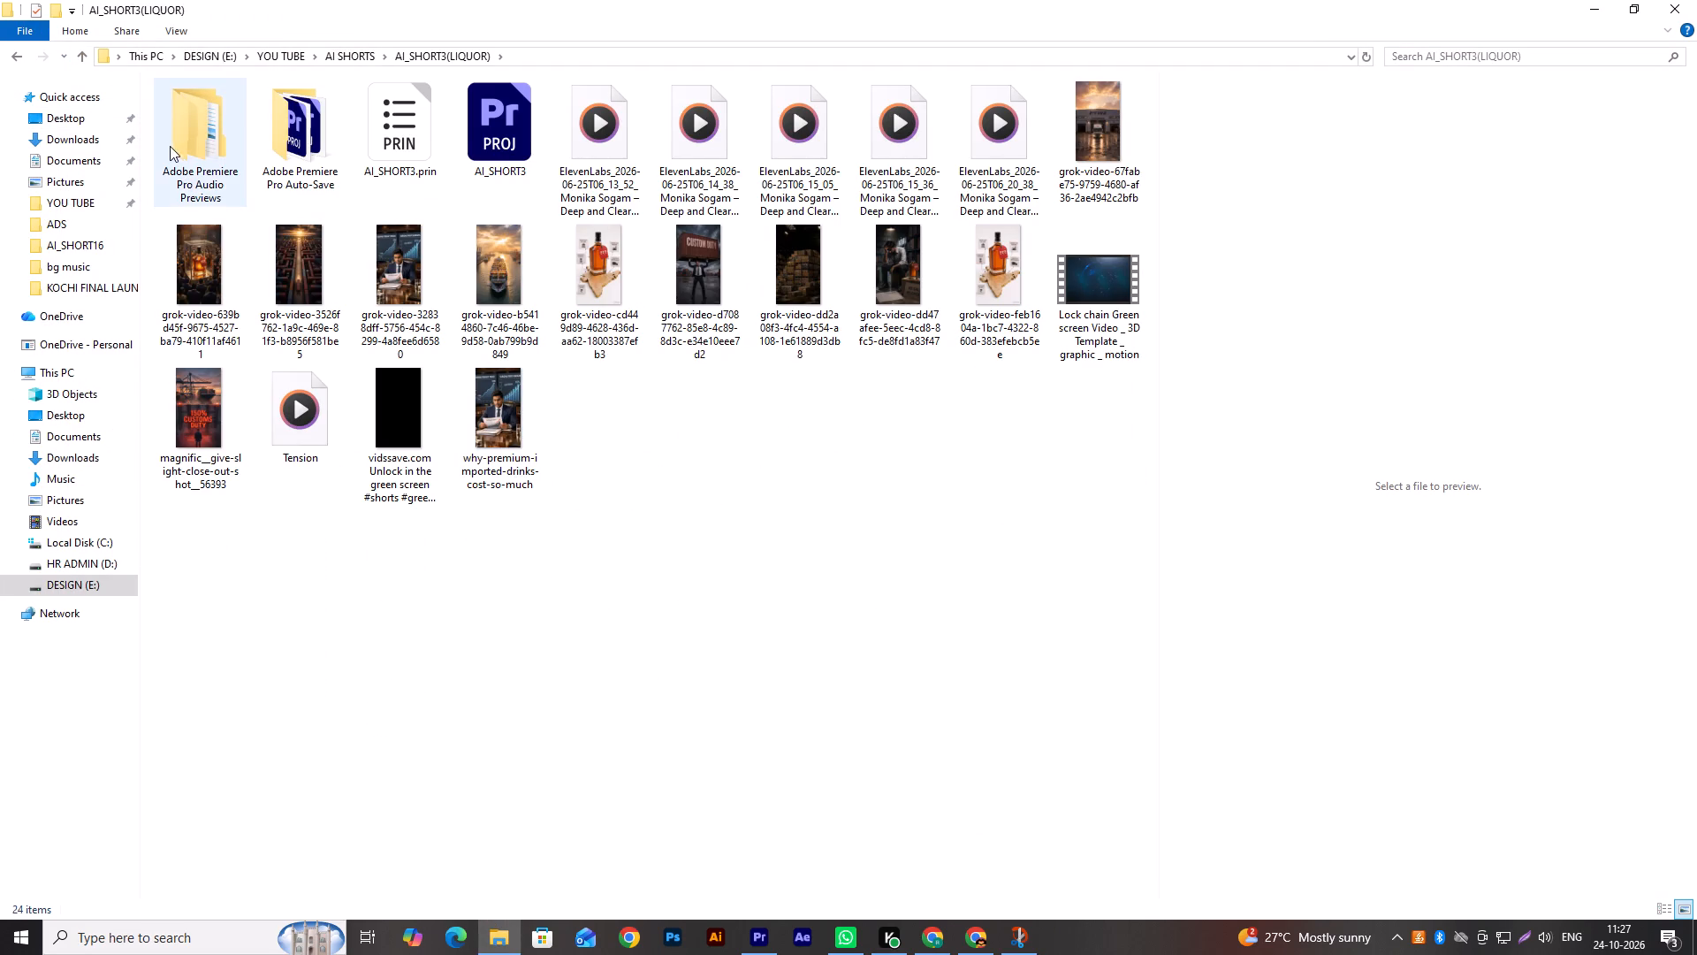
click(85, 54)
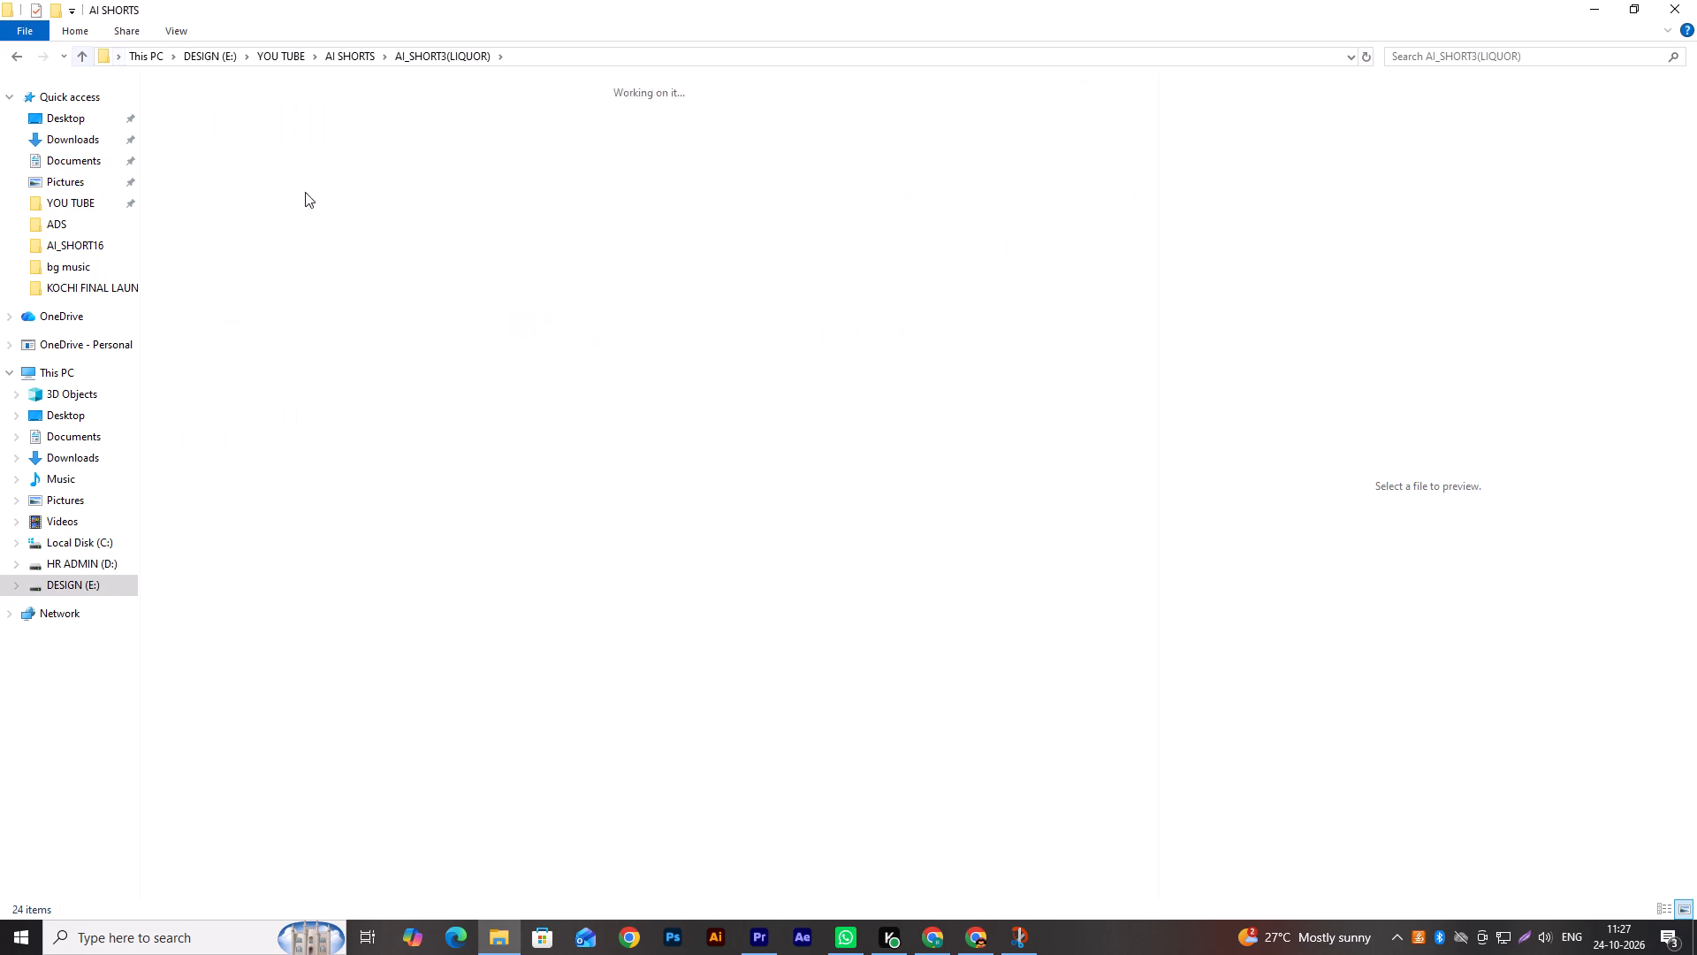
double_click(503, 158)
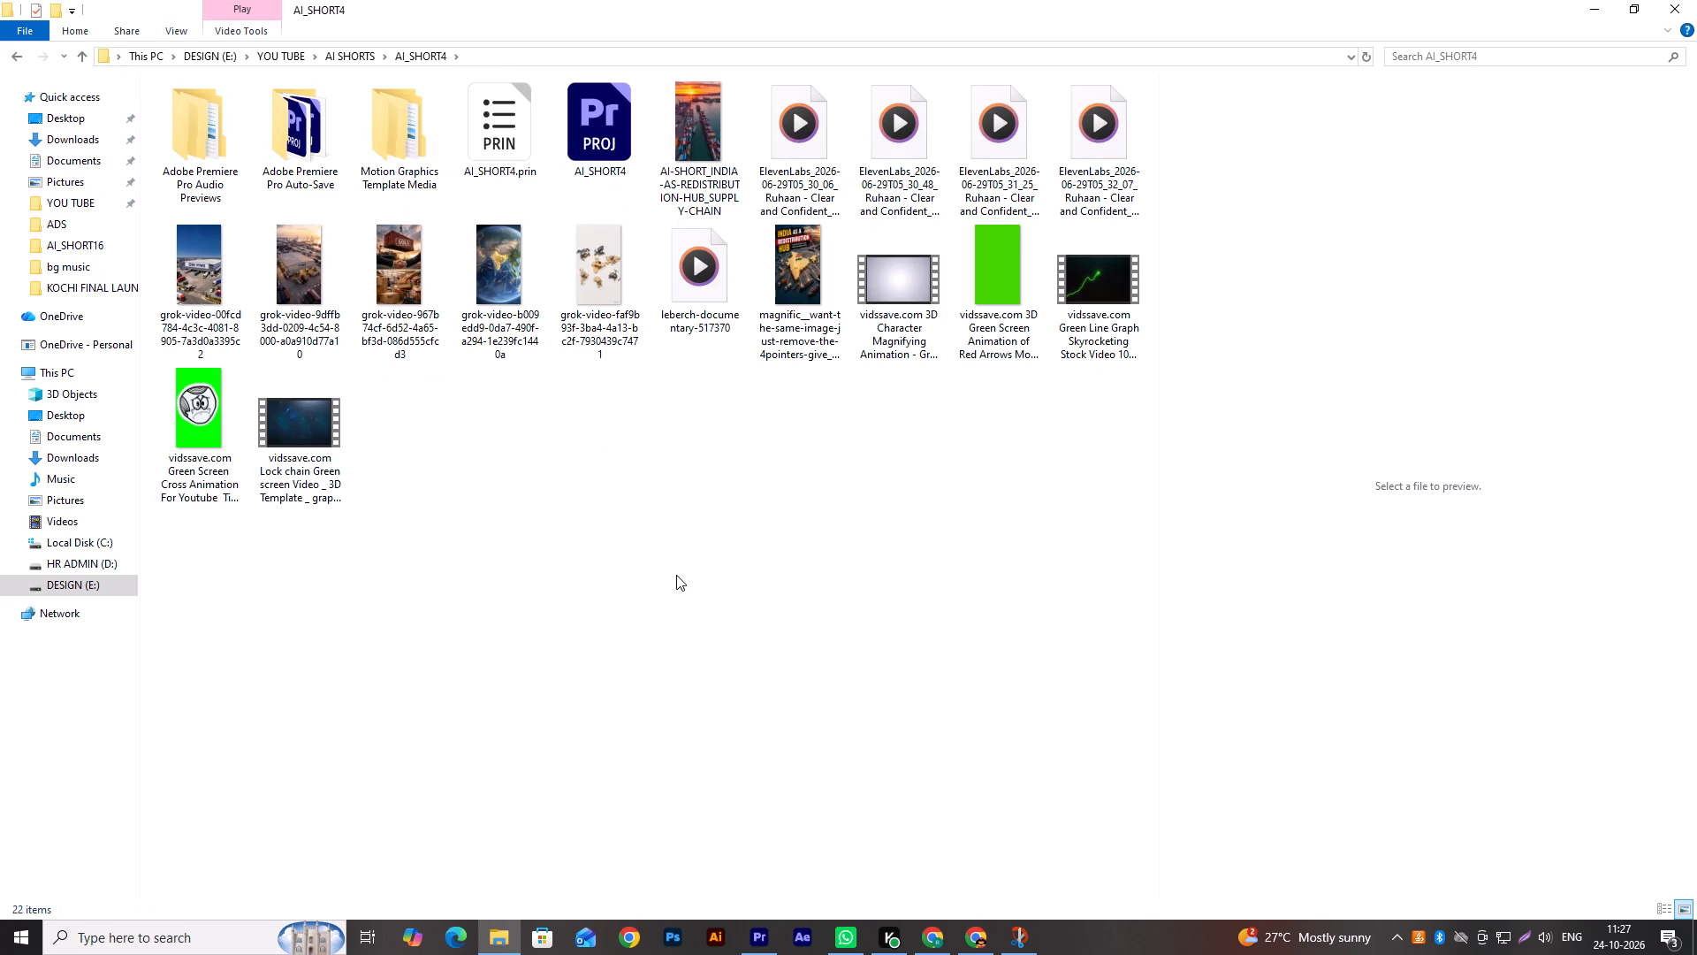
double_click(713, 310)
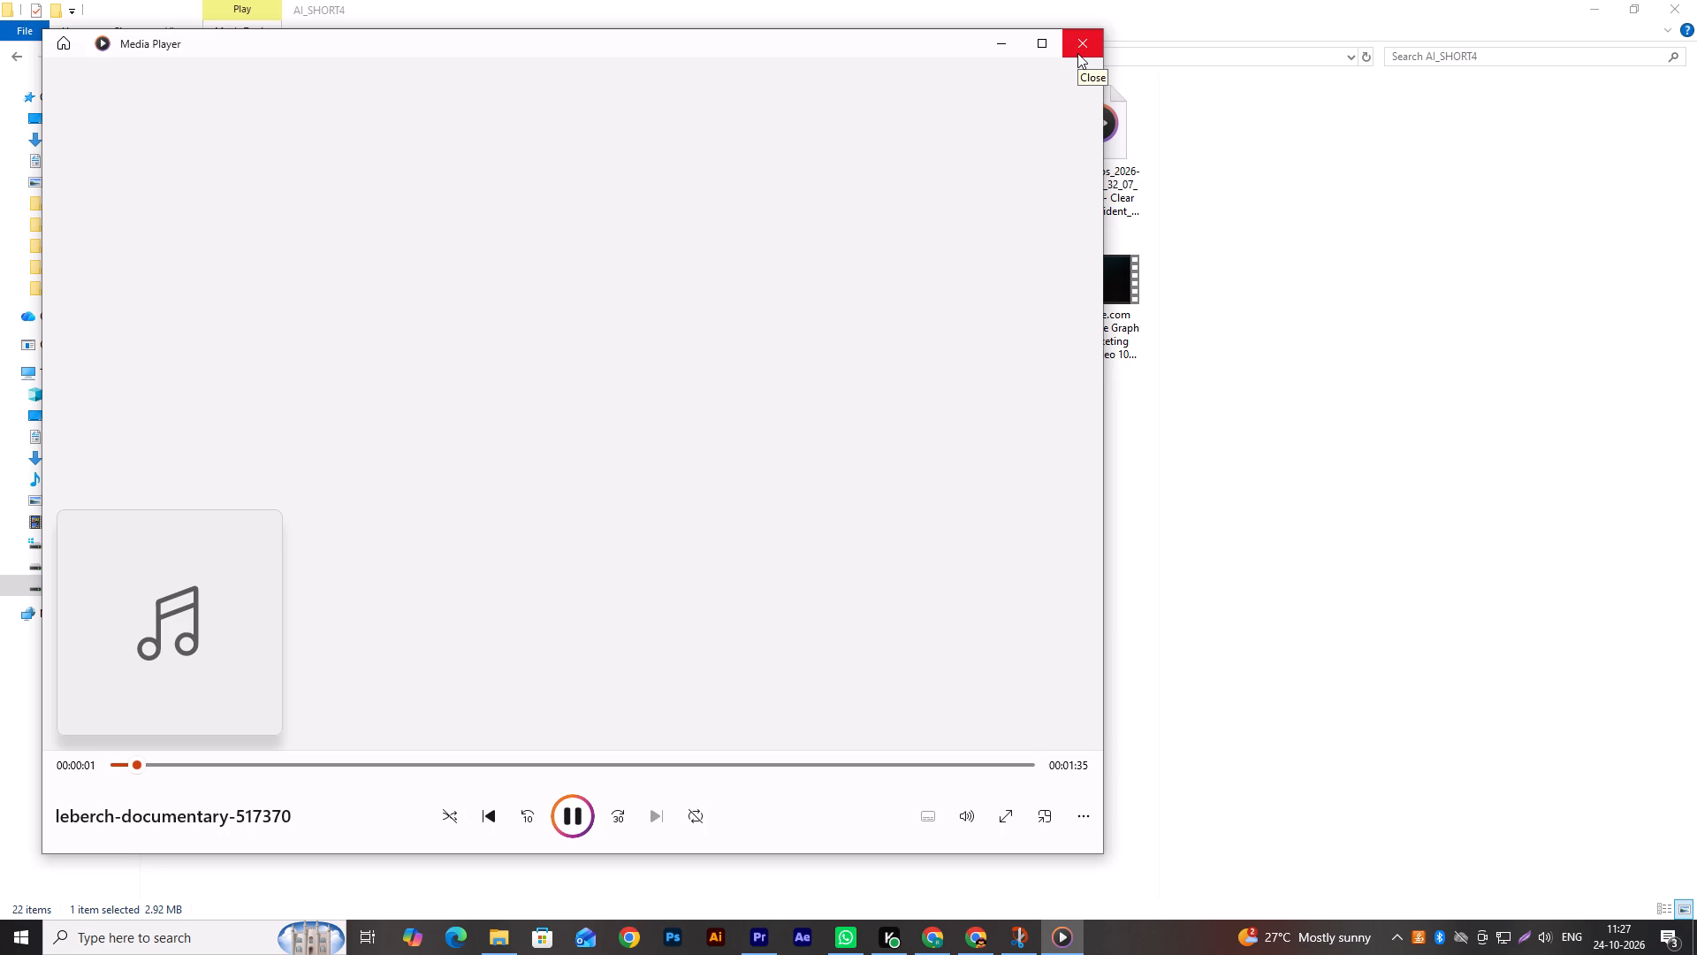
click(1077, 53)
click(85, 55)
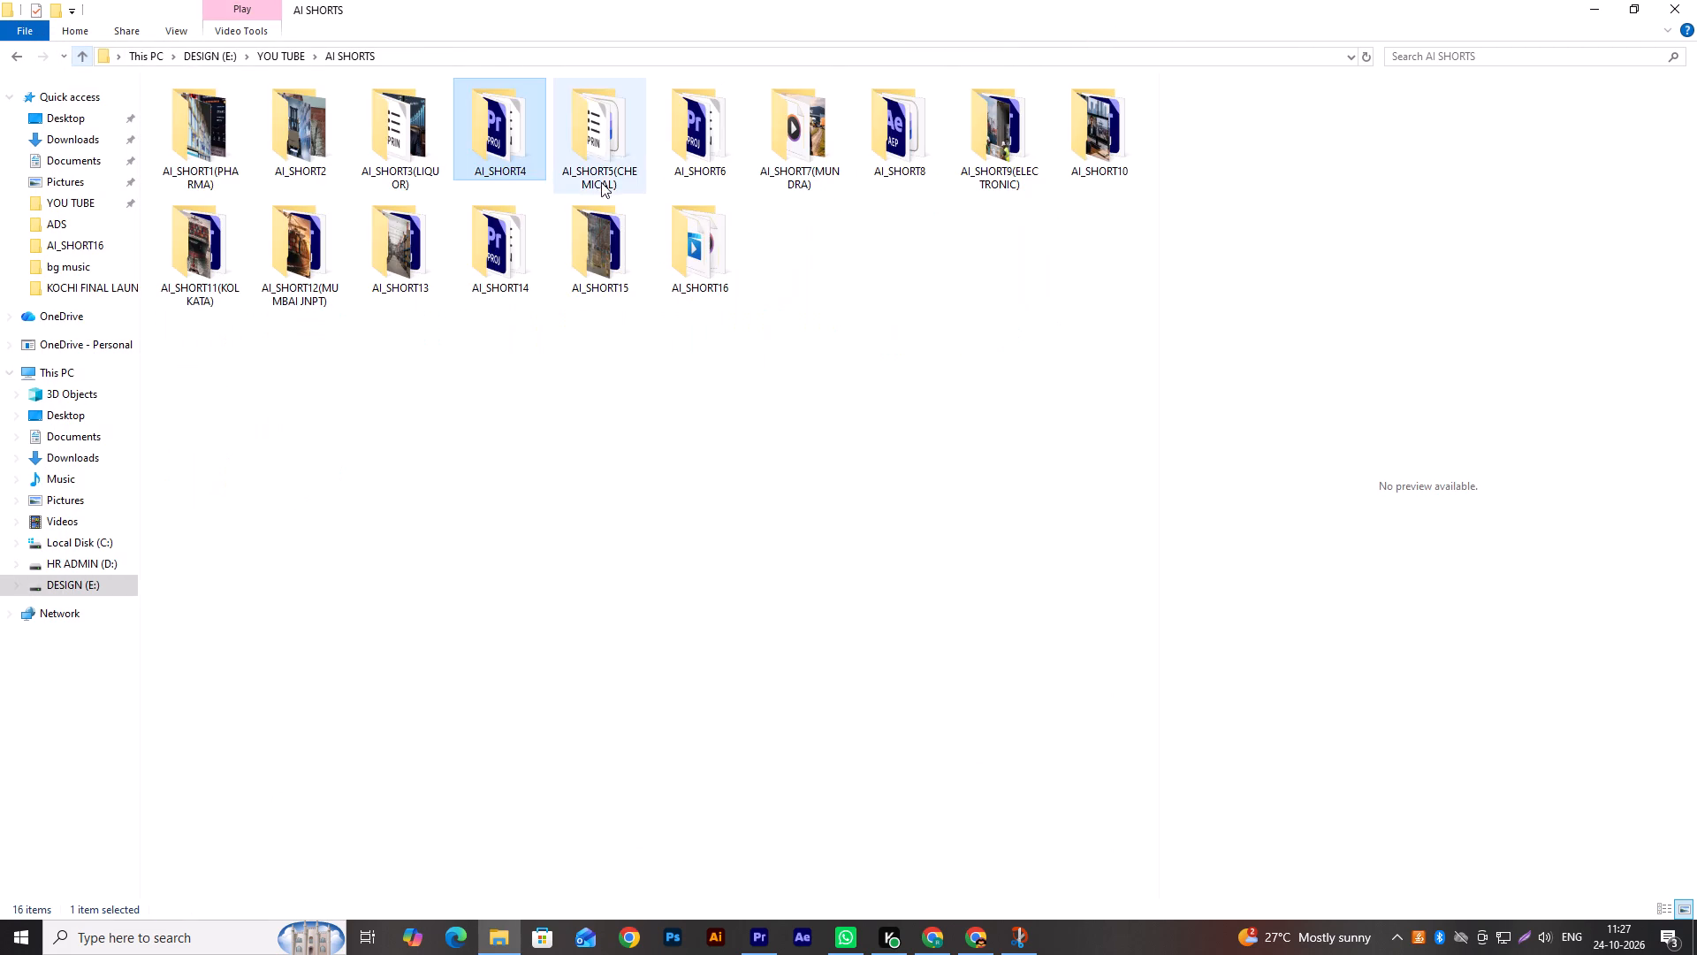
Check the AI_SHORT5(CHEMICAL) and AI_SHORT6 folders for music and audition the second Enter The Future track.
double_click(607, 157)
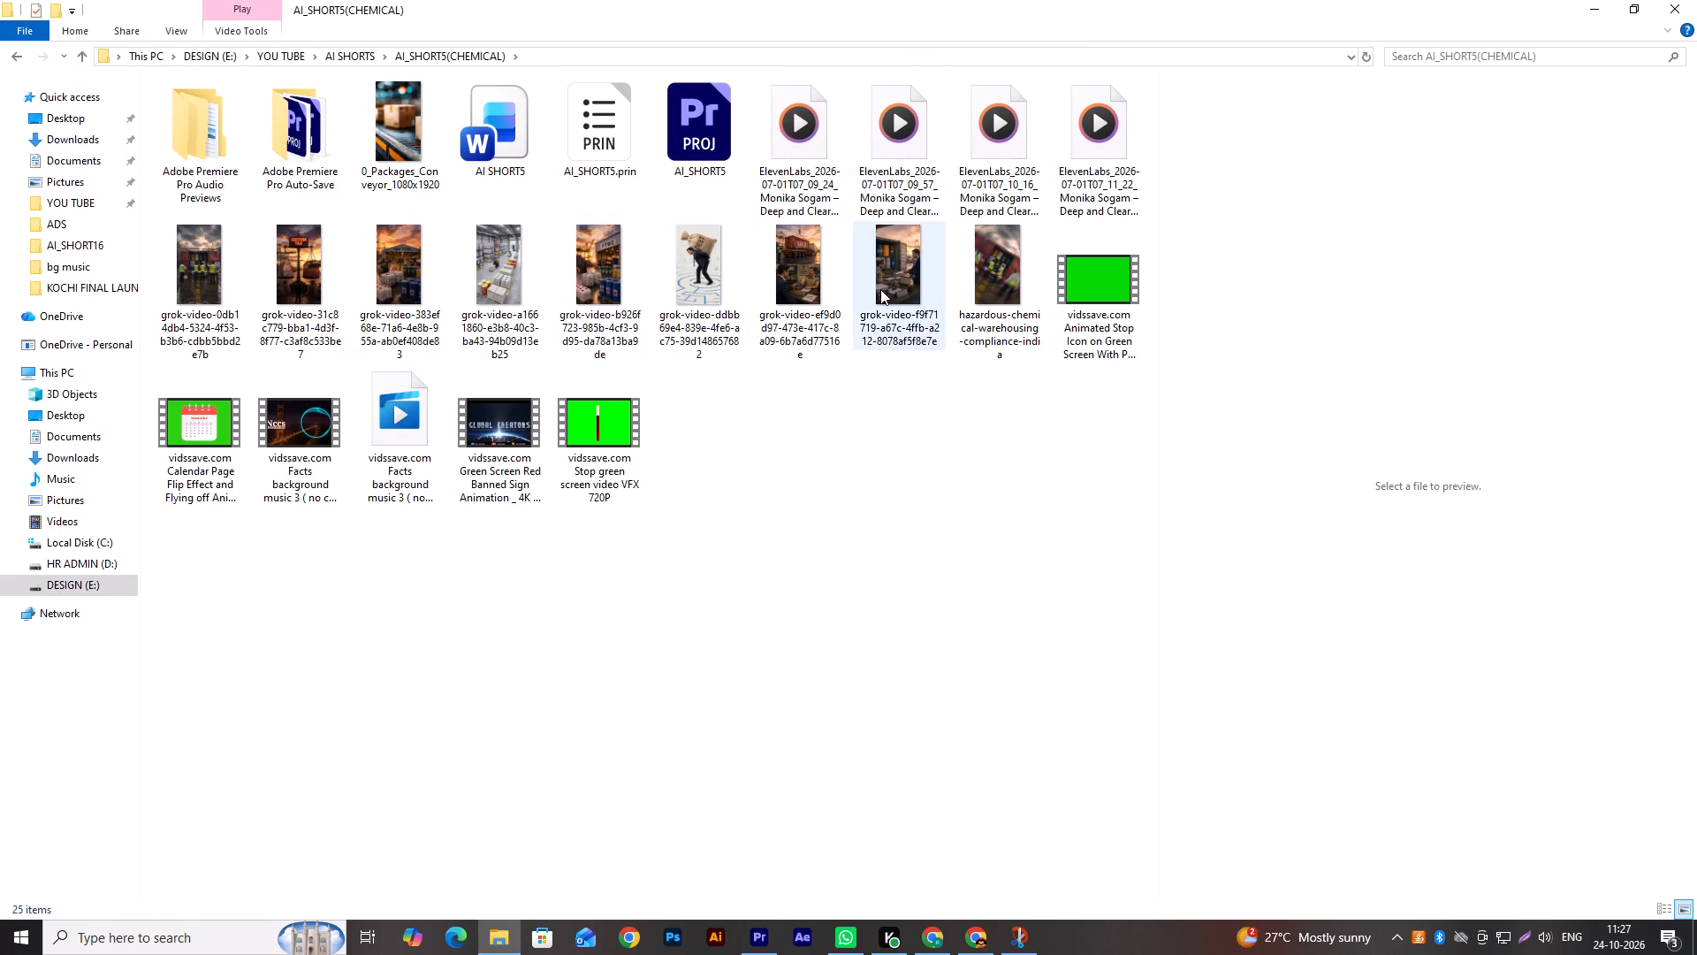
click(85, 56)
double_click(727, 139)
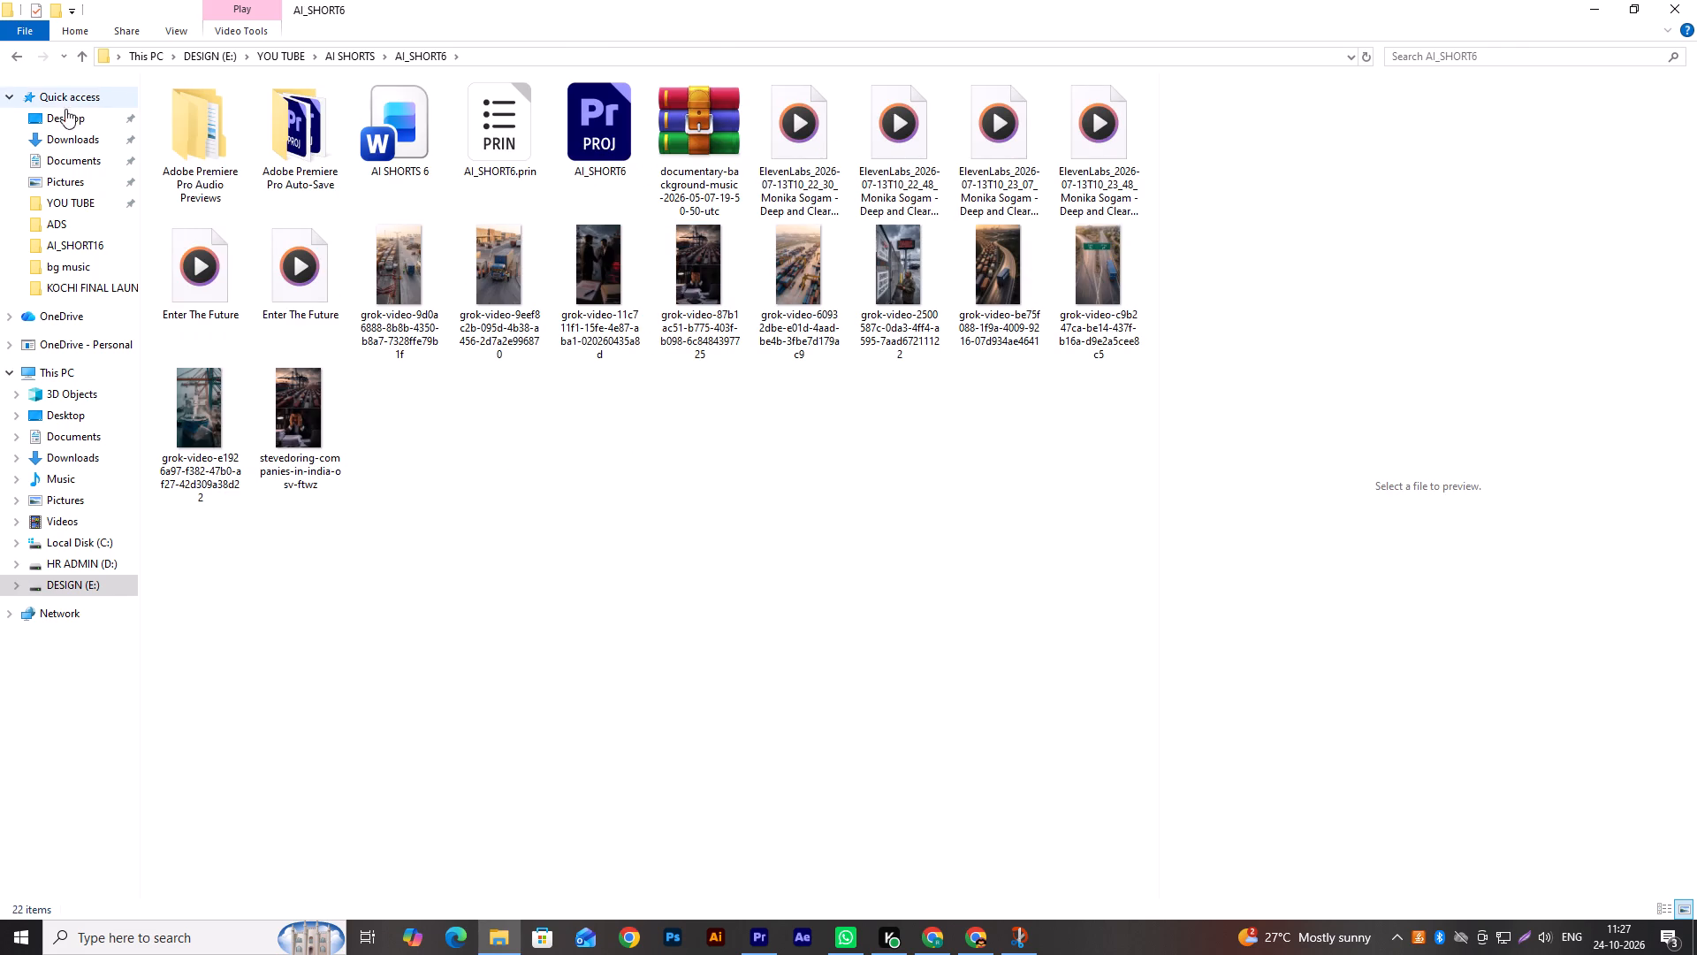
double_click(279, 265)
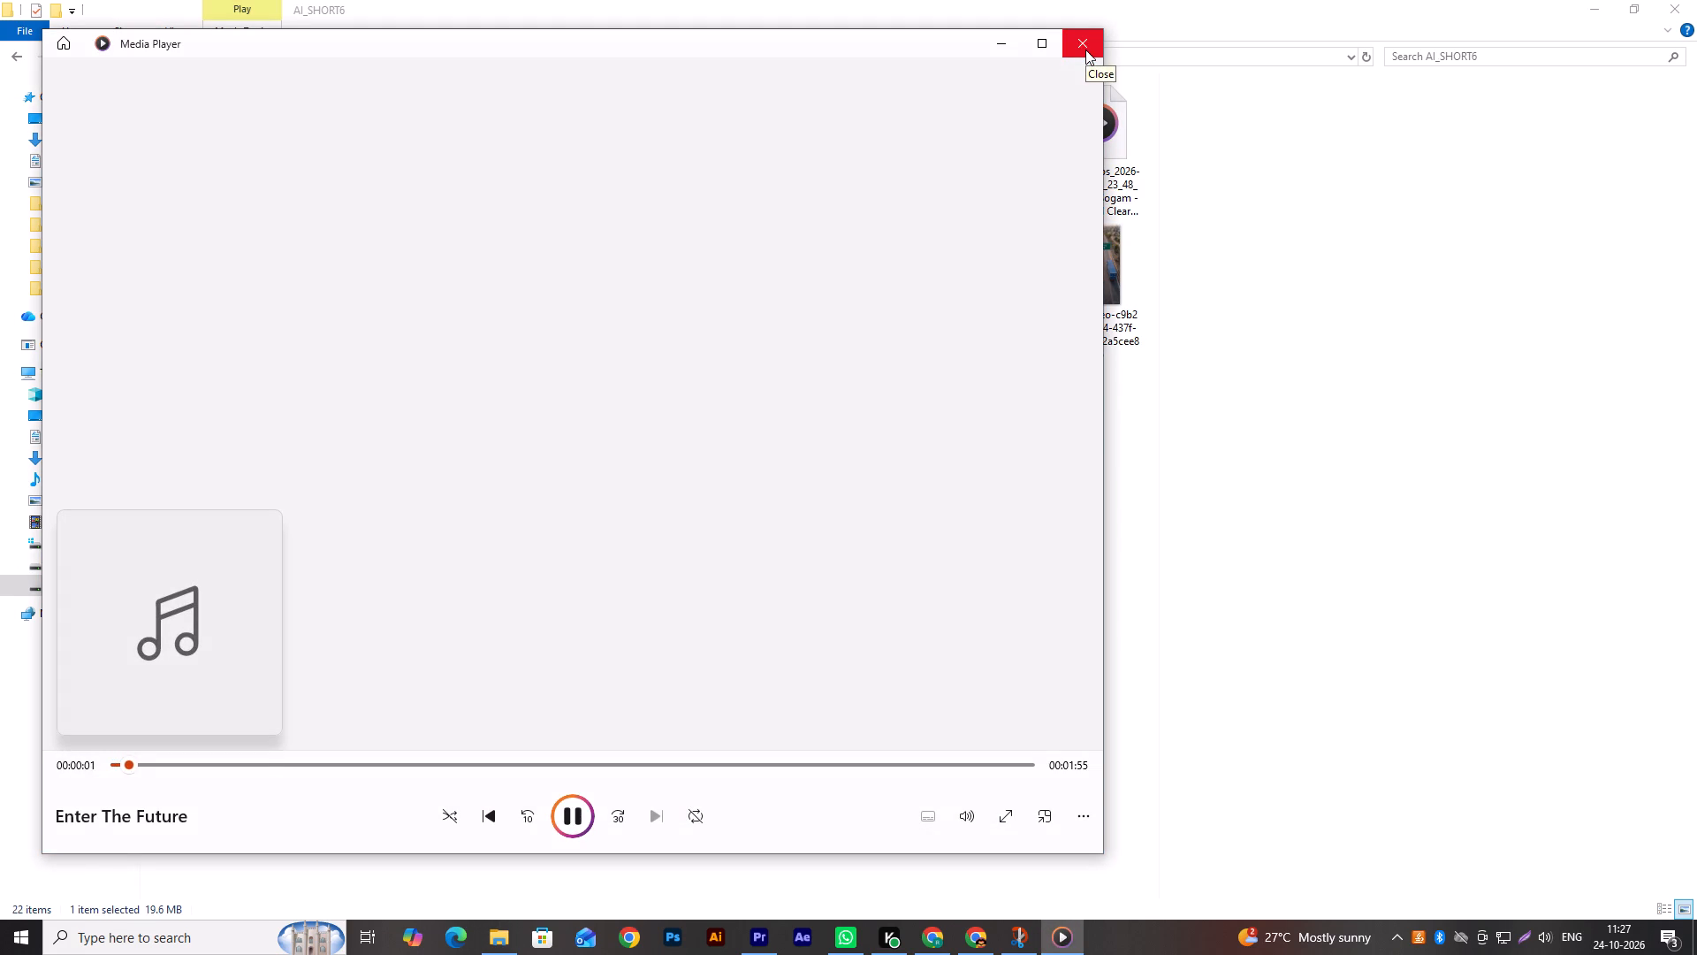
click(1085, 50)
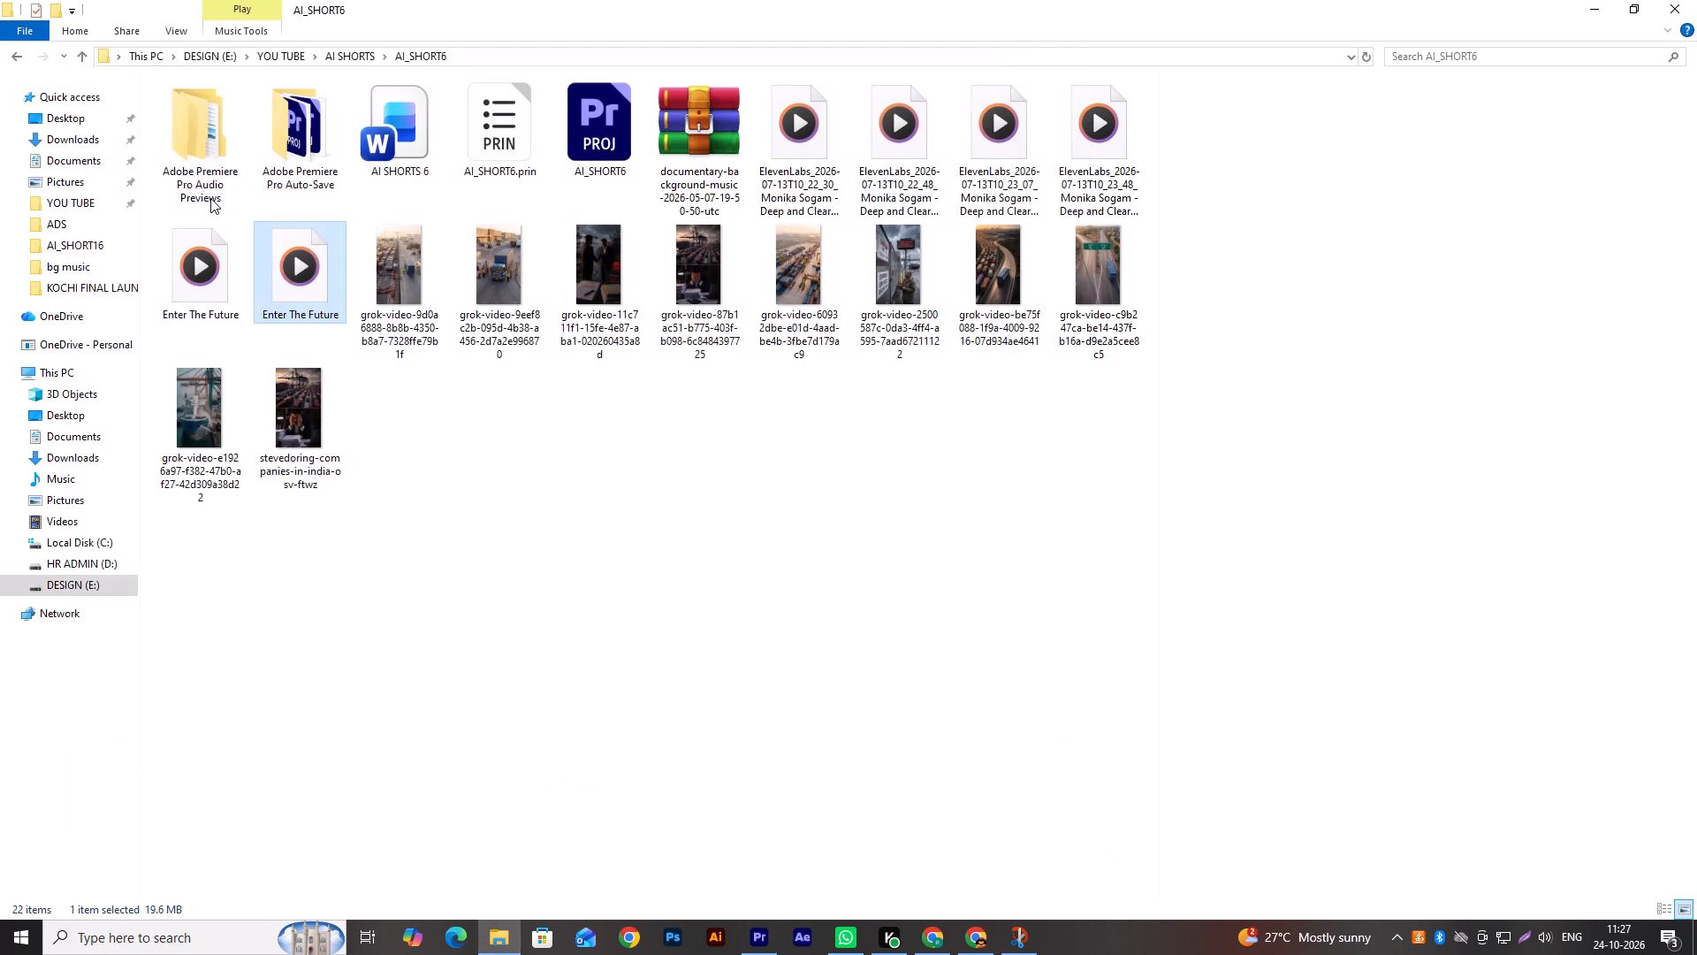
click(74, 59)
Open the AI_SHORT7(MUNDRA) folder, audition the leberch-documentary-509968 track, and return to AI SHORTS.
double_click(798, 132)
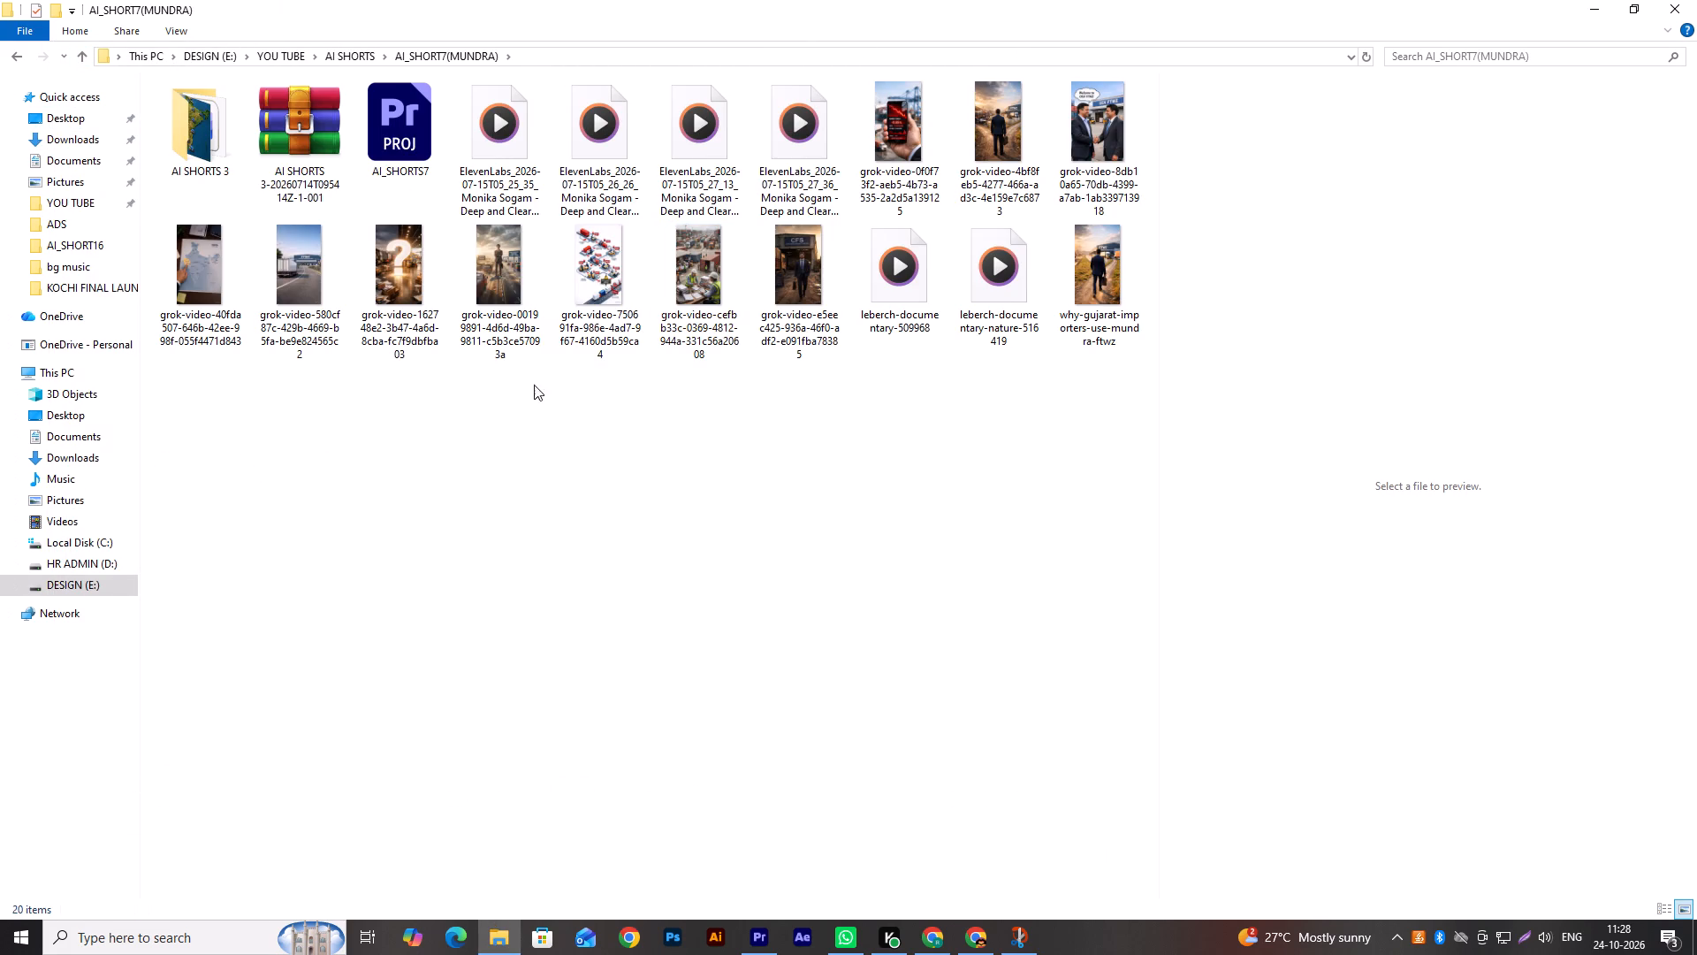
double_click(900, 287)
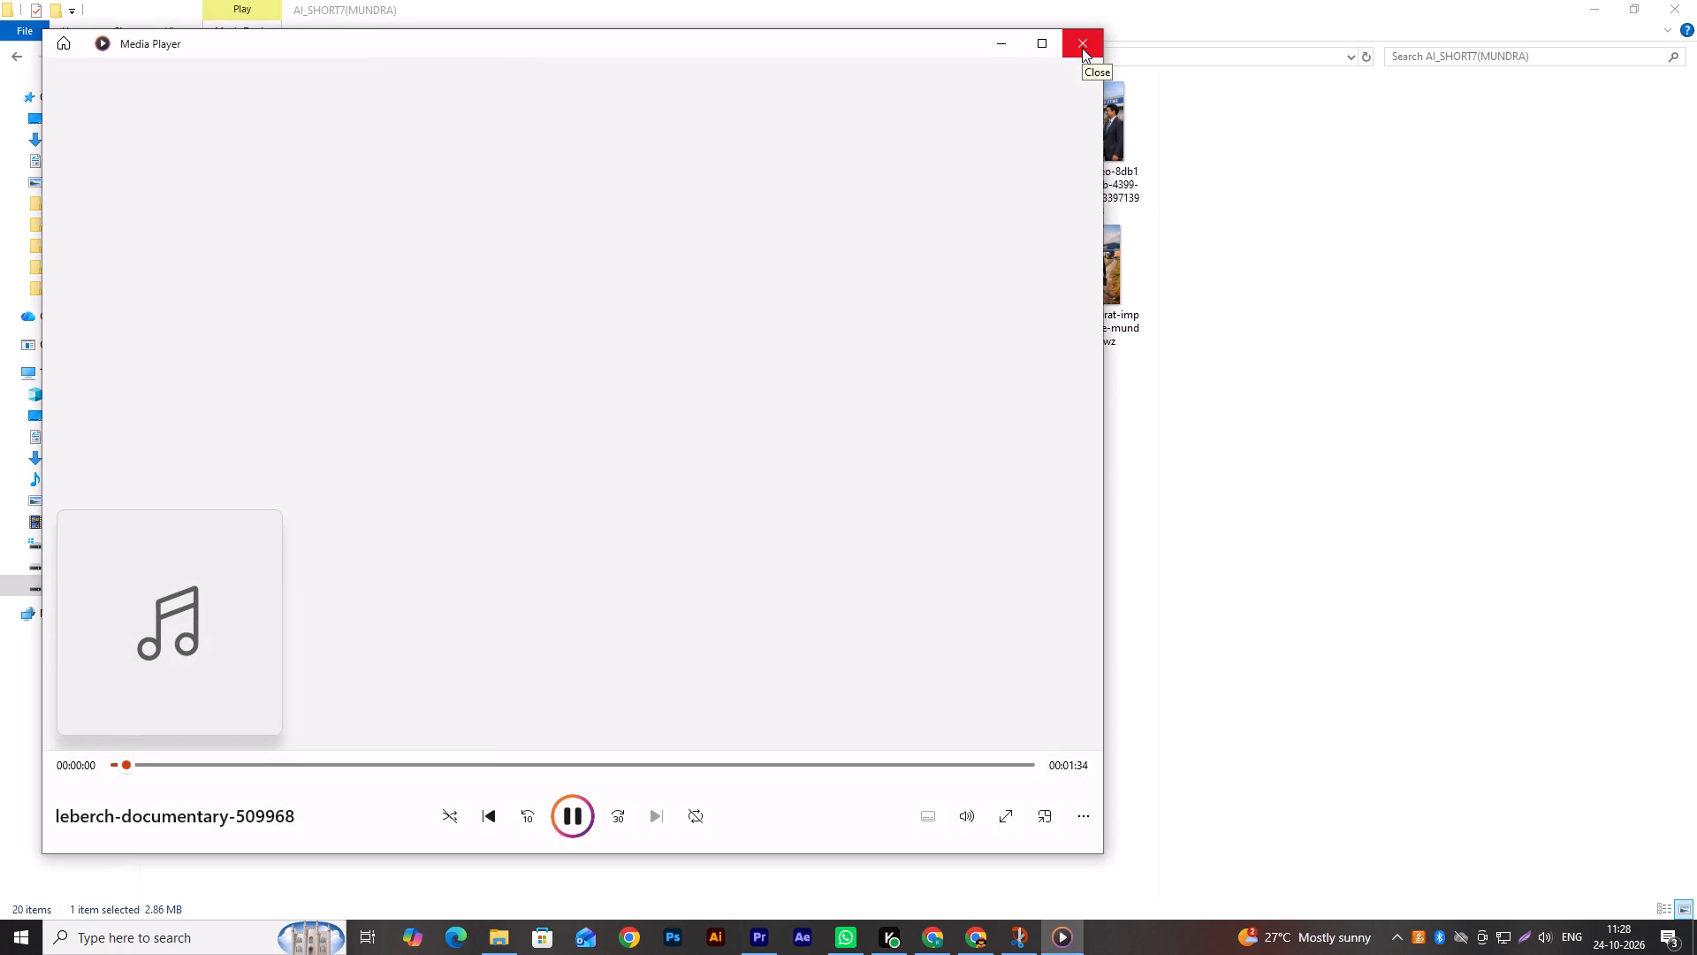
click(1082, 48)
click(84, 59)
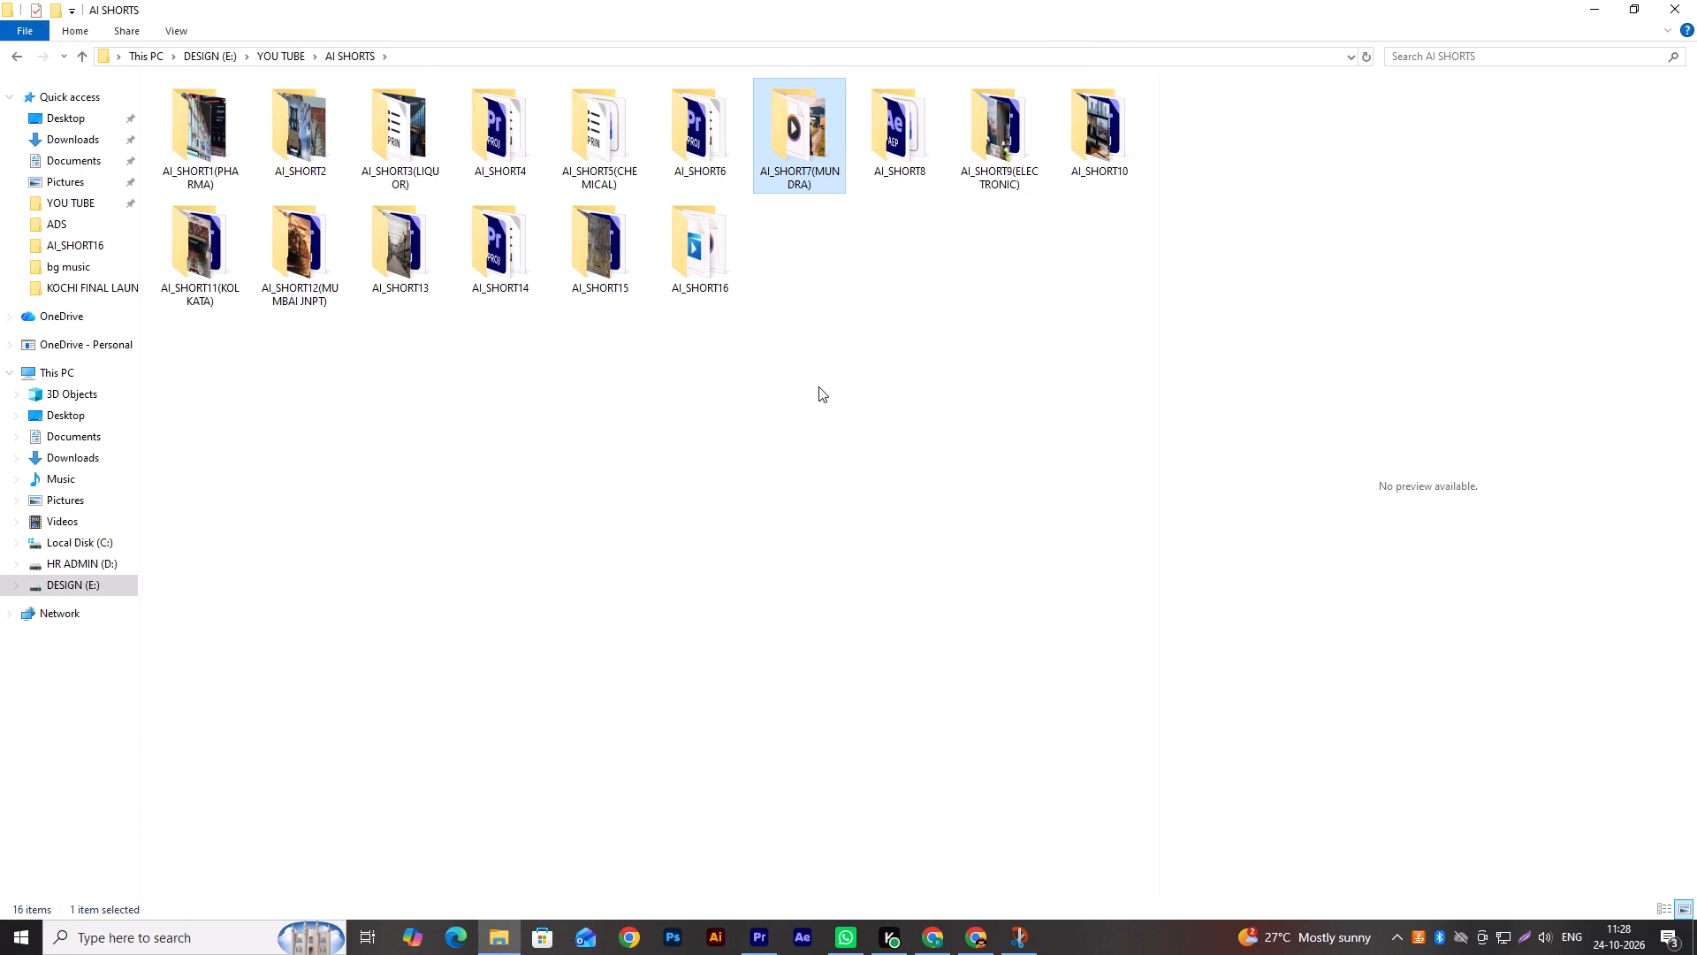
Check the AI_SHORT8 and AI_SHORT9(ELECTRONIC) folders for music, selecting the audio extract file, and return to AI SHORTS.
double_click(879, 114)
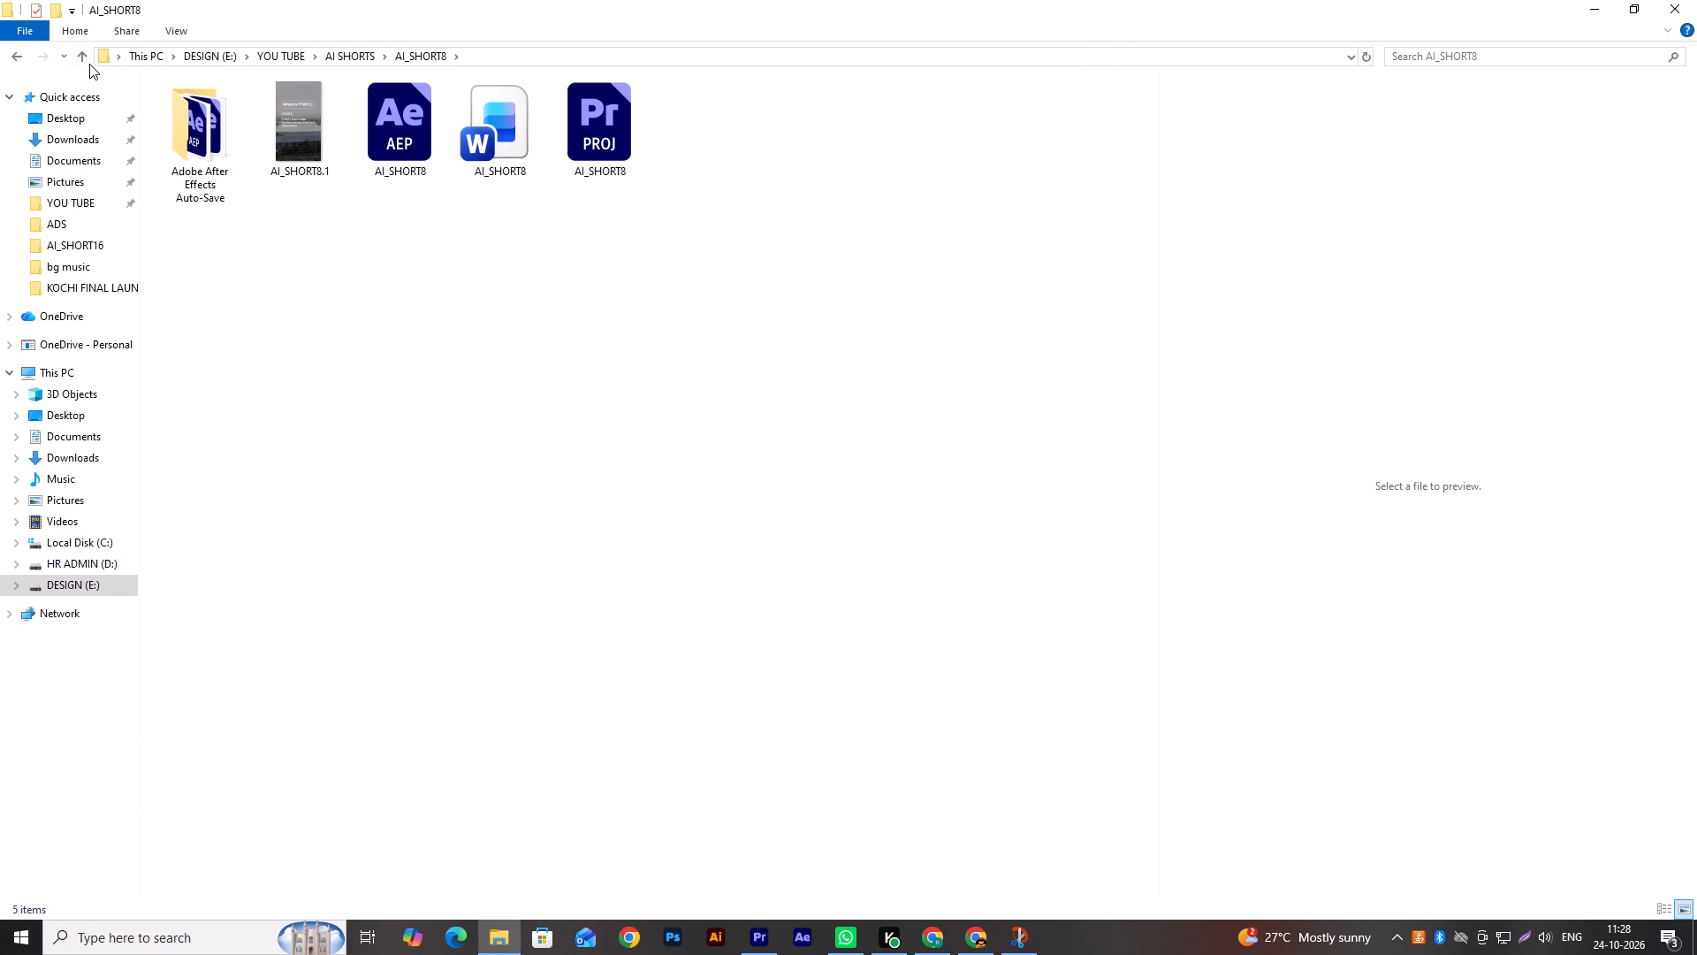
click(90, 64)
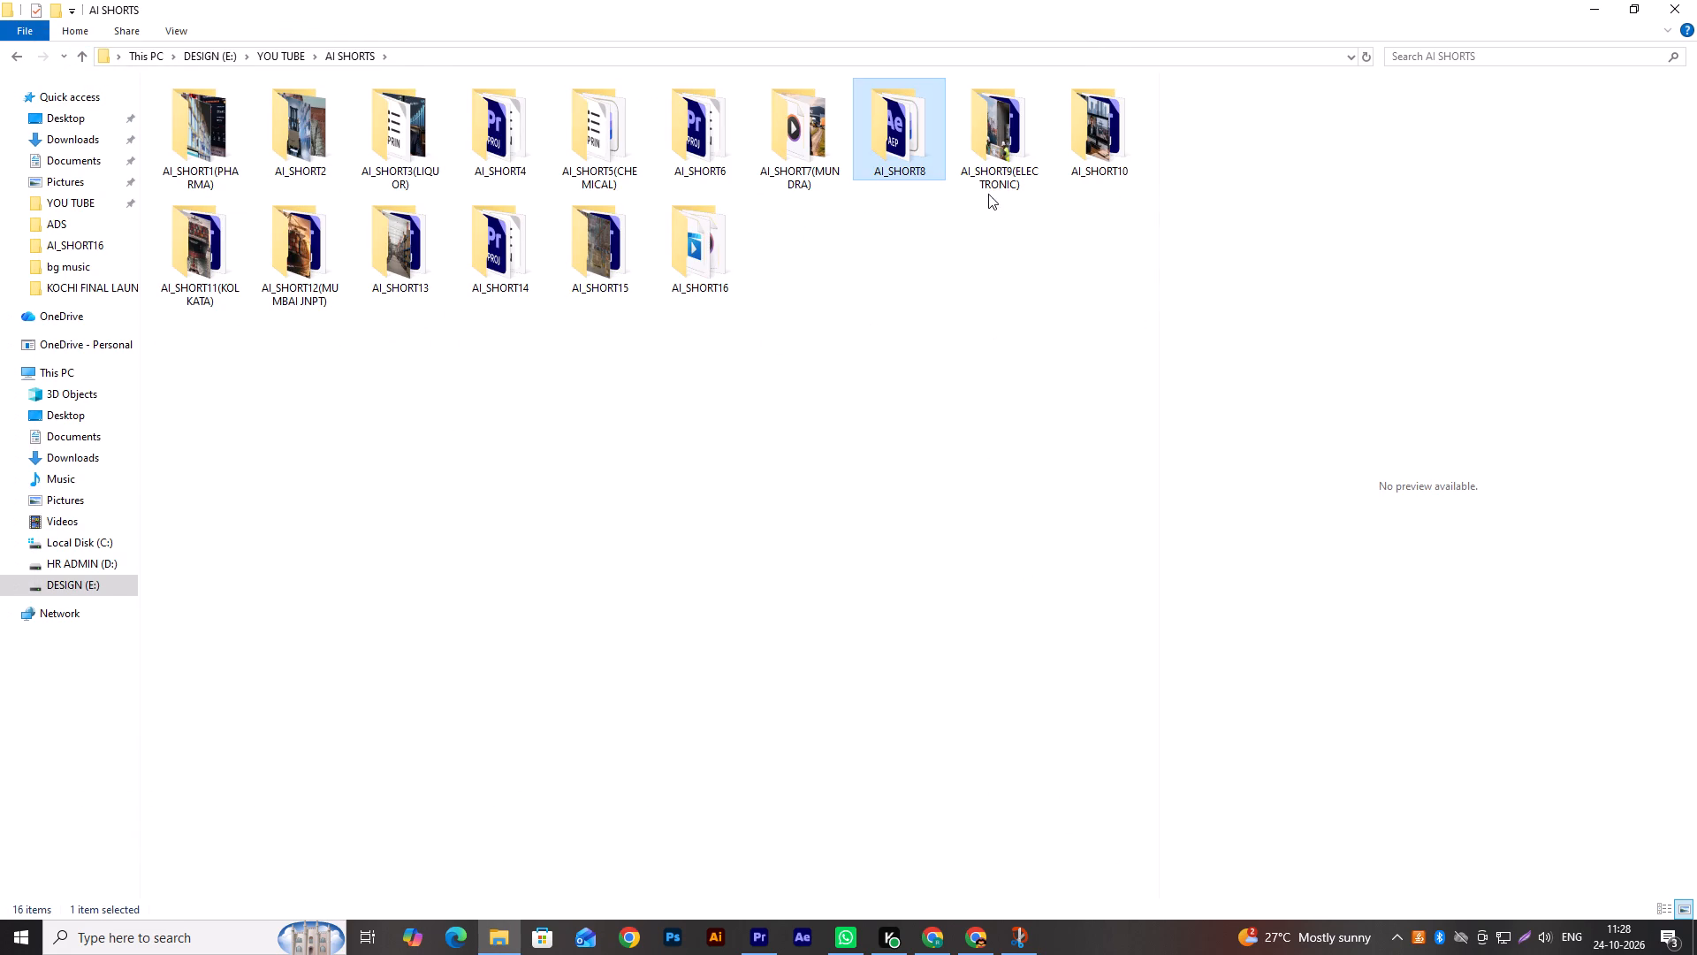
double_click(988, 190)
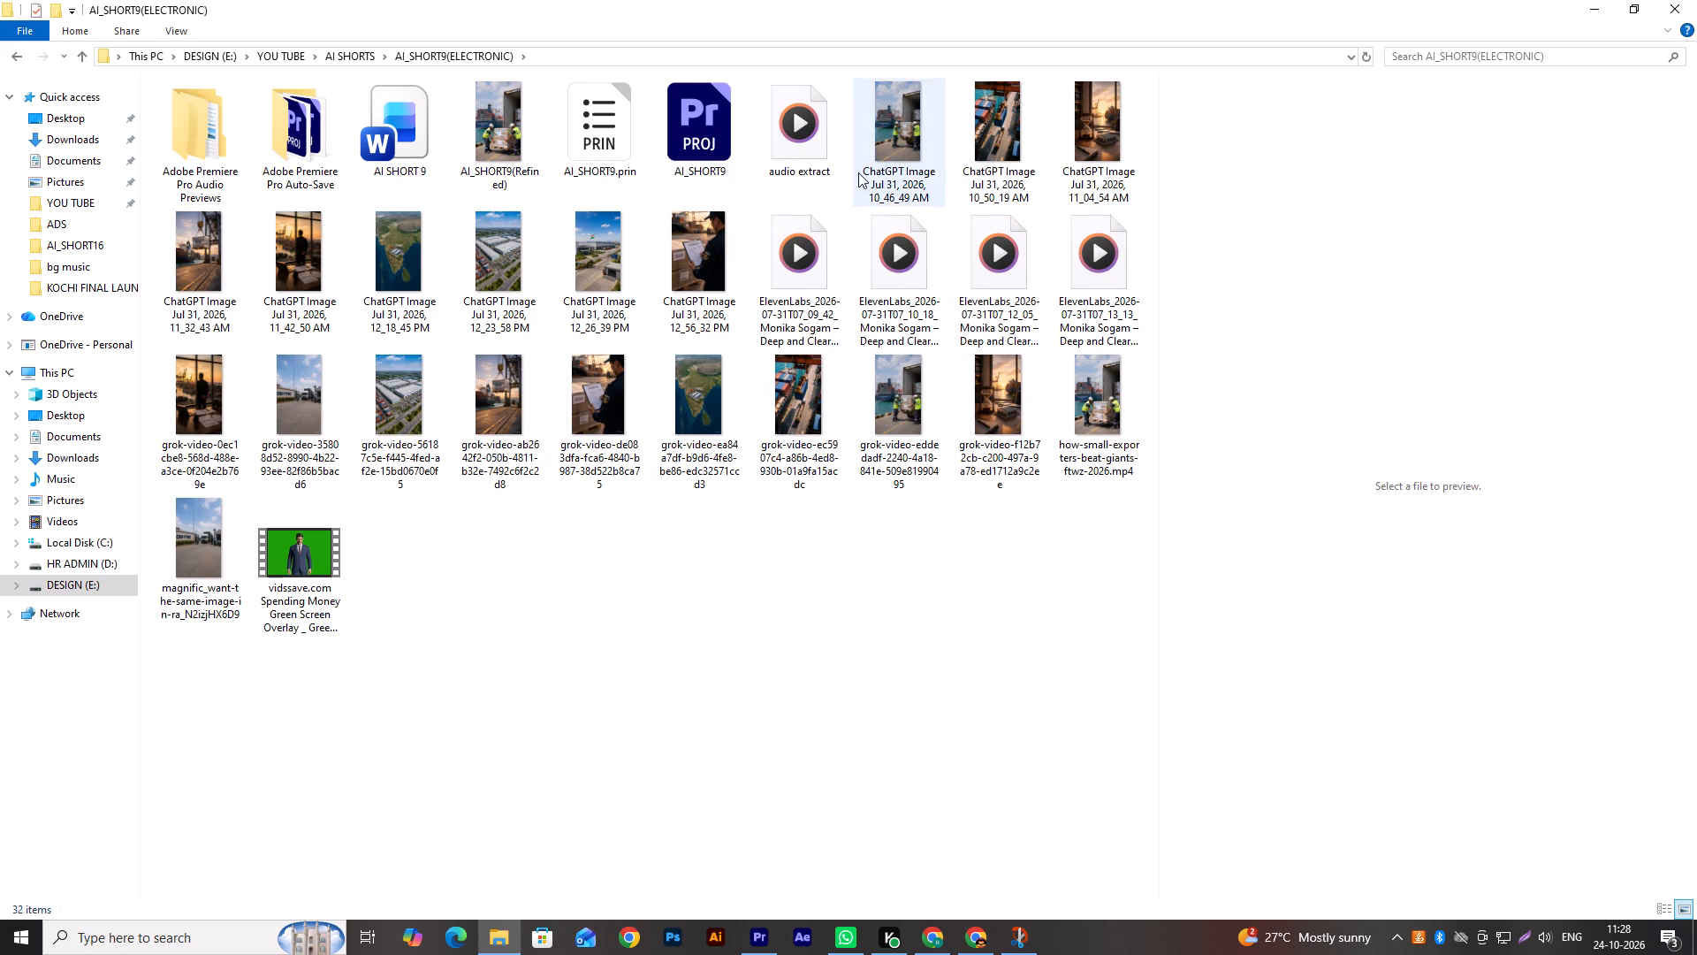
click(807, 150)
click(581, 669)
click(79, 60)
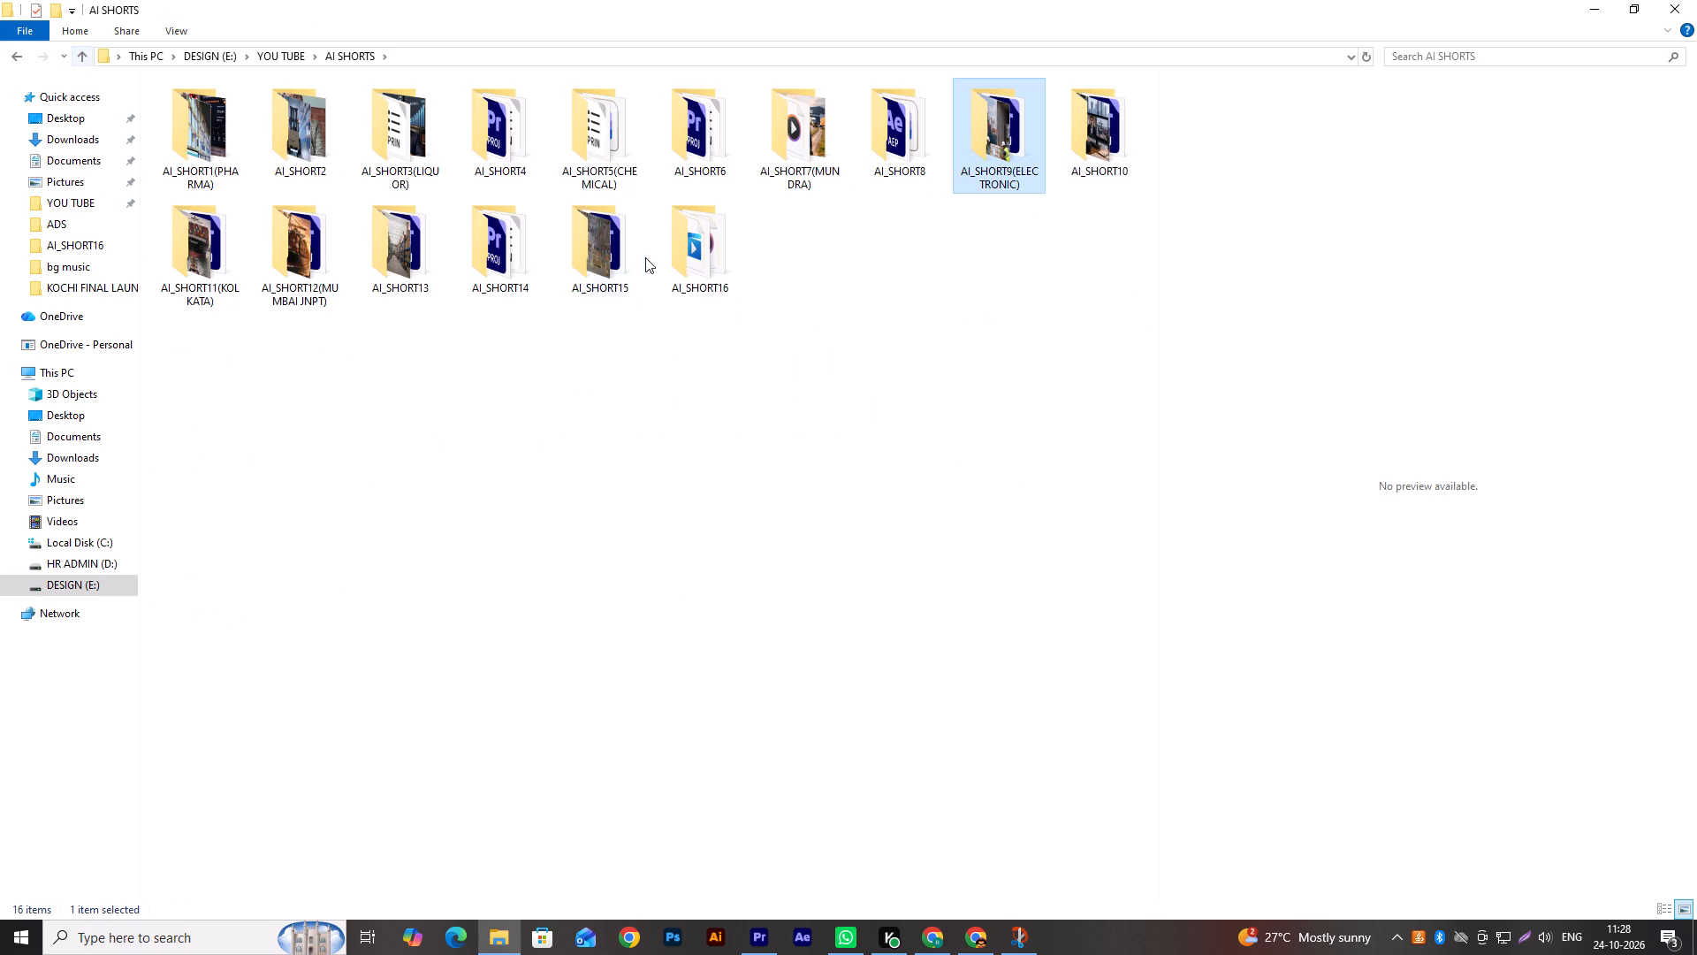
Switch to Chrome and open a window under the Jaiprakash (onnsynex.com) profile.
click(940, 930)
click(620, 0)
click(677, 23)
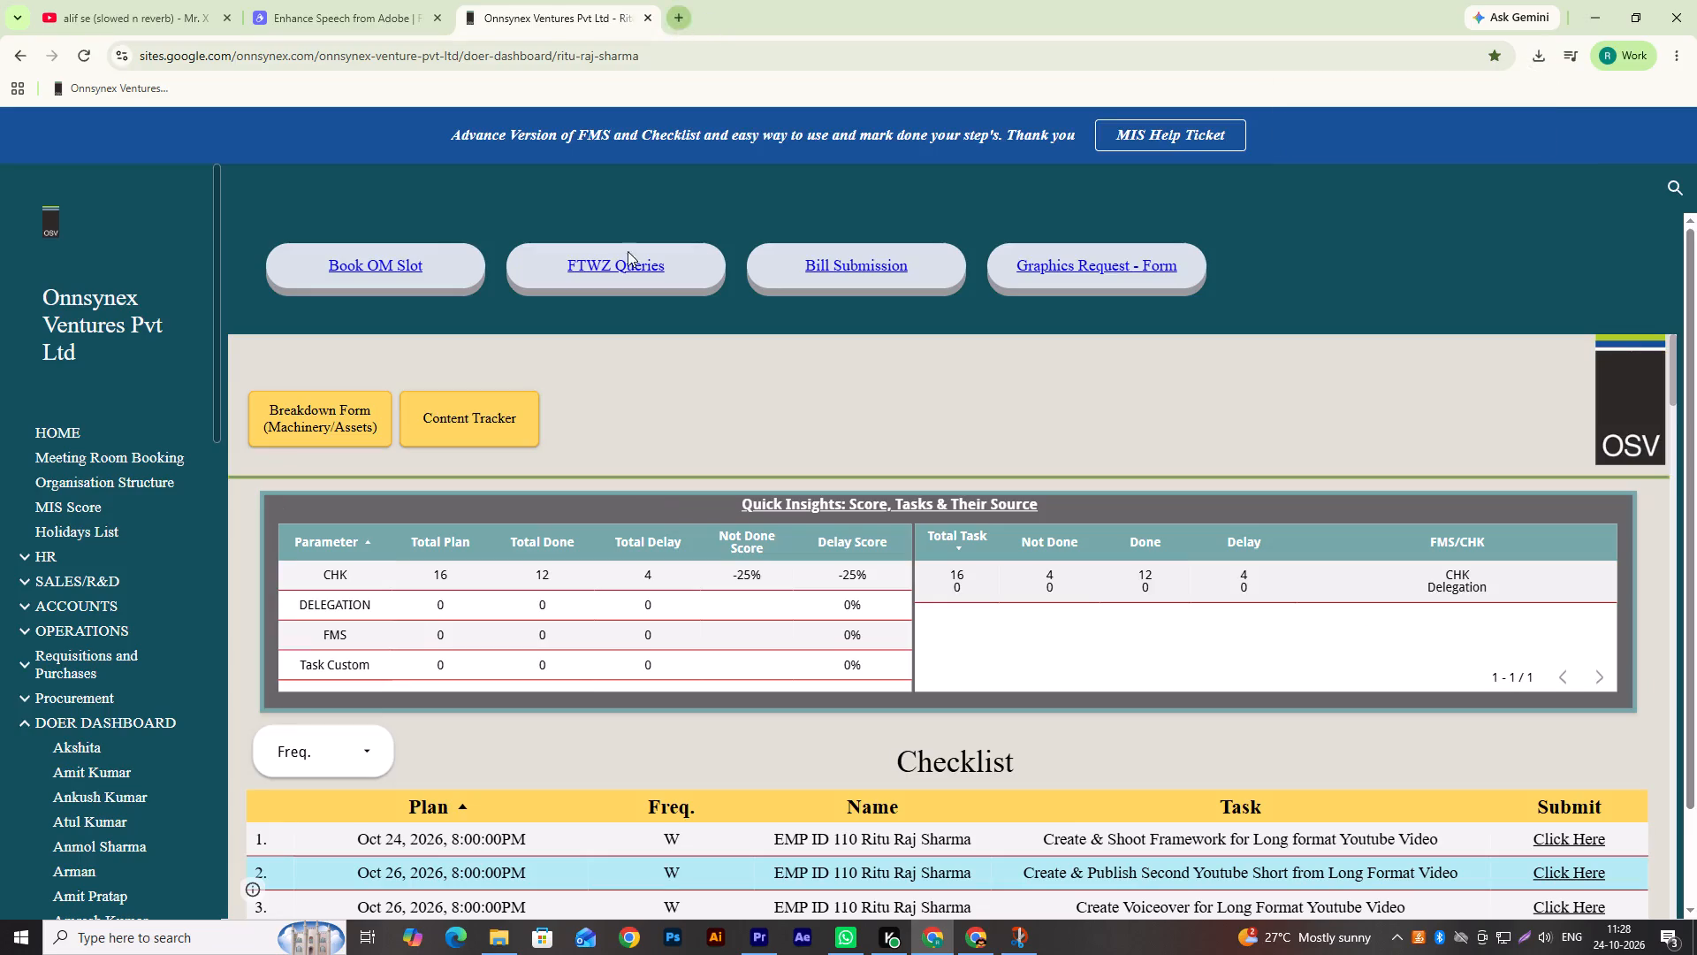
click(1606, 62)
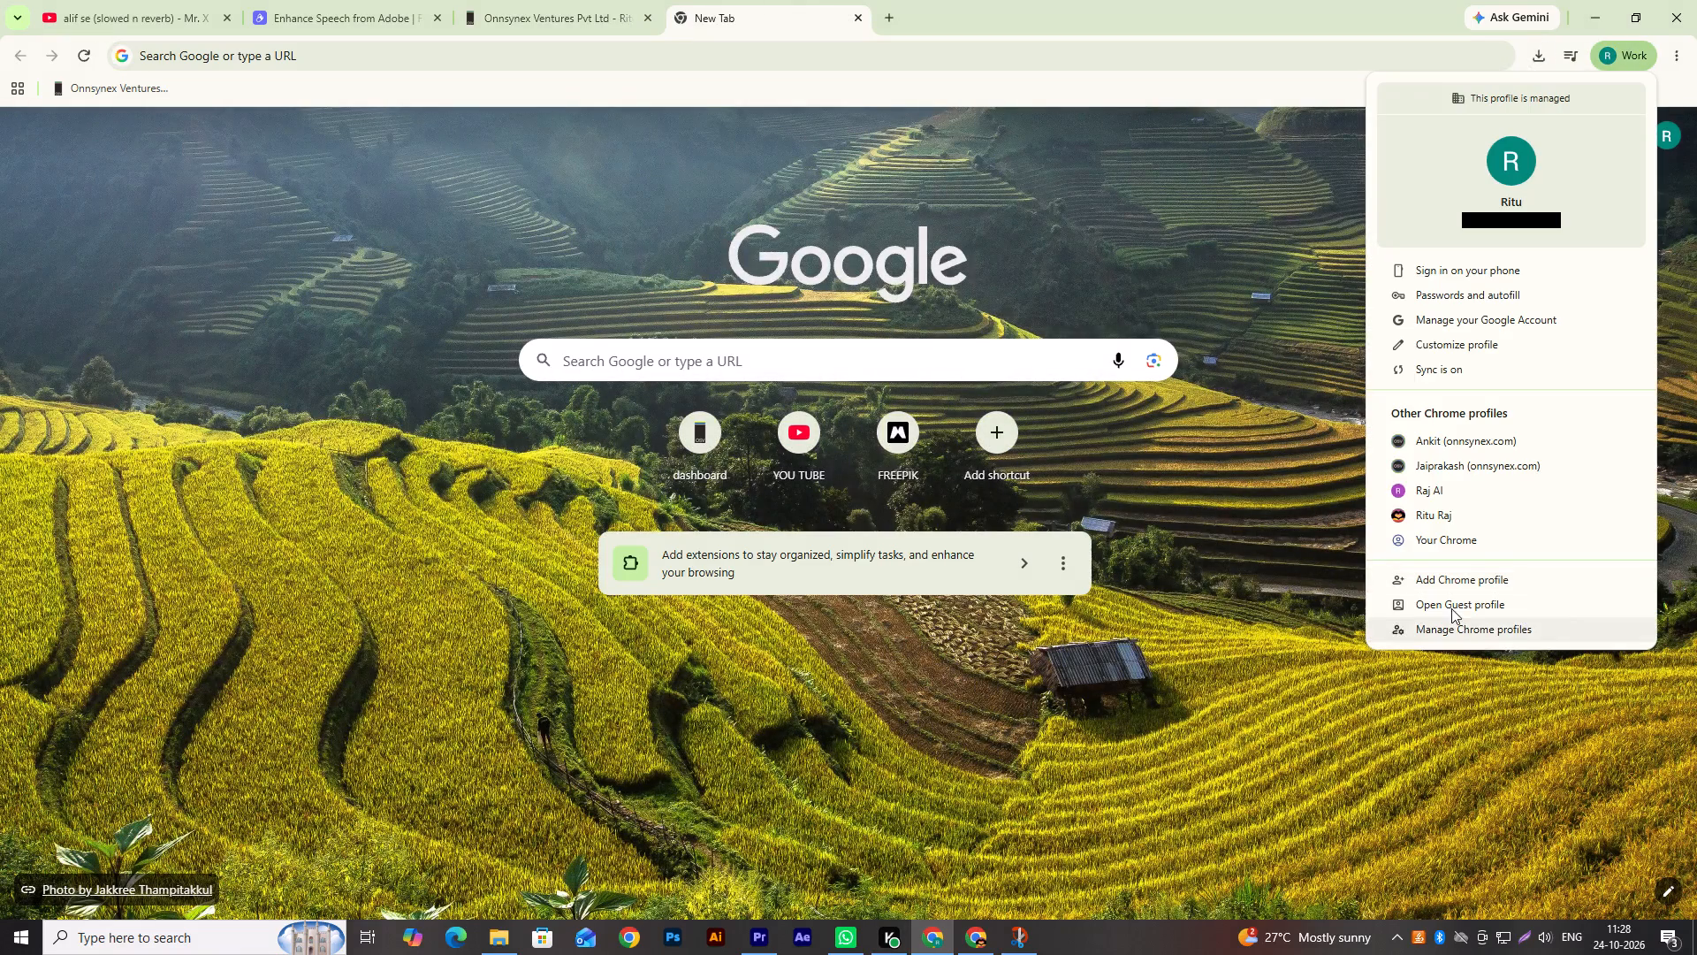
click(1412, 472)
Search Google for envato, open the Envato app, and go to its stock Music library.
click(627, 377)
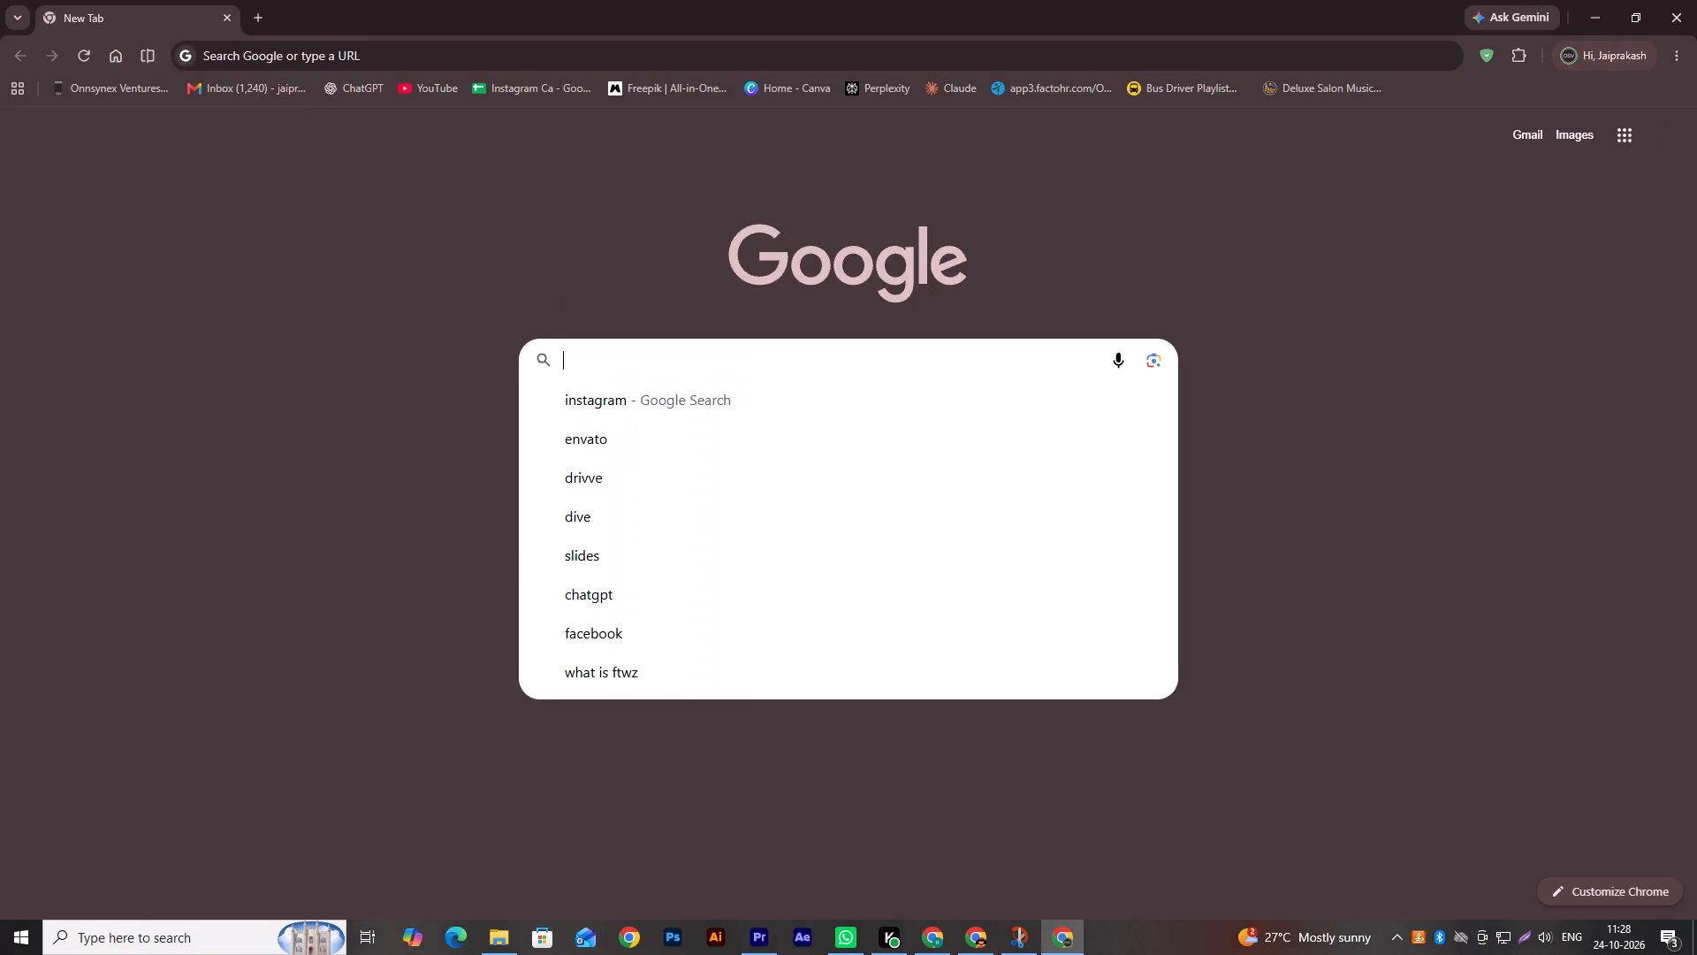
key(e)
click(616, 466)
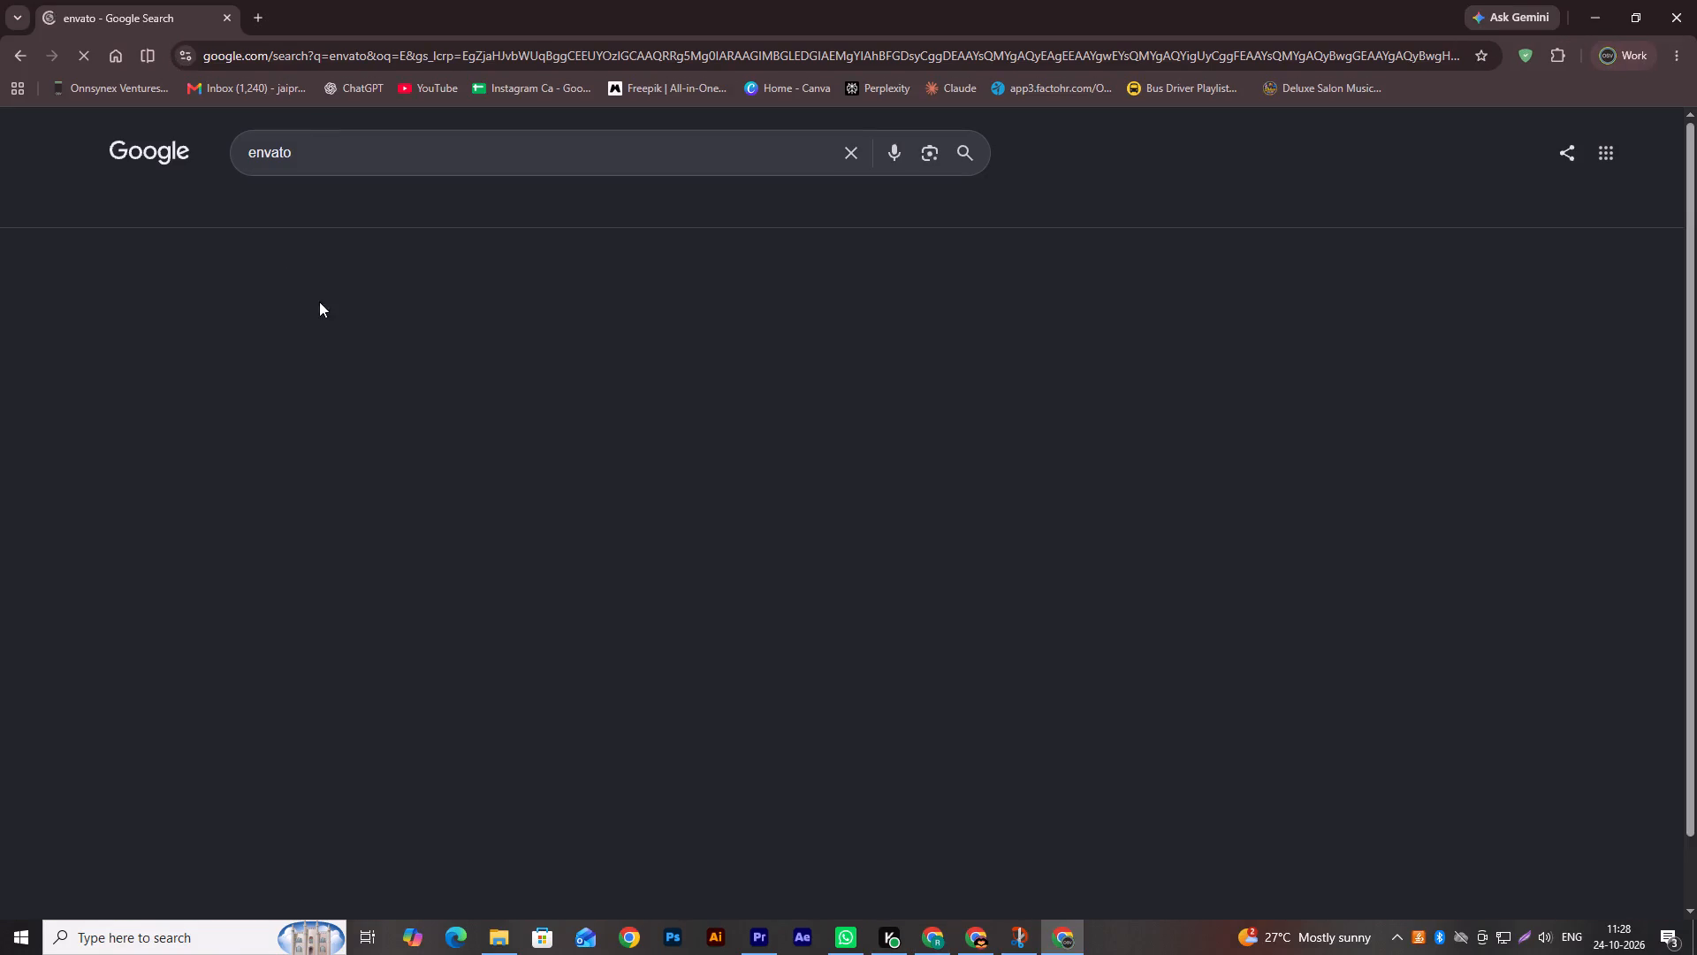
click(329, 377)
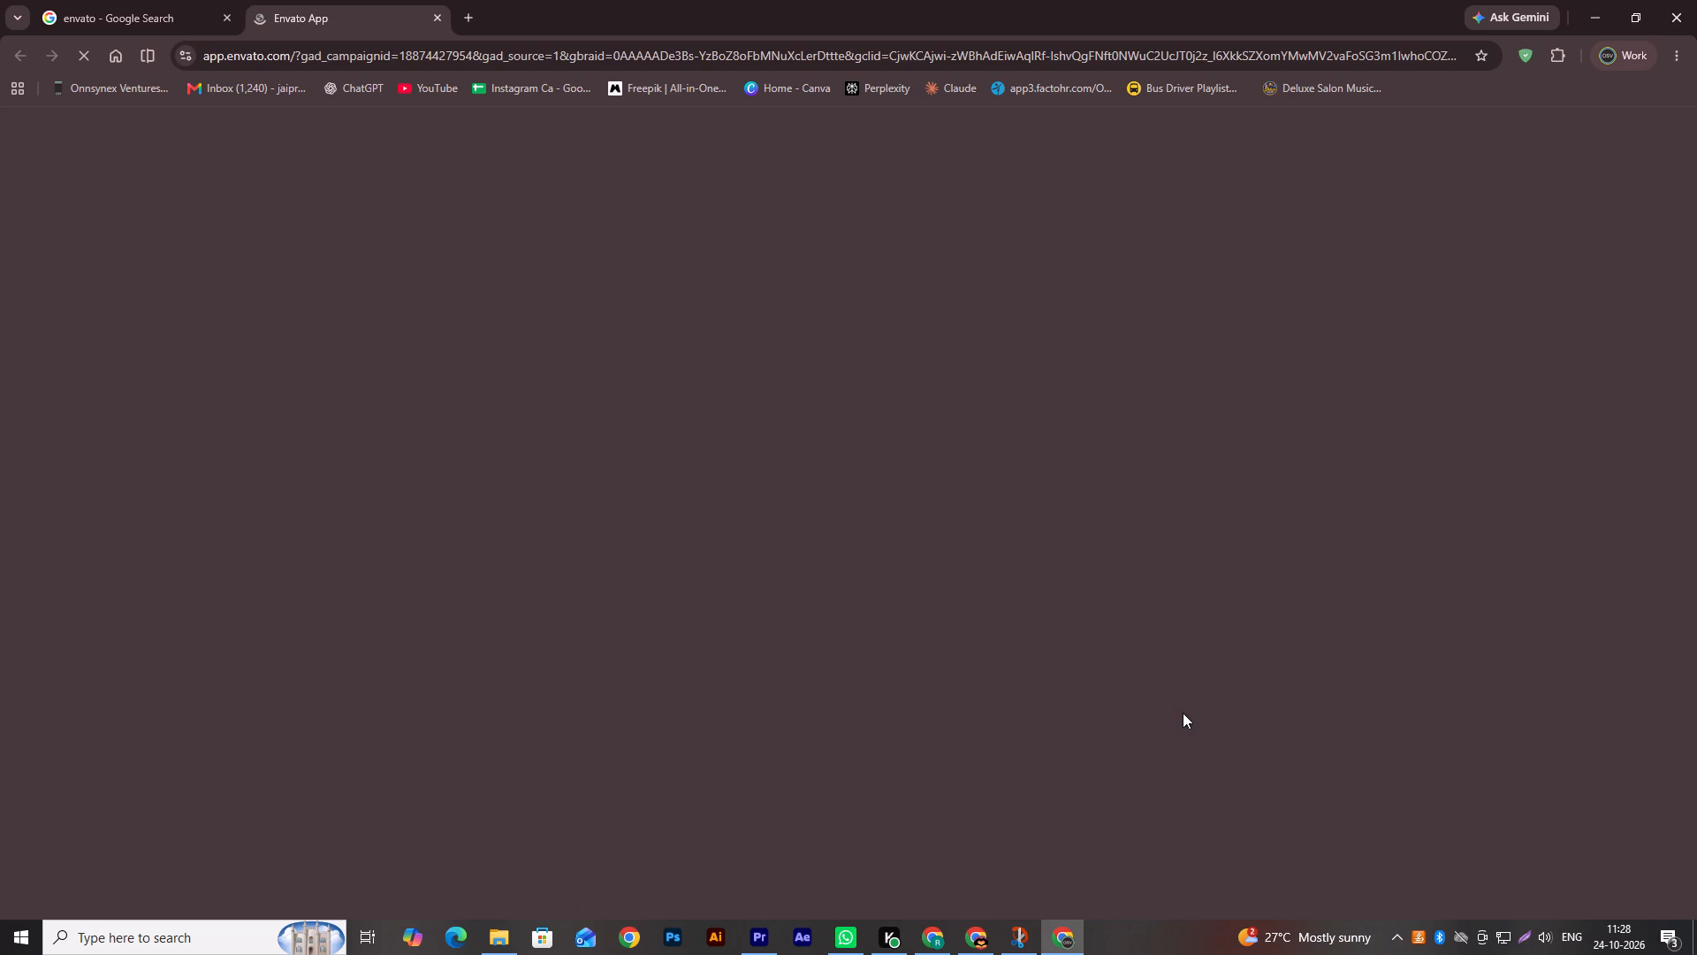
click(702, 306)
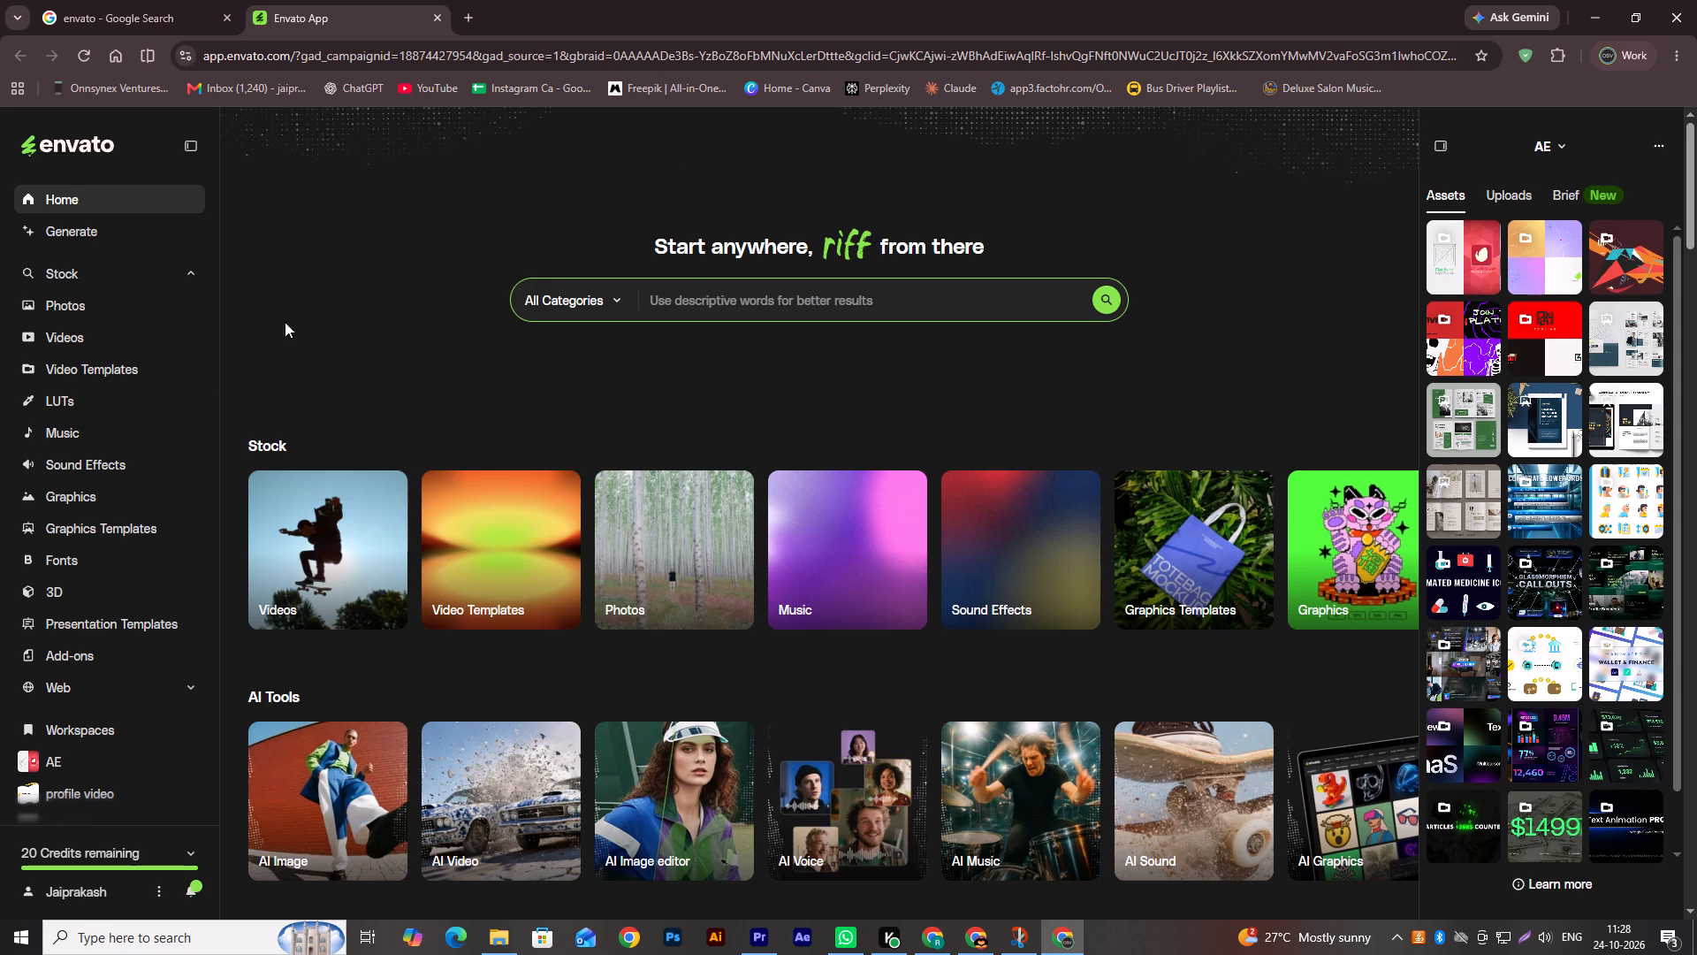
click(124, 450)
click(132, 438)
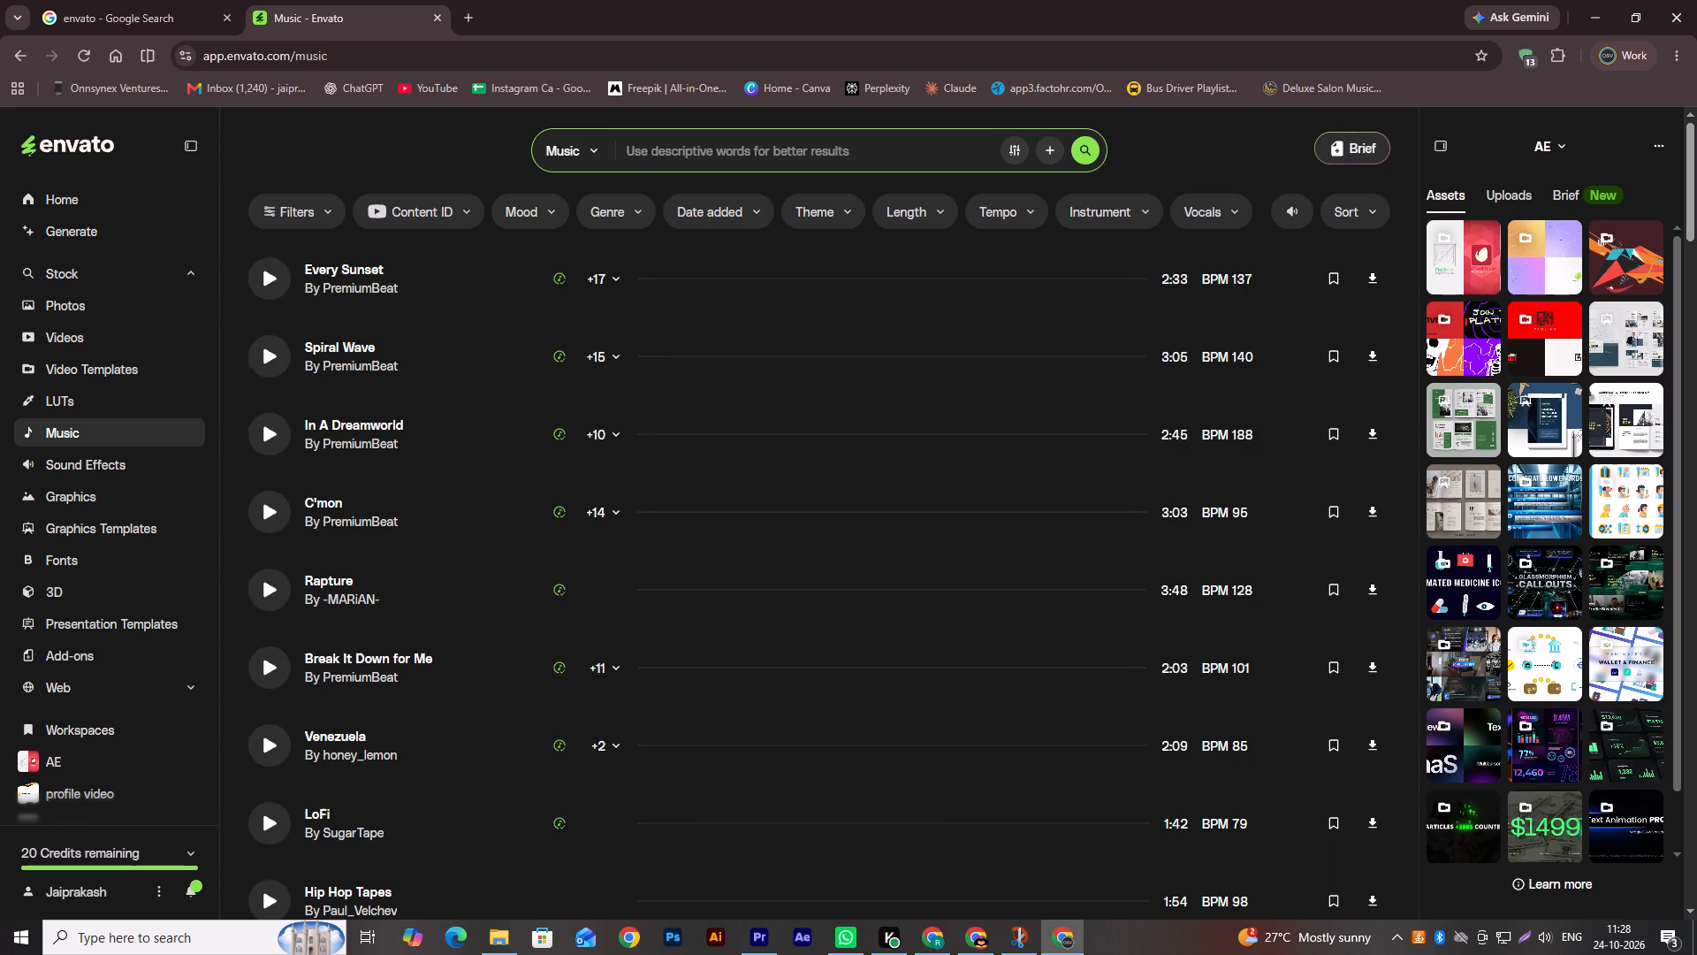
Search the Envato music library for PODCAST and audition the Podcast track by AMZA.
click(695, 154)
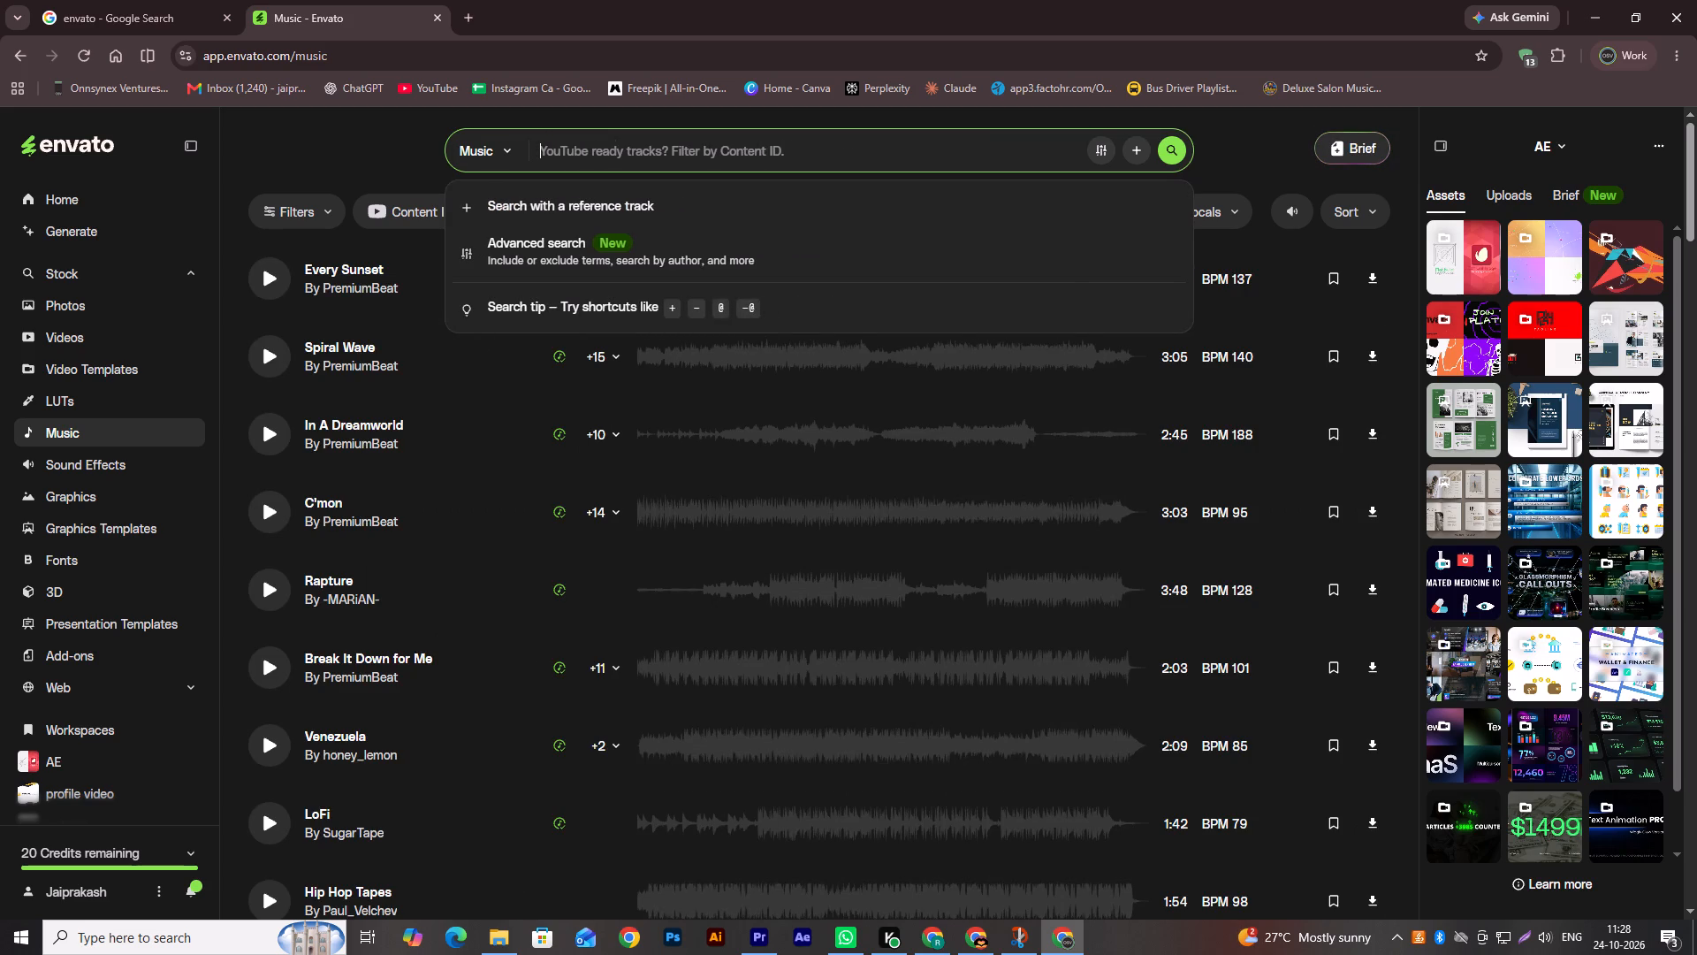
text(PODCASTR)
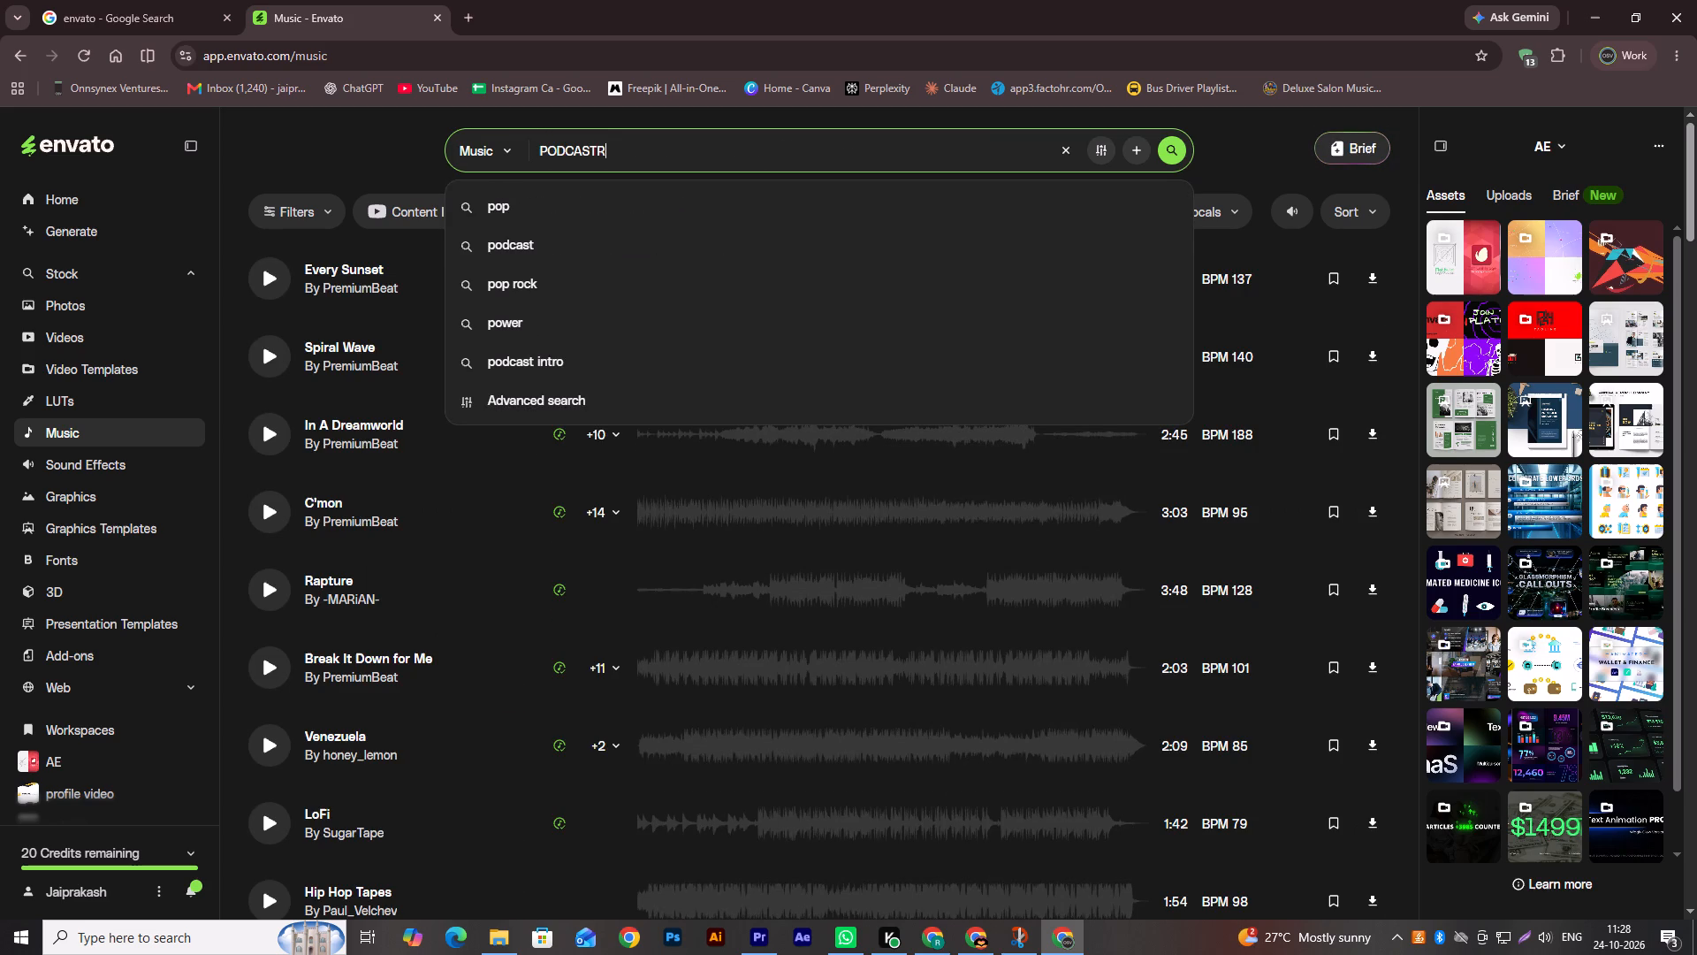
key(BackSpace)
key(Return)
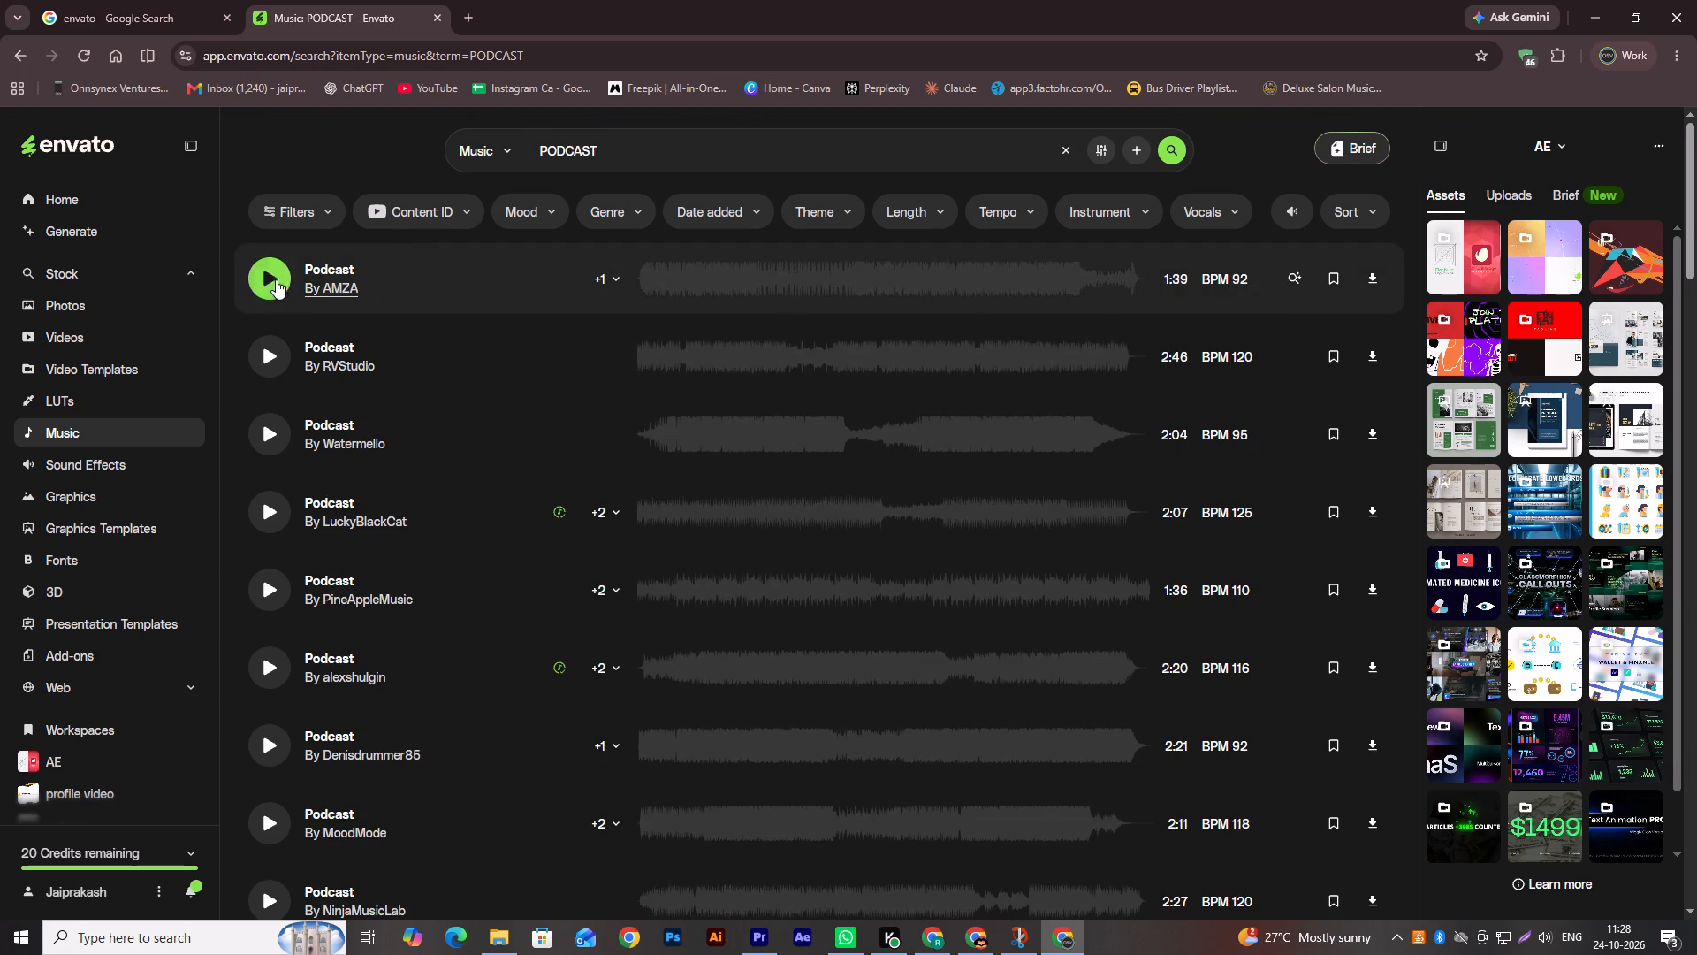
click(275, 279)
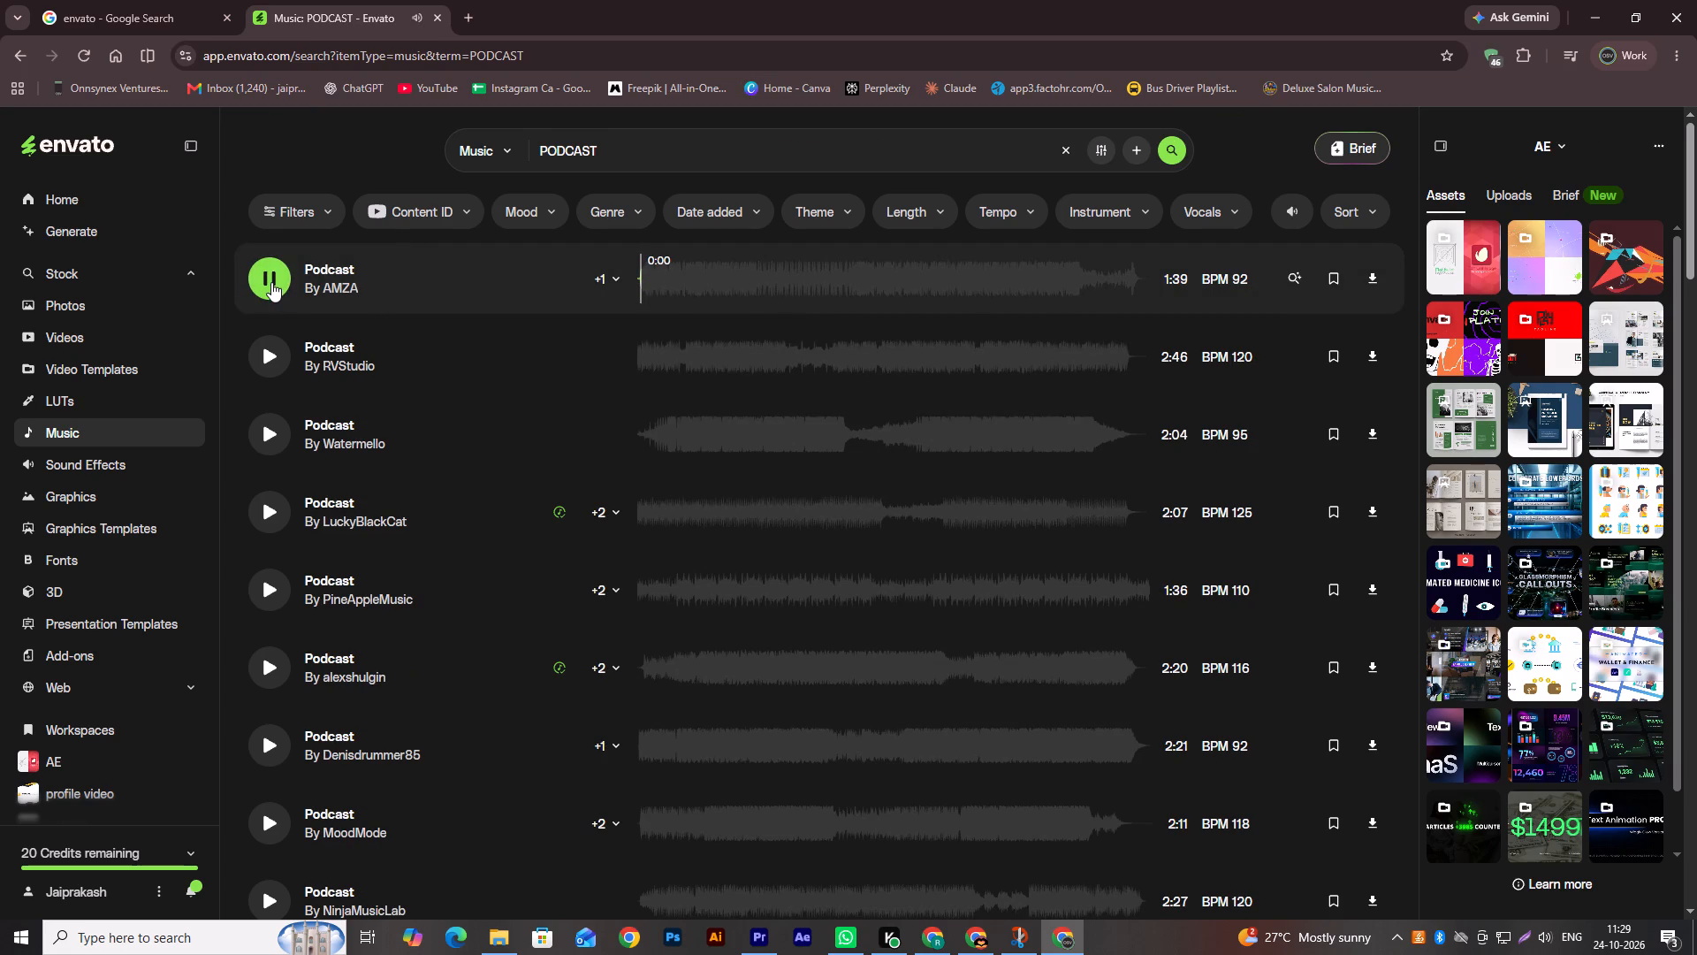
click(271, 282)
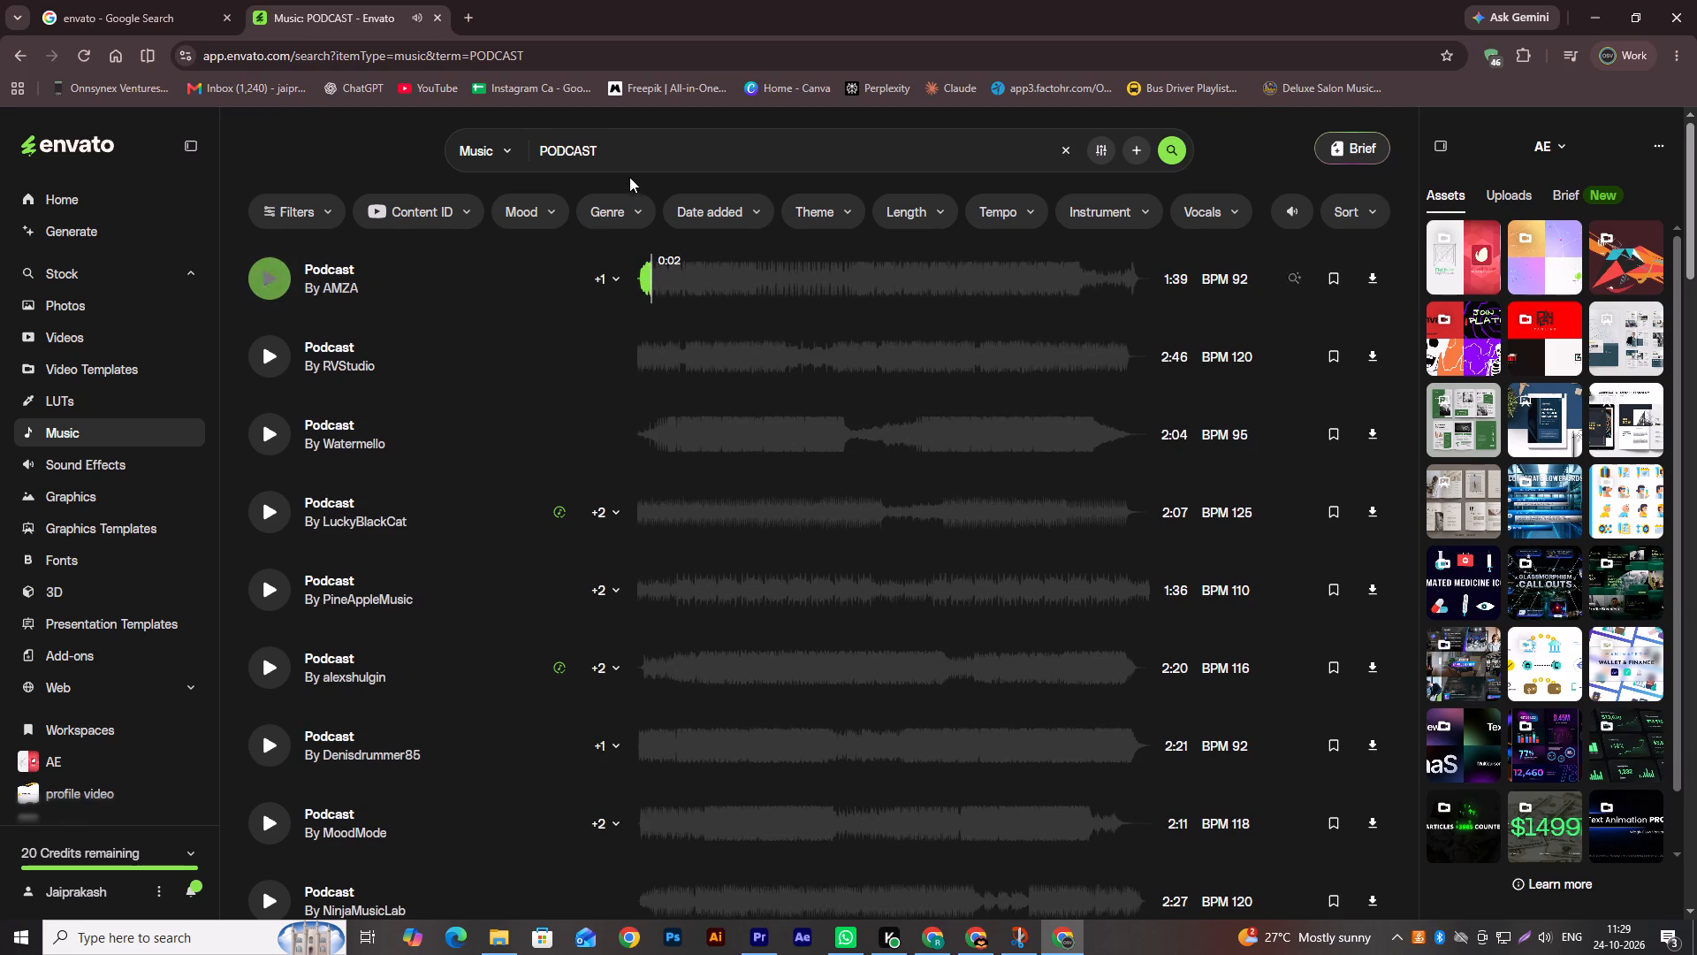
Refine the music search to podcast background and audition the tracks by cinematic-alex, Watermello and MusicStock.
click(626, 141)
key(space)
click(605, 246)
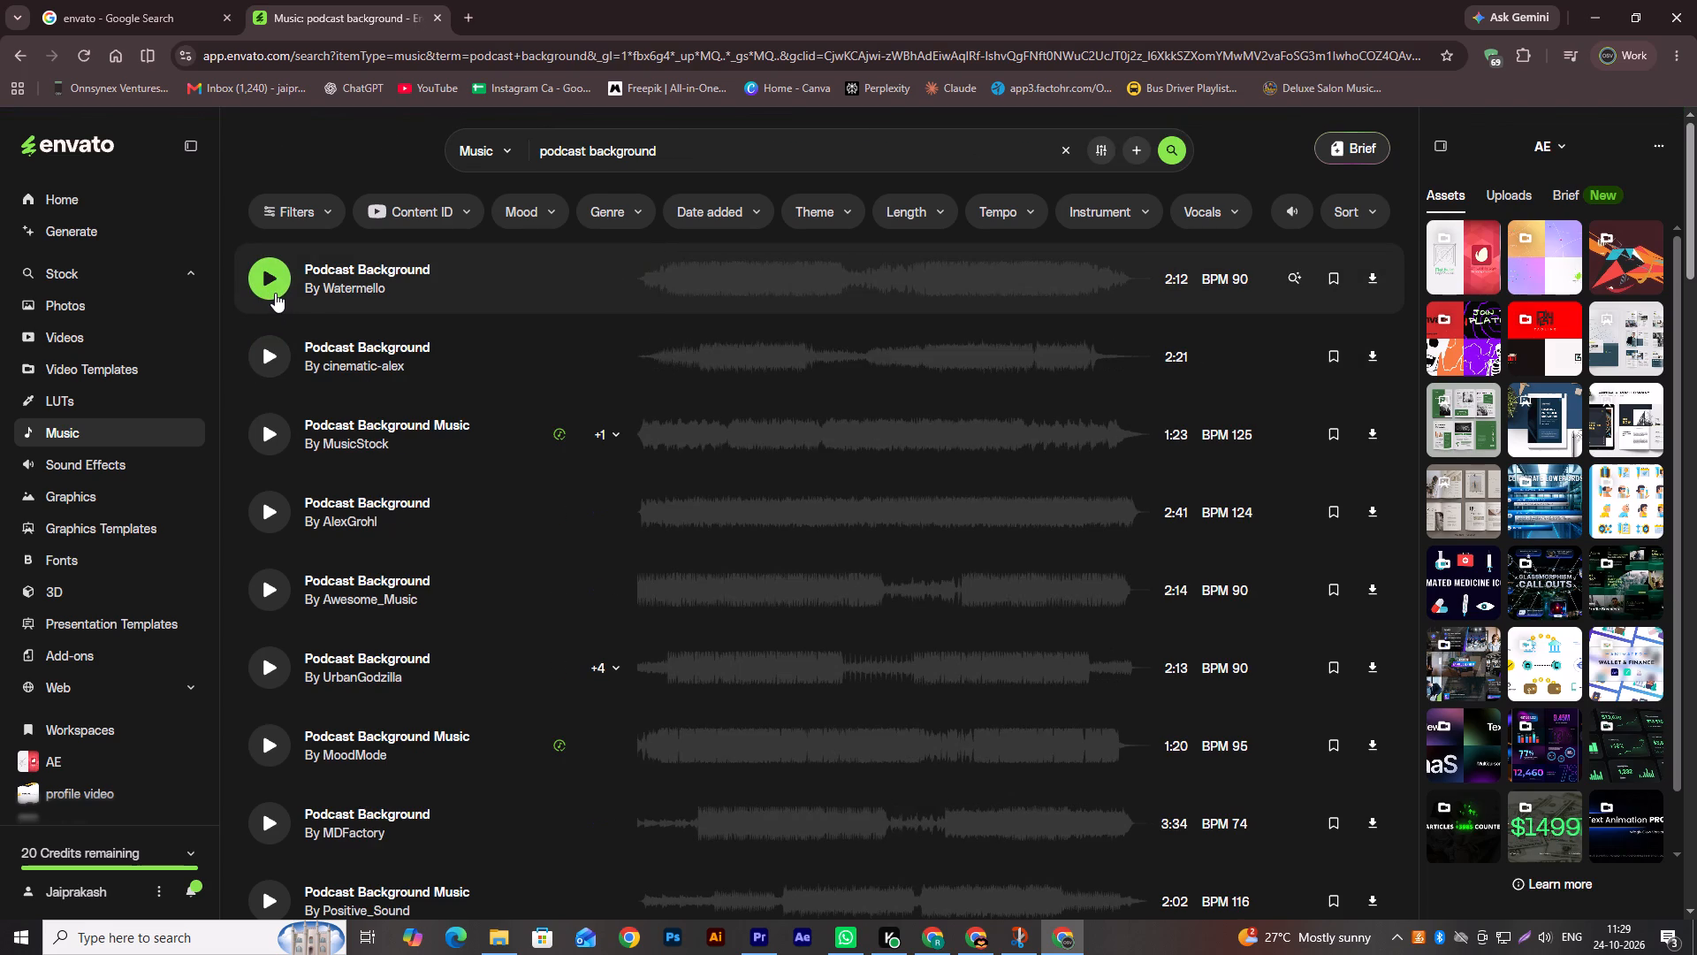
click(270, 344)
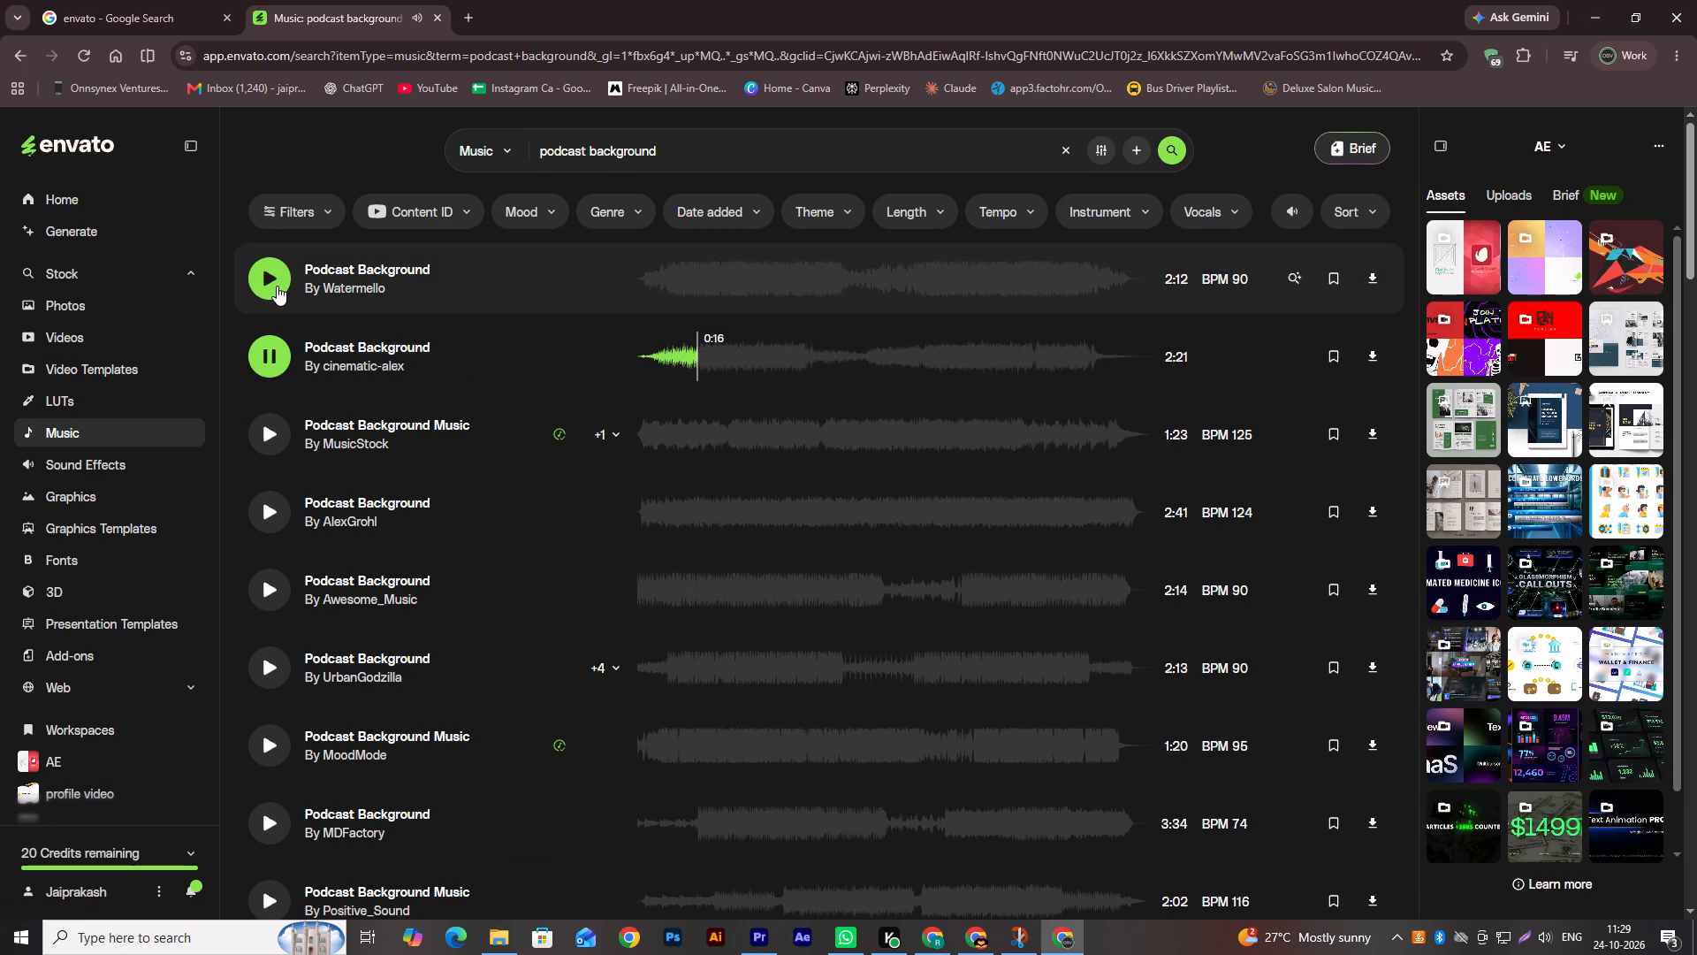
click(277, 286)
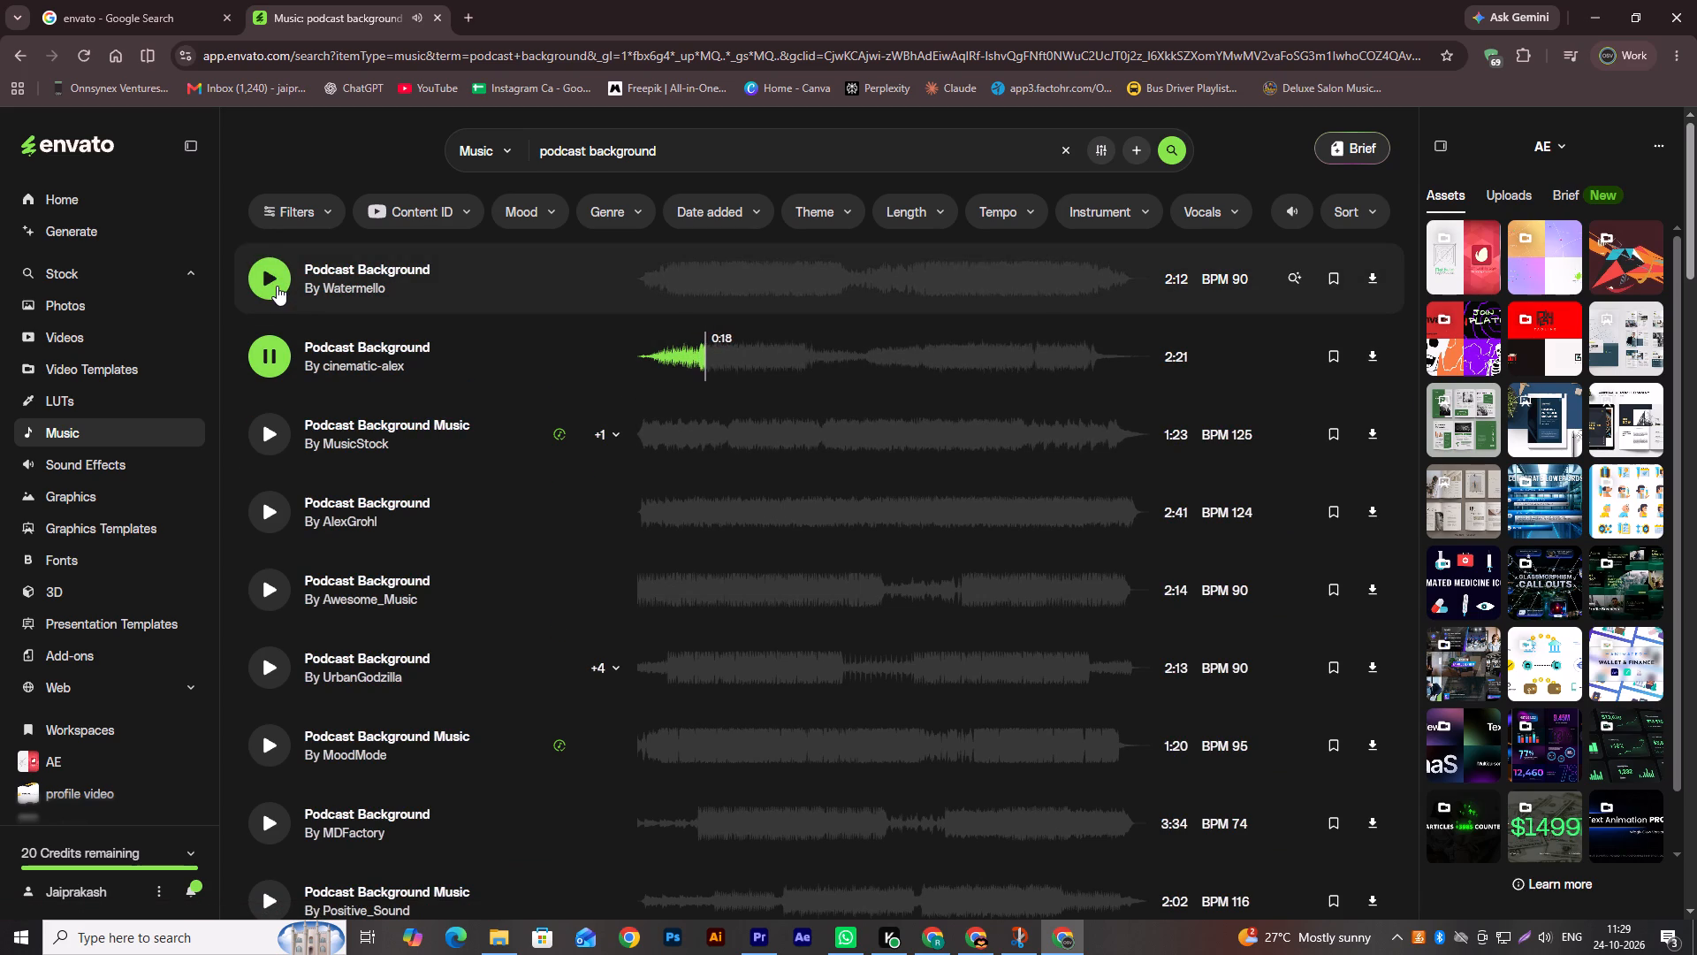
click(278, 439)
Download Podcast Background Music by MusicStock as a ZIP archive into the Downloads folder.
scroll(514, 523, down, 1)
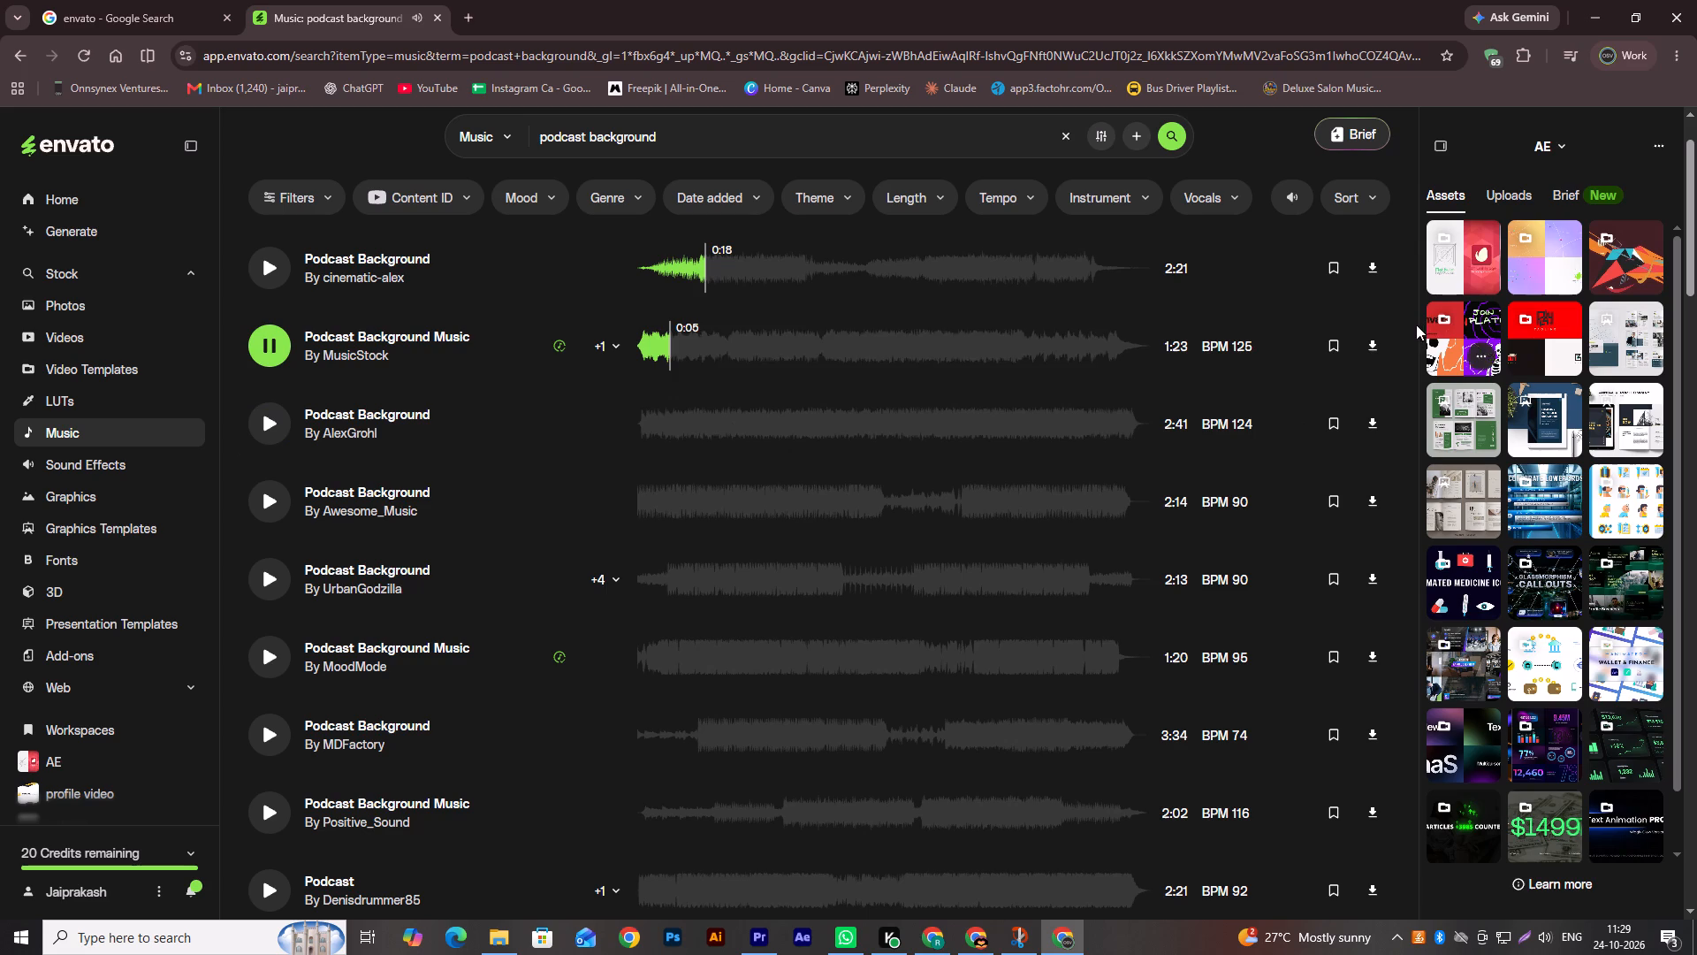
click(1378, 348)
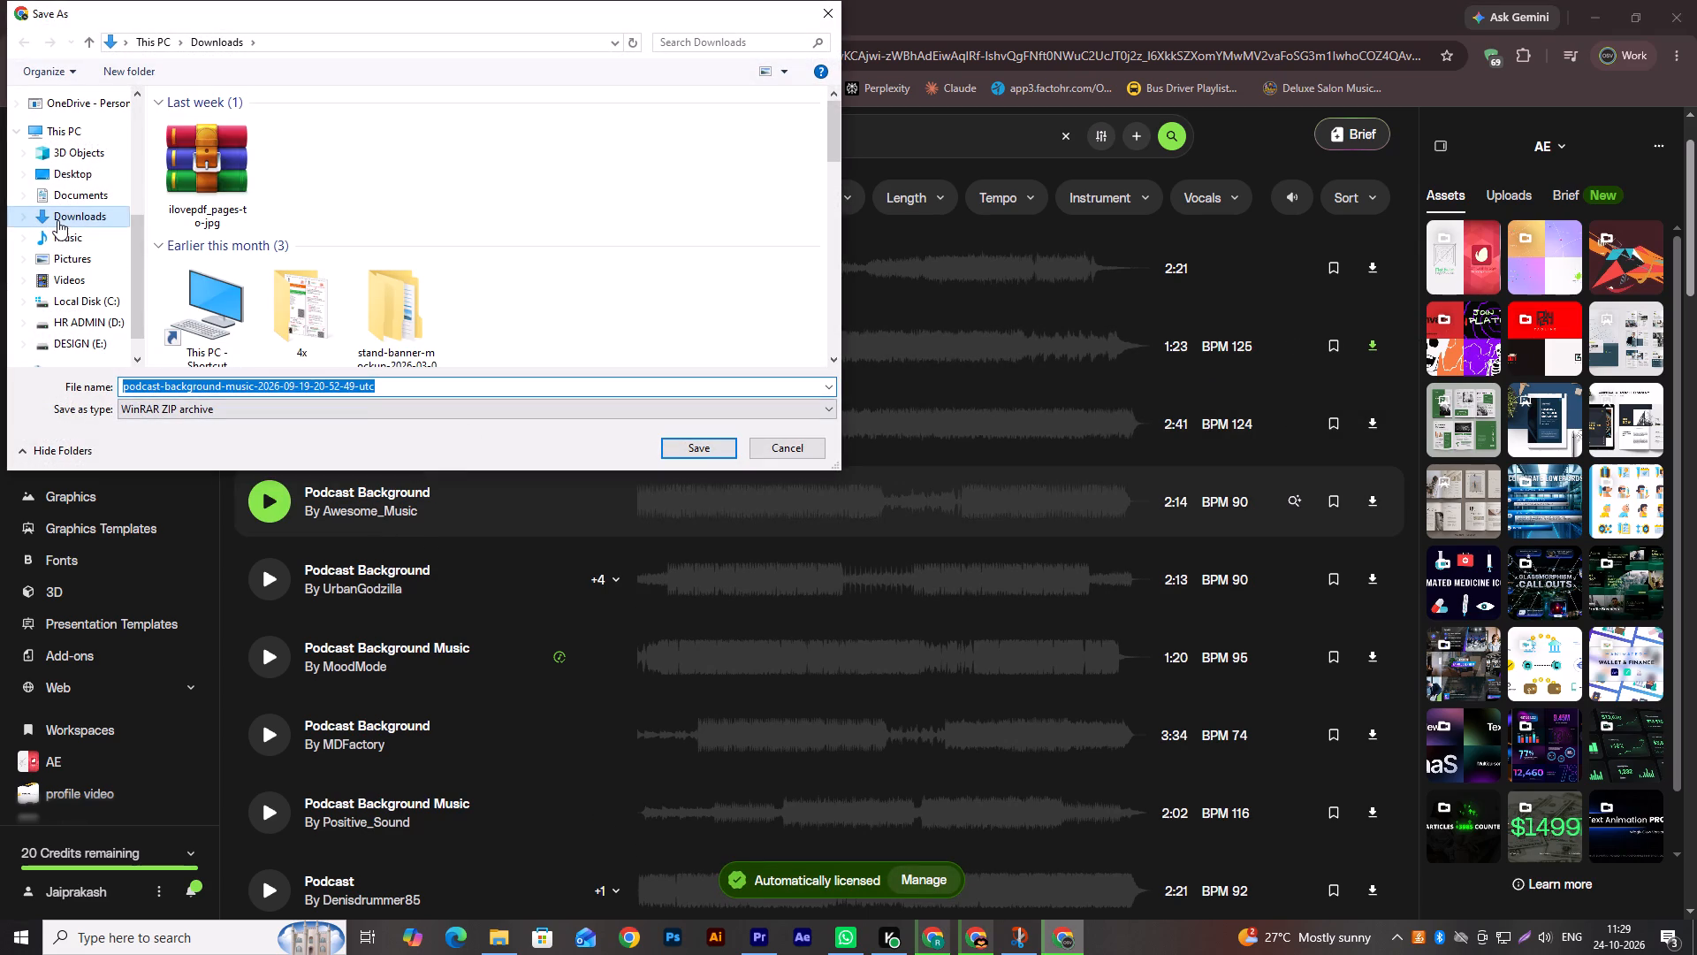
click(57, 220)
click(699, 455)
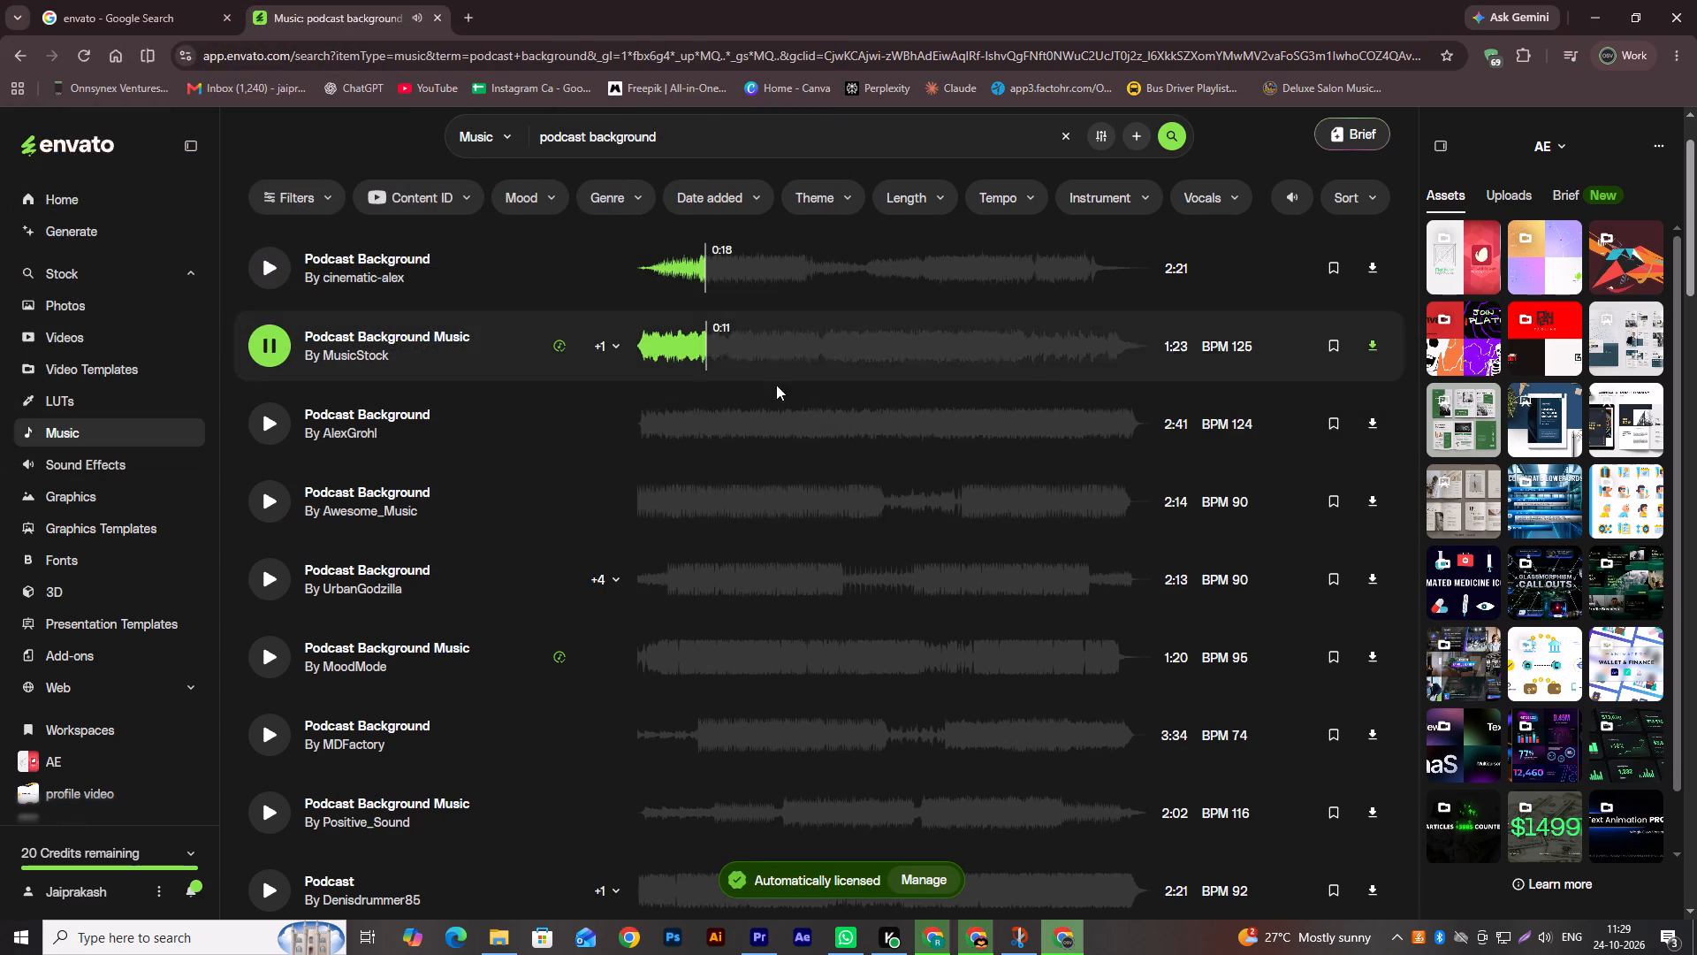
Audition the Podcast Background tracks by AlexGrohl and Awesome_Music.
click(265, 417)
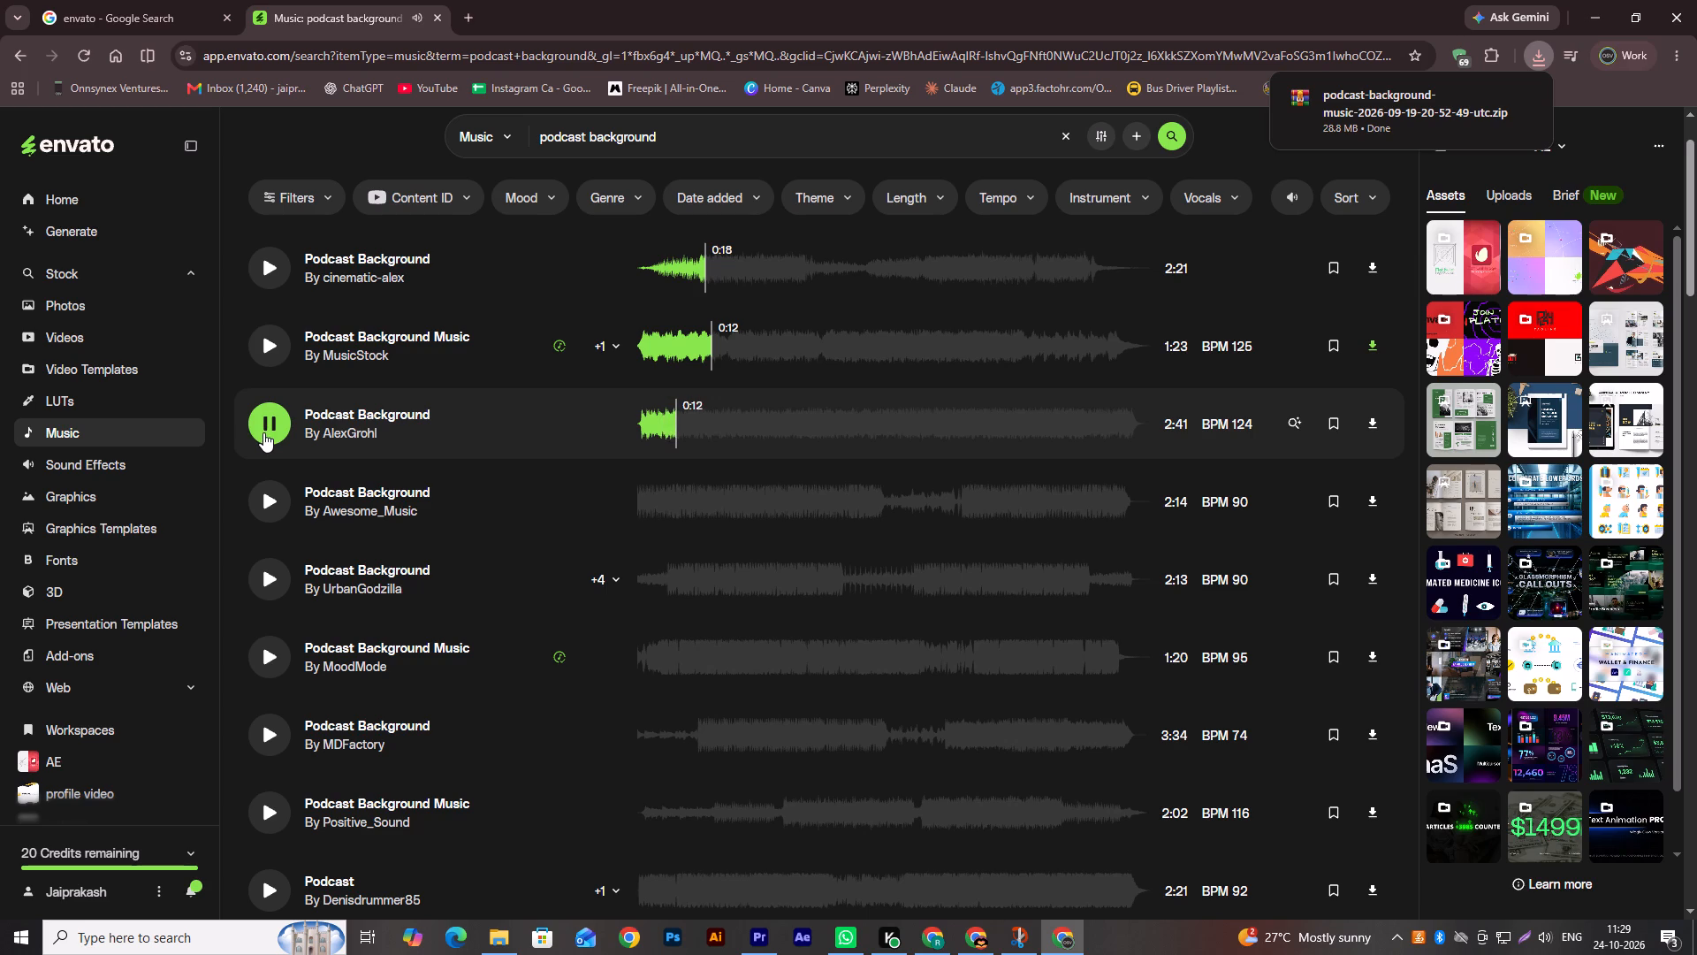
click(263, 432)
click(268, 515)
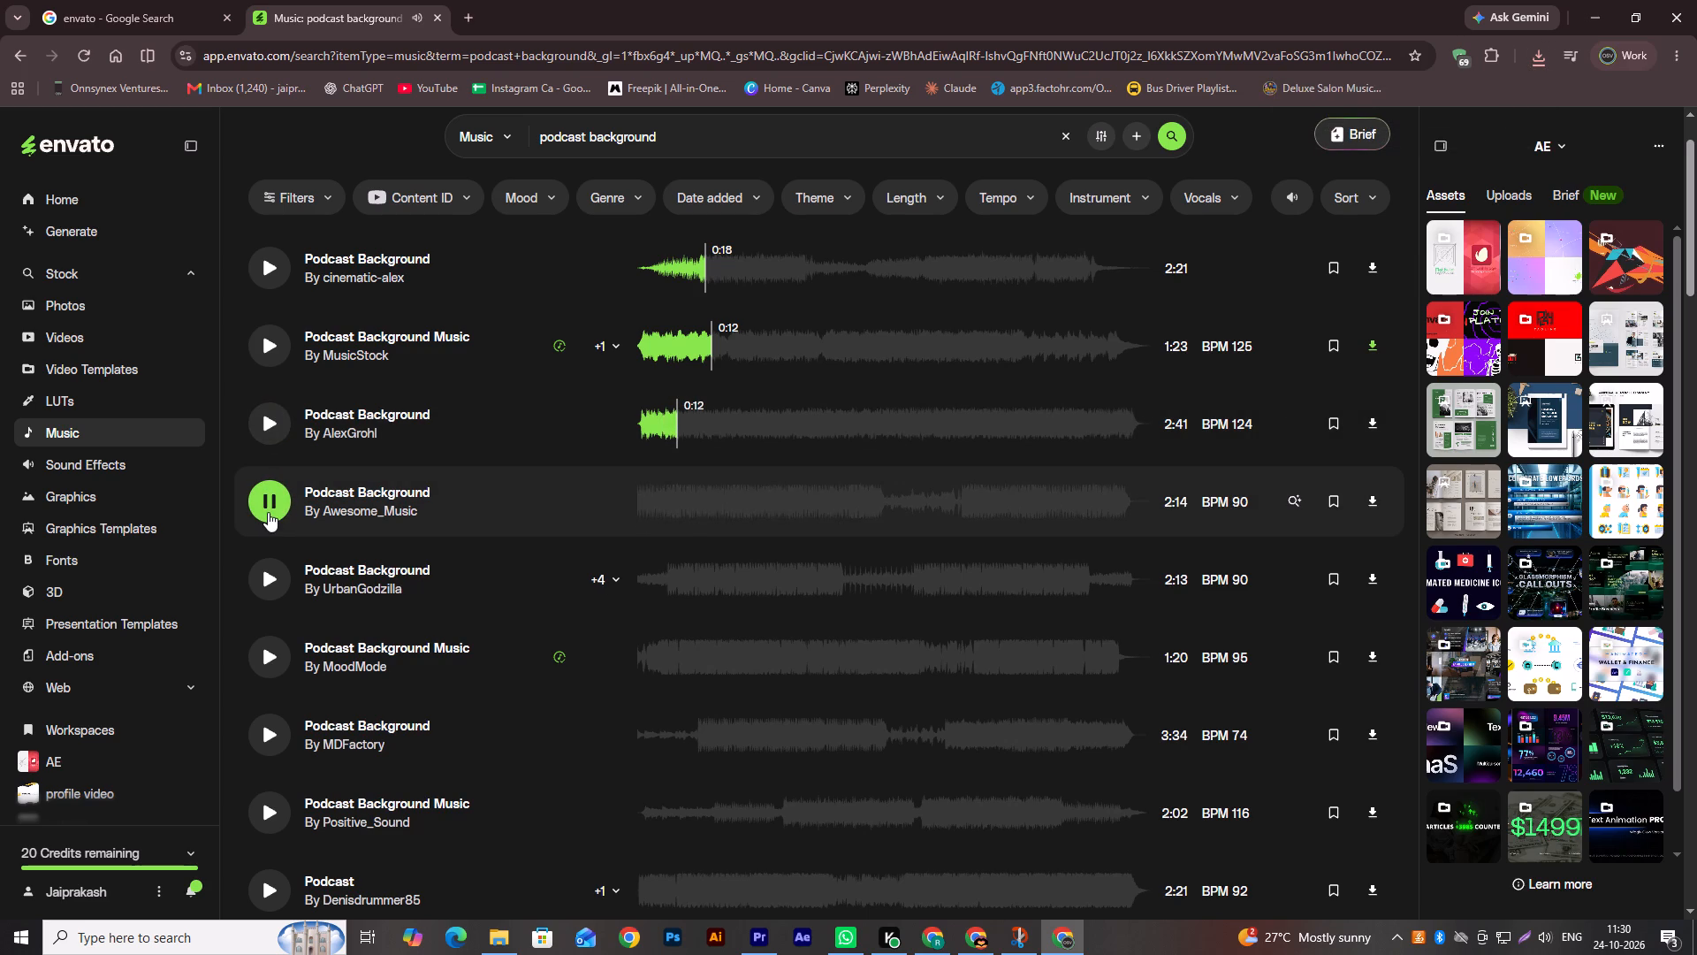
click(268, 512)
Download Podcast Background by AlexGrohl as a ZIP archive into the Downloads folder.
click(1373, 432)
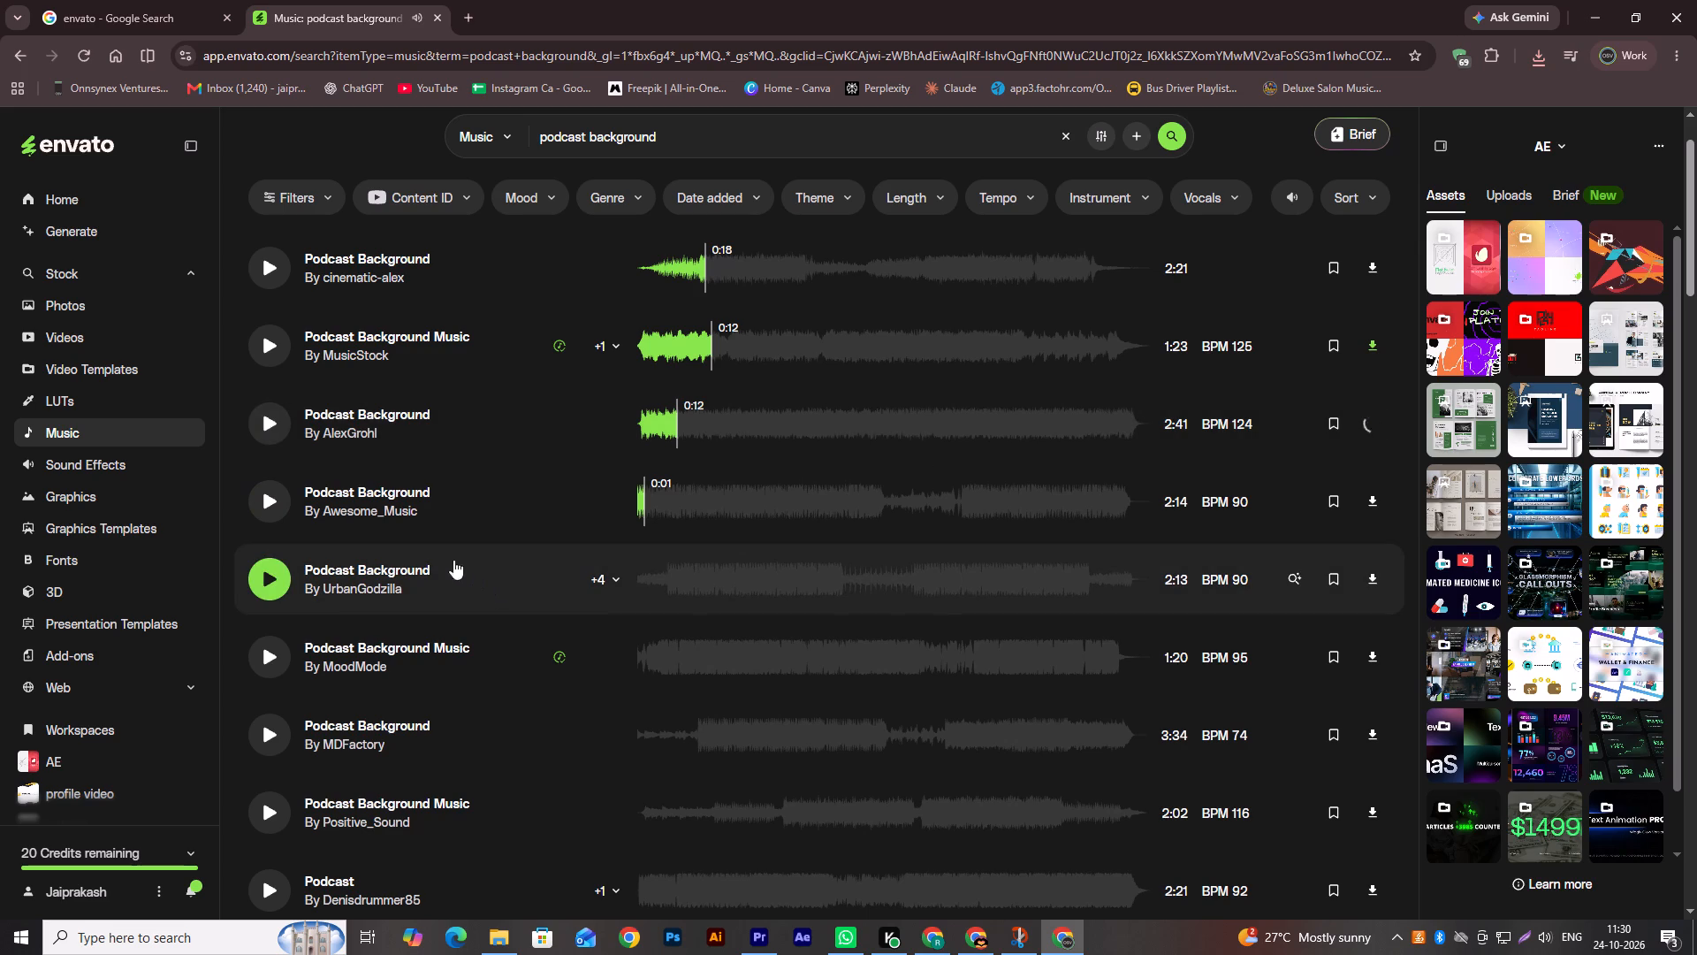
click(279, 583)
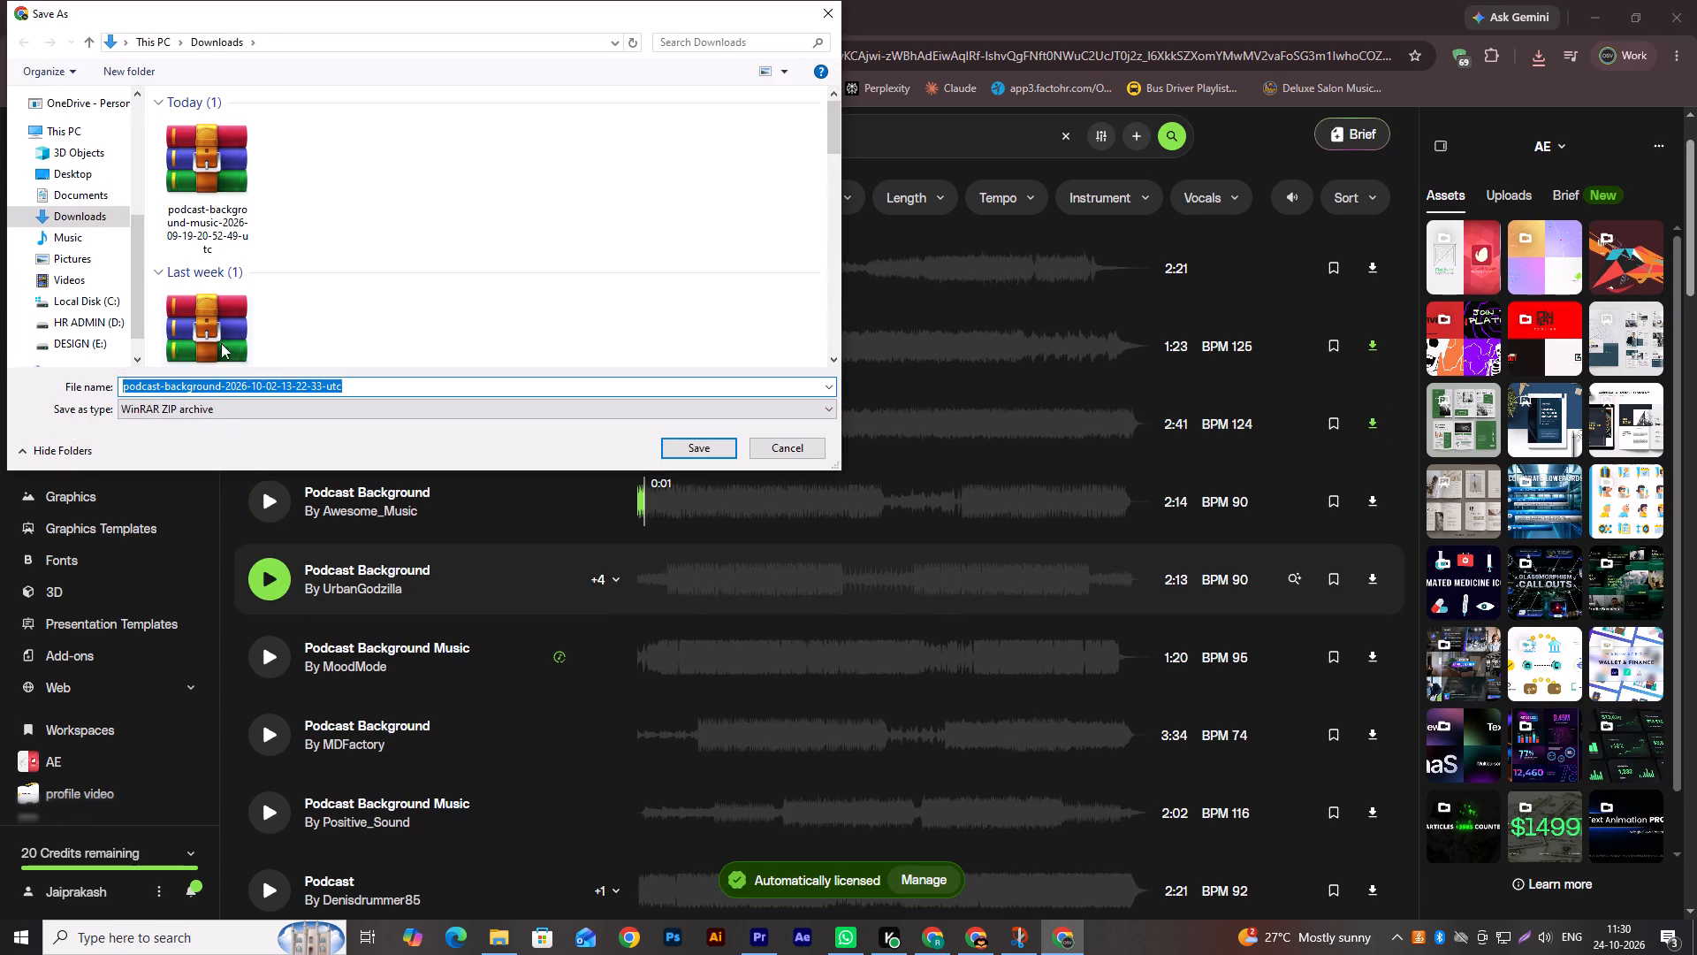
click(81, 220)
click(725, 449)
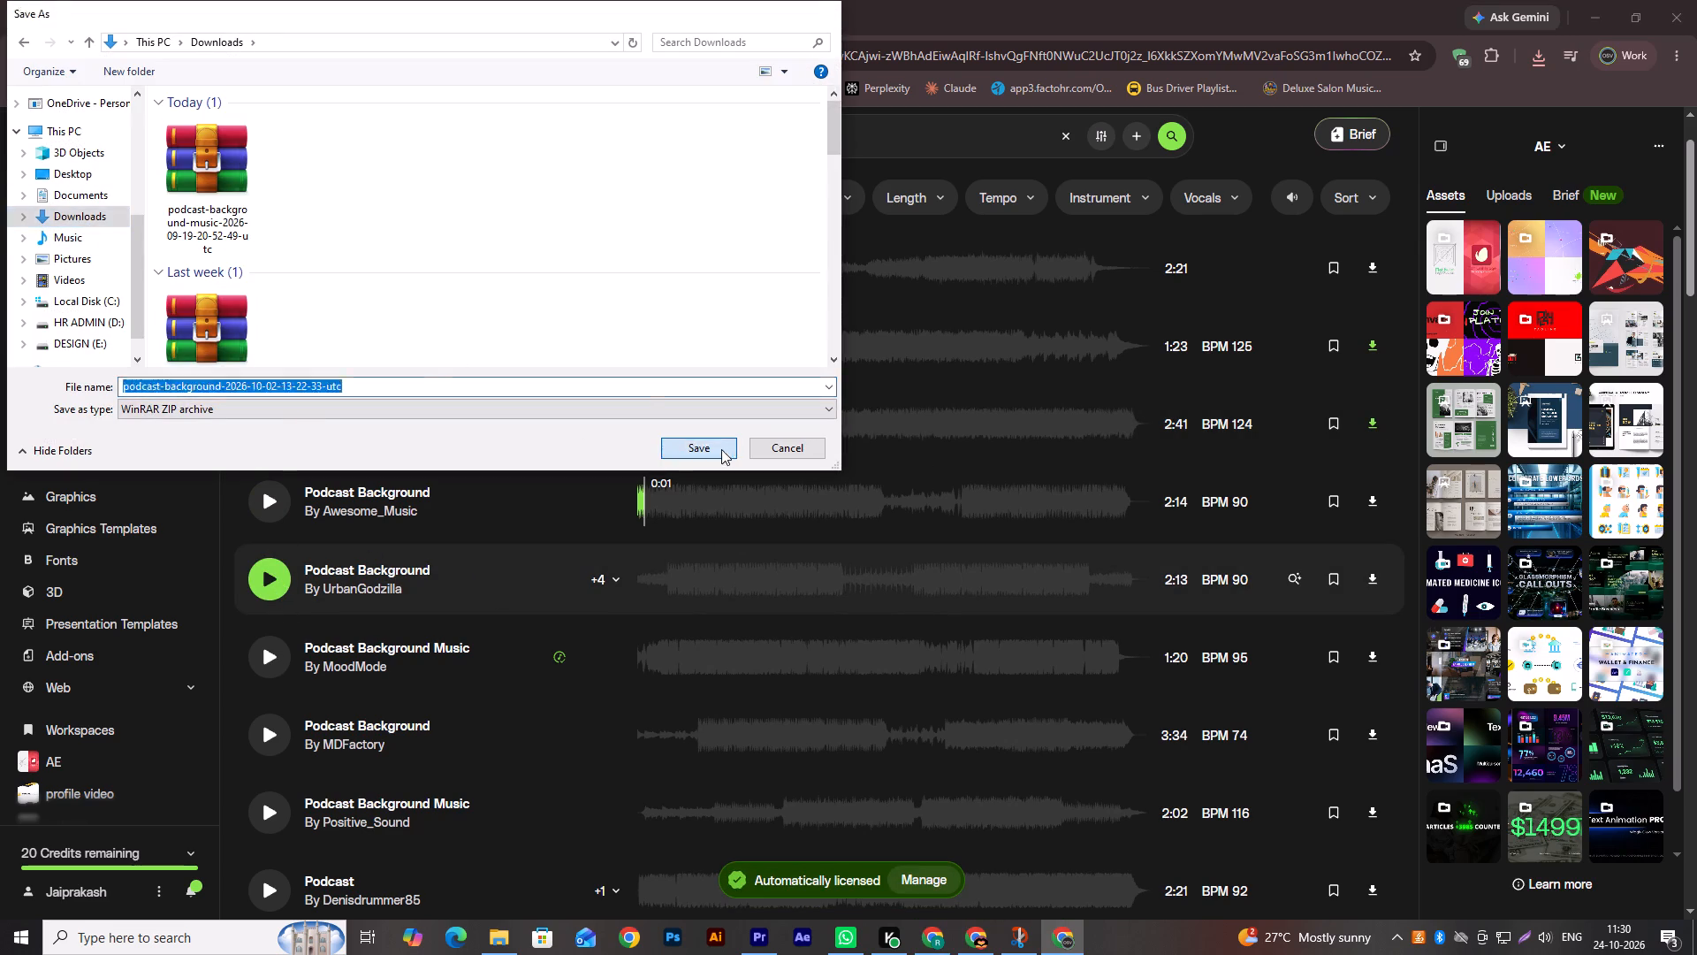
Audition Podcast Background by UrbanGodzilla and Podcast Background Music by MoodMode, and stop playback.
click(275, 575)
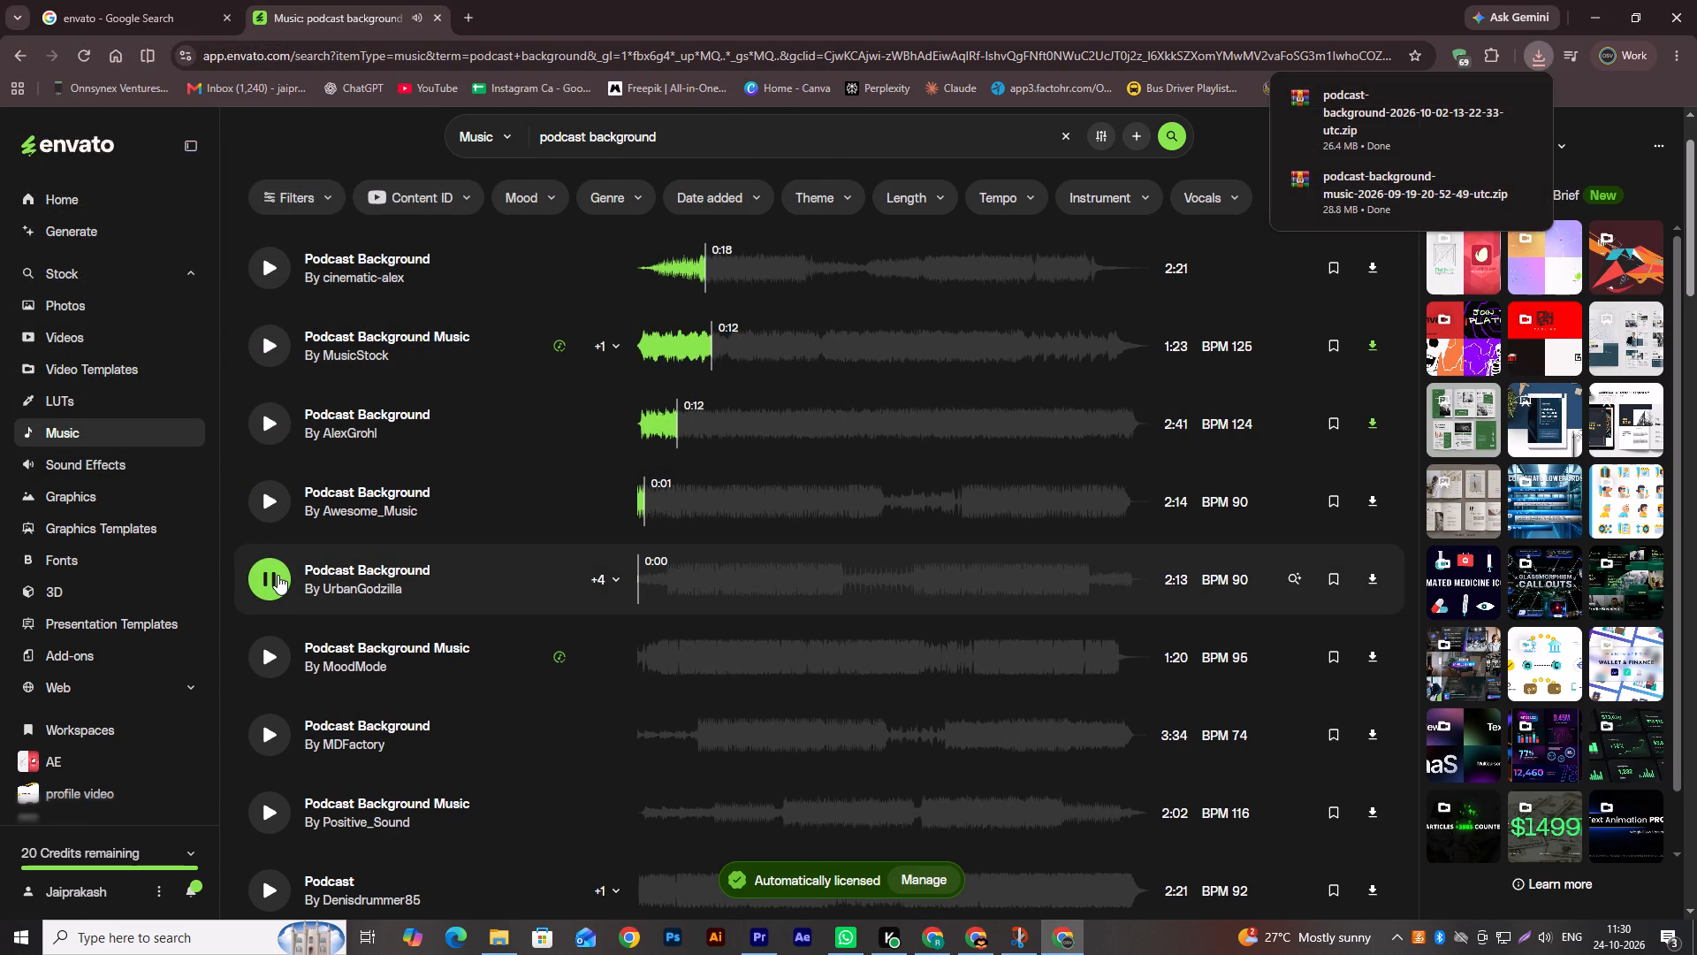
click(276, 576)
click(280, 650)
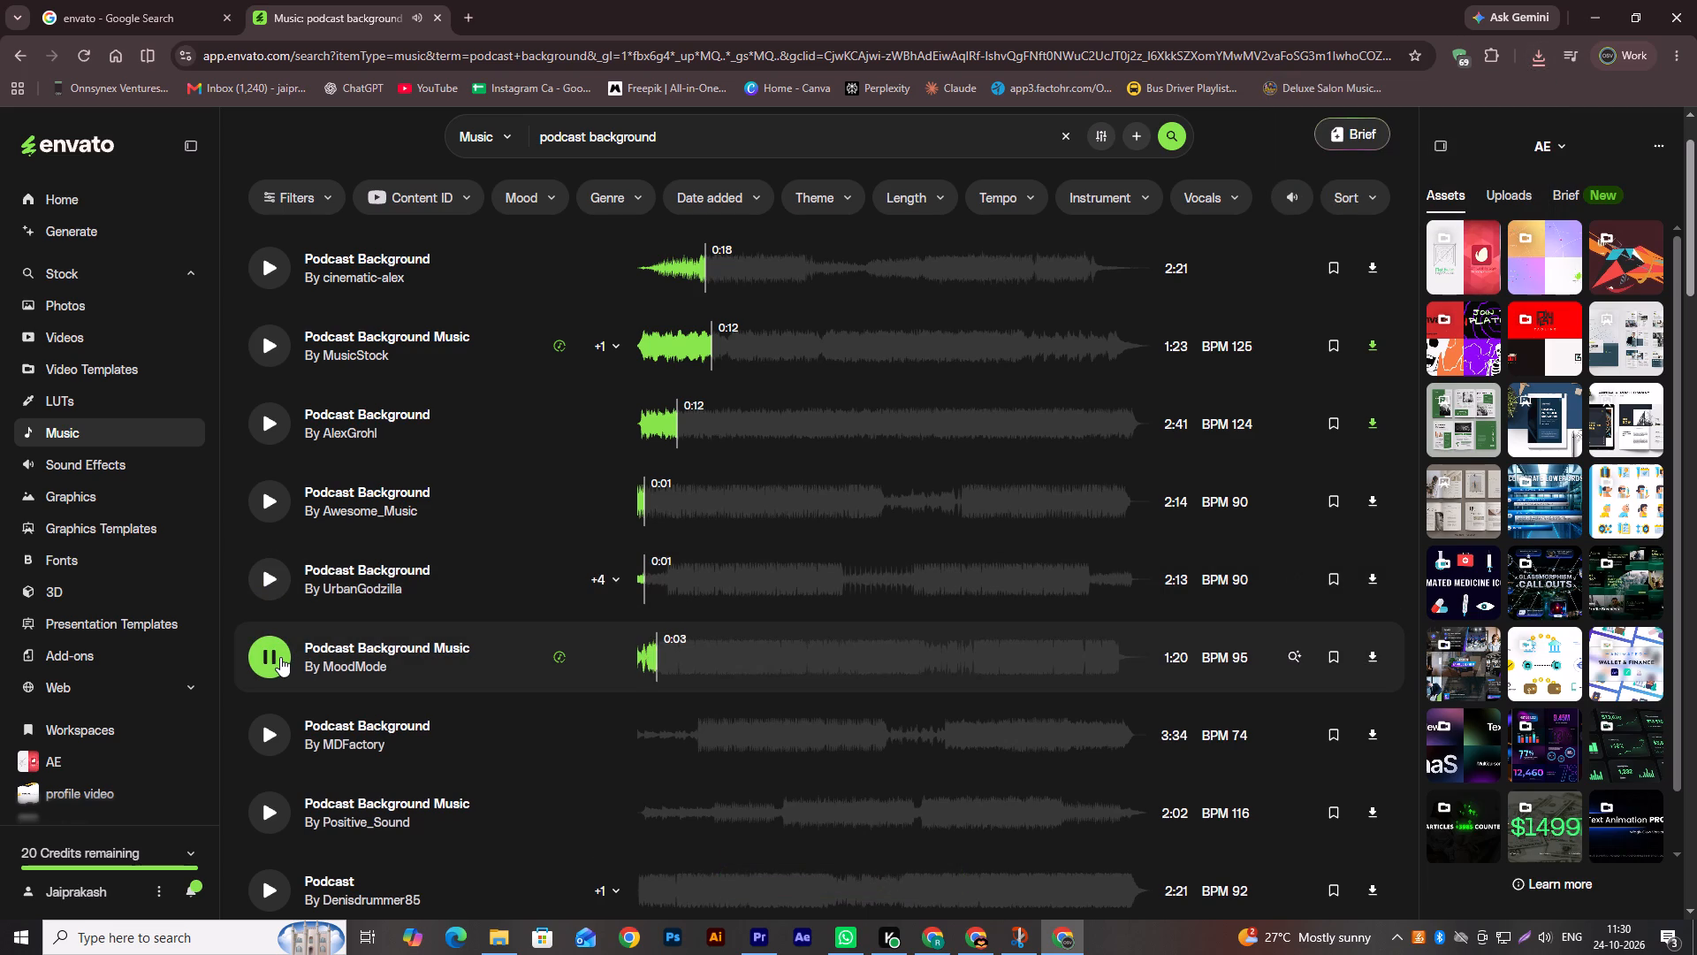
click(280, 657)
Move the two podcast background ZIP archives from Downloads into the bg music folder inside YOU TUBE's sound effect folder.
click(489, 932)
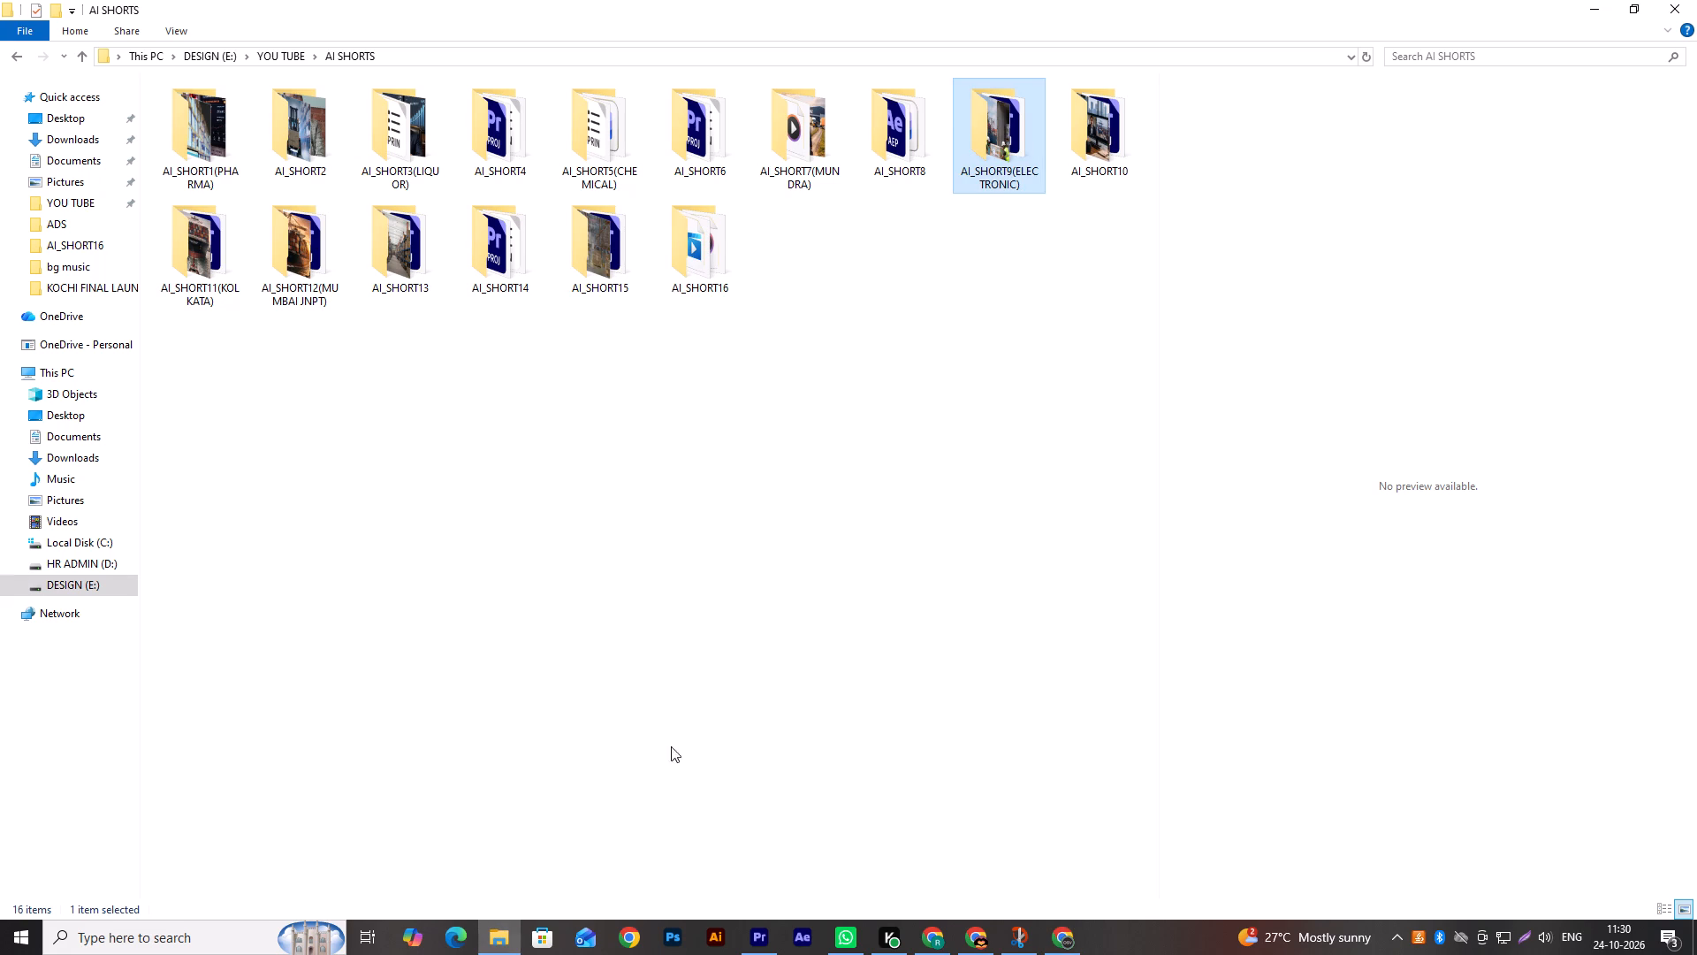
click(65, 139)
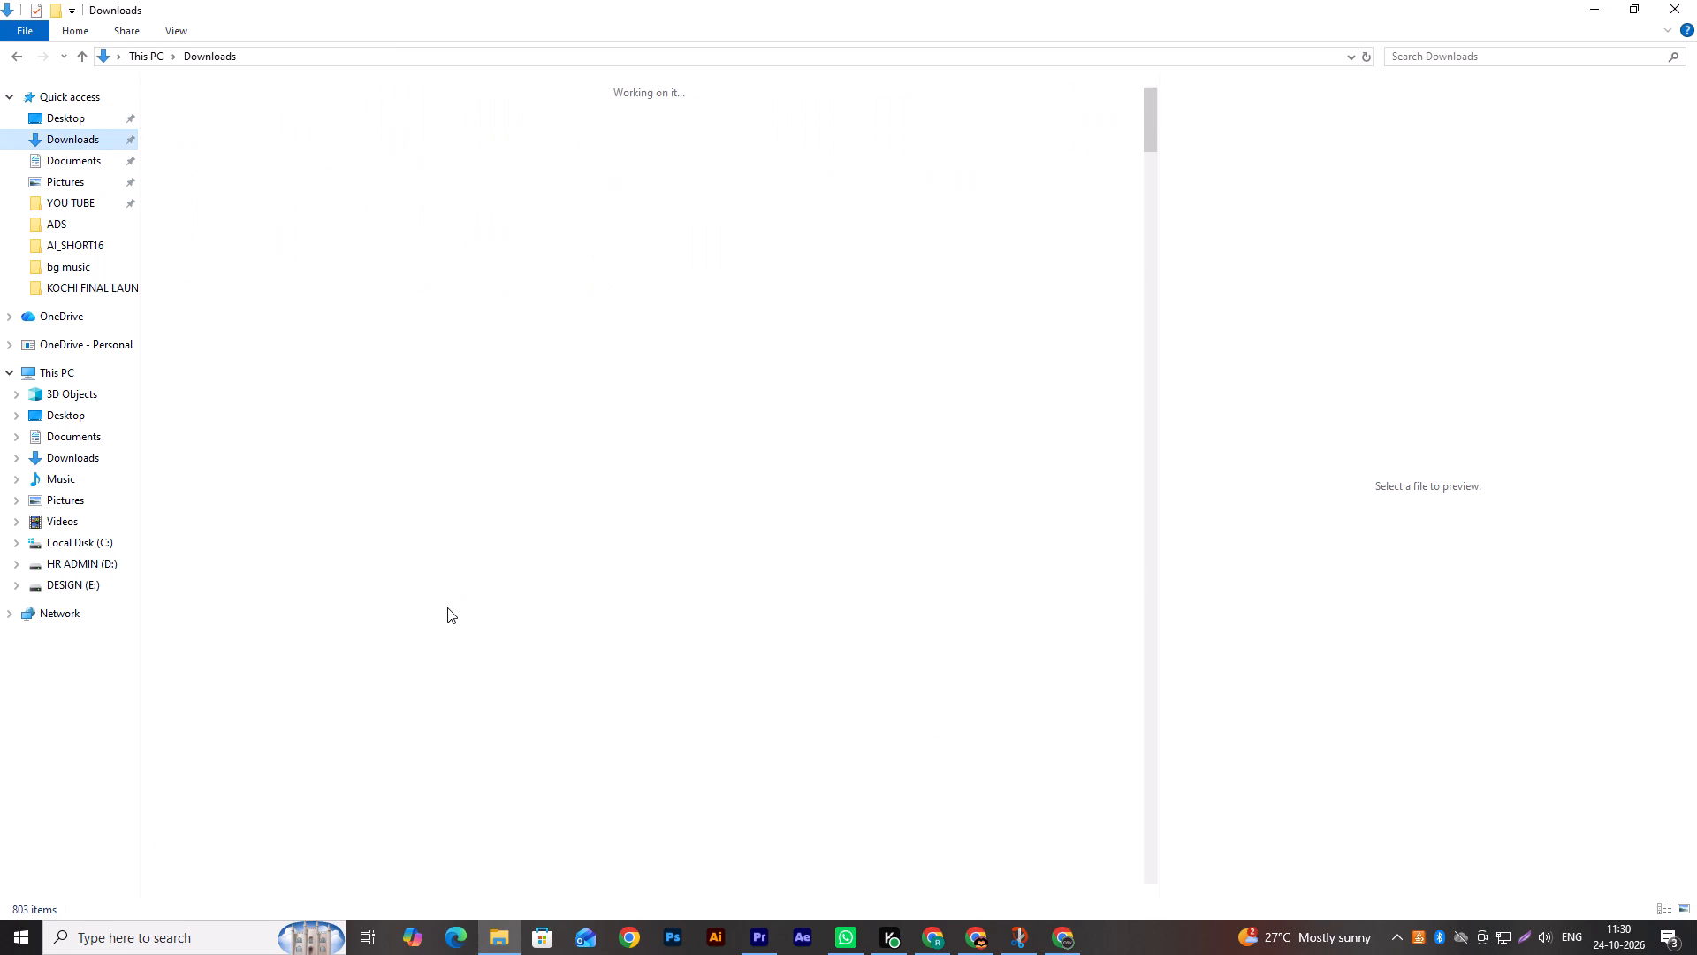
click(334, 172)
ctrl+click(246, 172)
key(ctrl+x)
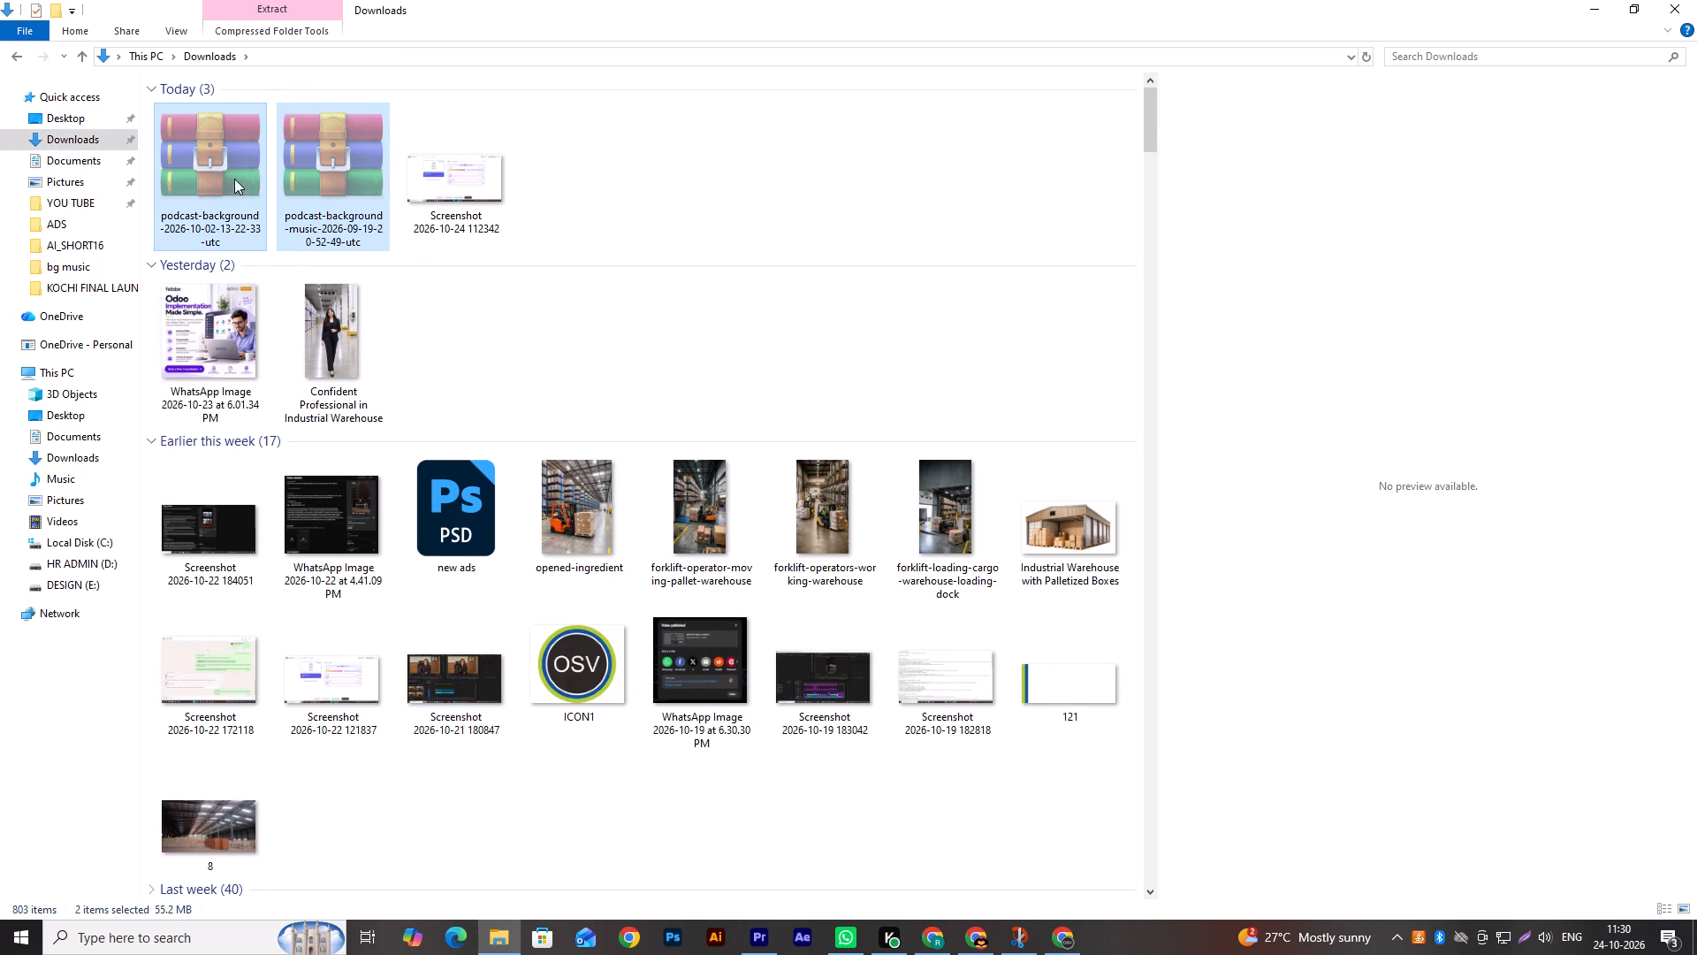
click(93, 233)
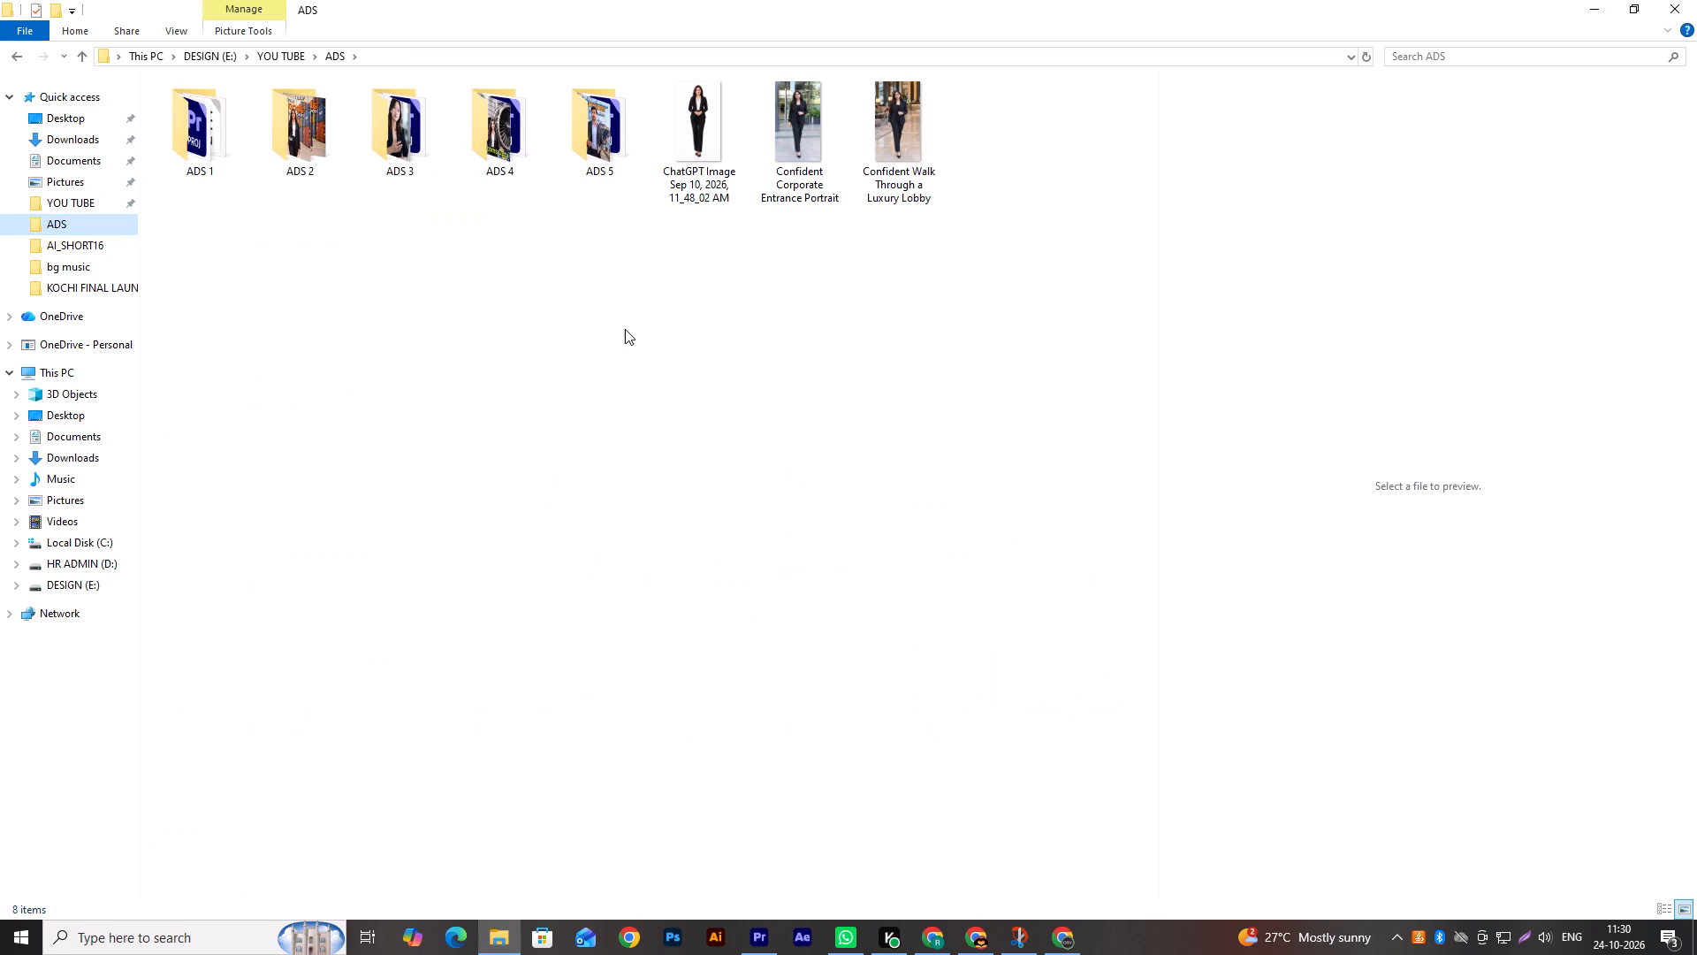
click(625, 329)
click(299, 53)
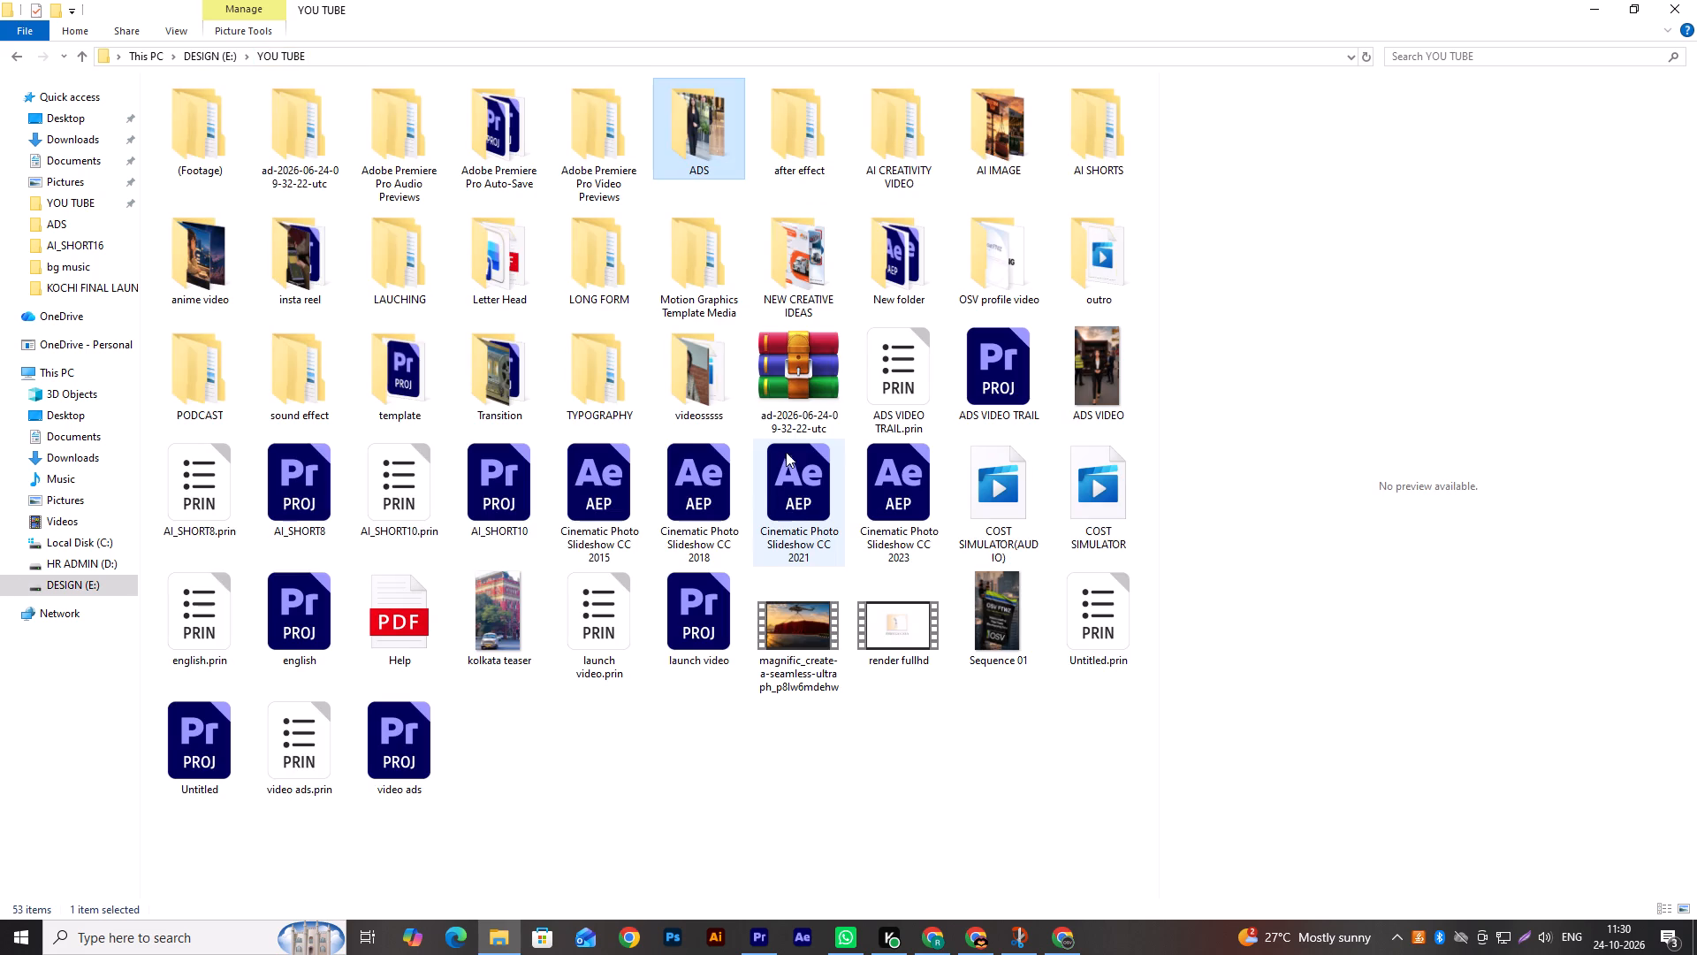
double_click(1112, 127)
click(762, 468)
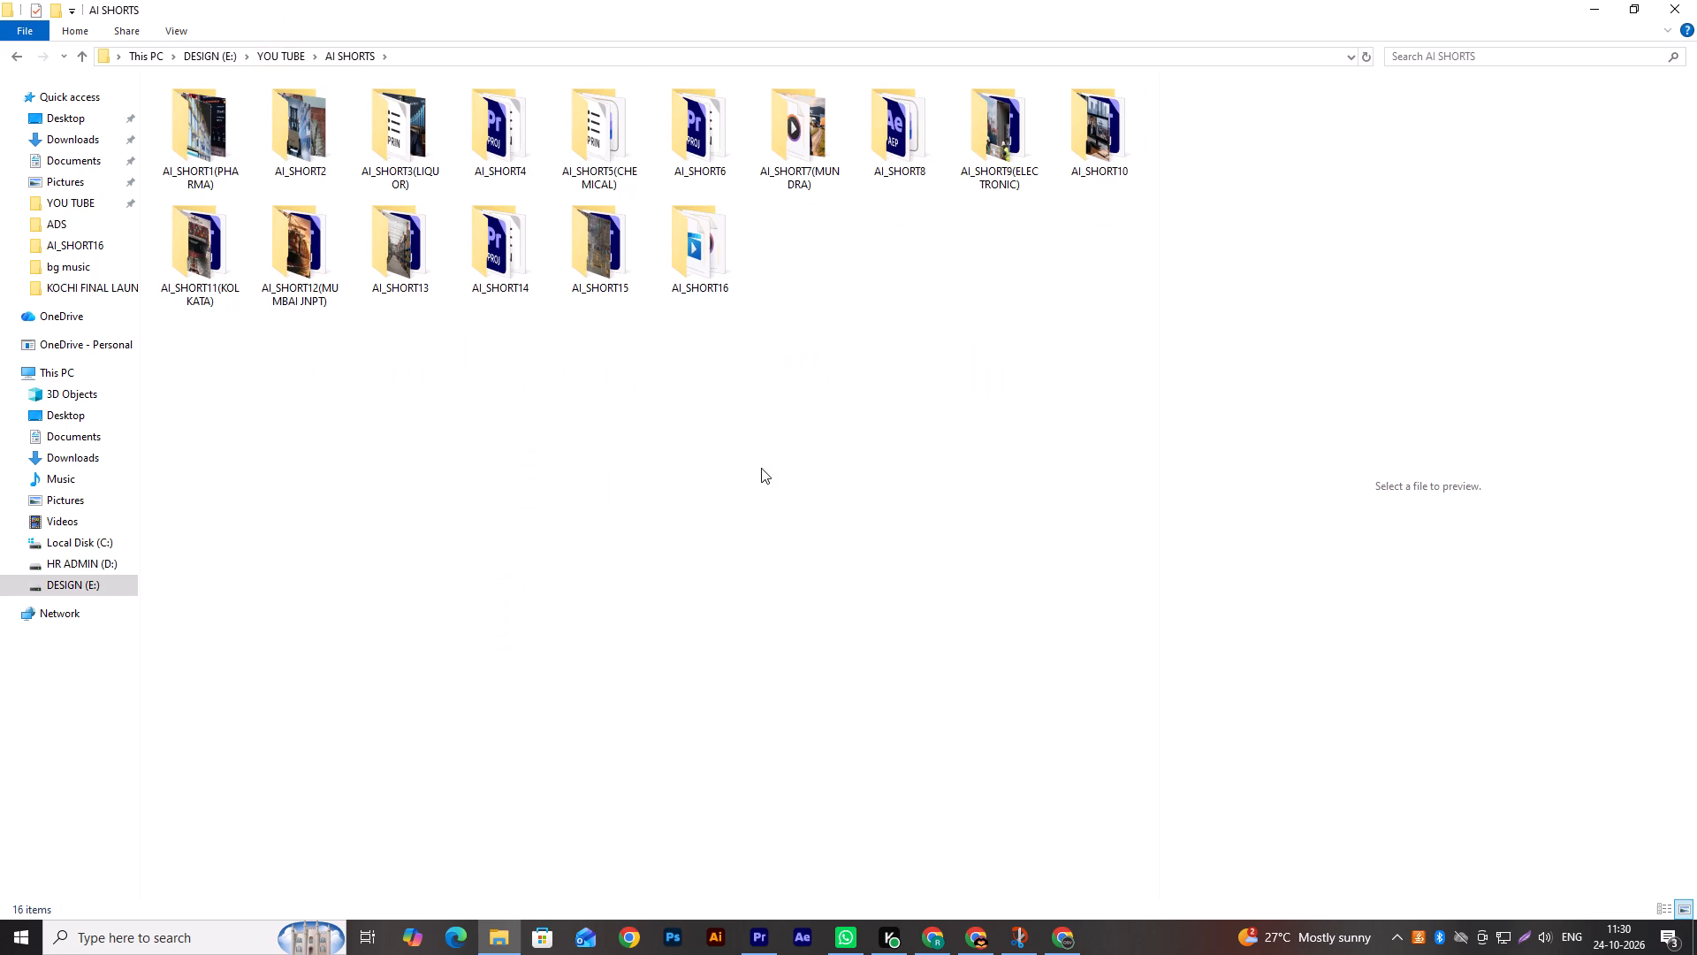
click(301, 57)
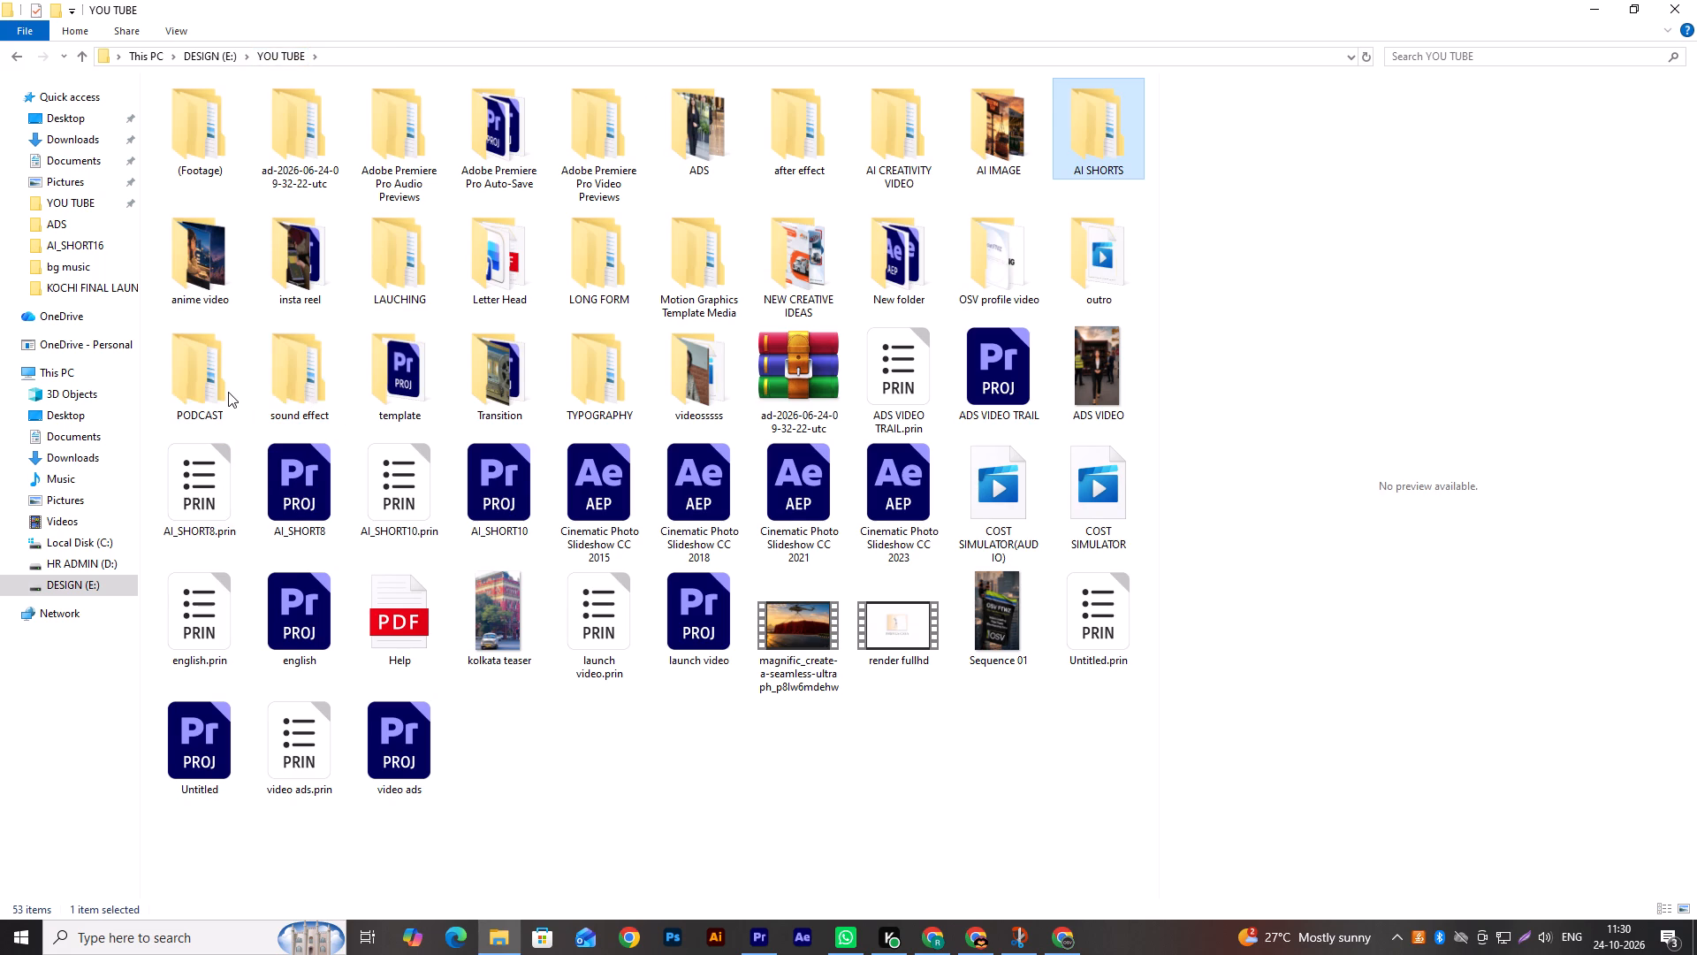
double_click(301, 381)
double_click(275, 118)
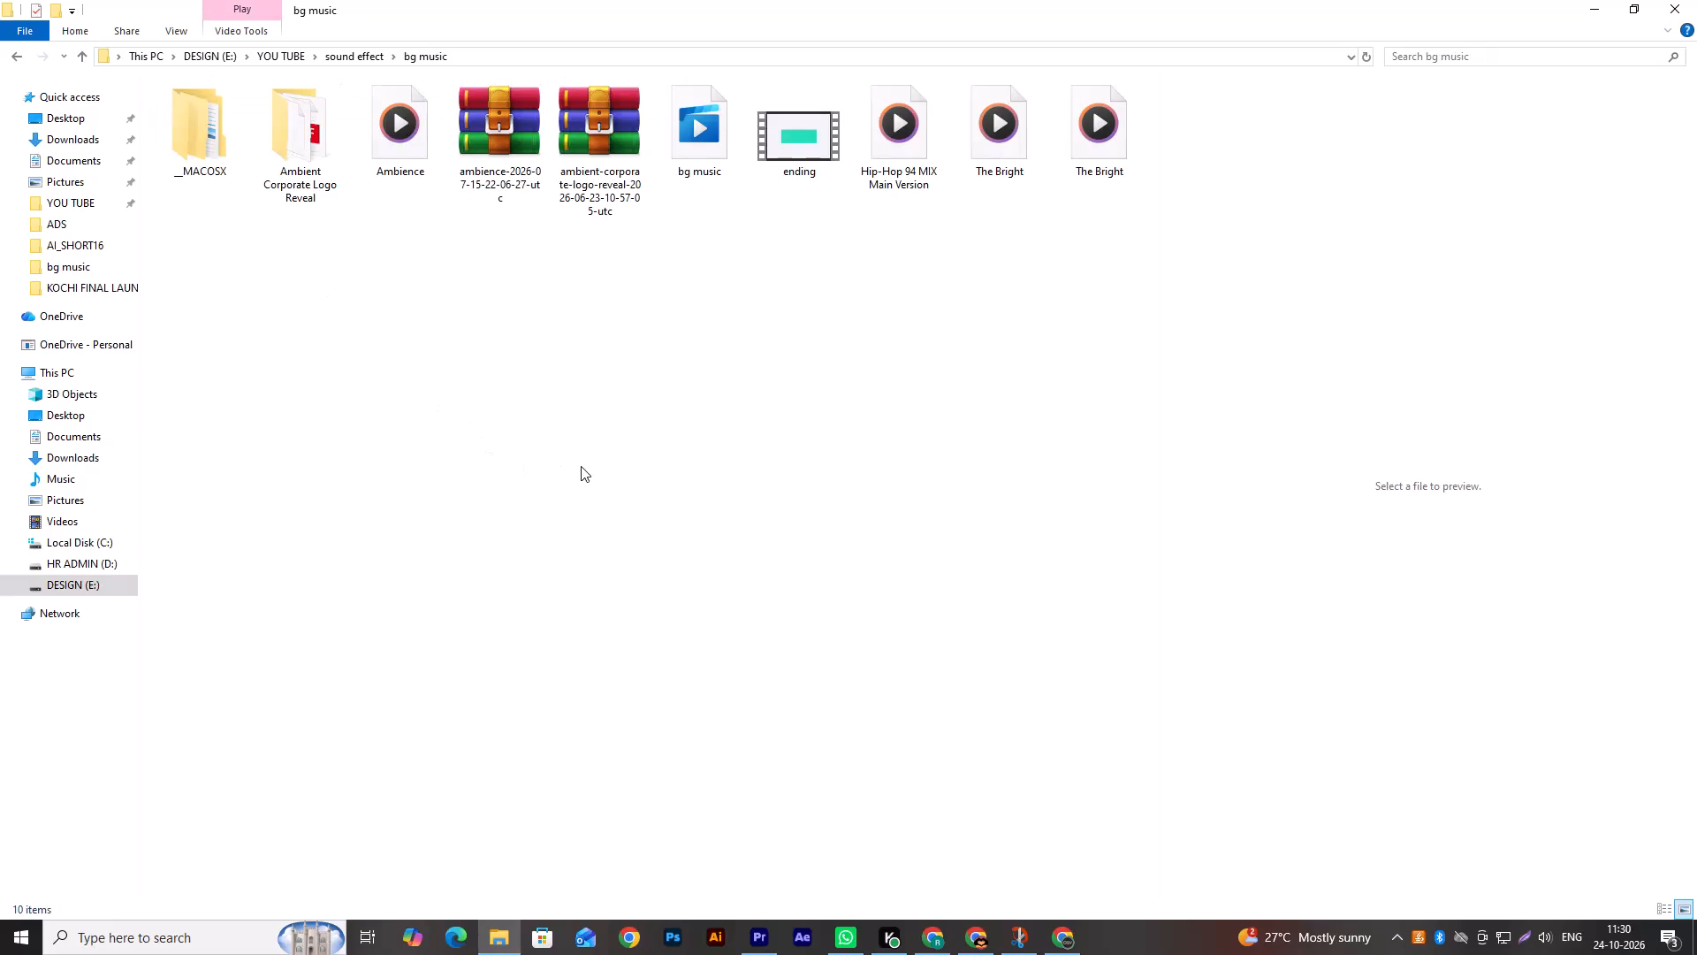
key(ctrl+v)
click(541, 428)
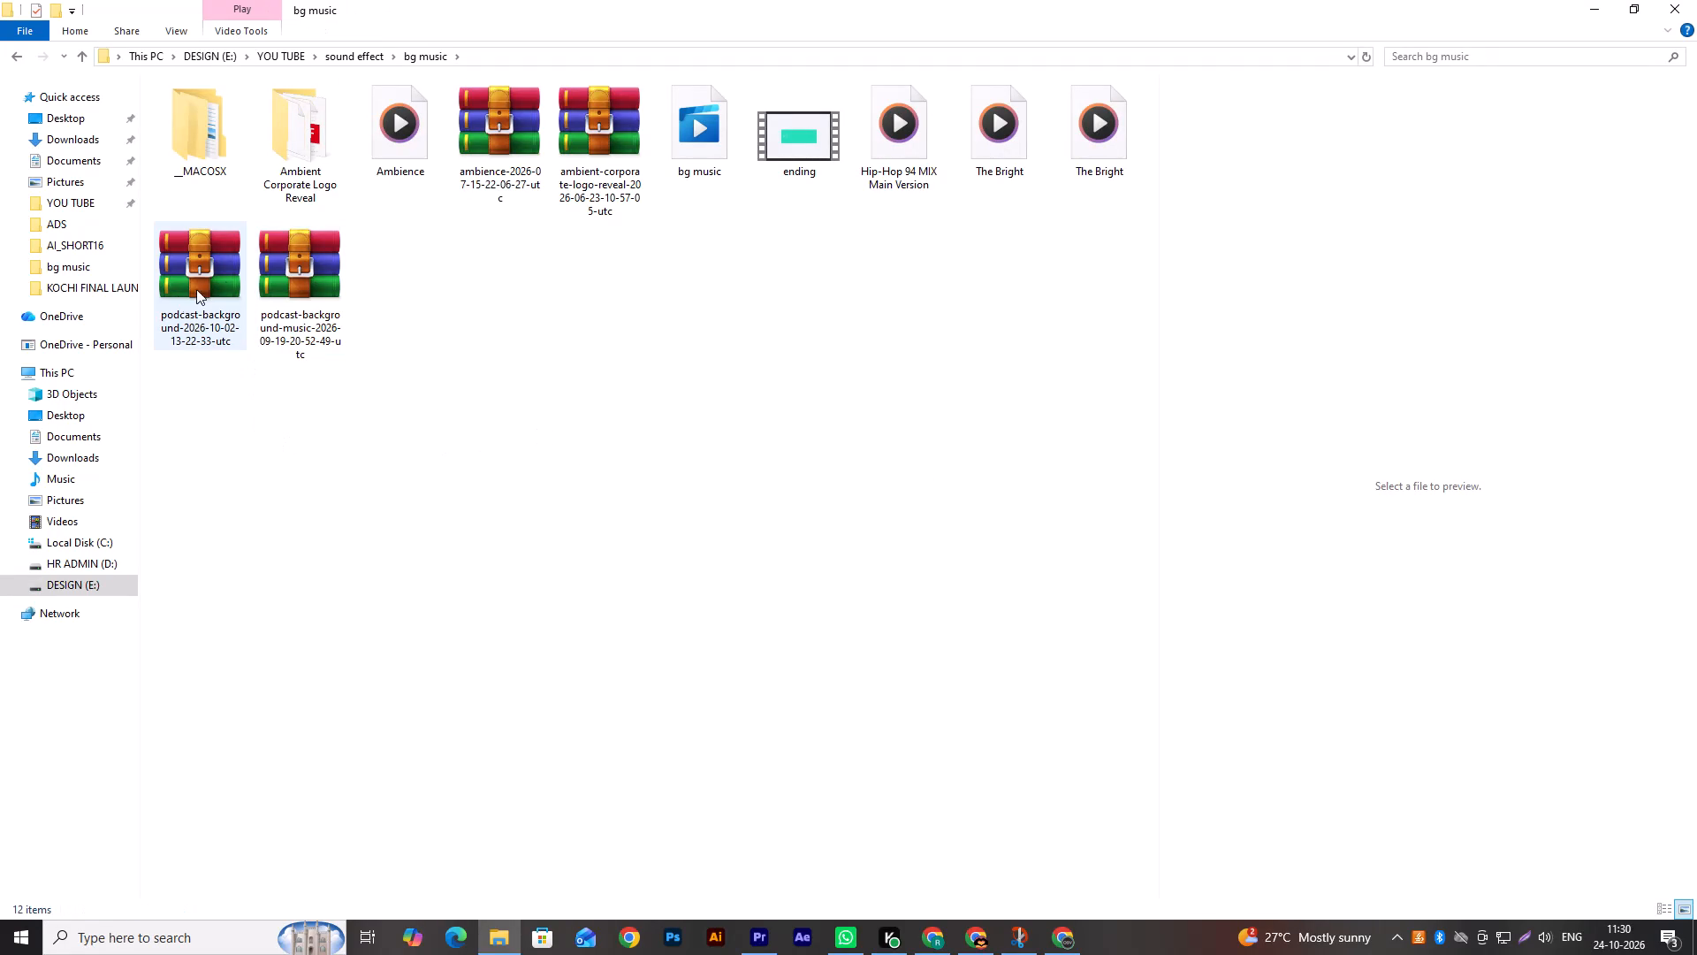
Extract the alexgrohl podcast background WAV file from its ZIP archive into the bg music folder.
double_click(223, 279)
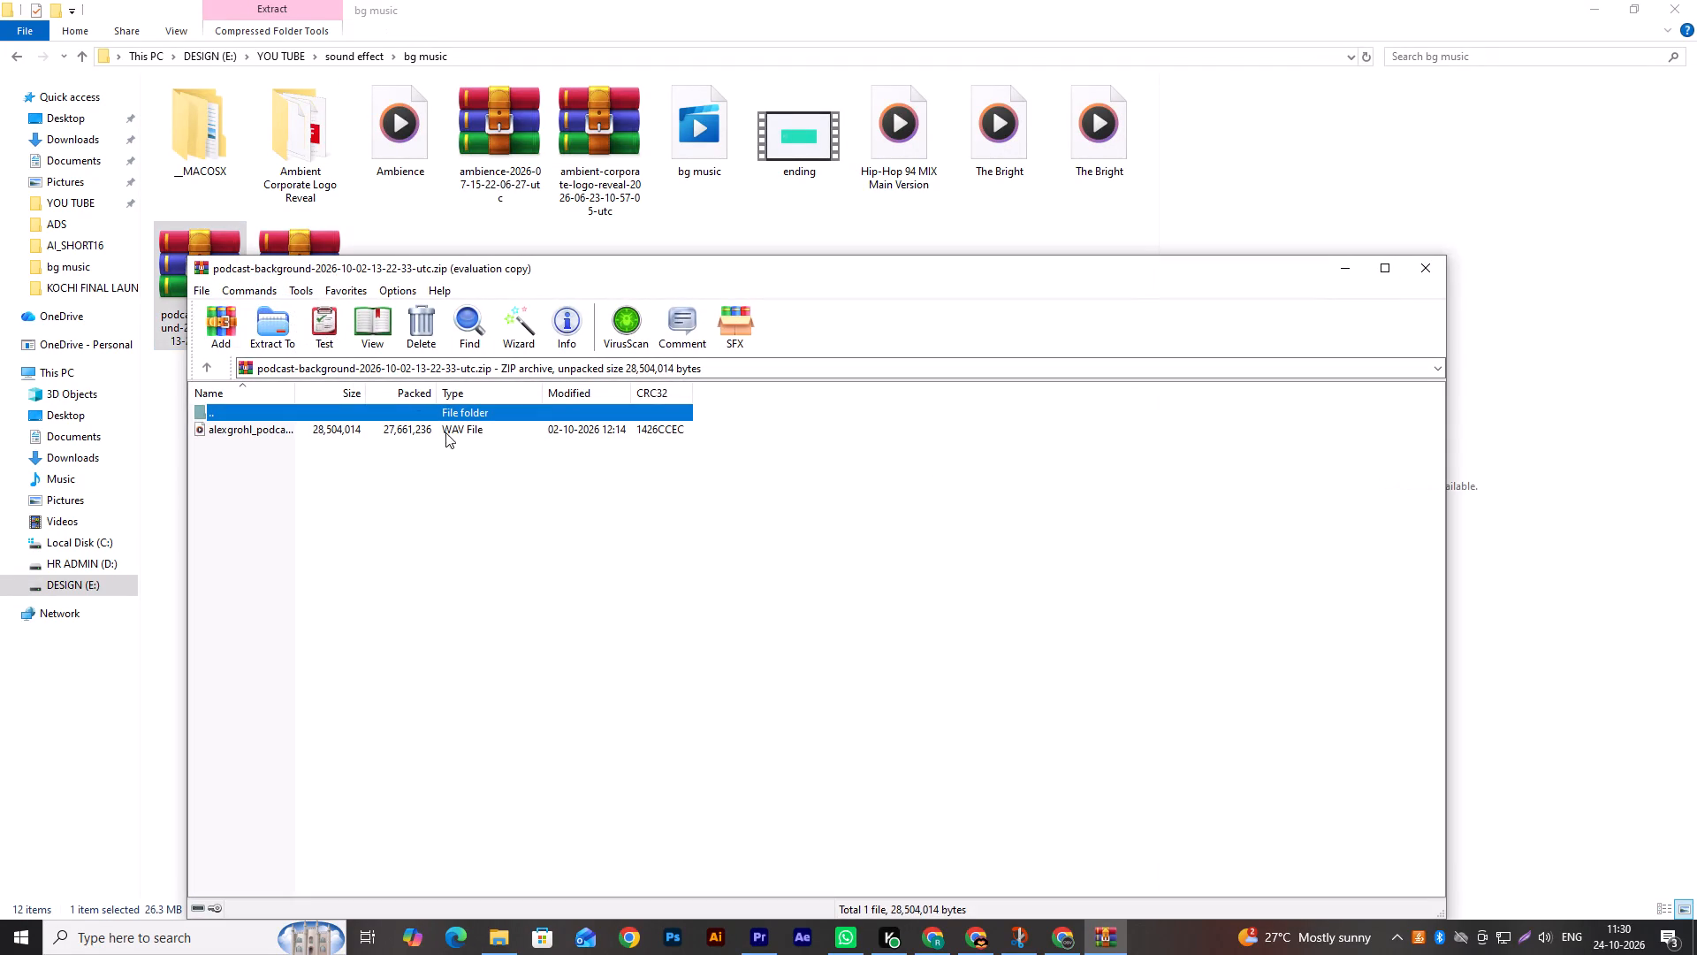
drag(409, 429, 745, 230)
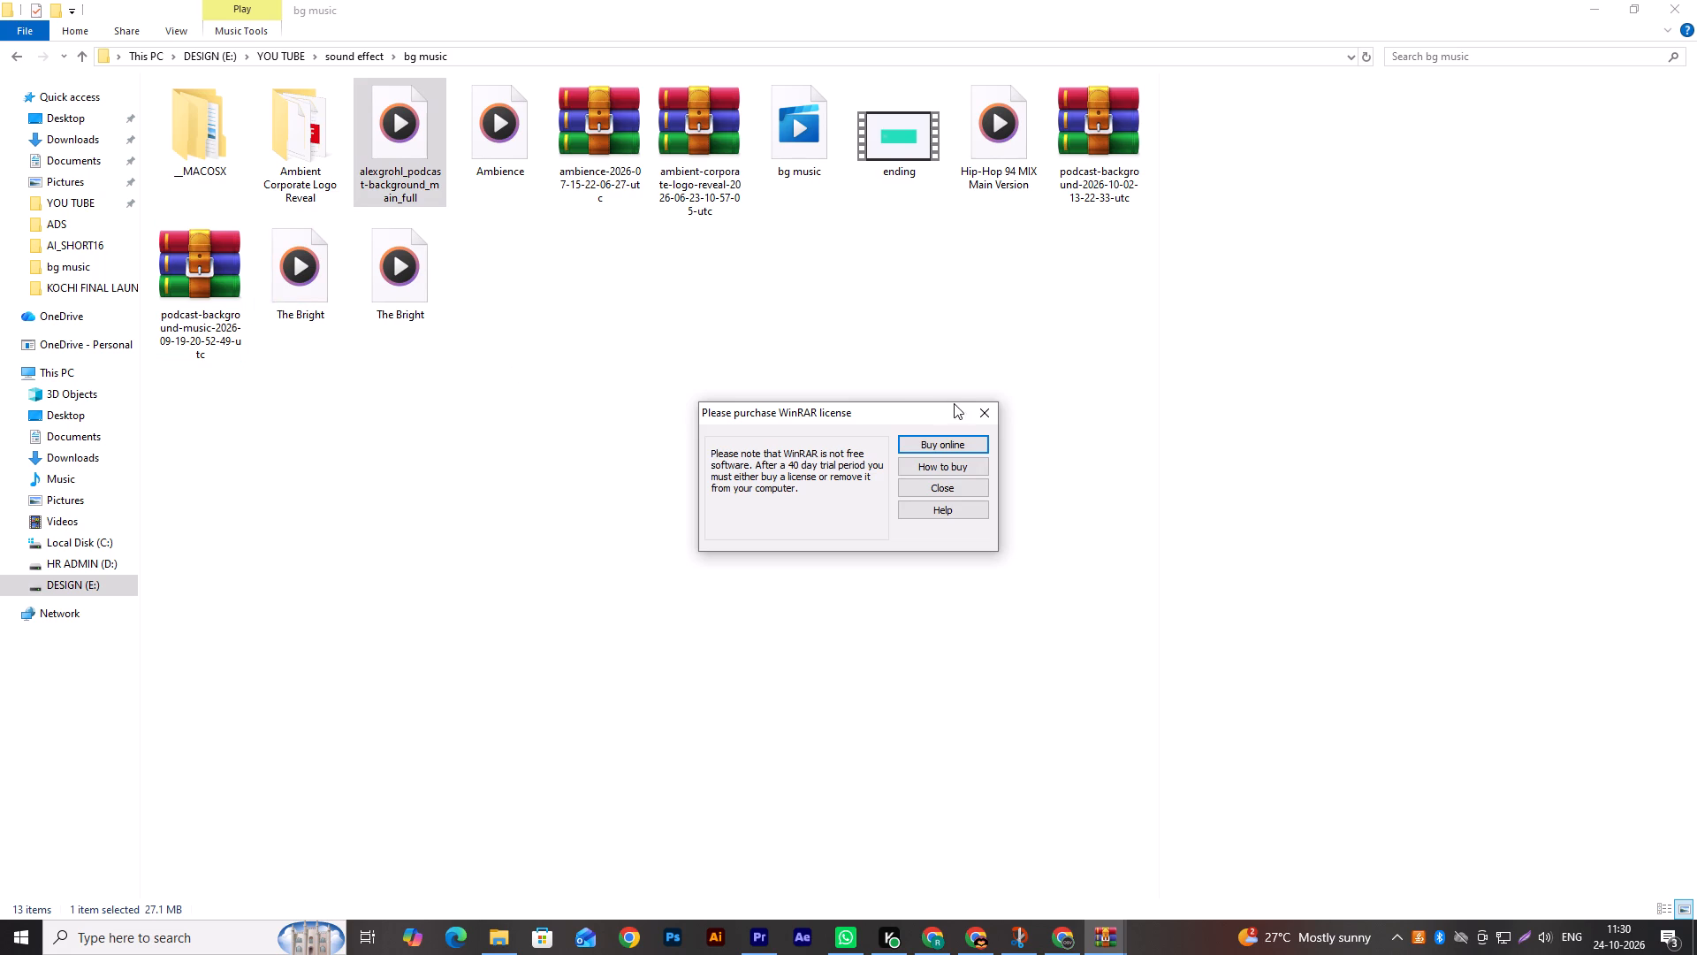
click(986, 419)
Extract the mp3 folder from the podcast-background-music ZIP archive into the bg music folder.
double_click(223, 291)
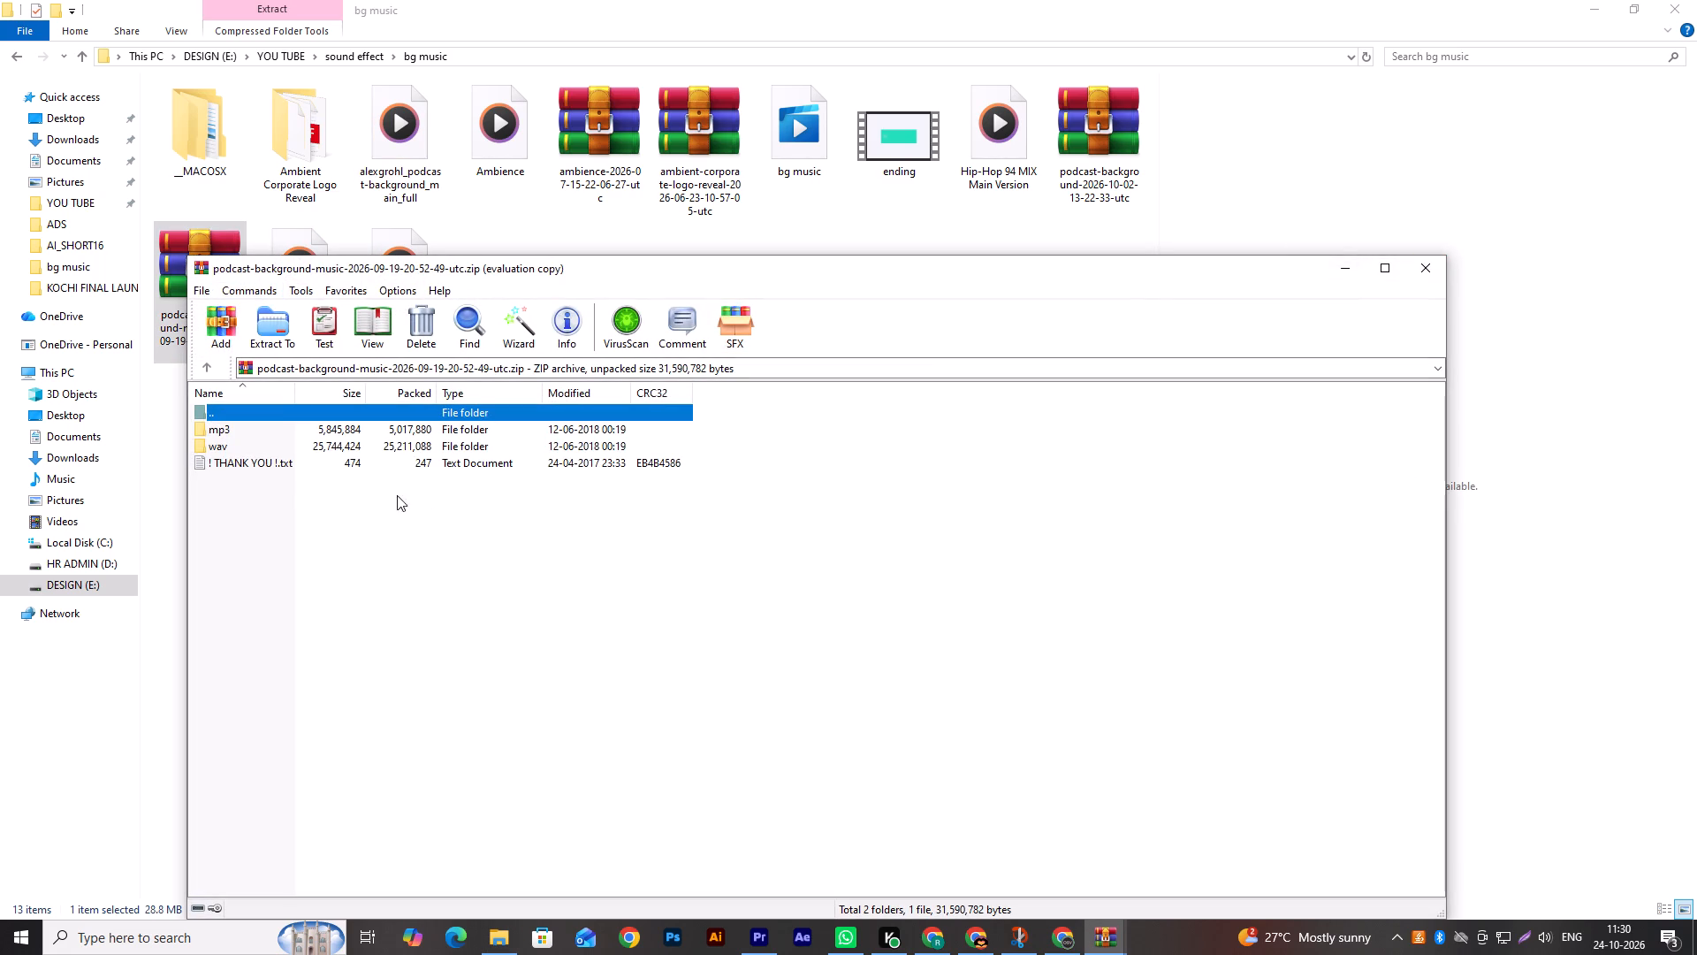
click(960, 526)
double_click(339, 449)
click(202, 371)
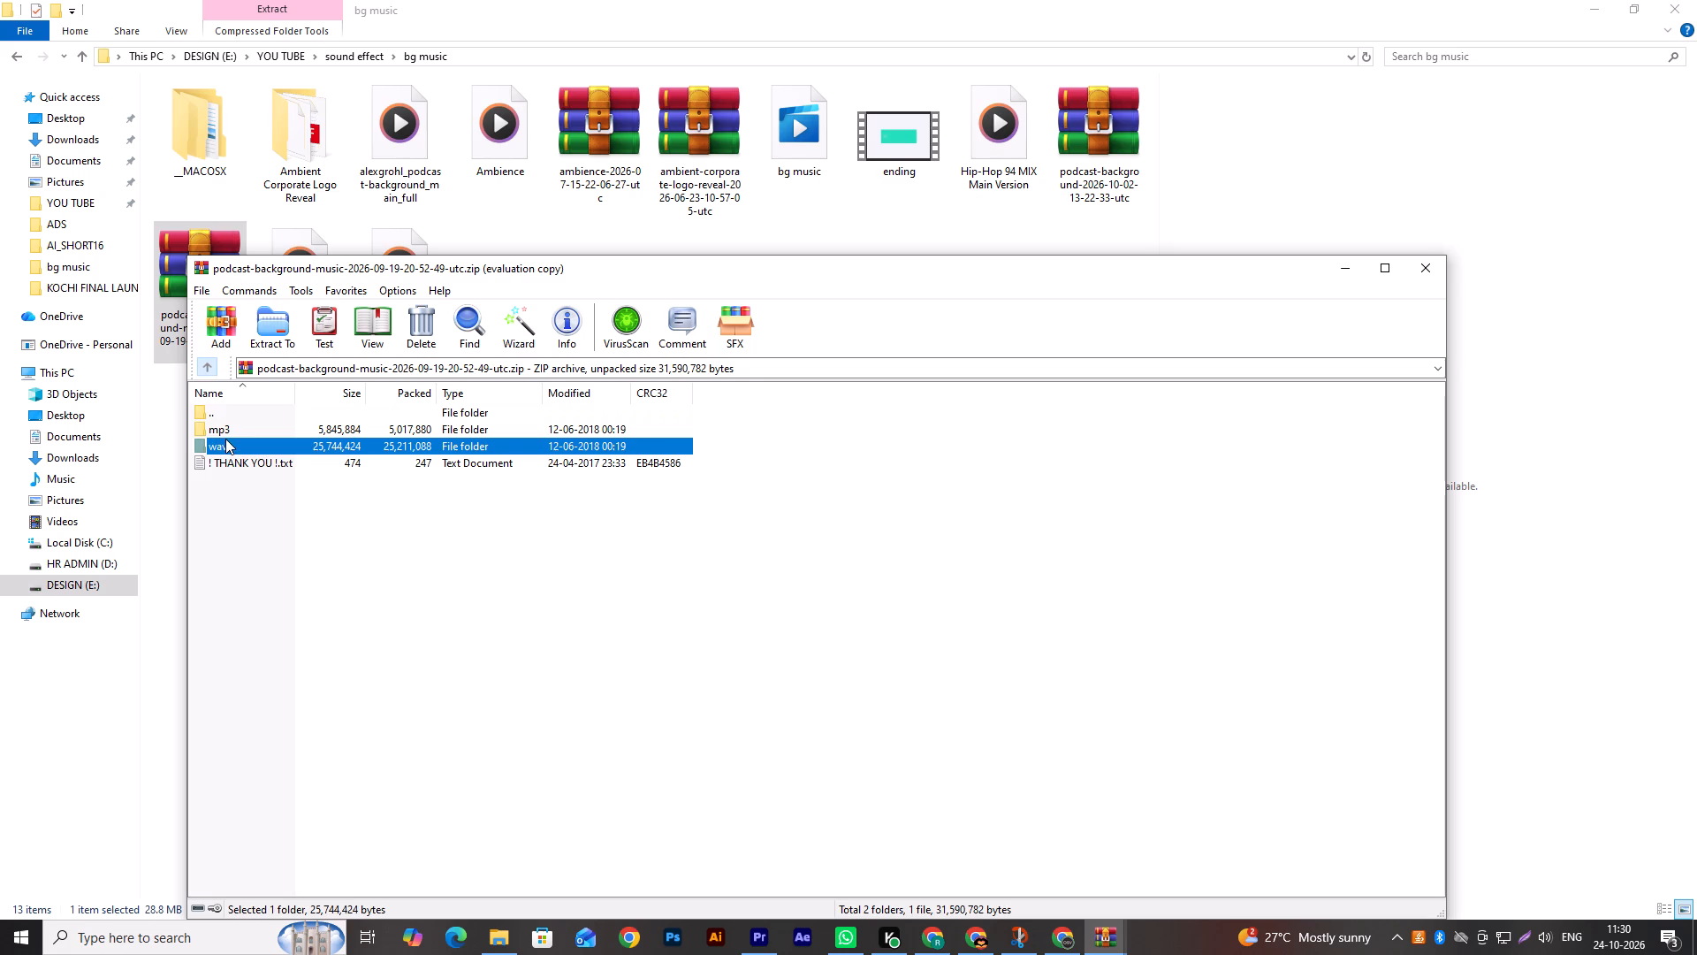
double_click(250, 429)
click(210, 371)
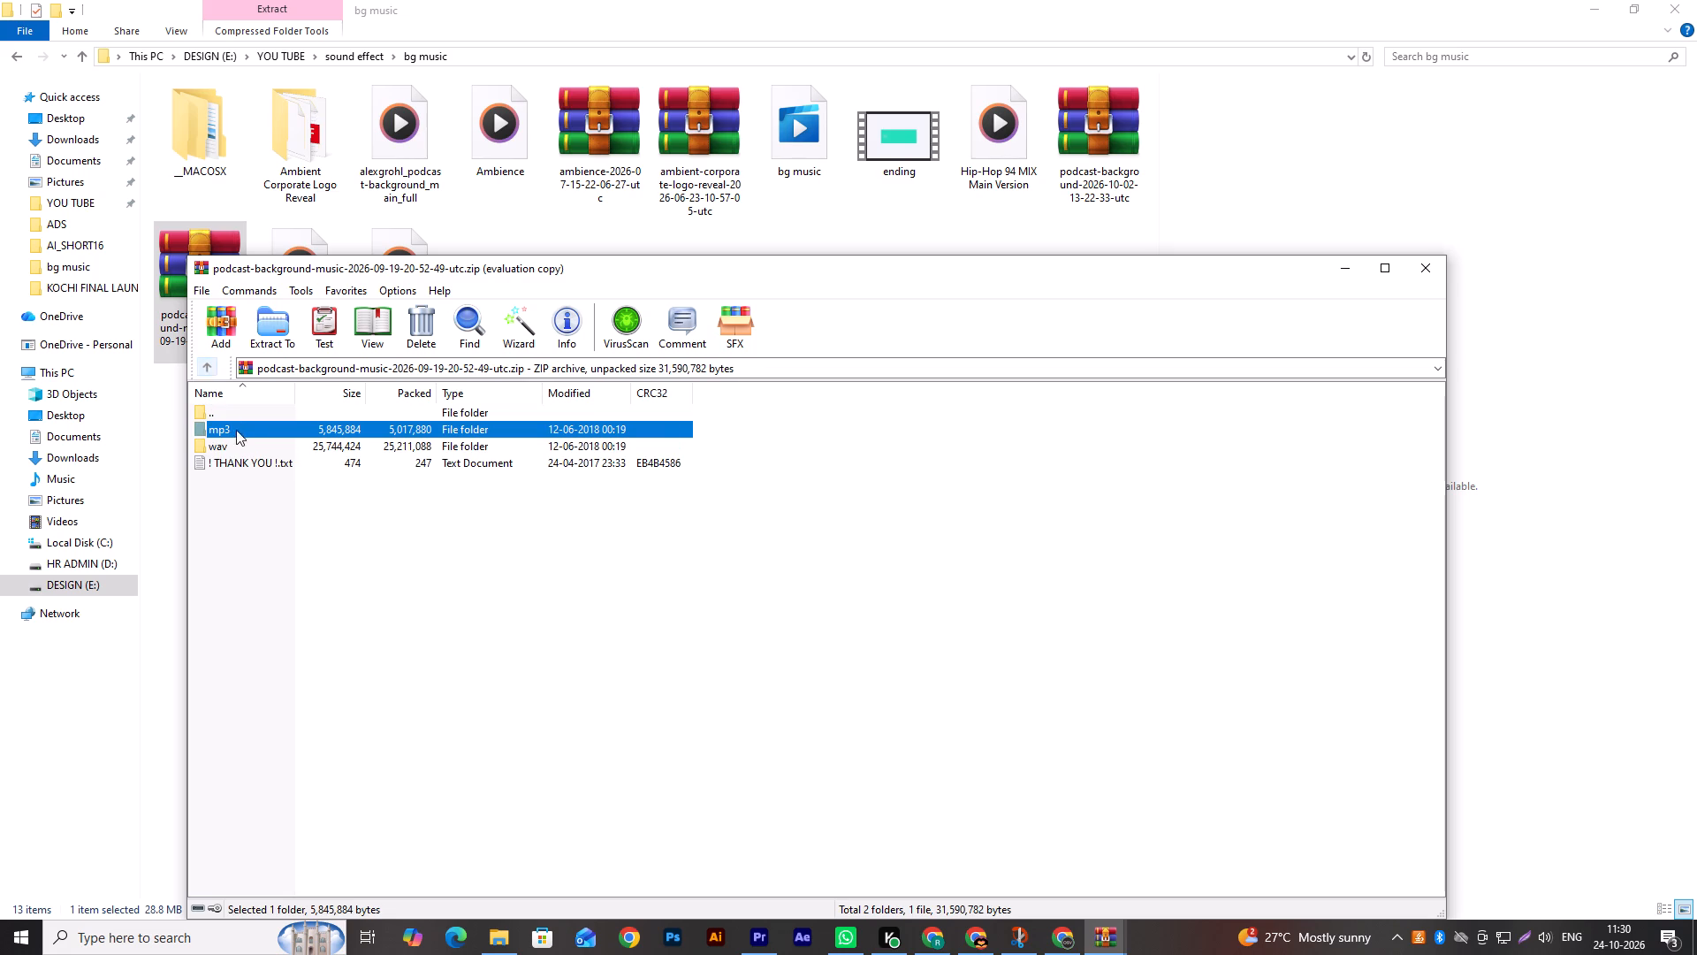
drag(248, 432, 1211, 185)
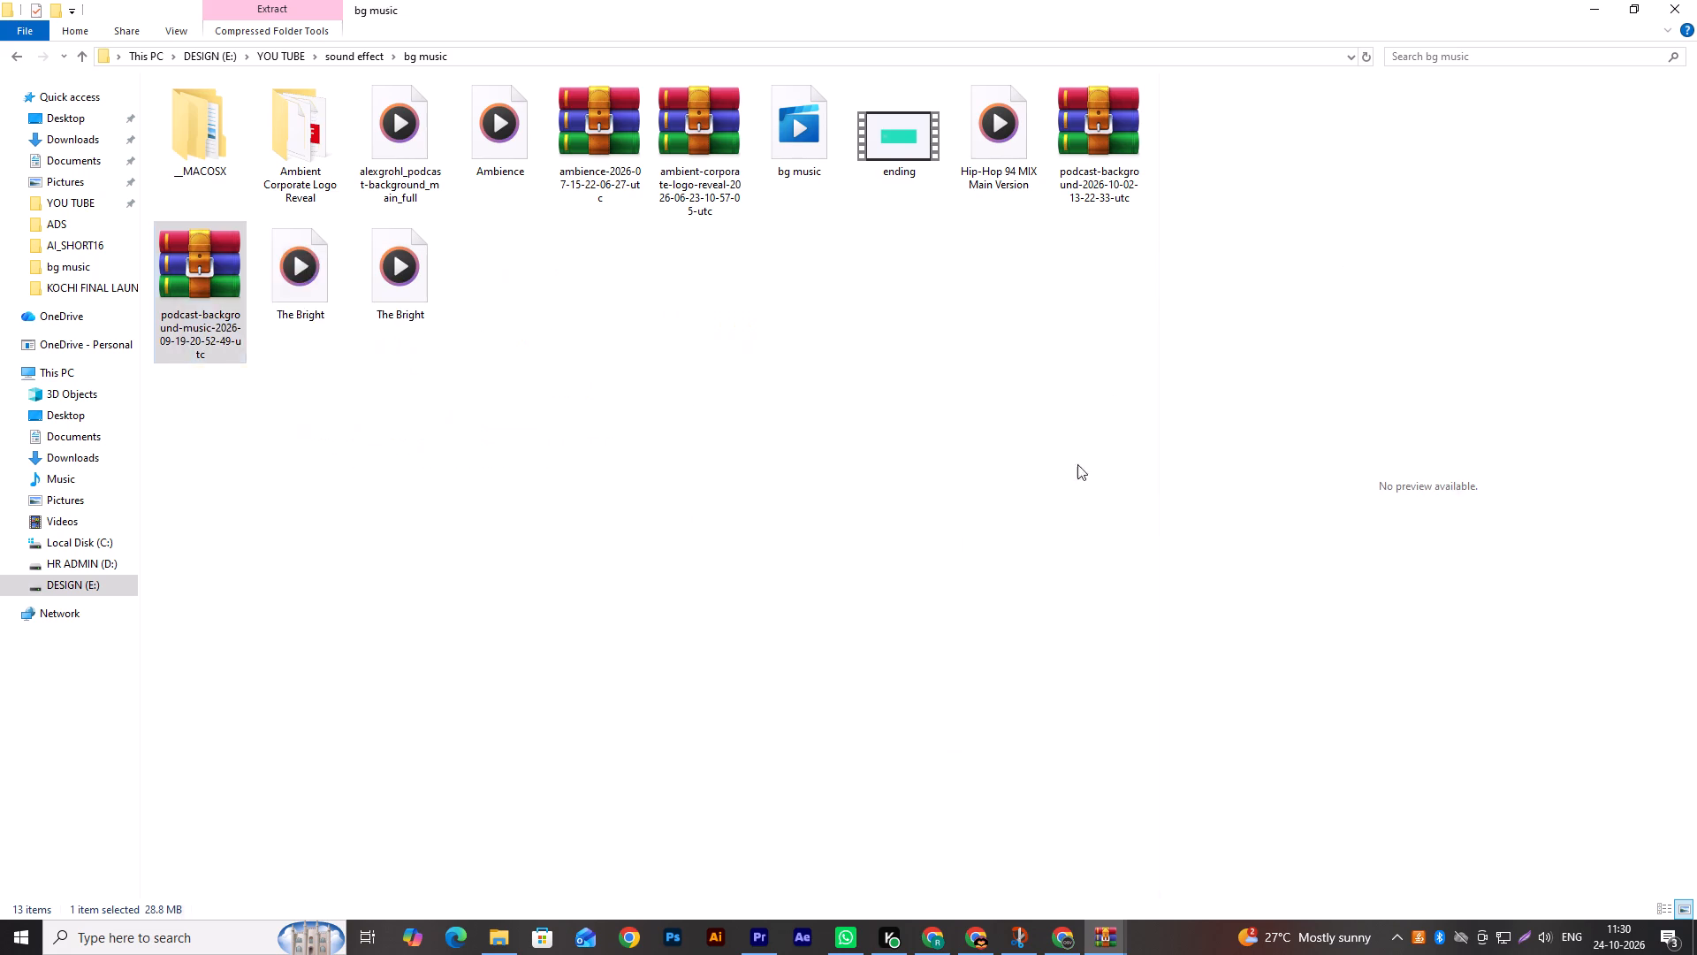
click(788, 489)
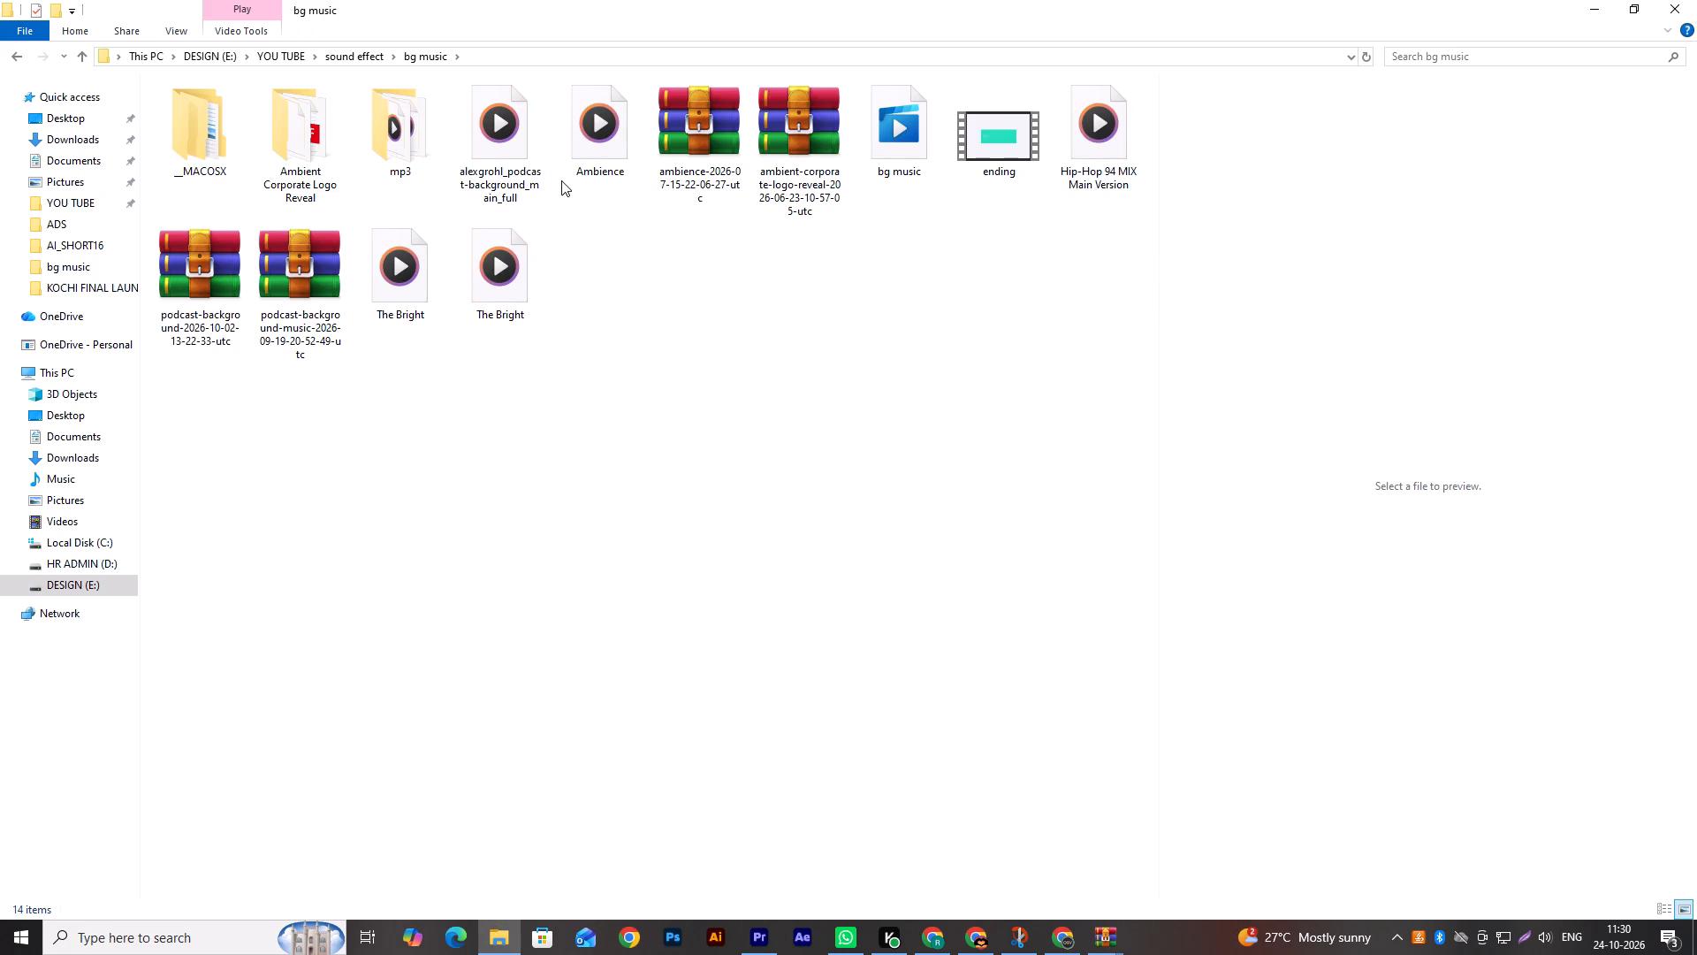
Audition the extracted alexgrohl podcast background track and the first Inspiration Corporation MP3 in the mp3 folder.
double_click(514, 172)
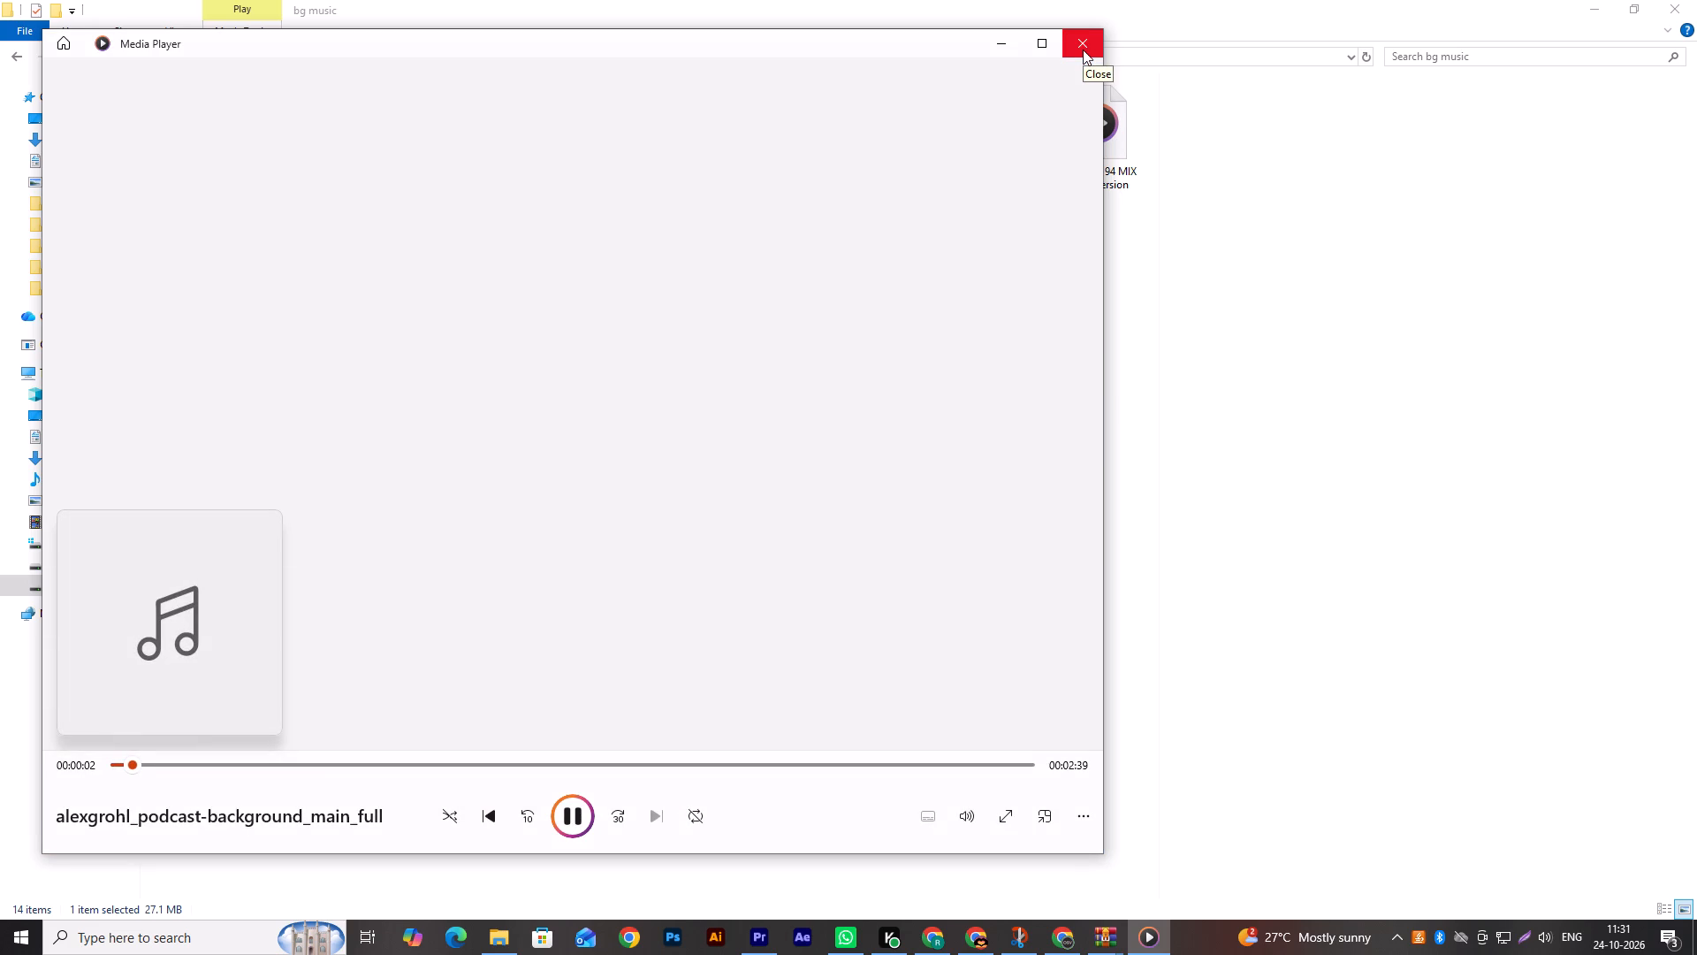
click(1083, 49)
click(734, 395)
double_click(431, 159)
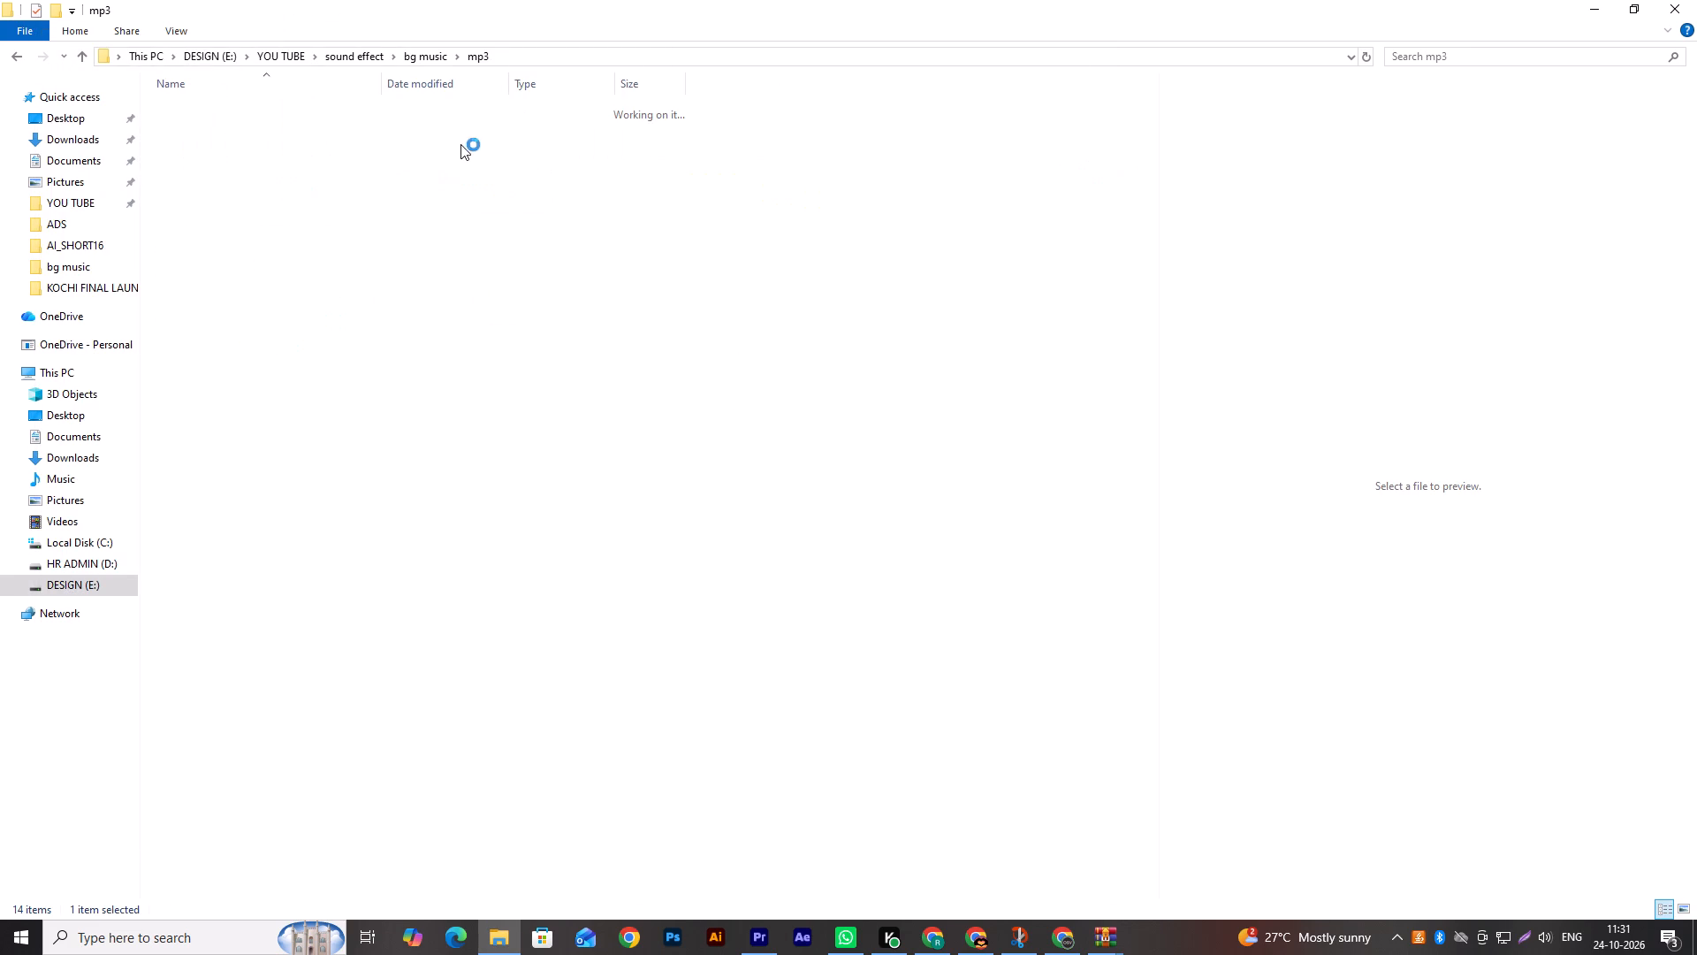
double_click(444, 114)
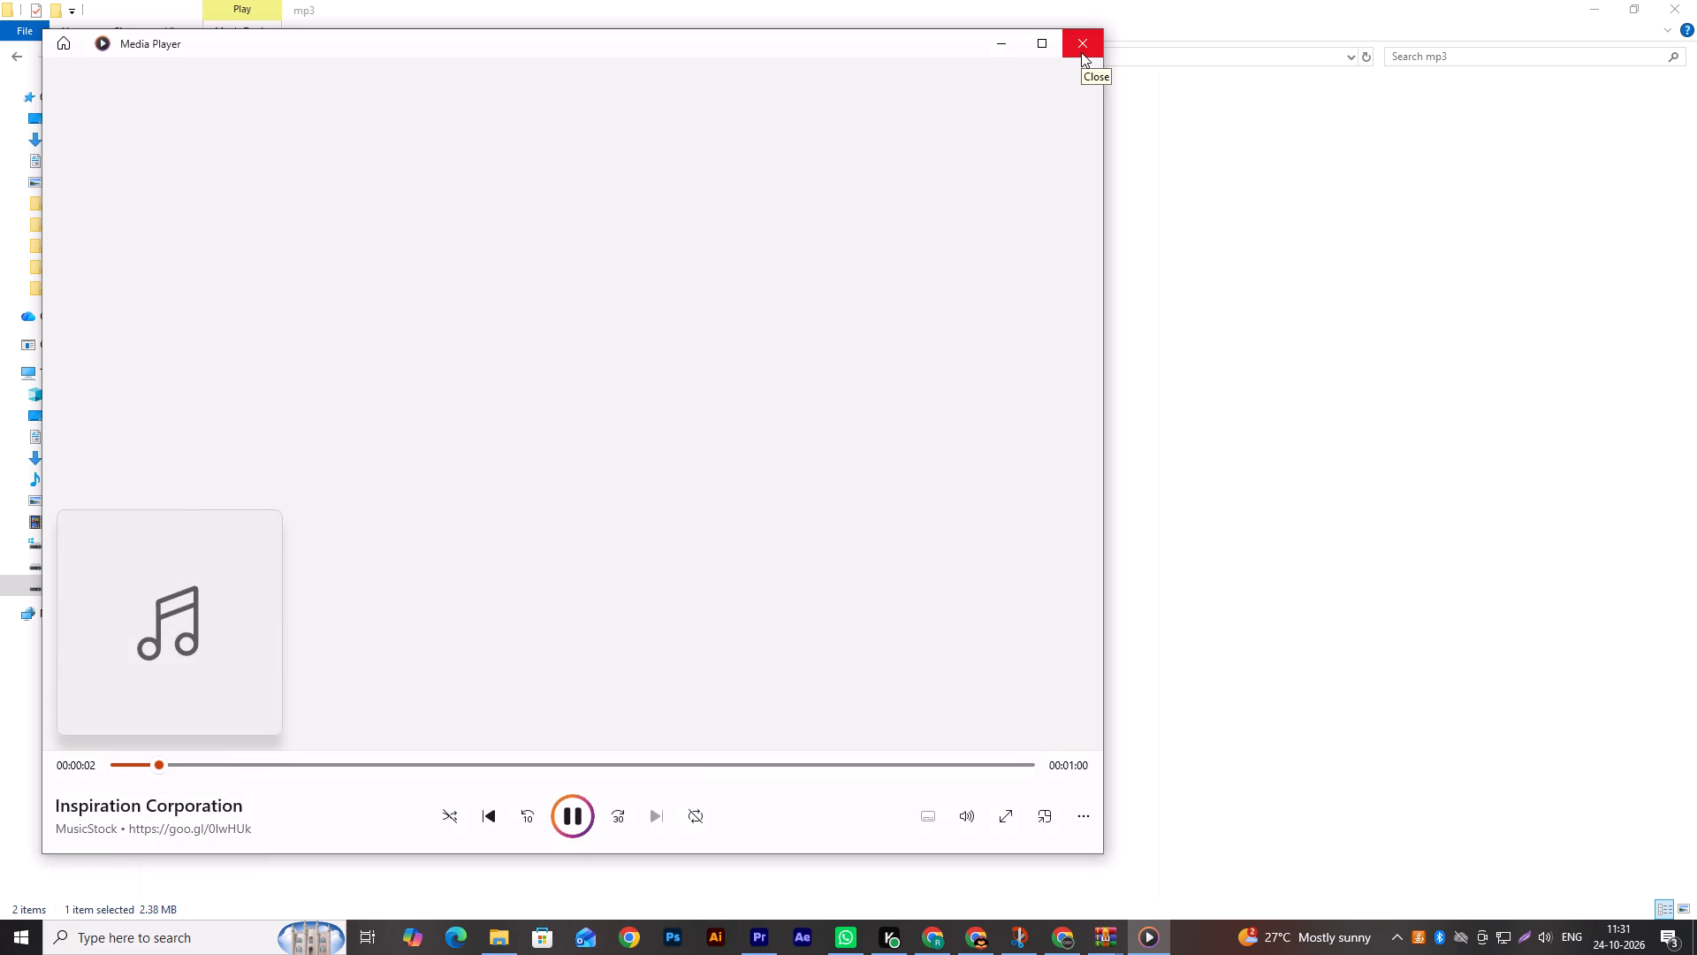
click(1081, 52)
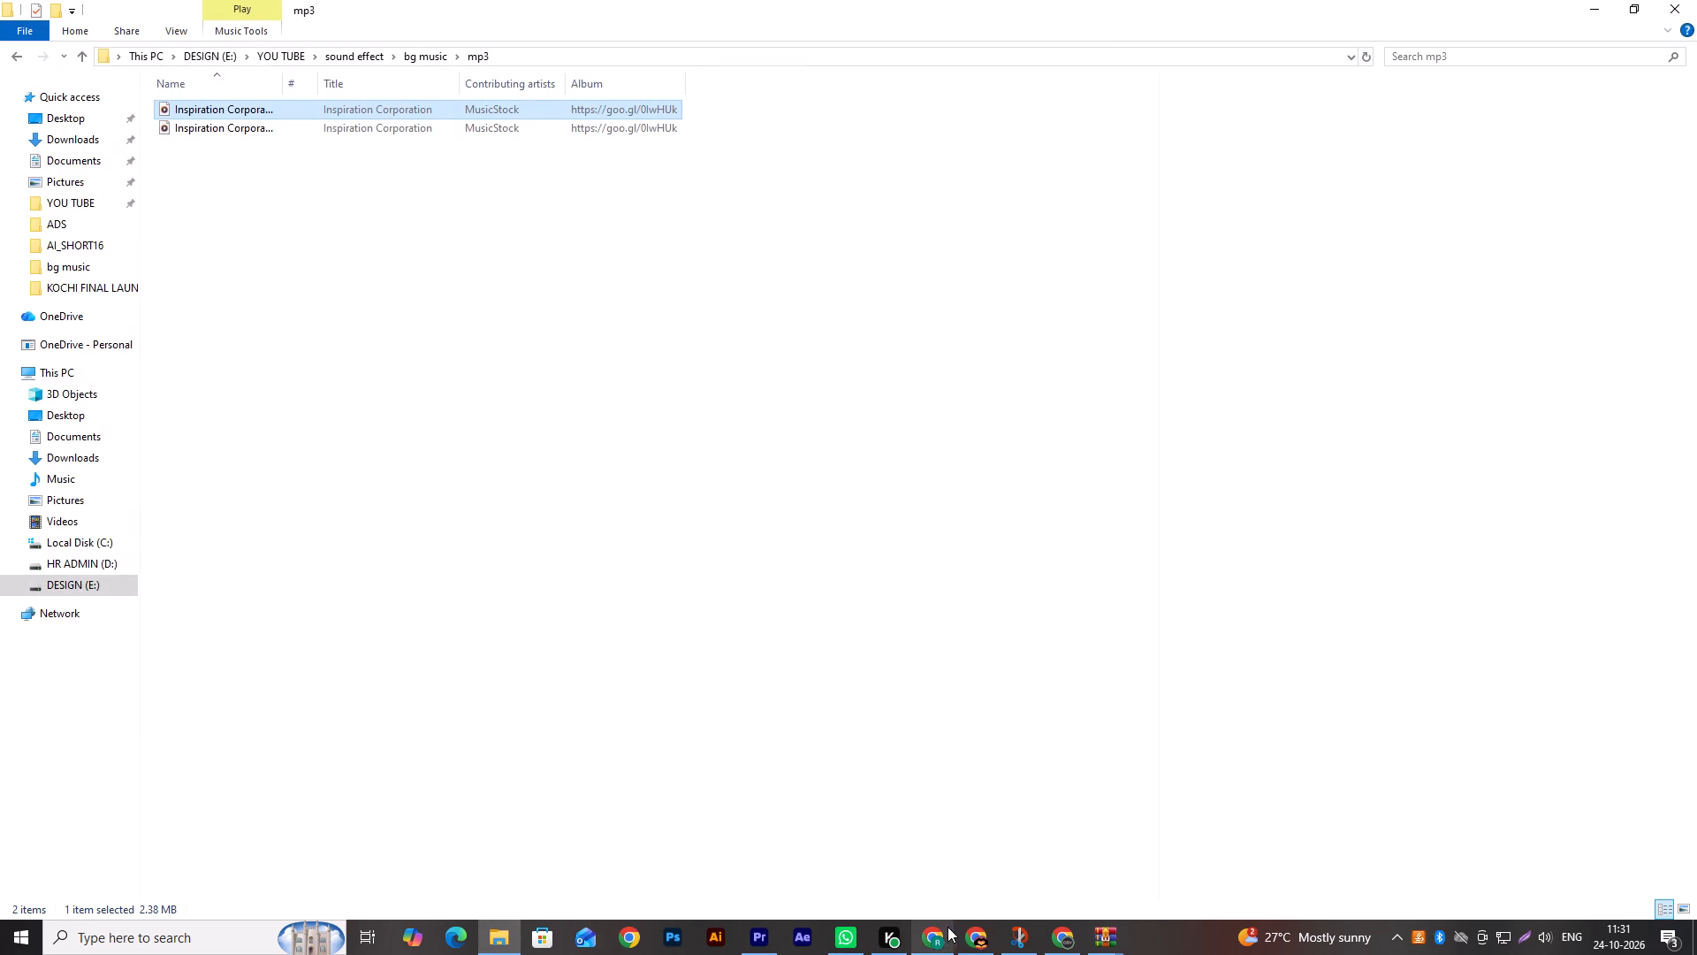
Replay MusicStock's Podcast Background Music preview on Envato and compare it with the second Inspiration Corporation MP3.
click(1062, 932)
scroll(342, 530, up, 3)
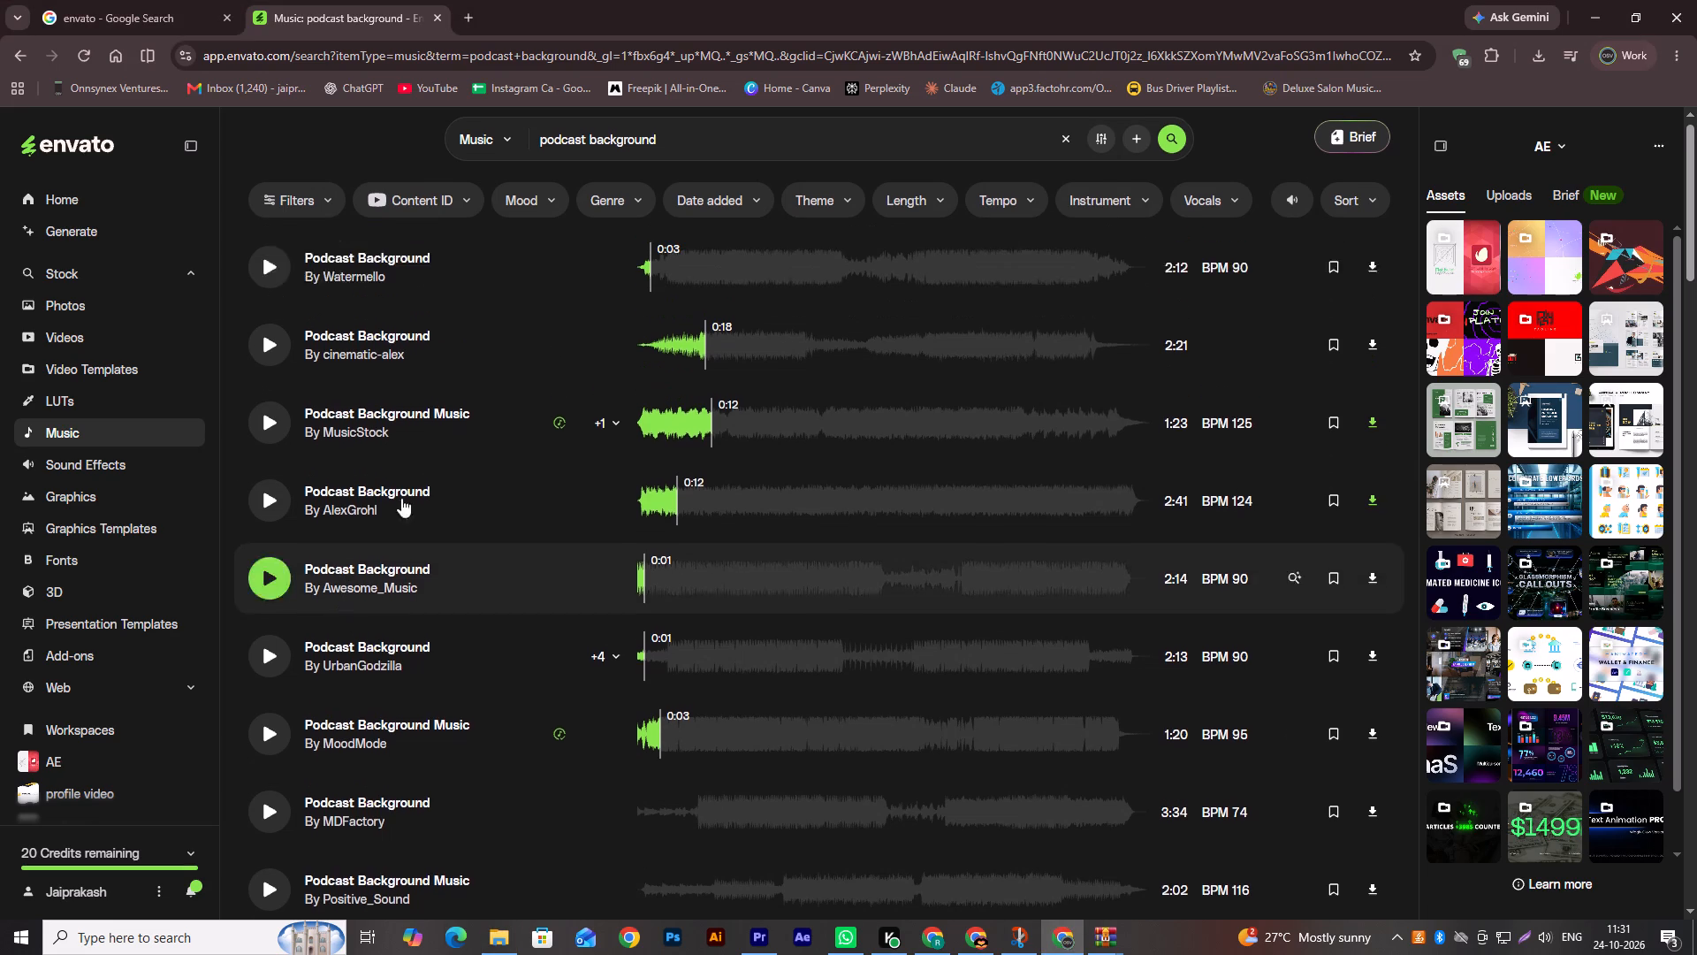
scroll(742, 399, up, 1)
click(265, 425)
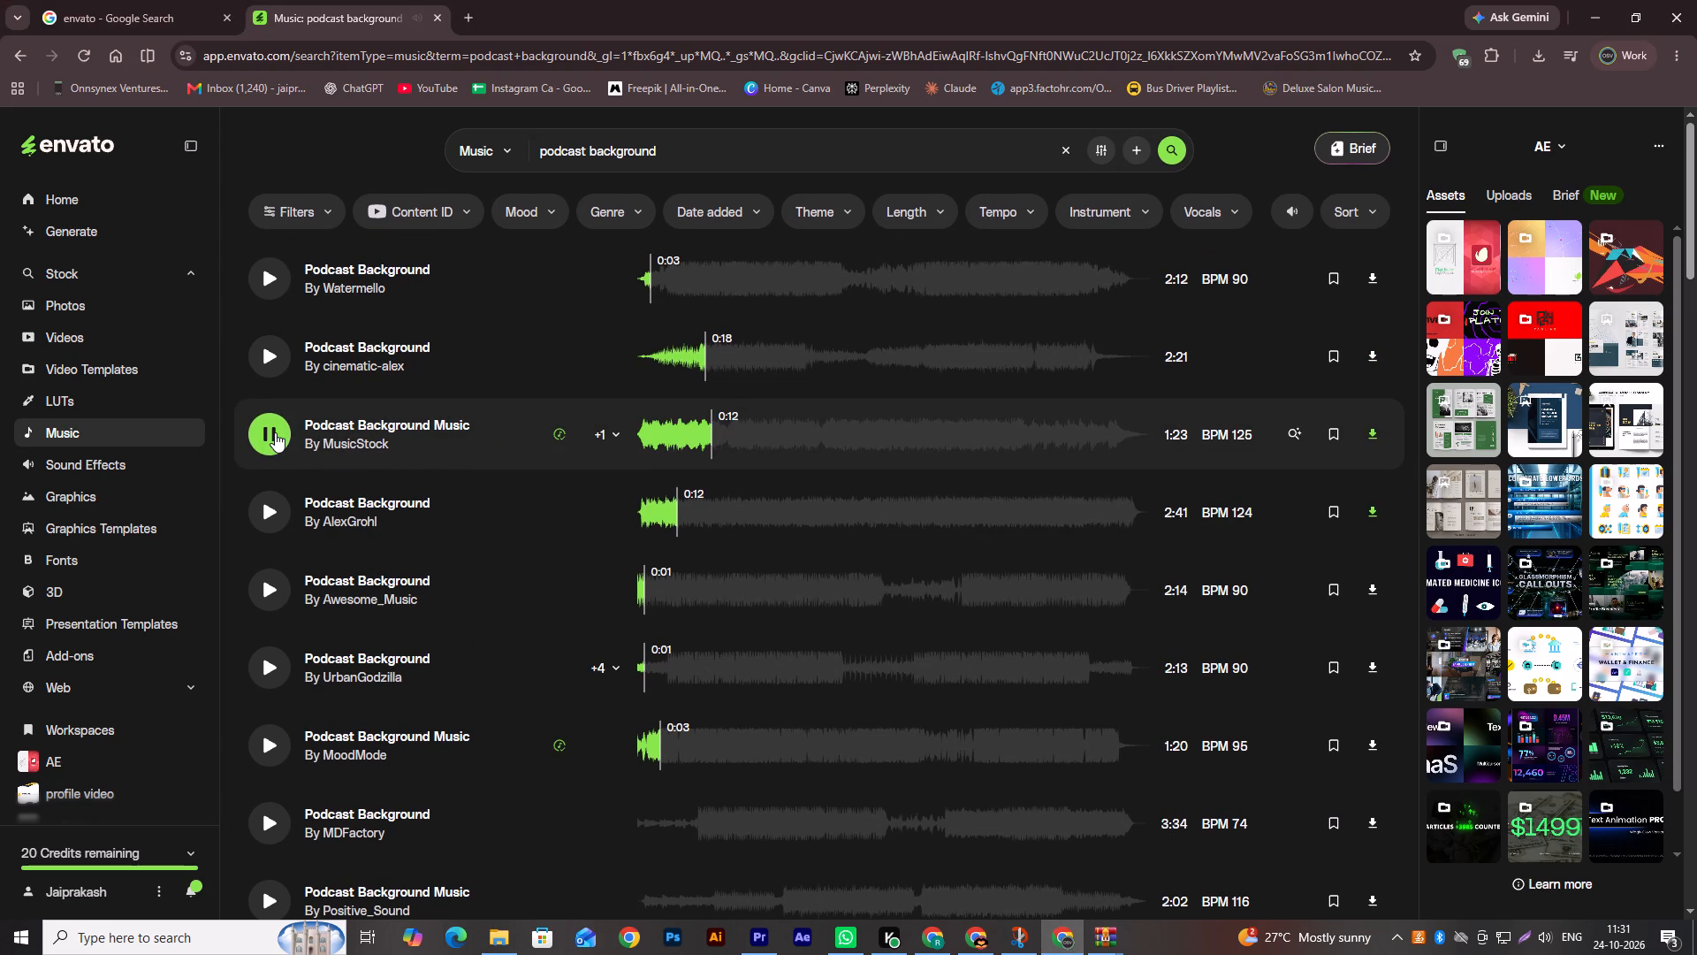
click(275, 432)
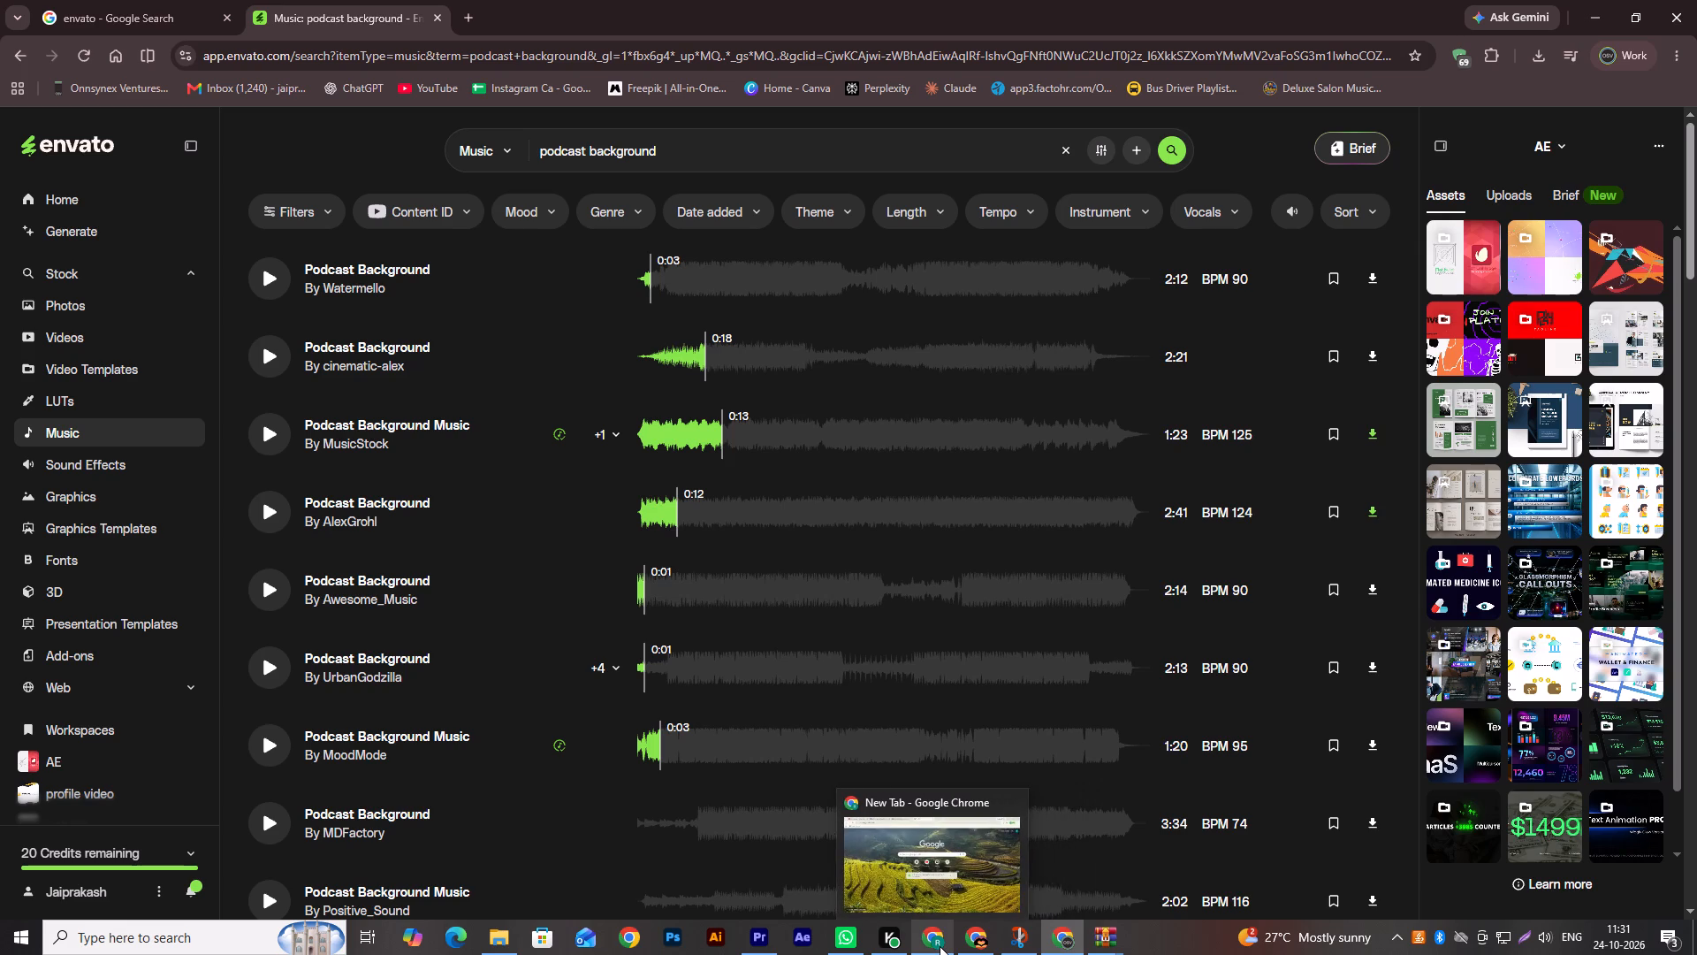
click(496, 944)
click(475, 422)
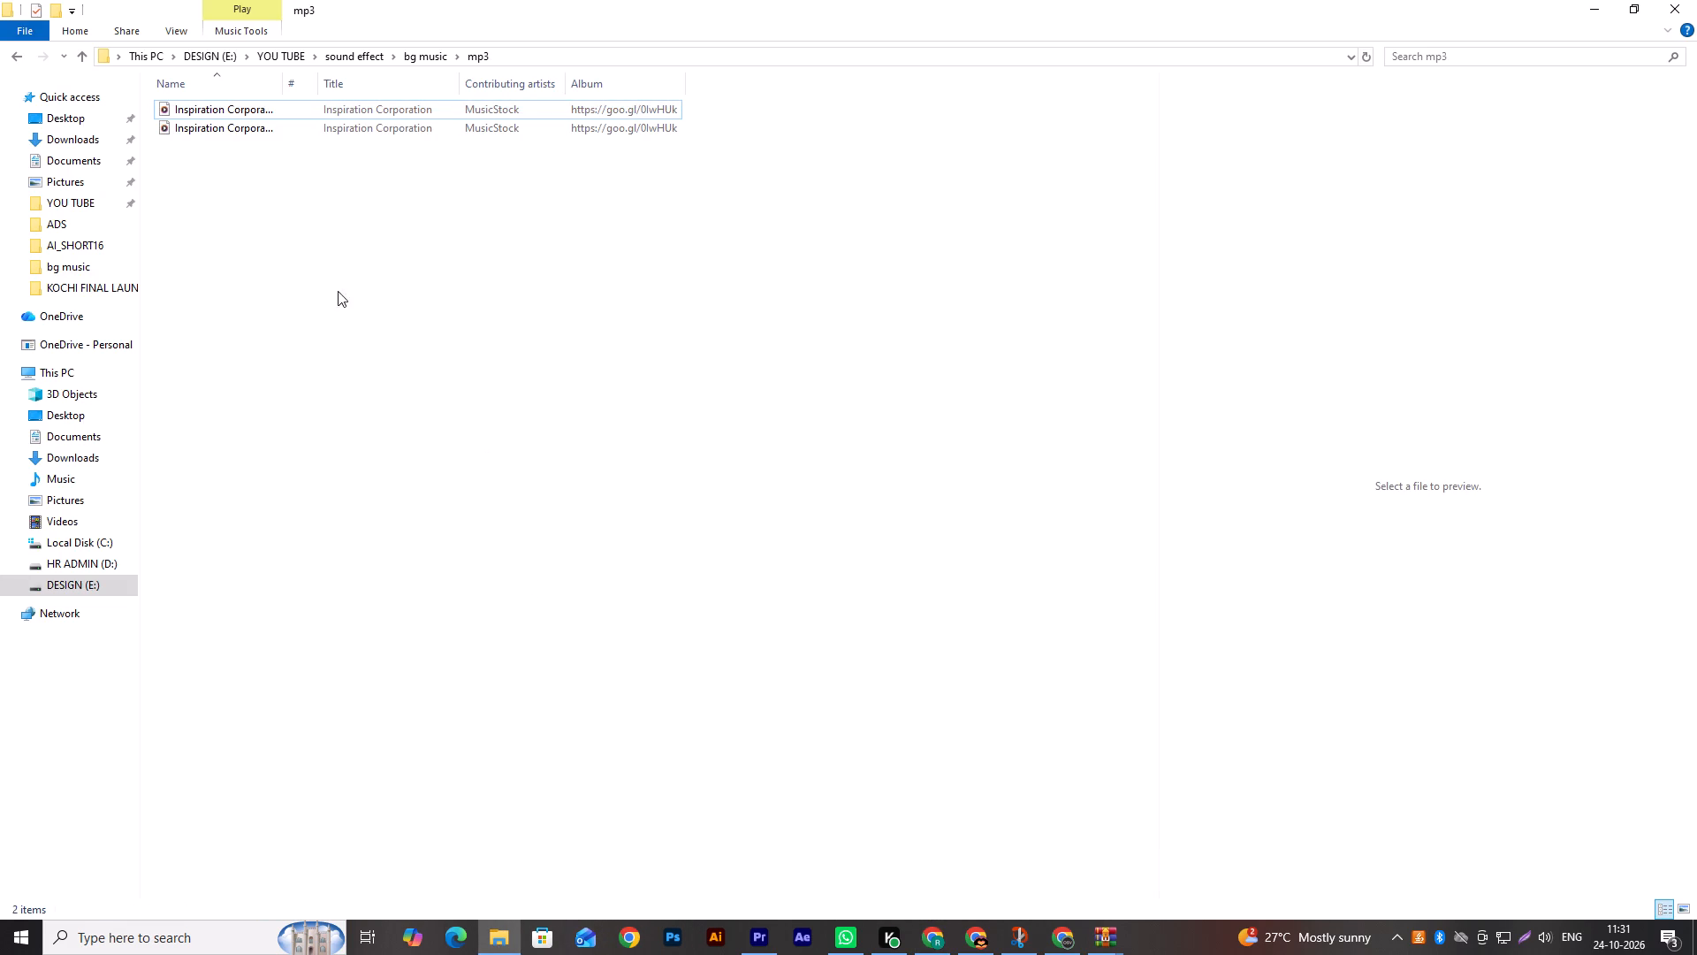
double_click(267, 133)
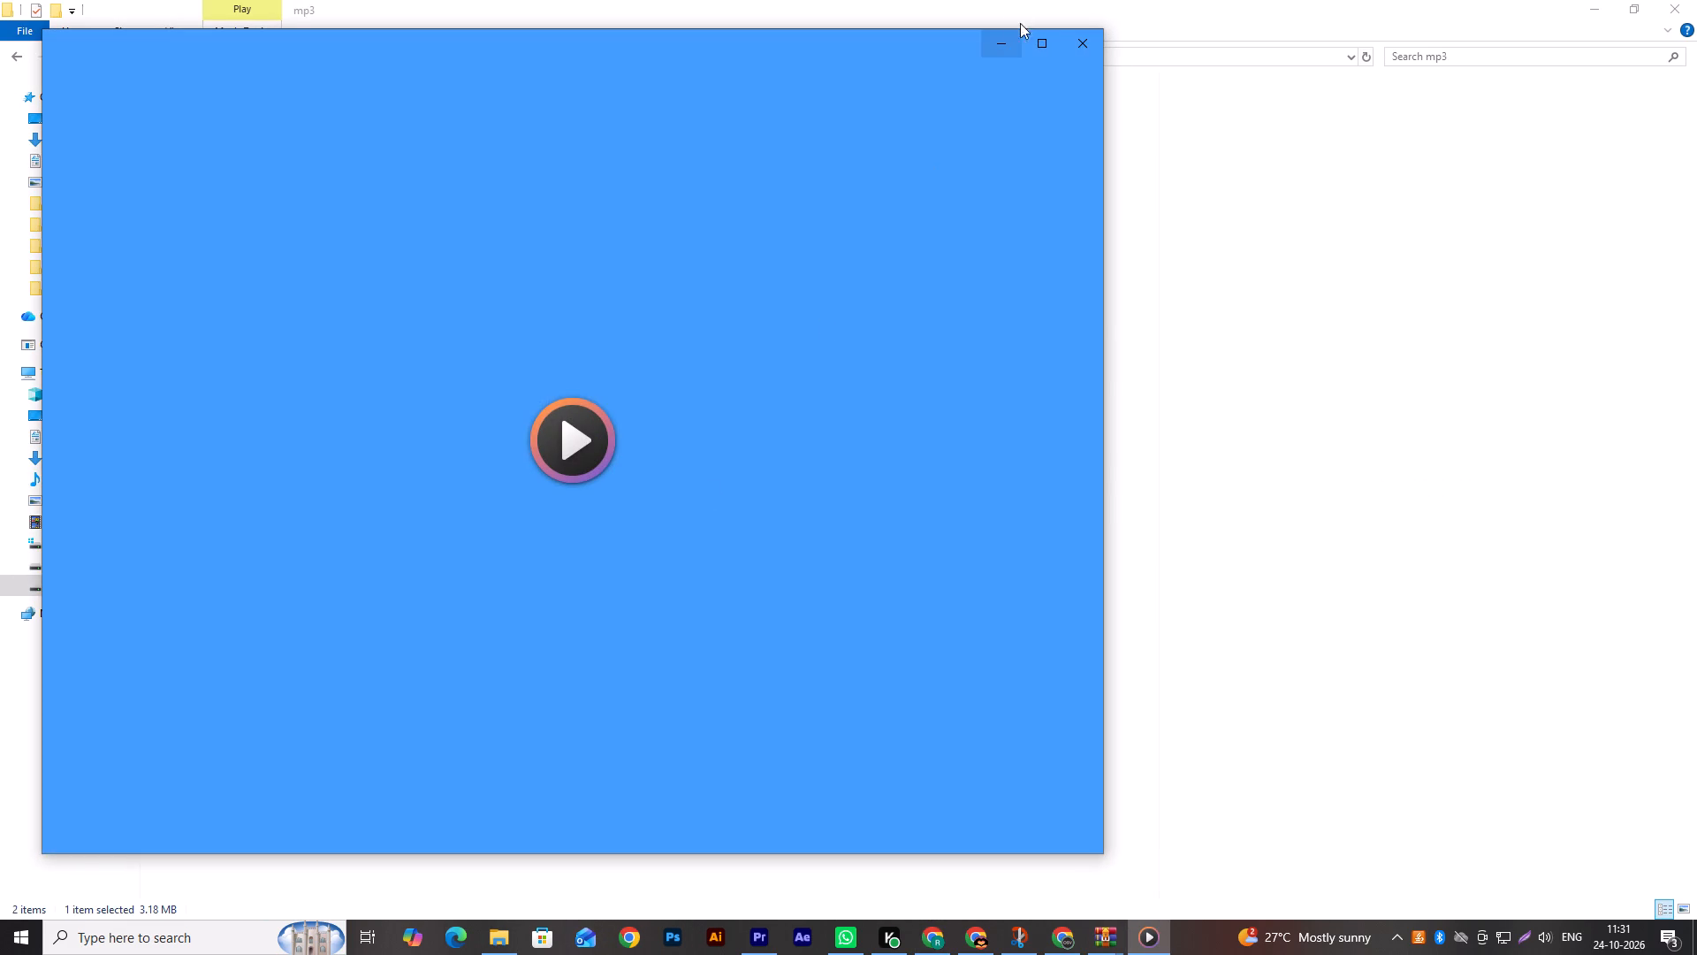
click(1065, 43)
click(776, 356)
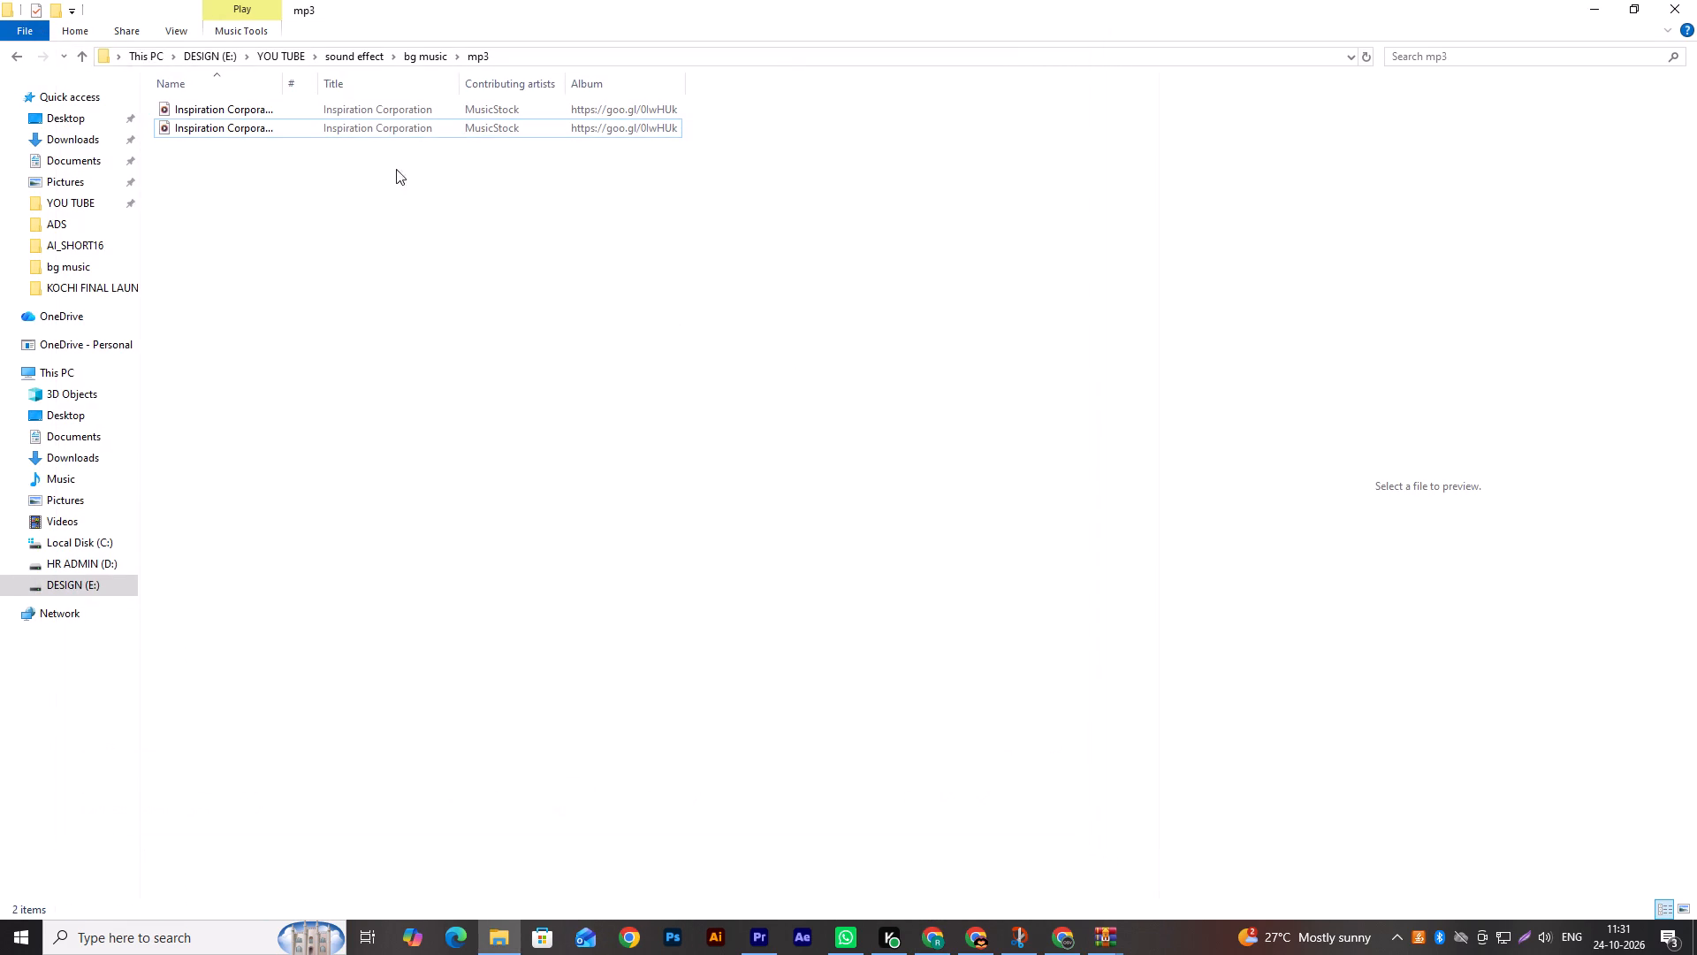
Import Inspiration Corporation (main) - MusicStock.mp3 from the mp3 folder onto track A3 of the AI_SHORT16 sequence in Premiere.
click(770, 932)
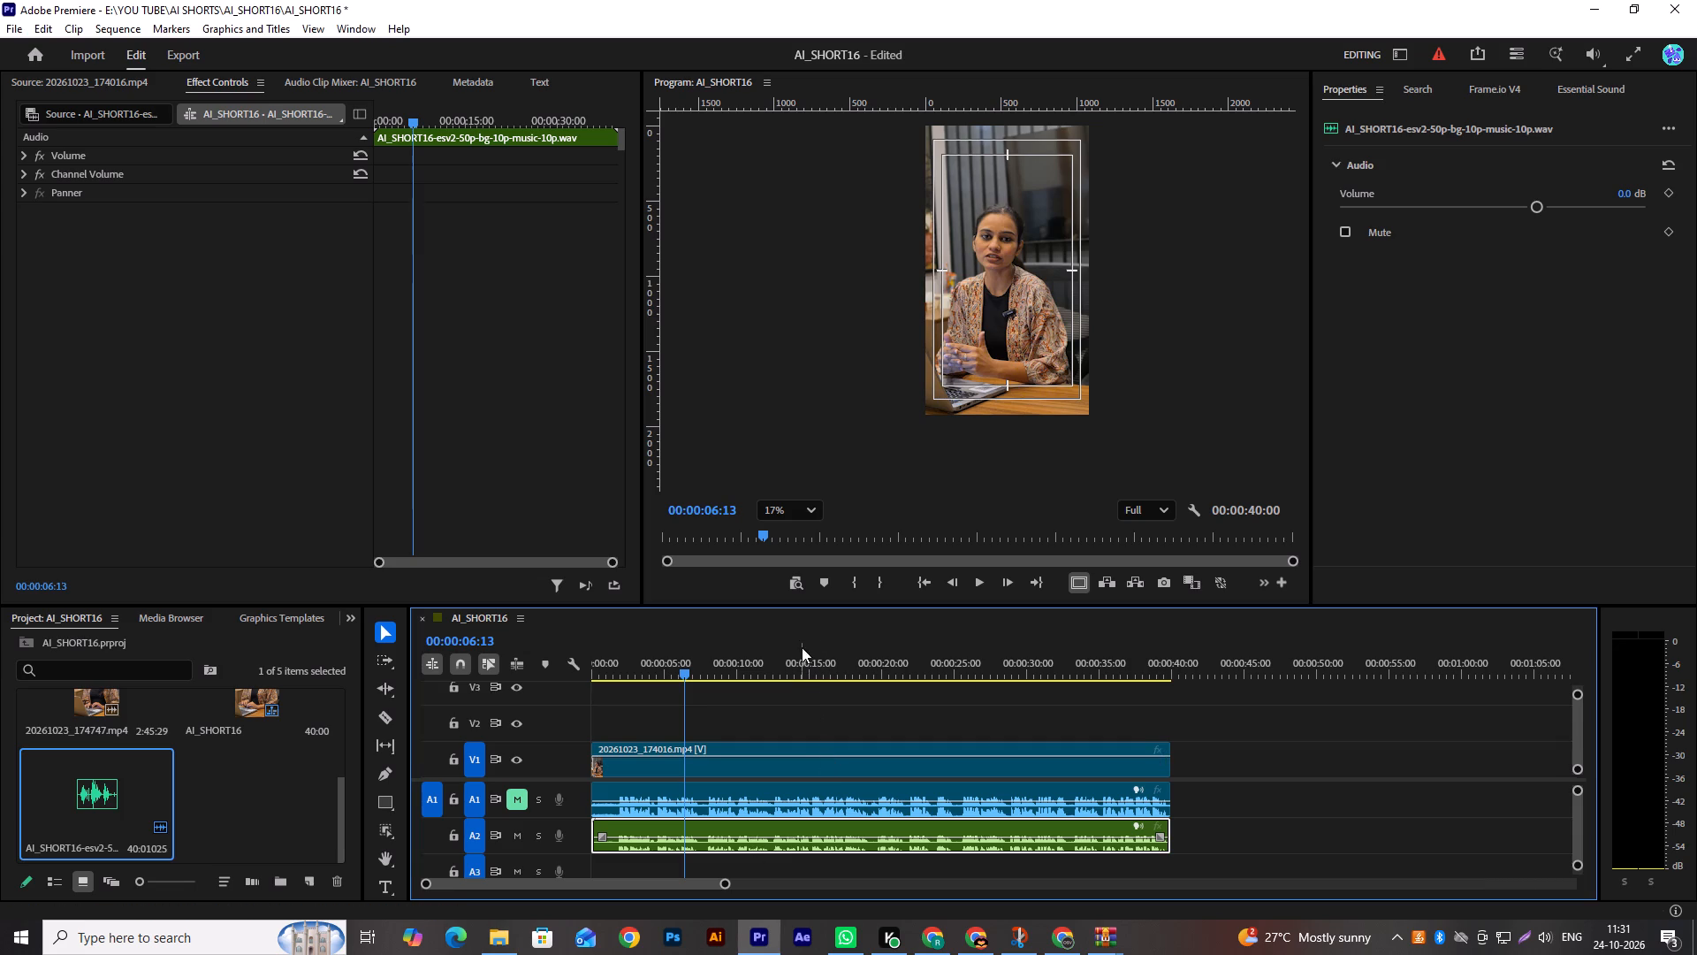
click(503, 942)
drag(399, 135, 430, 167)
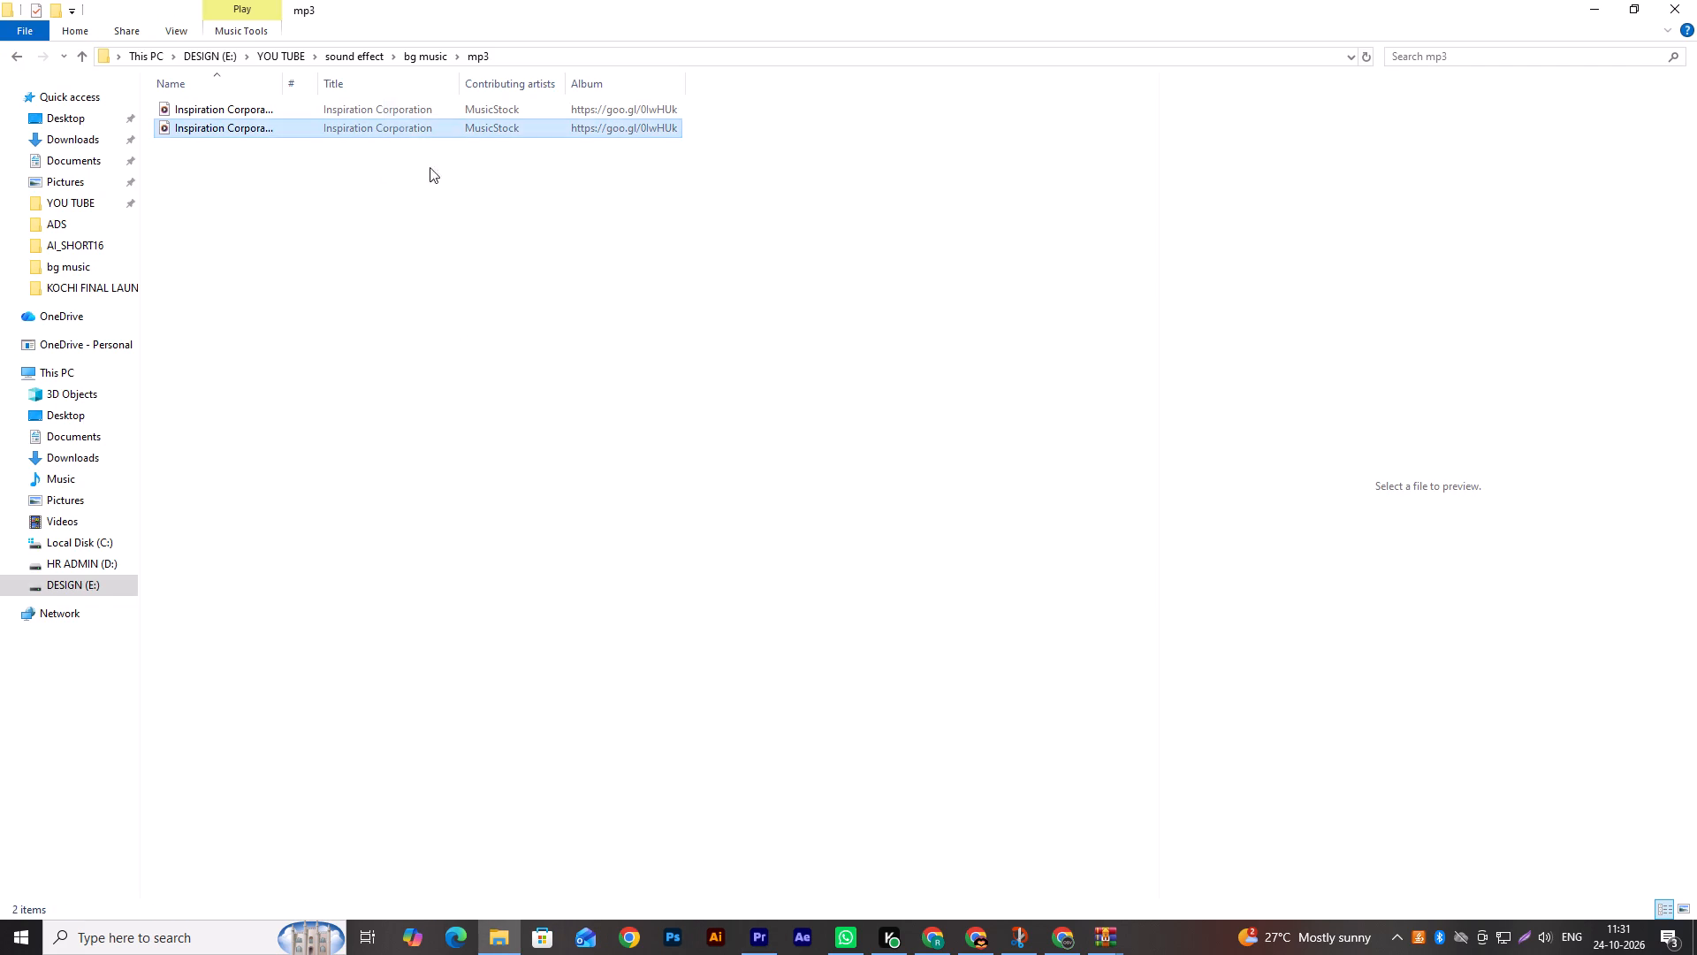
drag(430, 167, 754, 874)
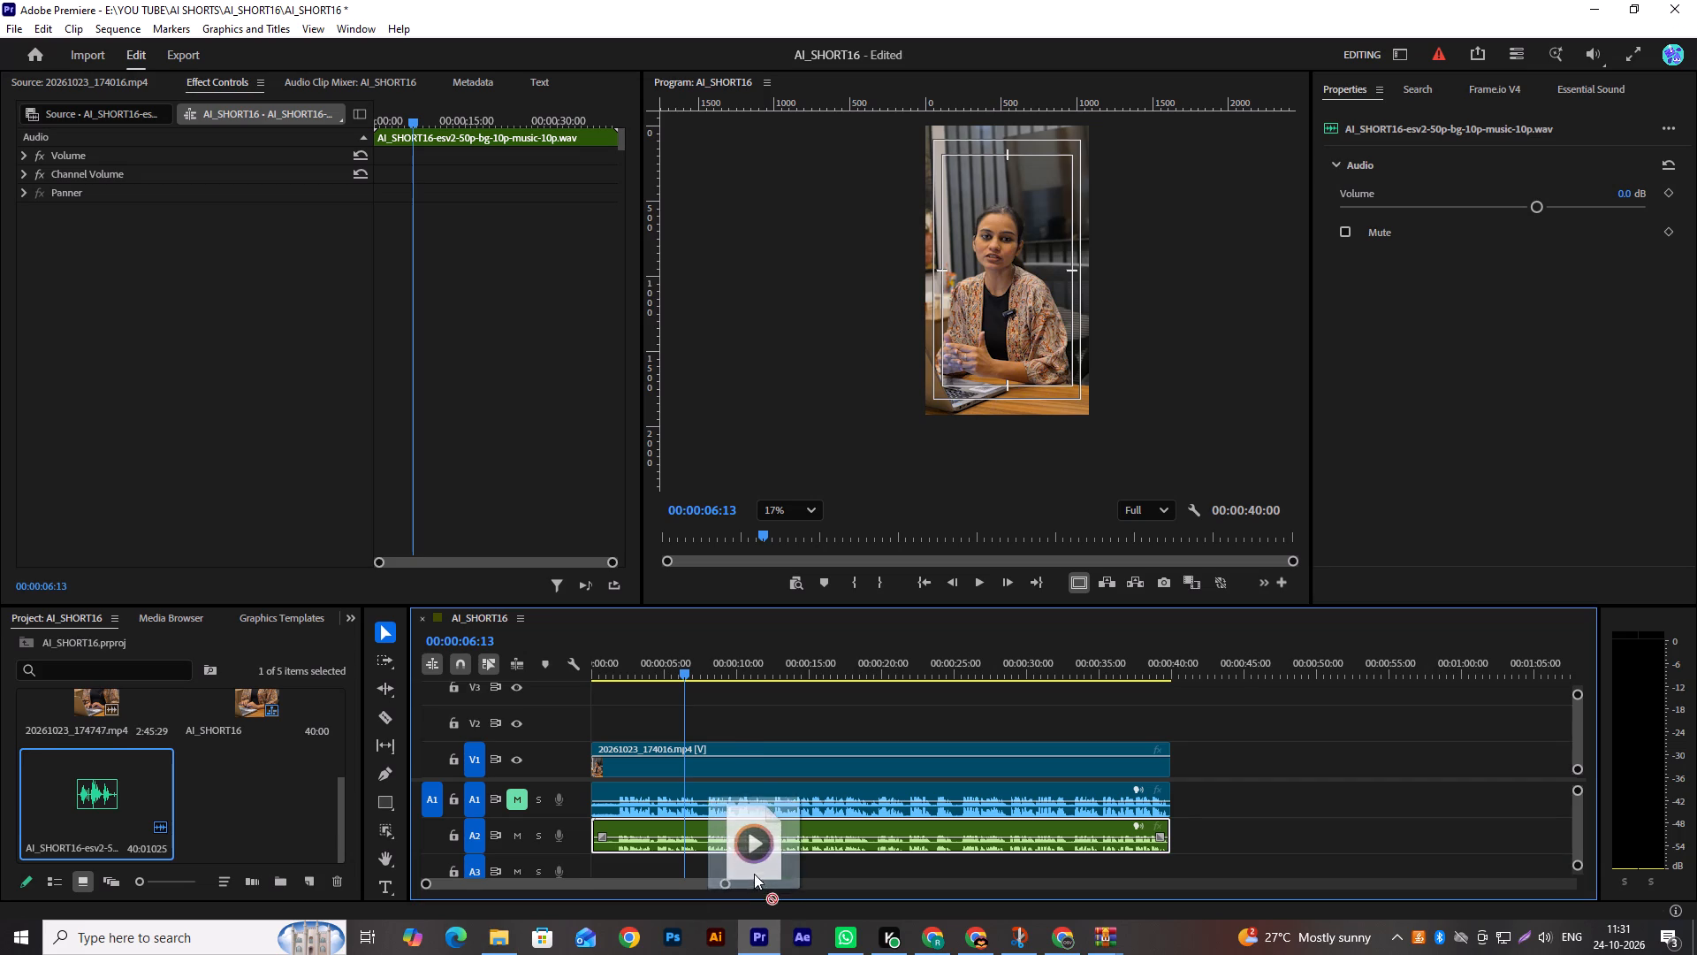
drag(754, 874, 754, 868)
Move the Inspiration Corporation music clip on A3 to the start of the sequence and play the mix briefly.
alt+scroll(836, 803, down, 6)
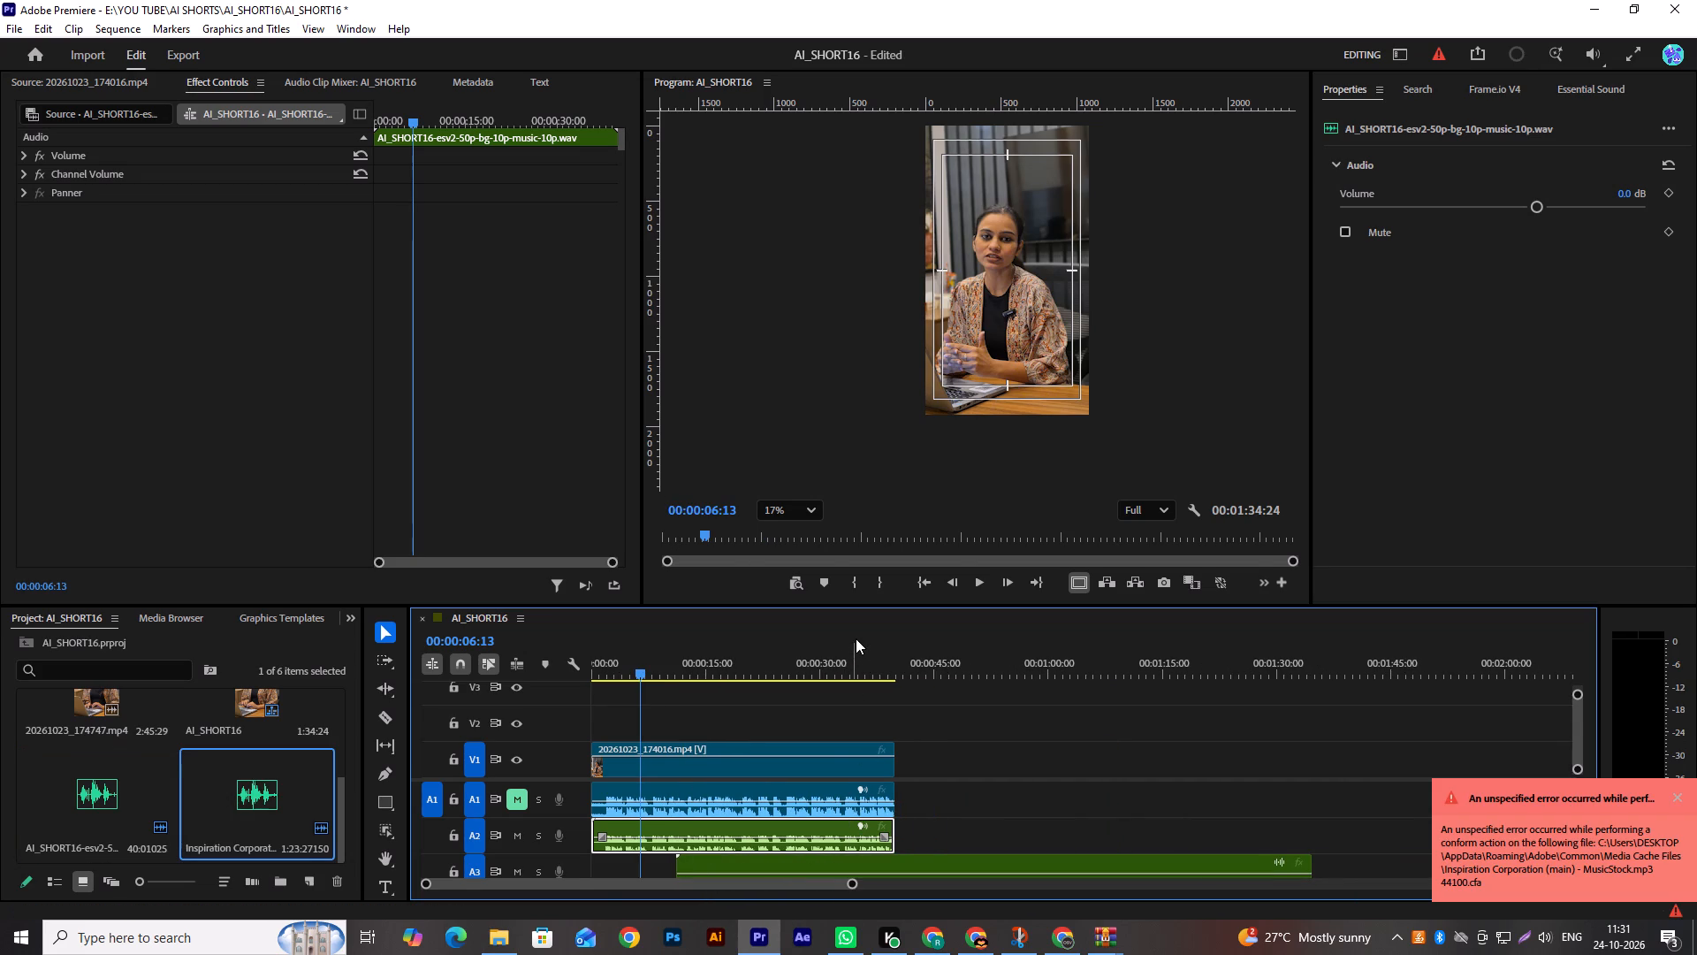
drag(865, 606, 879, 501)
click(781, 821)
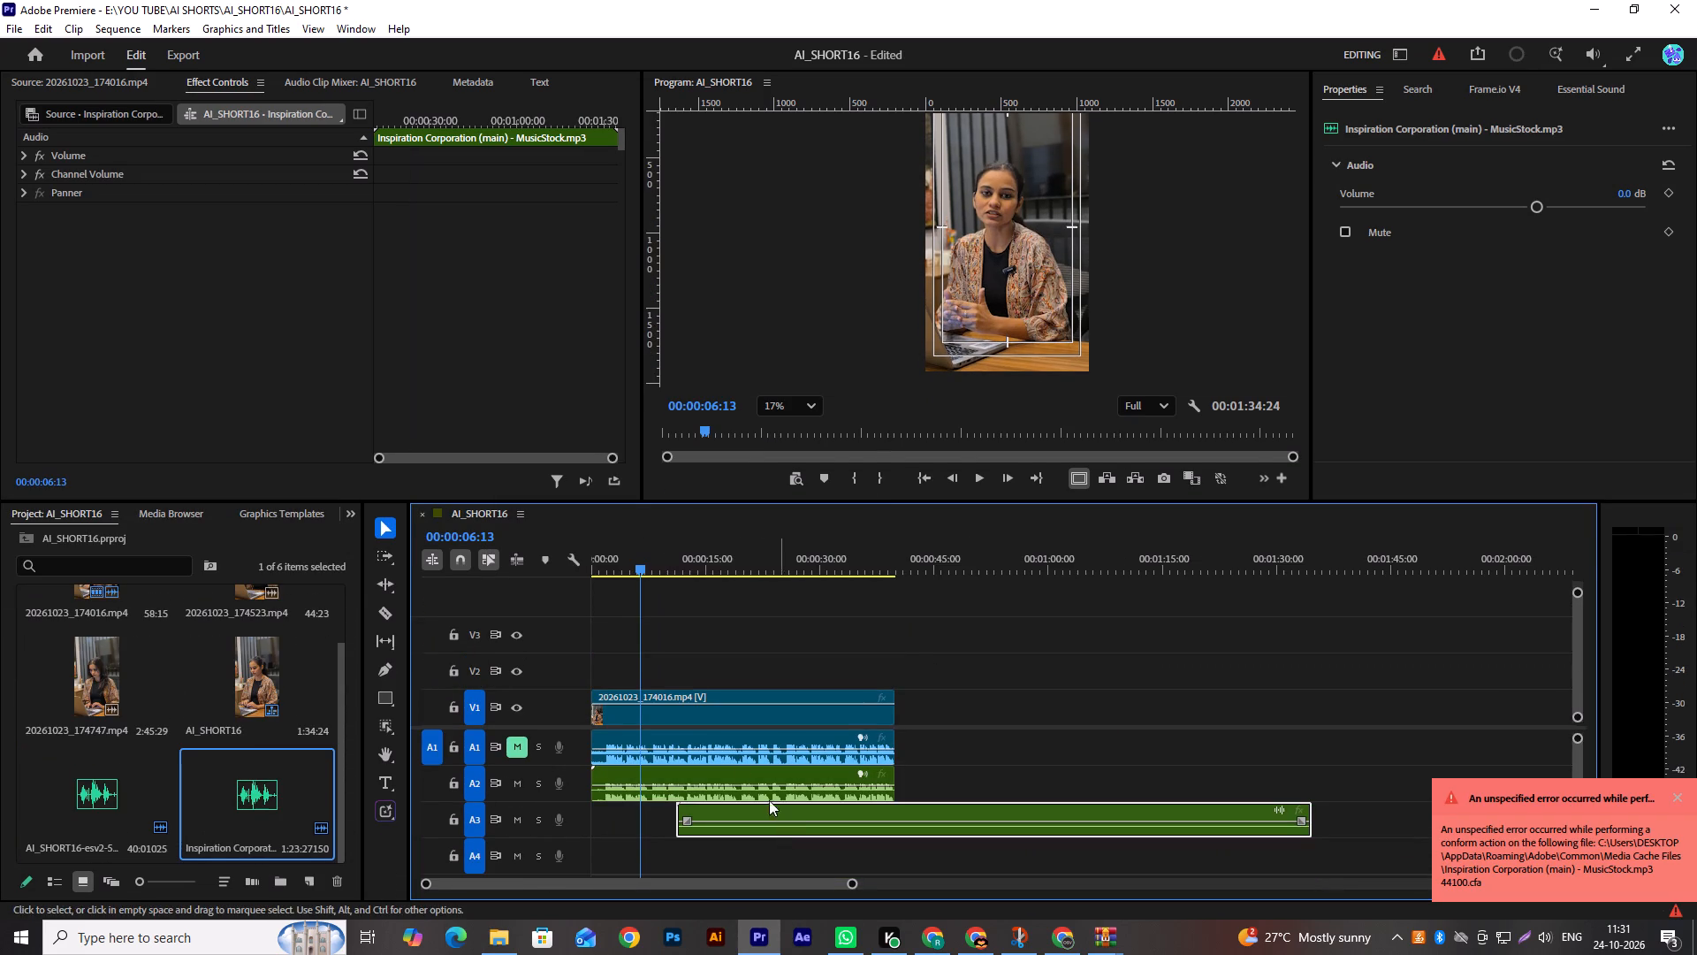
key(space)
key(space)
drag(916, 834, 912, 834)
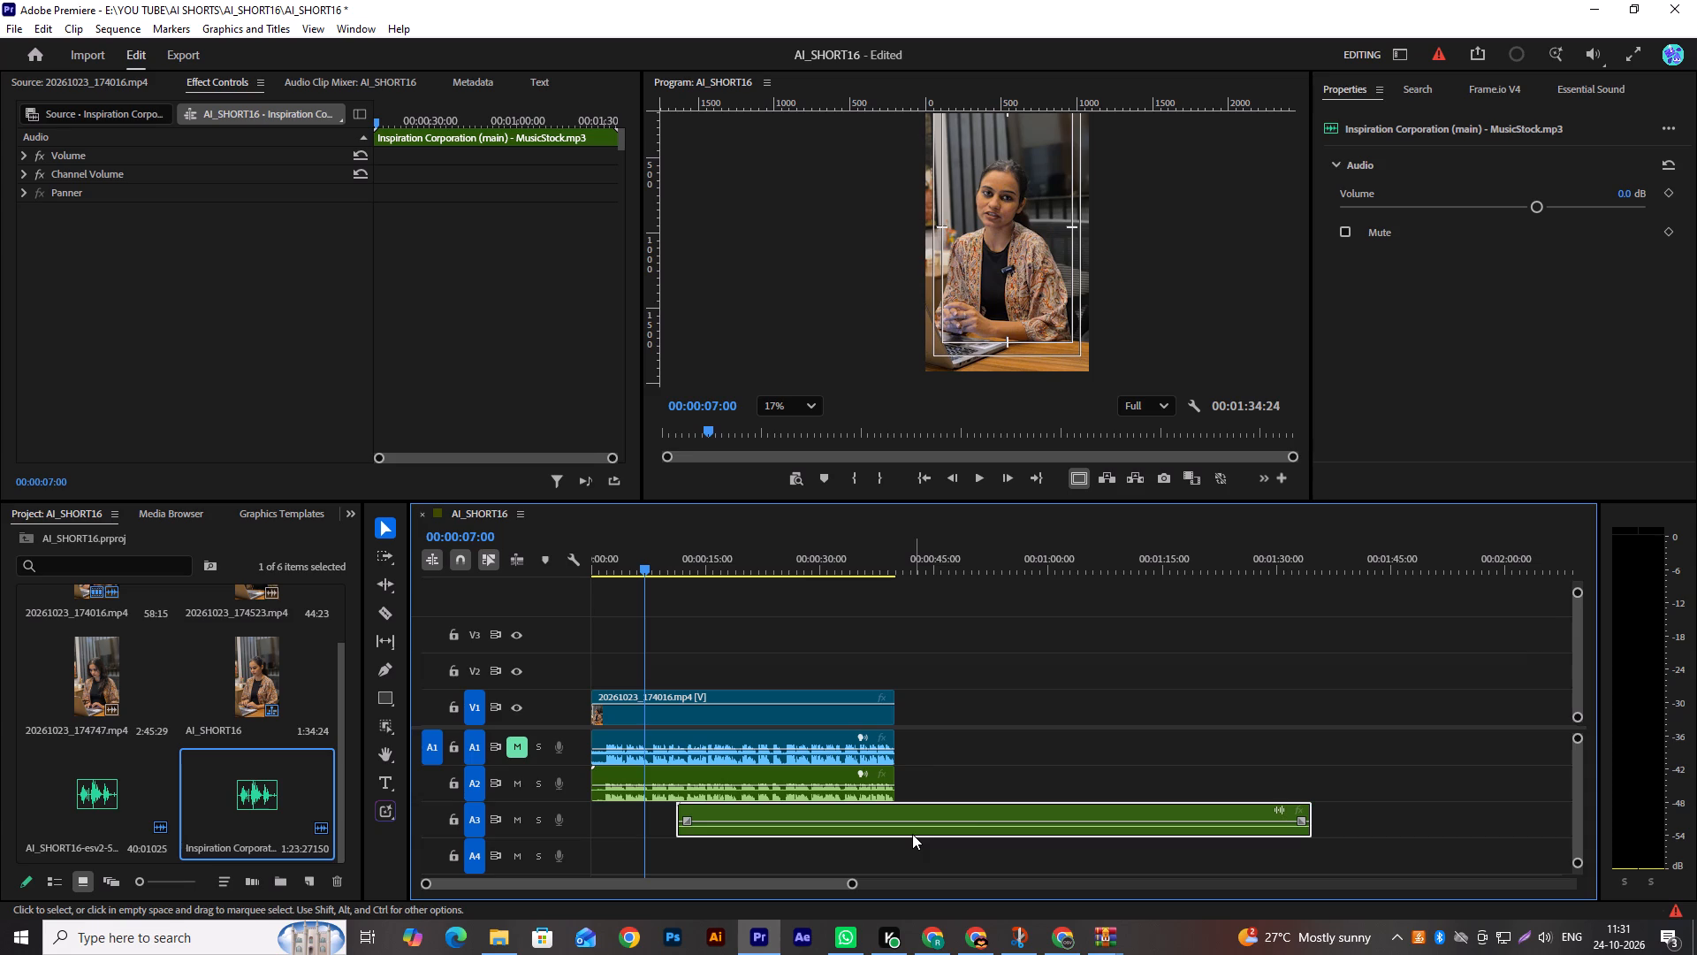
drag(912, 834, 807, 818)
key(space)
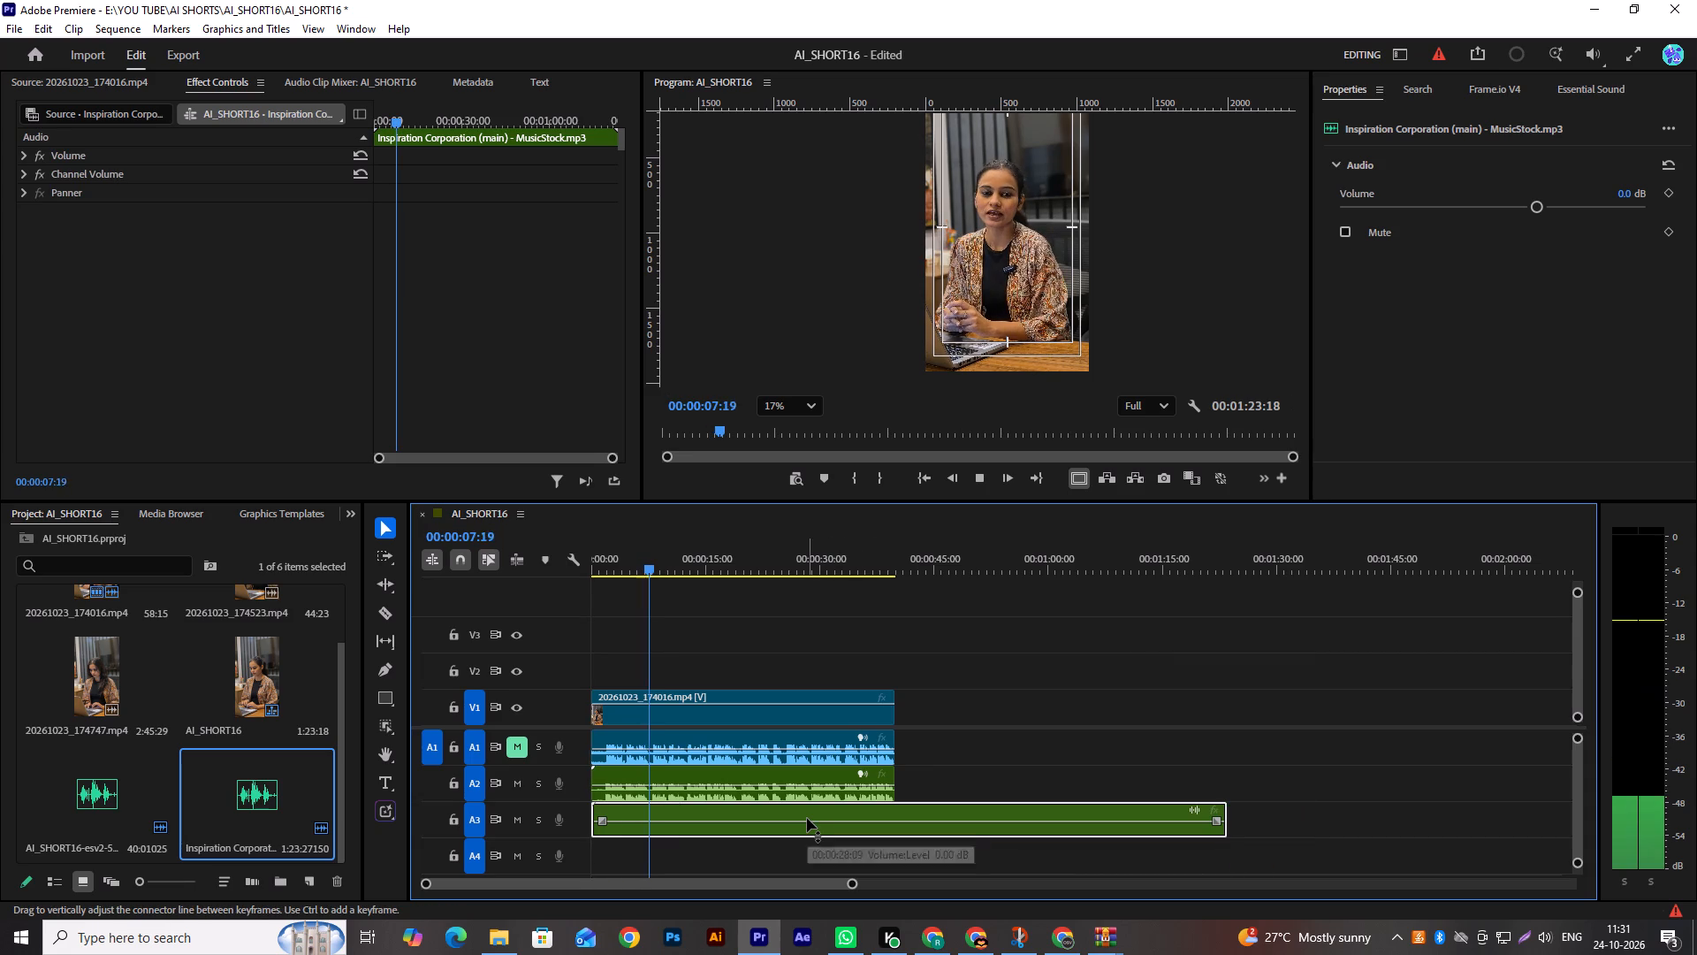
key(space)
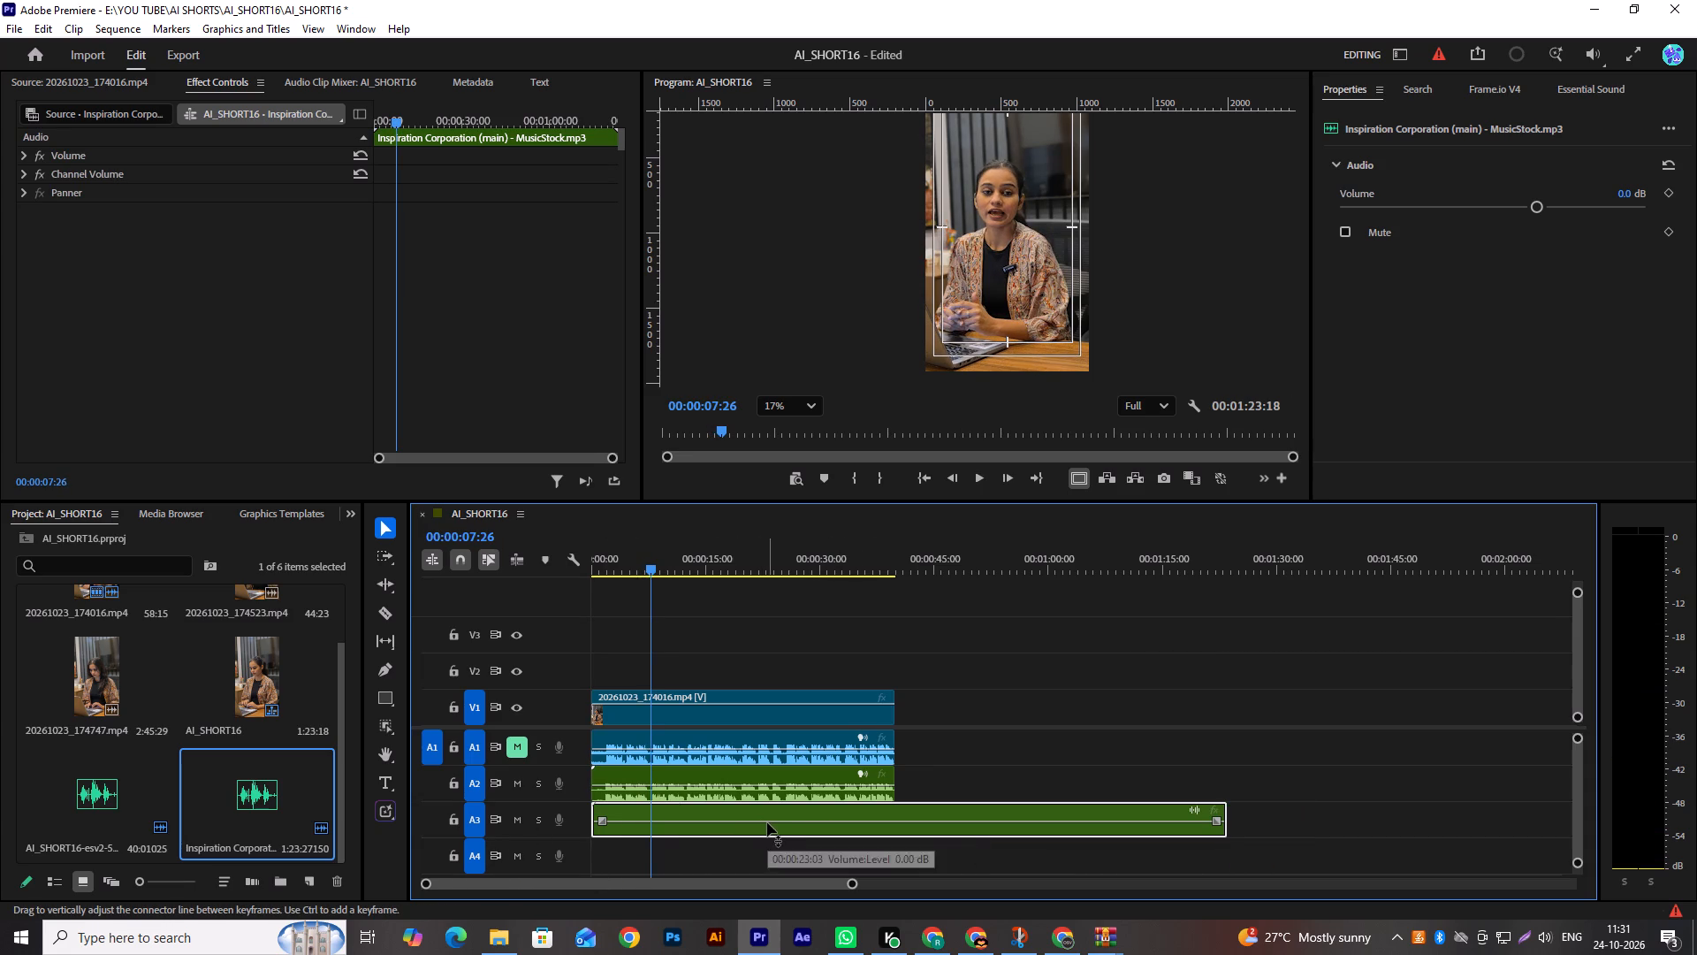
Delete the Inspiration Corporation MP3 clip from track A3 of the AI_SHORT16 sequence.
click(793, 824)
key(Delete)
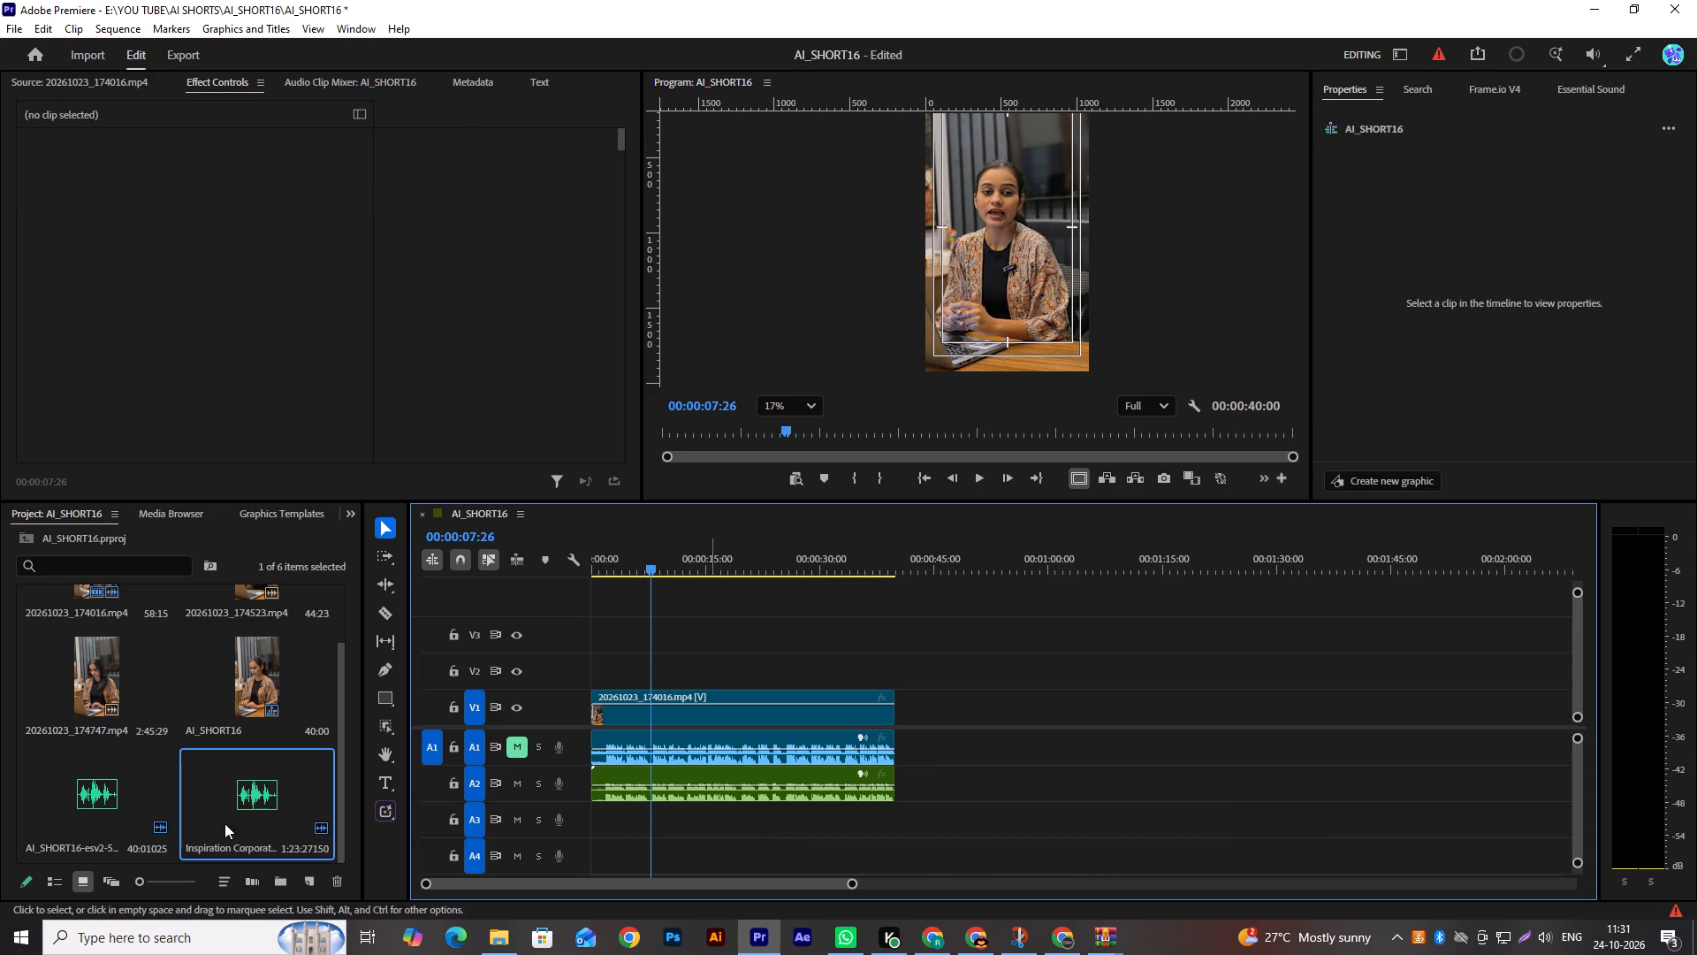
Open Inspiration Corporation (main) - MusicStock.mp3 from the project bin in the Source monitor and scrub through it.
scroll(128, 802, down, 7)
double_click(252, 801)
drag(323, 436, 231, 448)
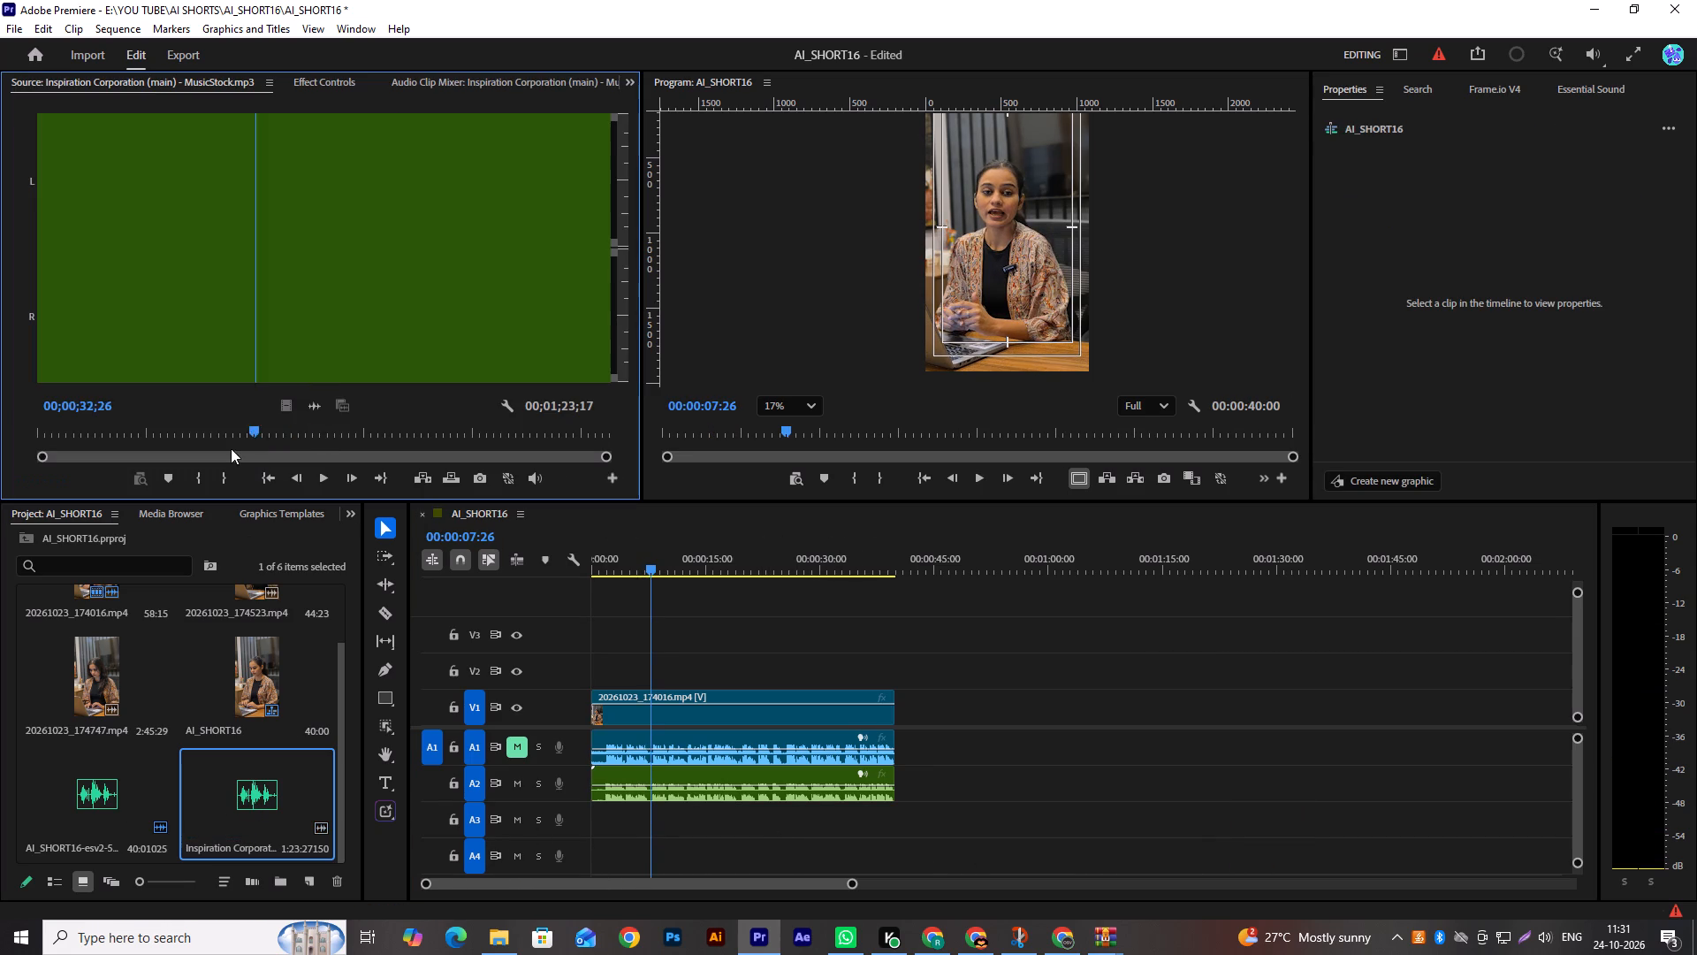
drag(231, 448, 339, 434)
Remove the green audio clip from track A2 beneath the muted camera audio.
click(697, 796)
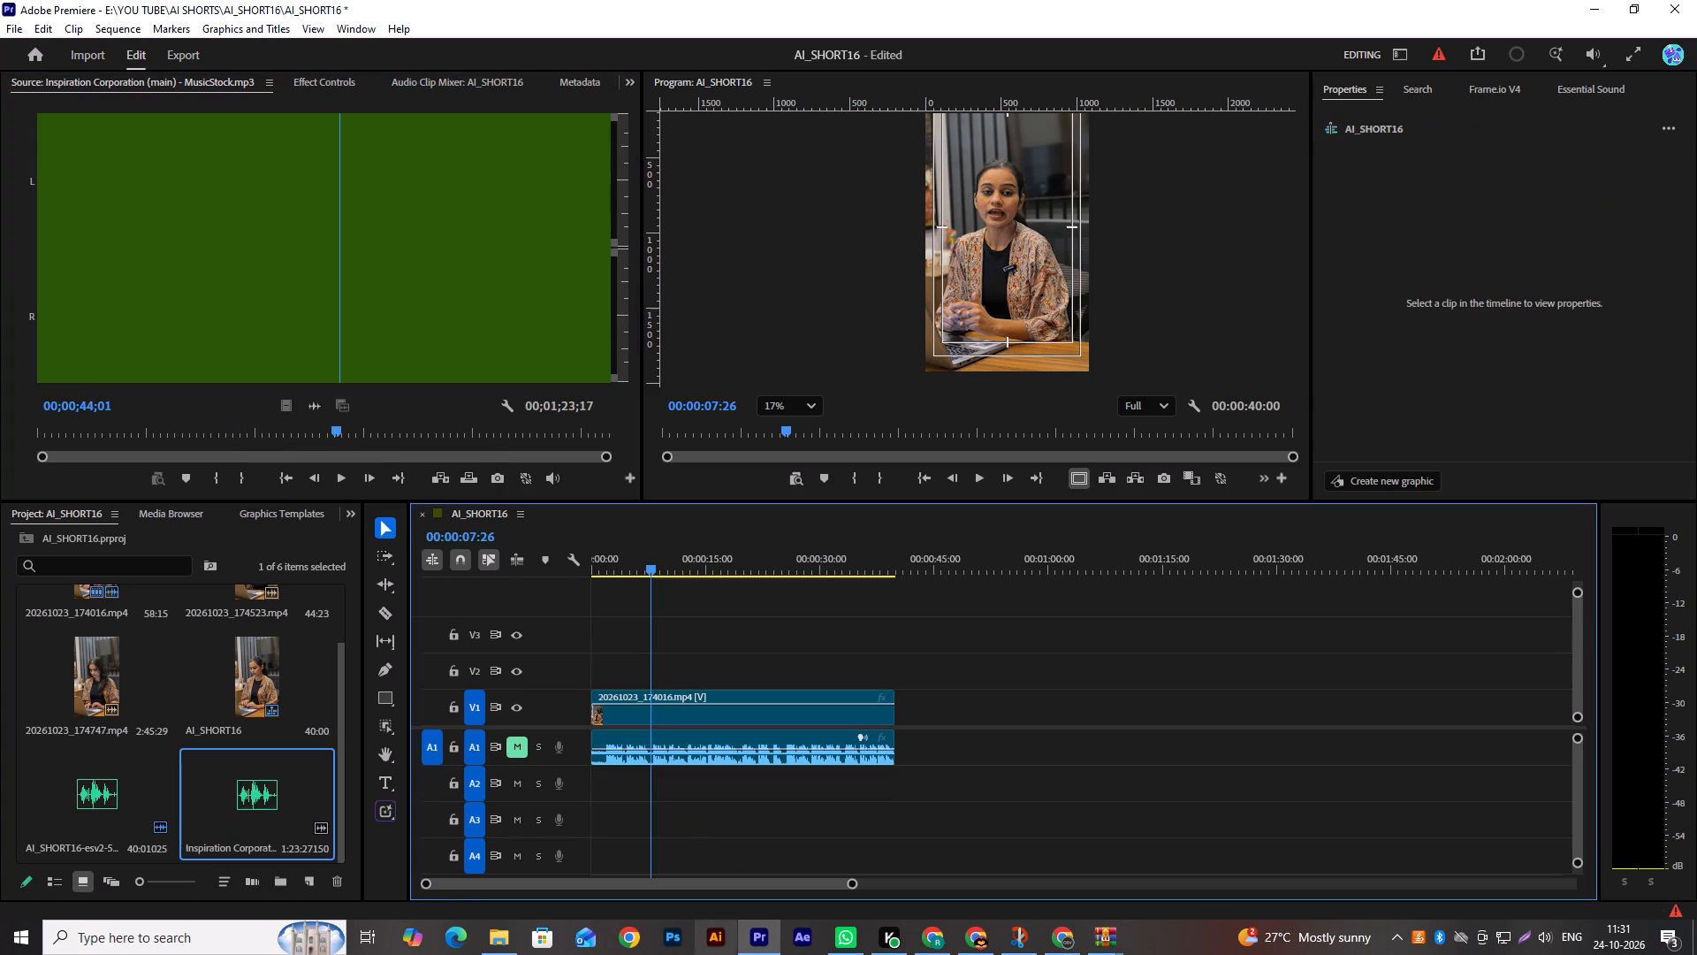
Look through the mp3 and bg music folders and briefly open the alexgrohl podcast background track in the media player.
click(491, 936)
click(528, 540)
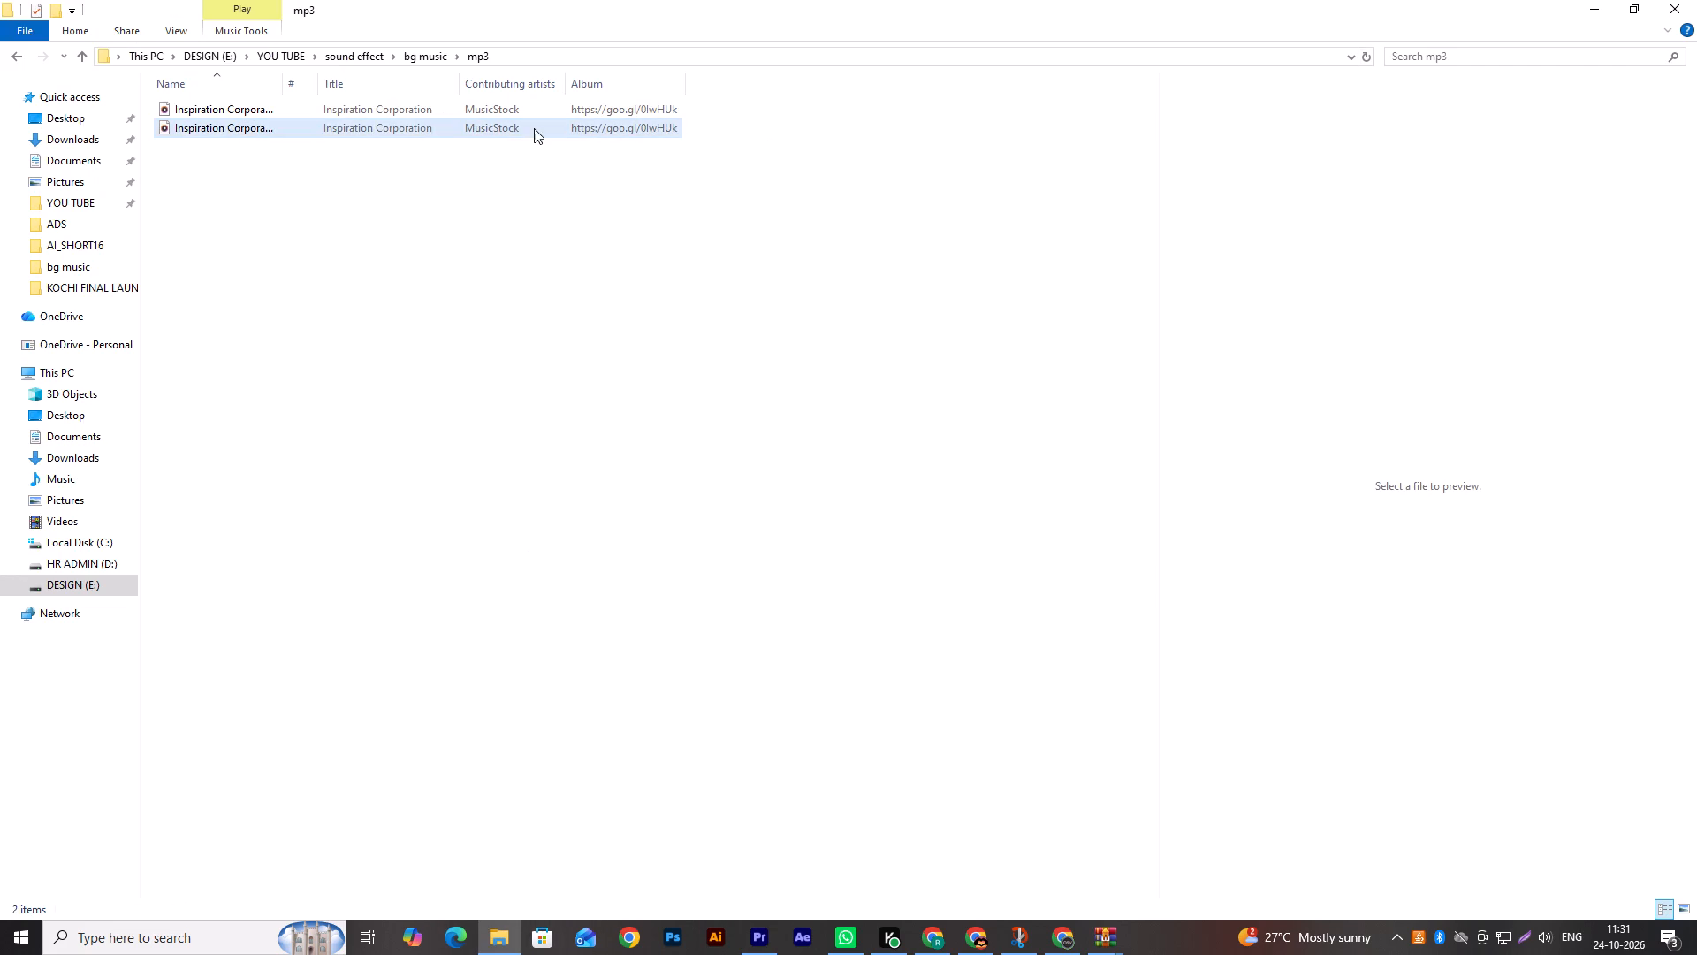
click(534, 128)
click(84, 52)
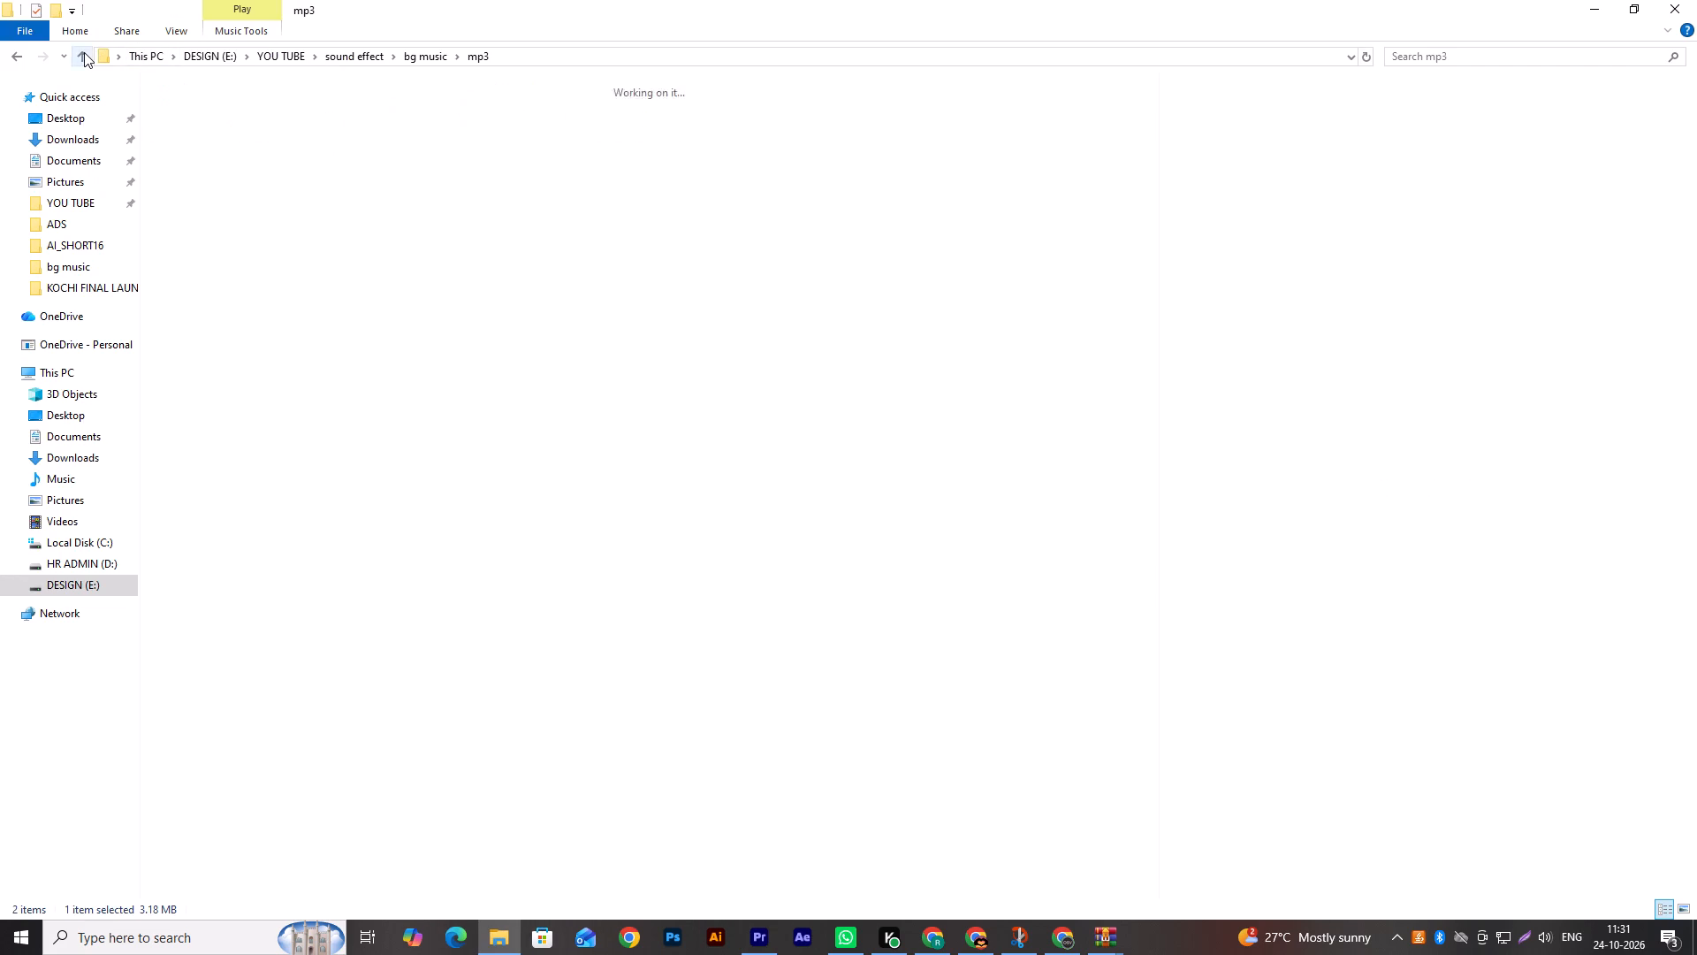
double_click(377, 135)
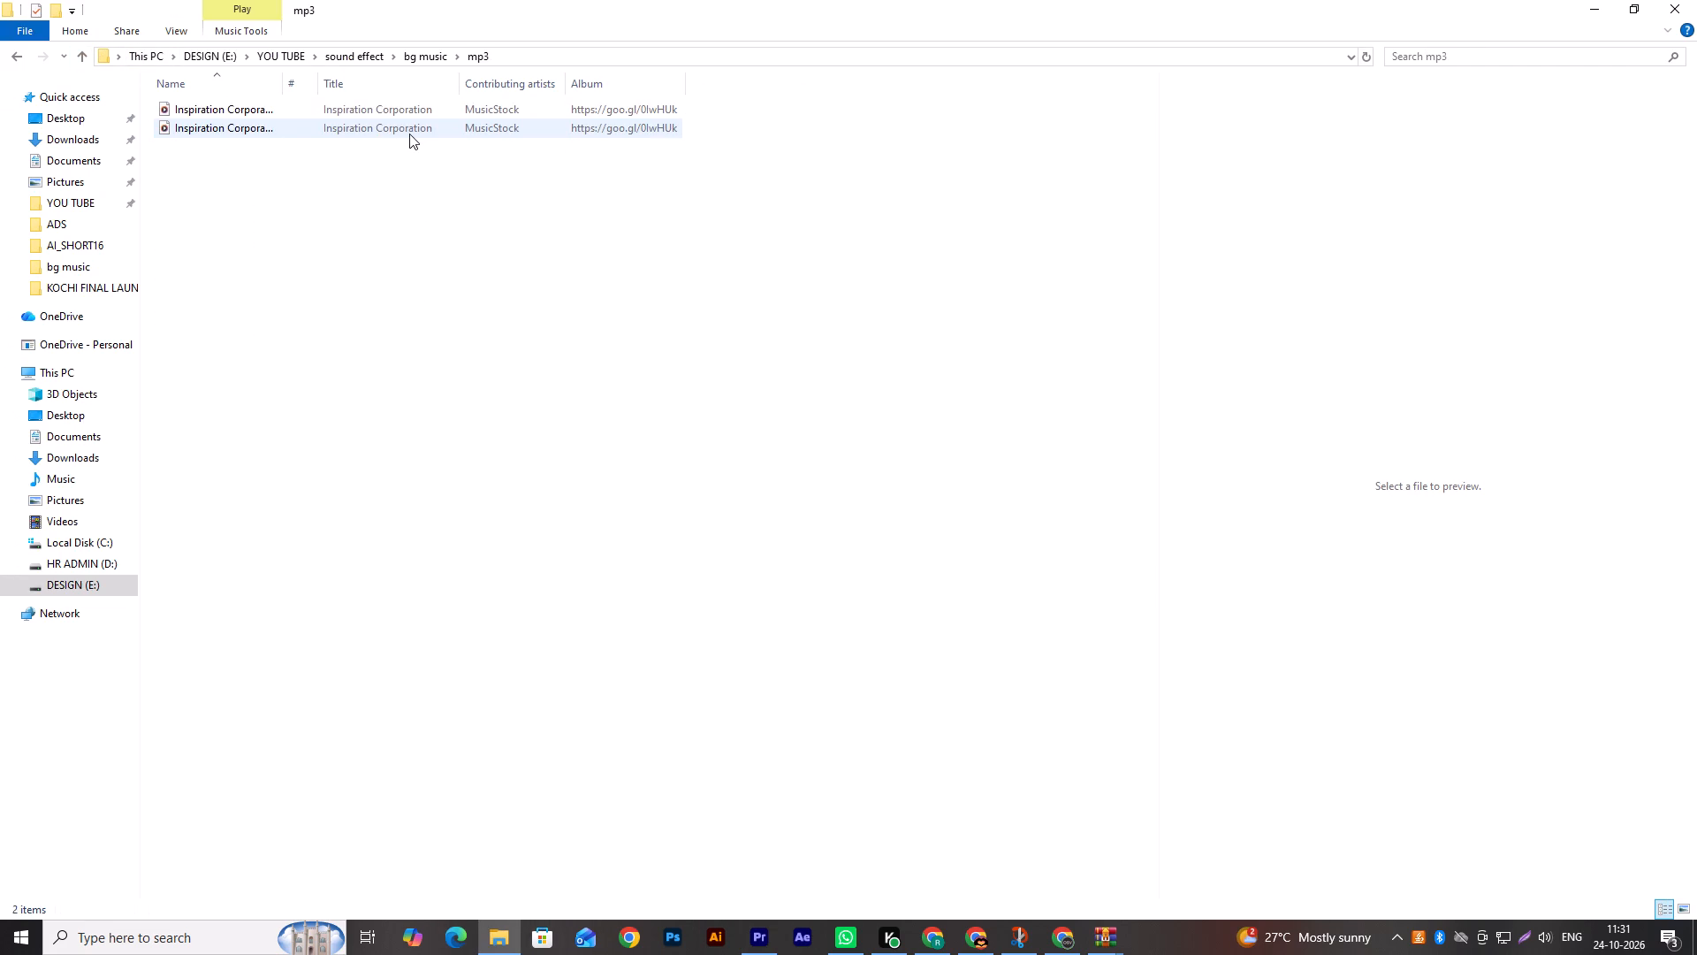
click(409, 134)
click(86, 55)
click(658, 454)
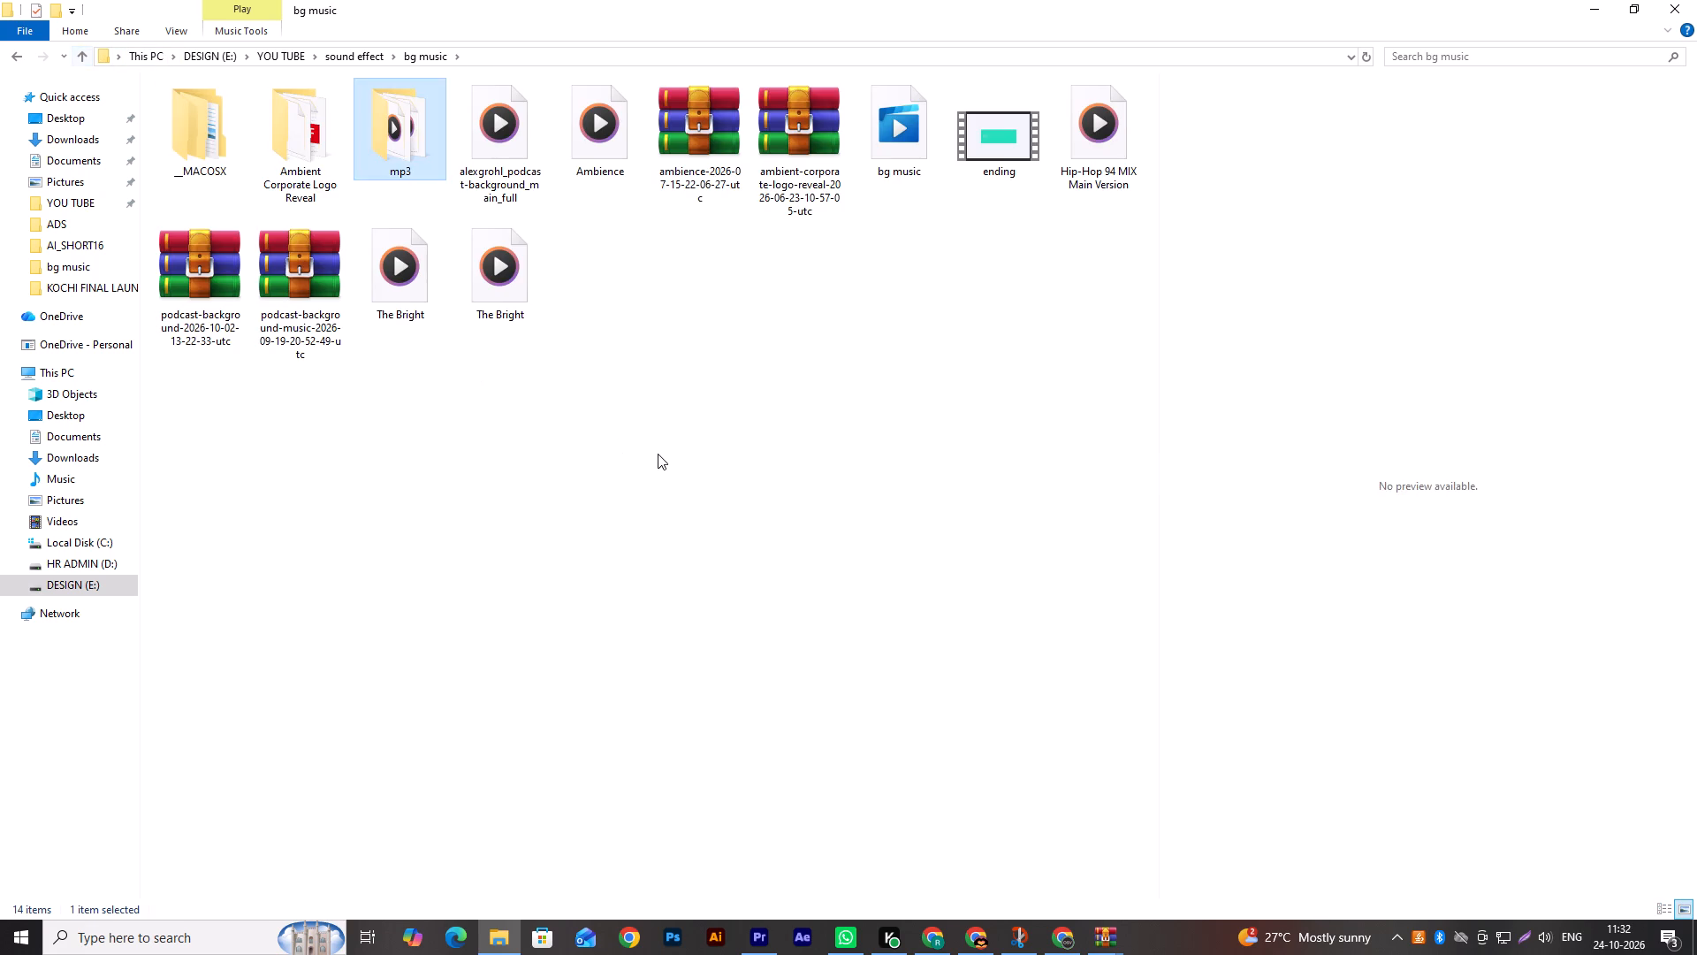
click(594, 134)
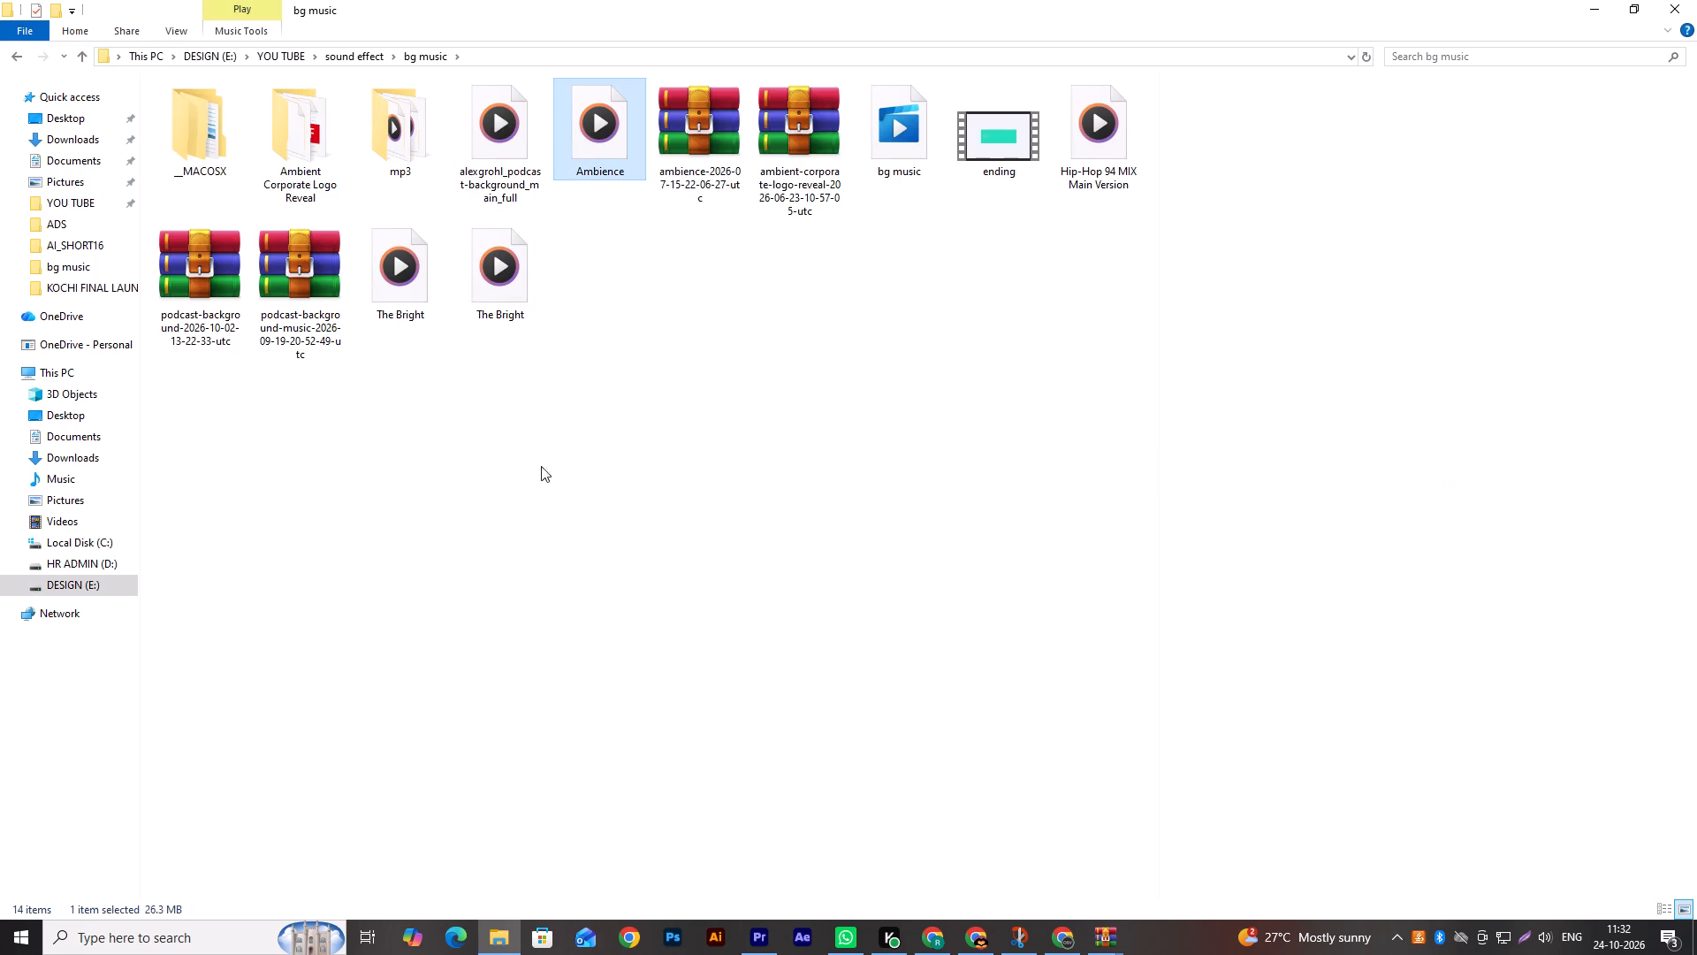
double_click(509, 162)
click(1085, 34)
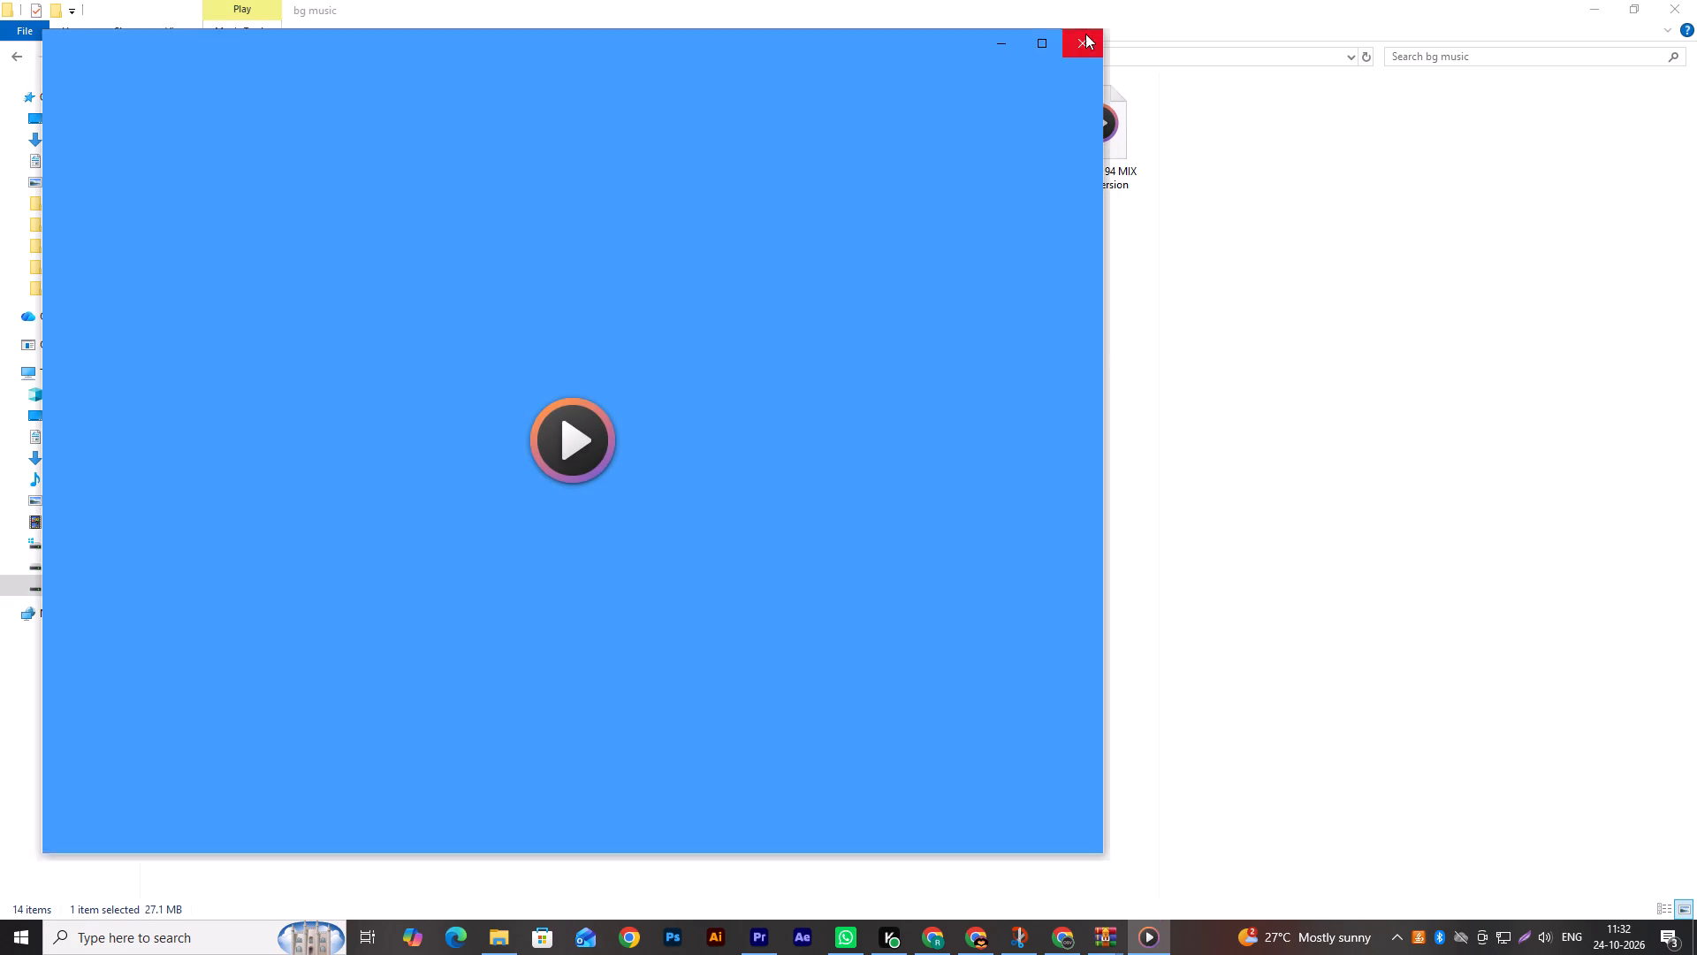
click(705, 488)
double_click(415, 160)
click(539, 332)
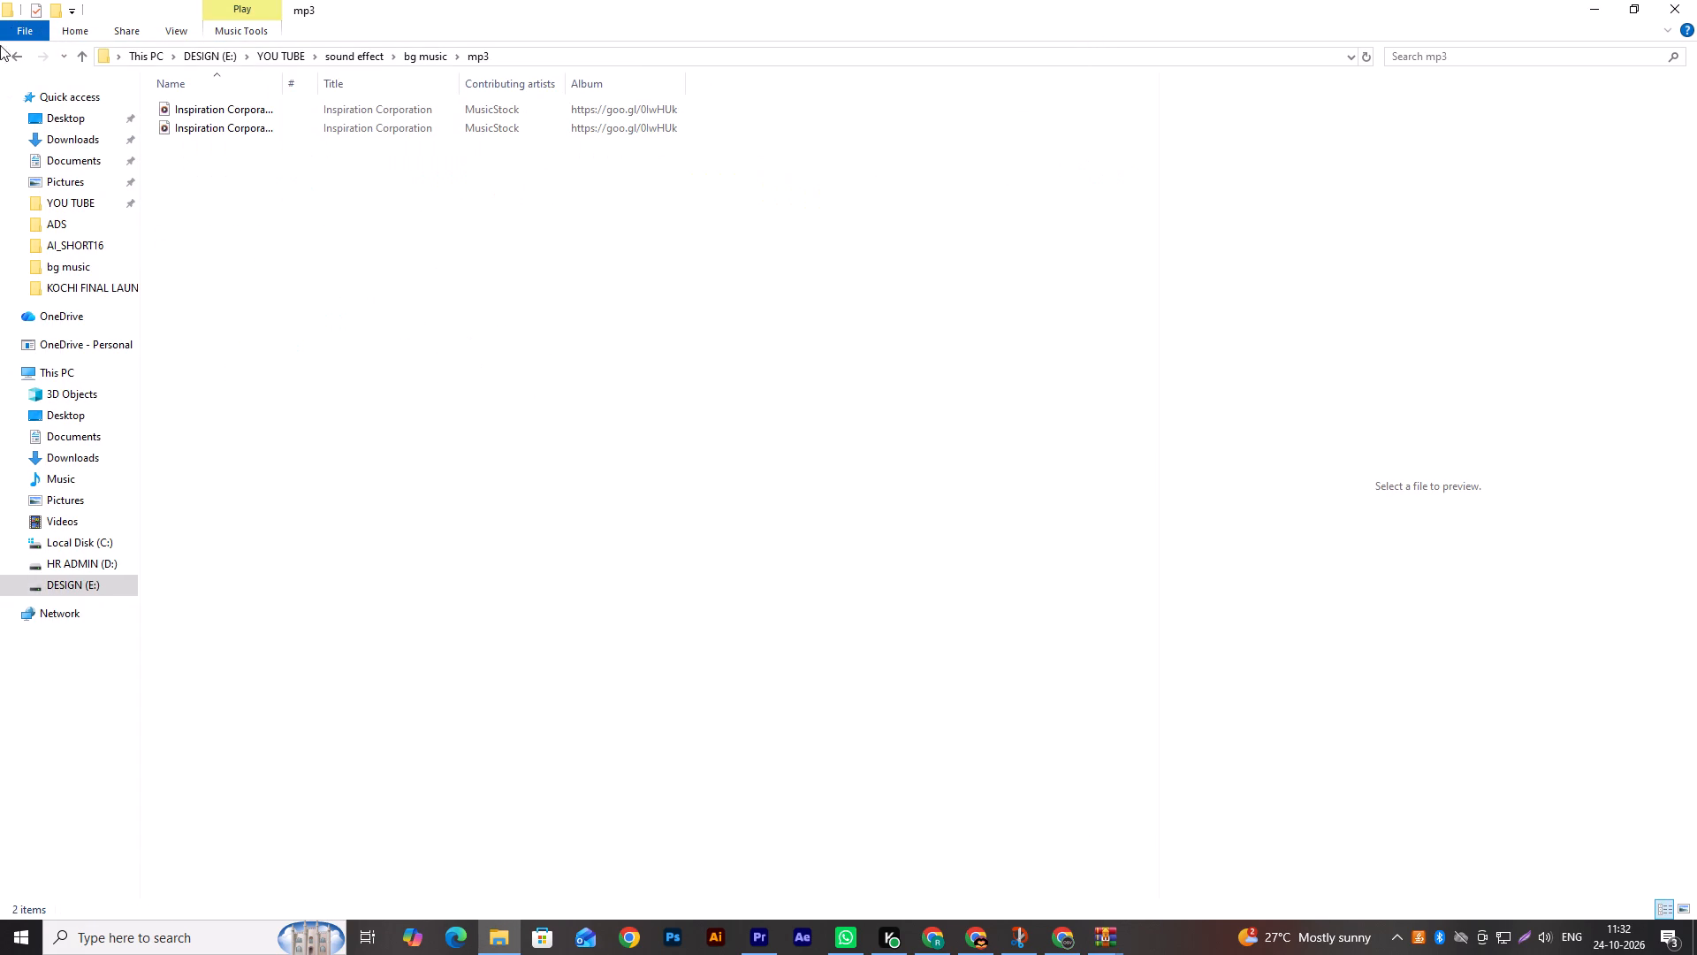
click(76, 49)
click(686, 560)
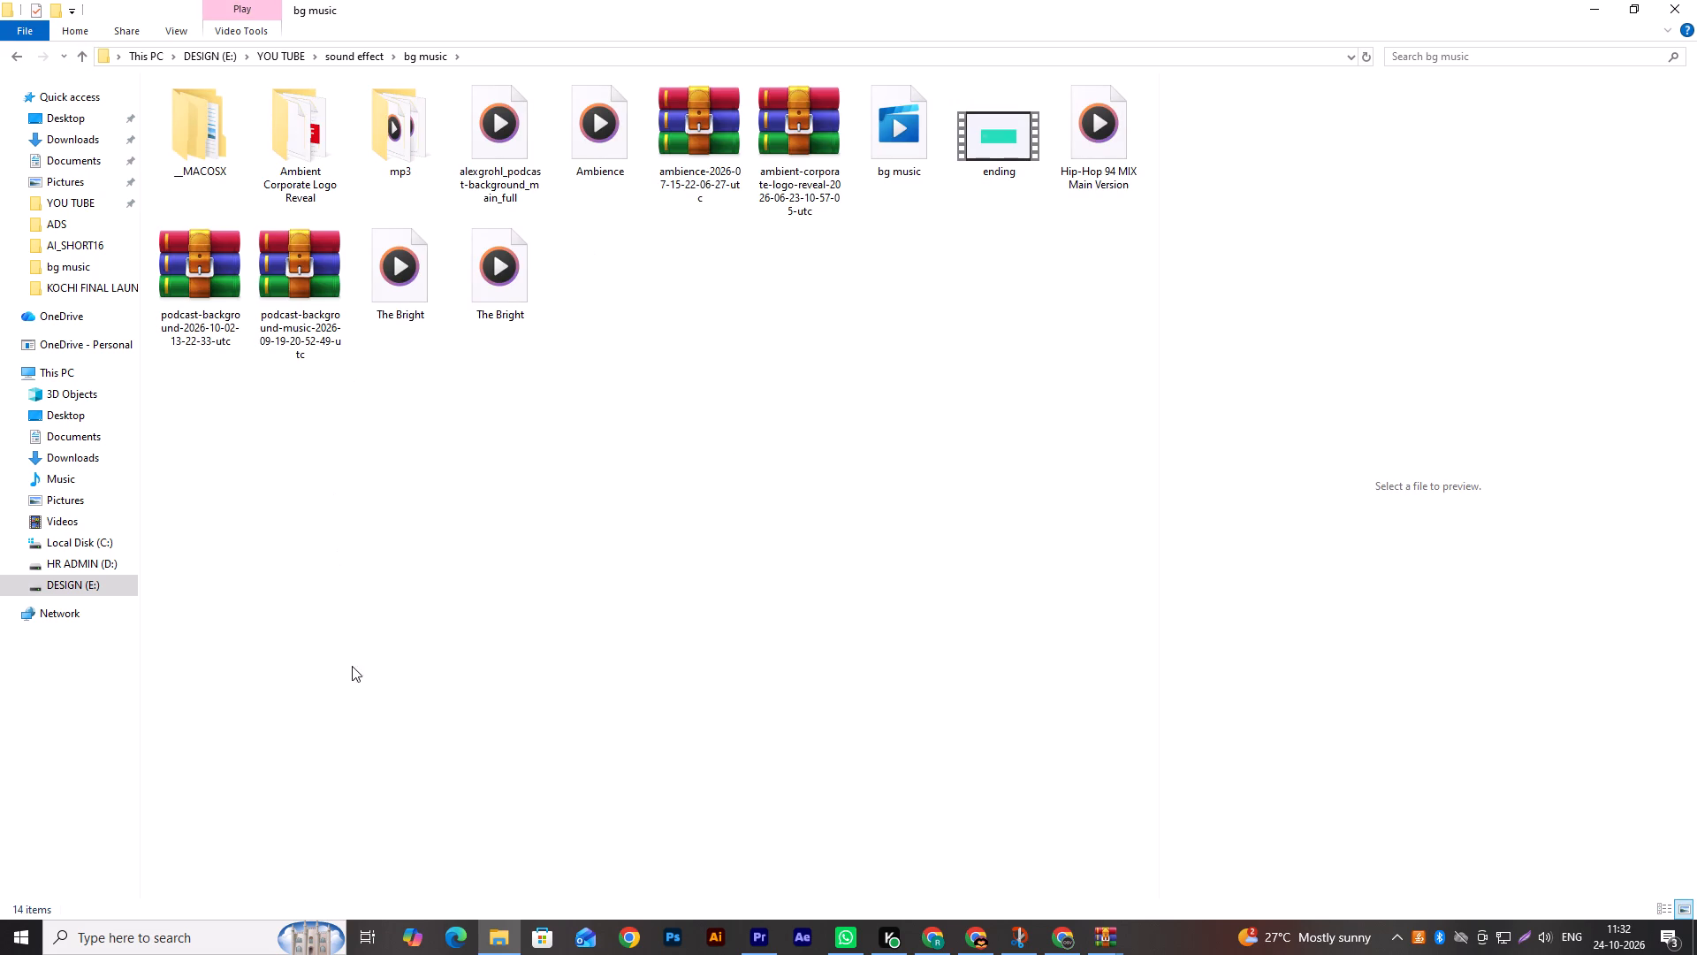
Extract the wav folder from the podcast-background-music-2026-09-19 archive into the bg music folder.
double_click(315, 329)
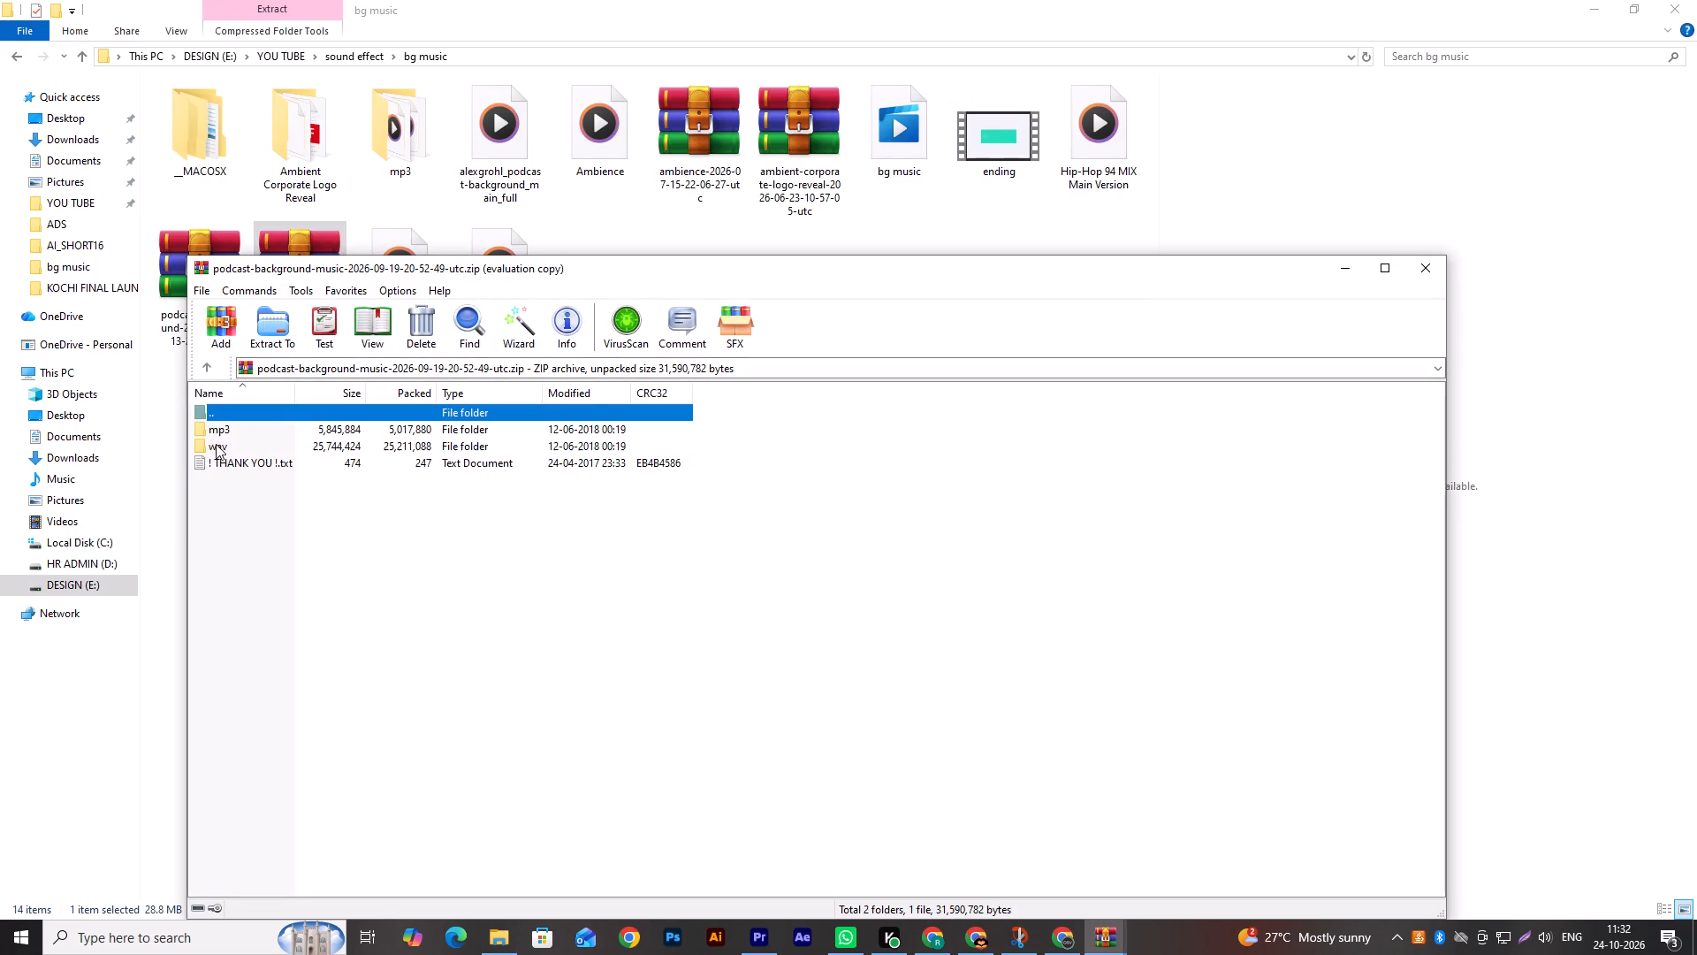
drag(216, 444, 1496, 470)
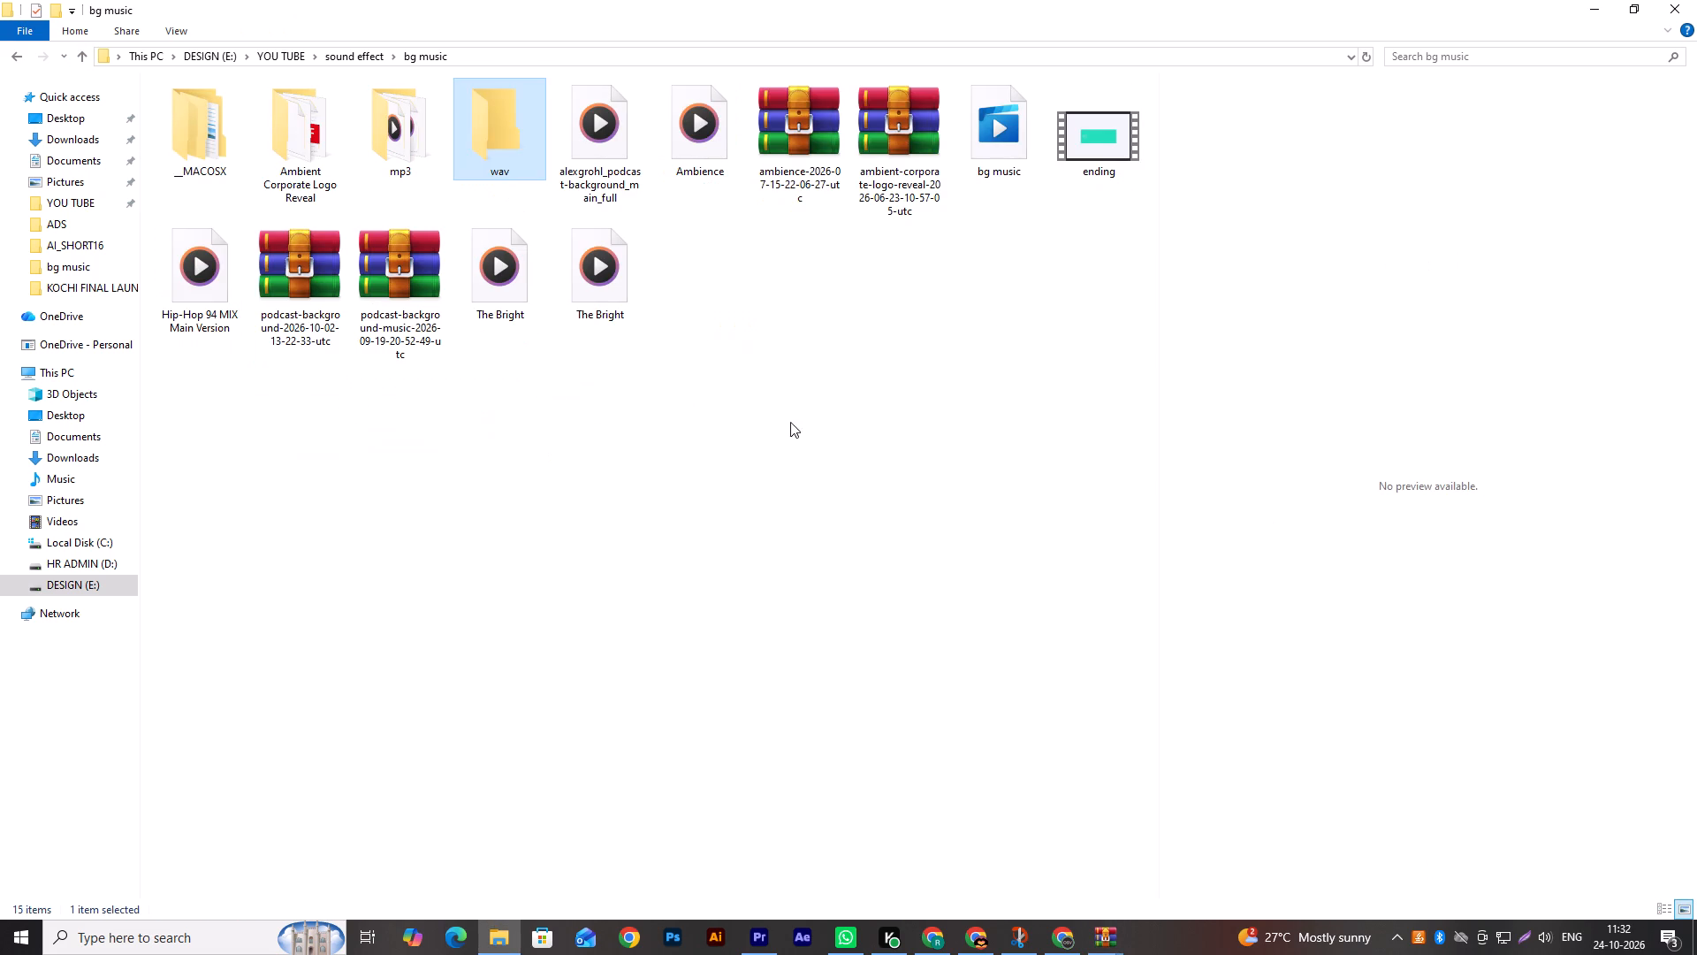
click(640, 482)
Import Inspiration Corporation (main) - MusicStock.wav from the wav folder and place it on track A2 at the sequence start in Premiere.
double_click(537, 171)
click(245, 130)
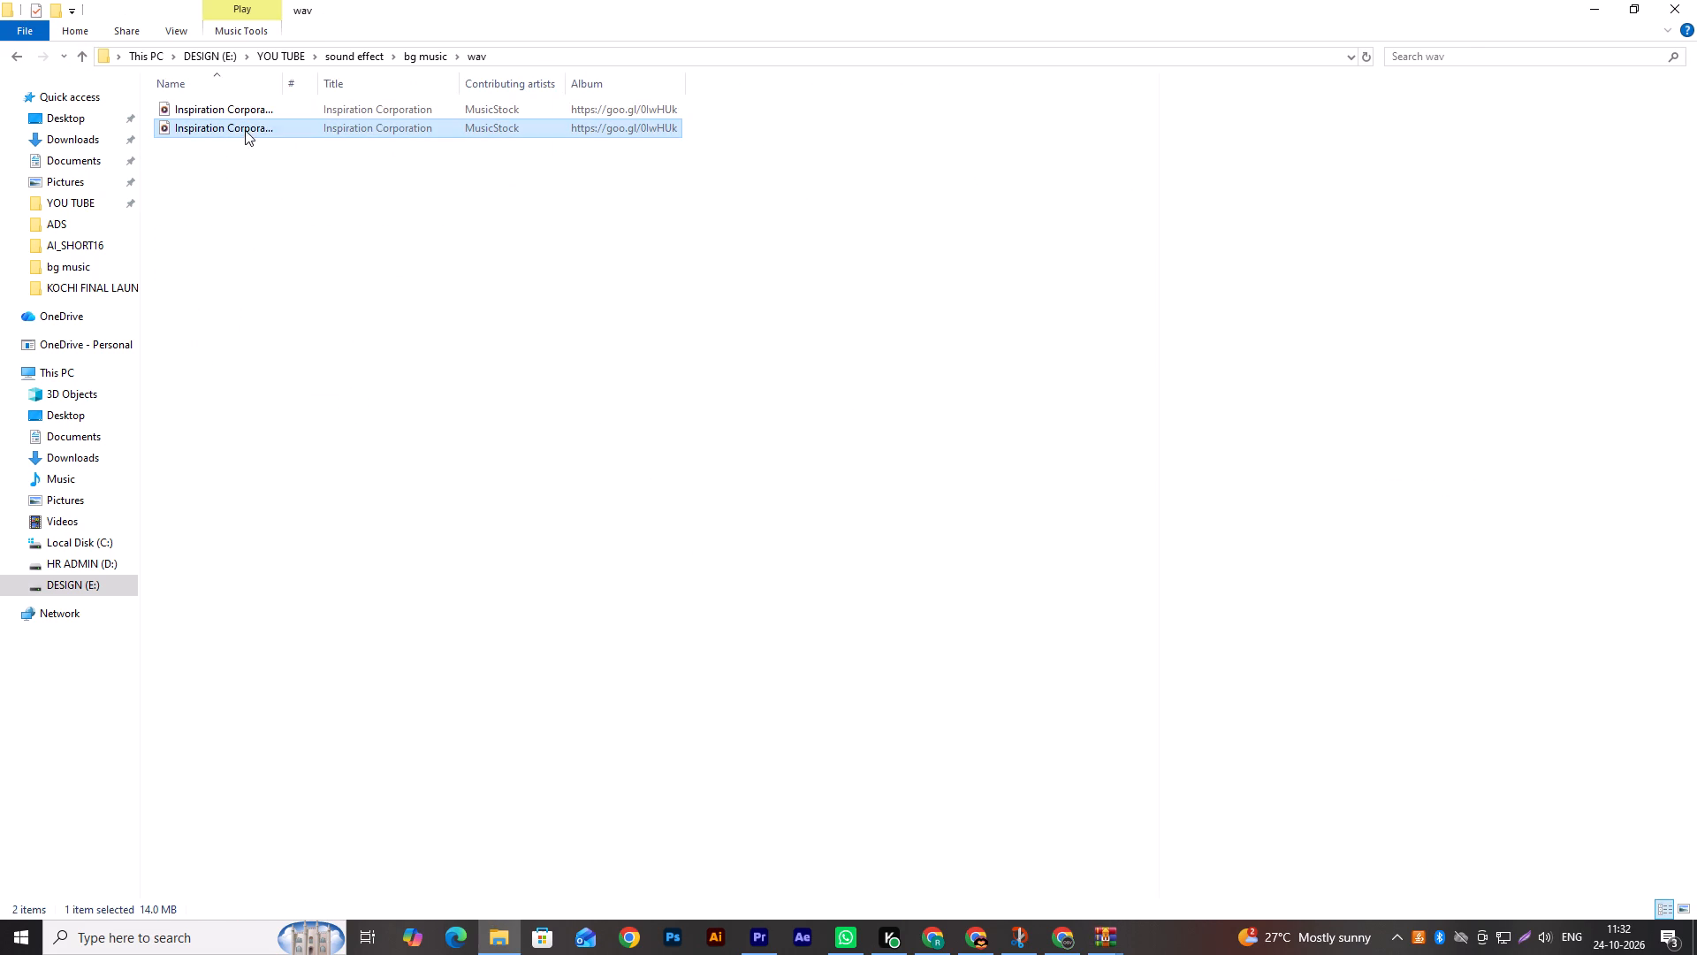
drag(298, 126, 762, 936)
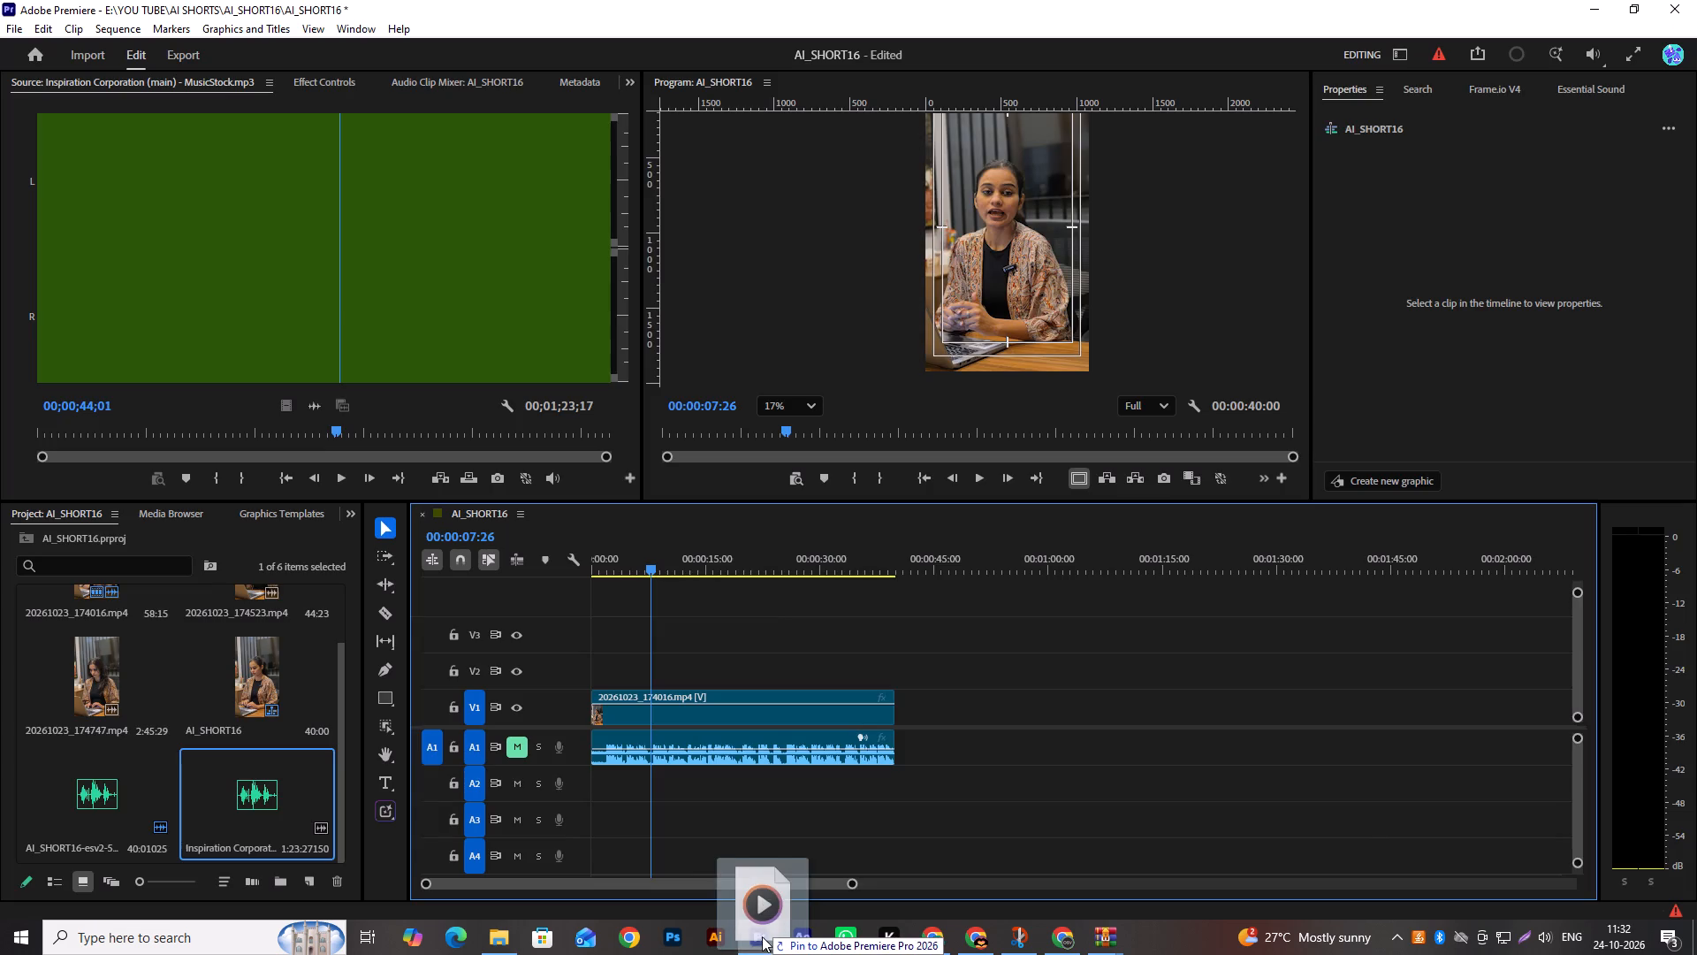
drag(762, 936, 727, 808)
drag(805, 830, 696, 794)
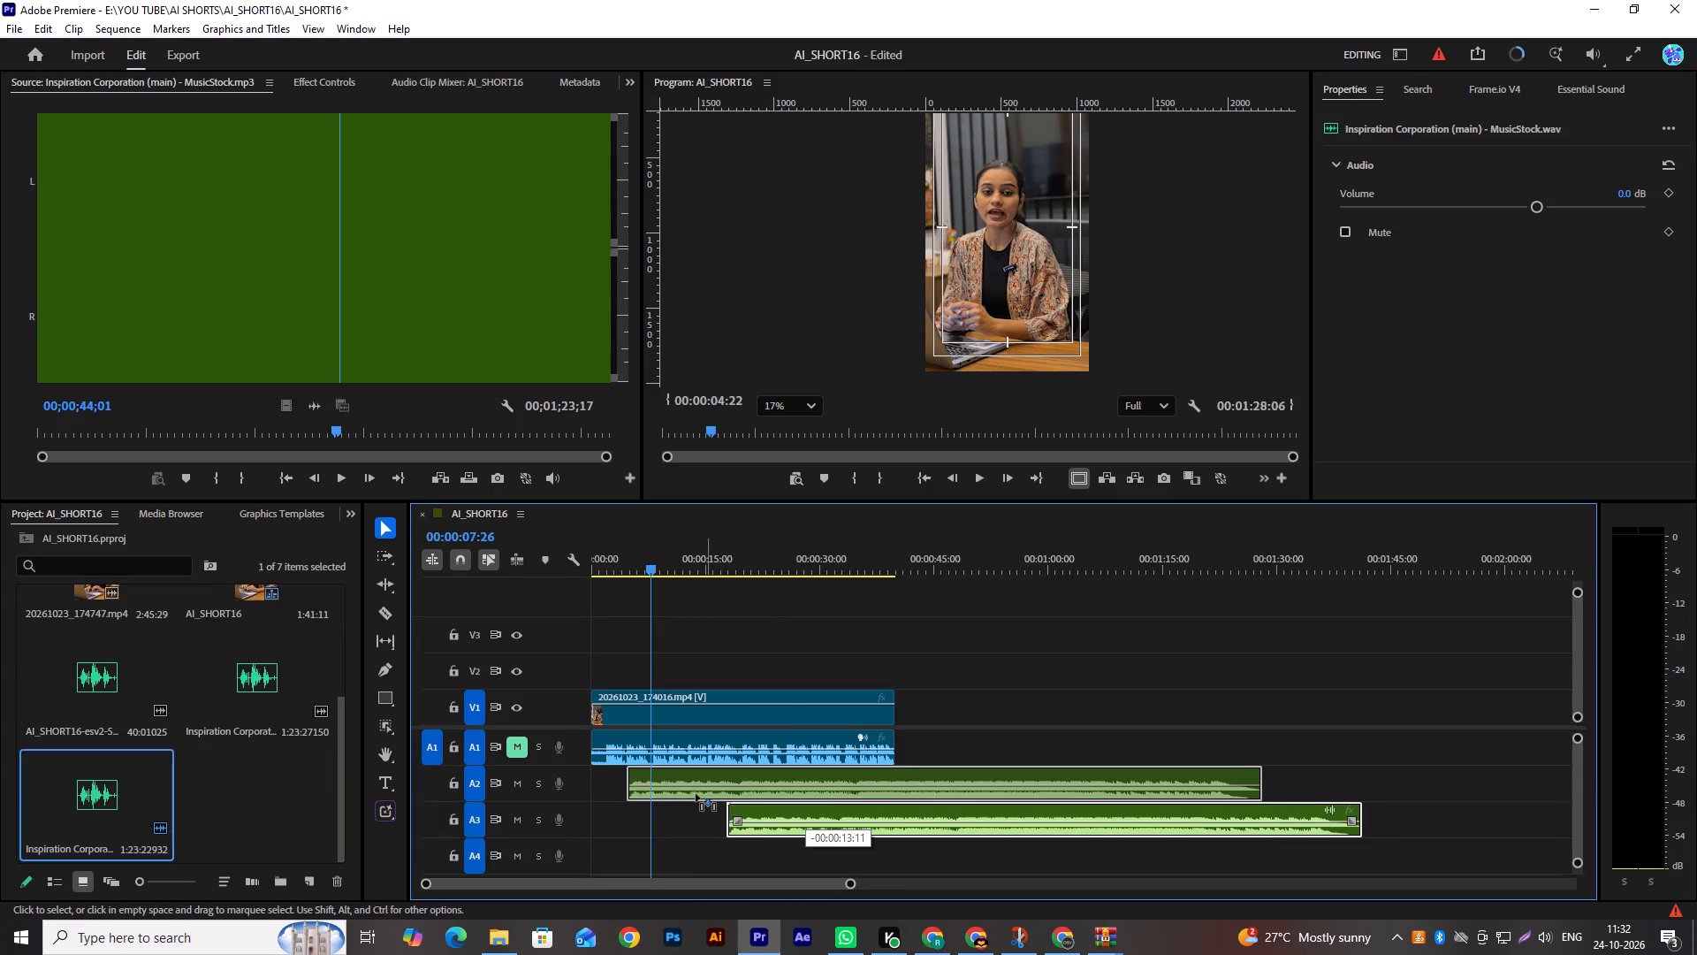
drag(696, 794, 670, 796)
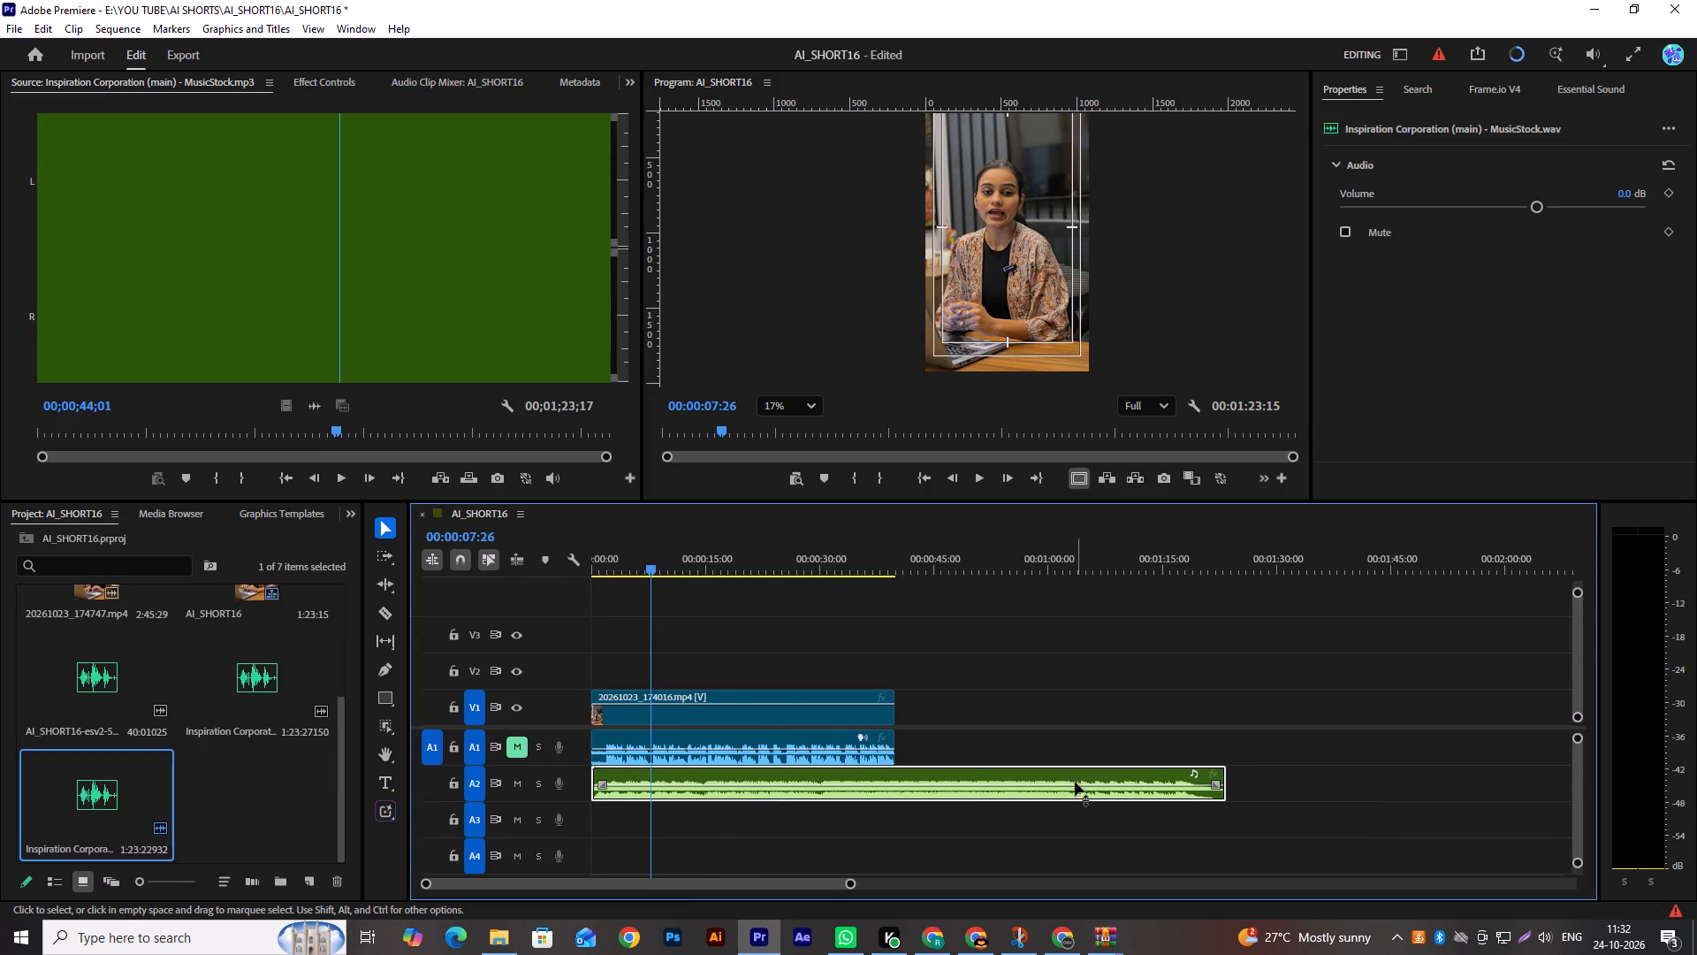
Play the opening second of the AI_SHORT16 sequence from its start to hear the WAV music.
drag(1266, 562, 1229, 571)
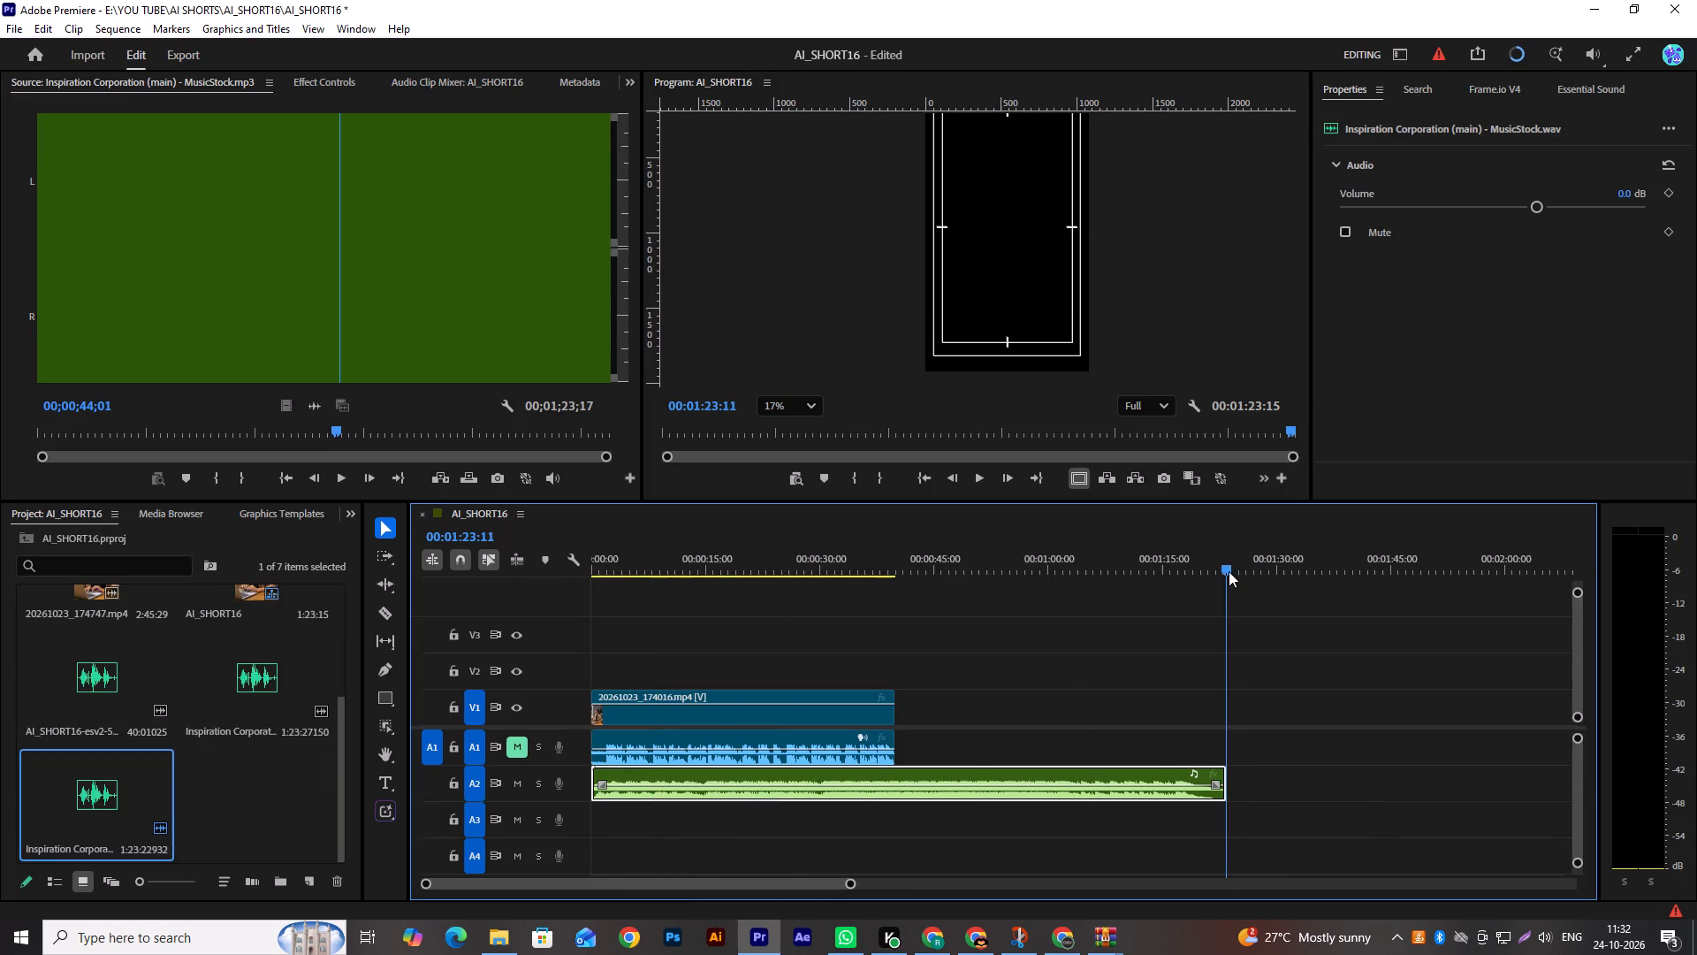
drag(1229, 571, 29, 733)
key(space)
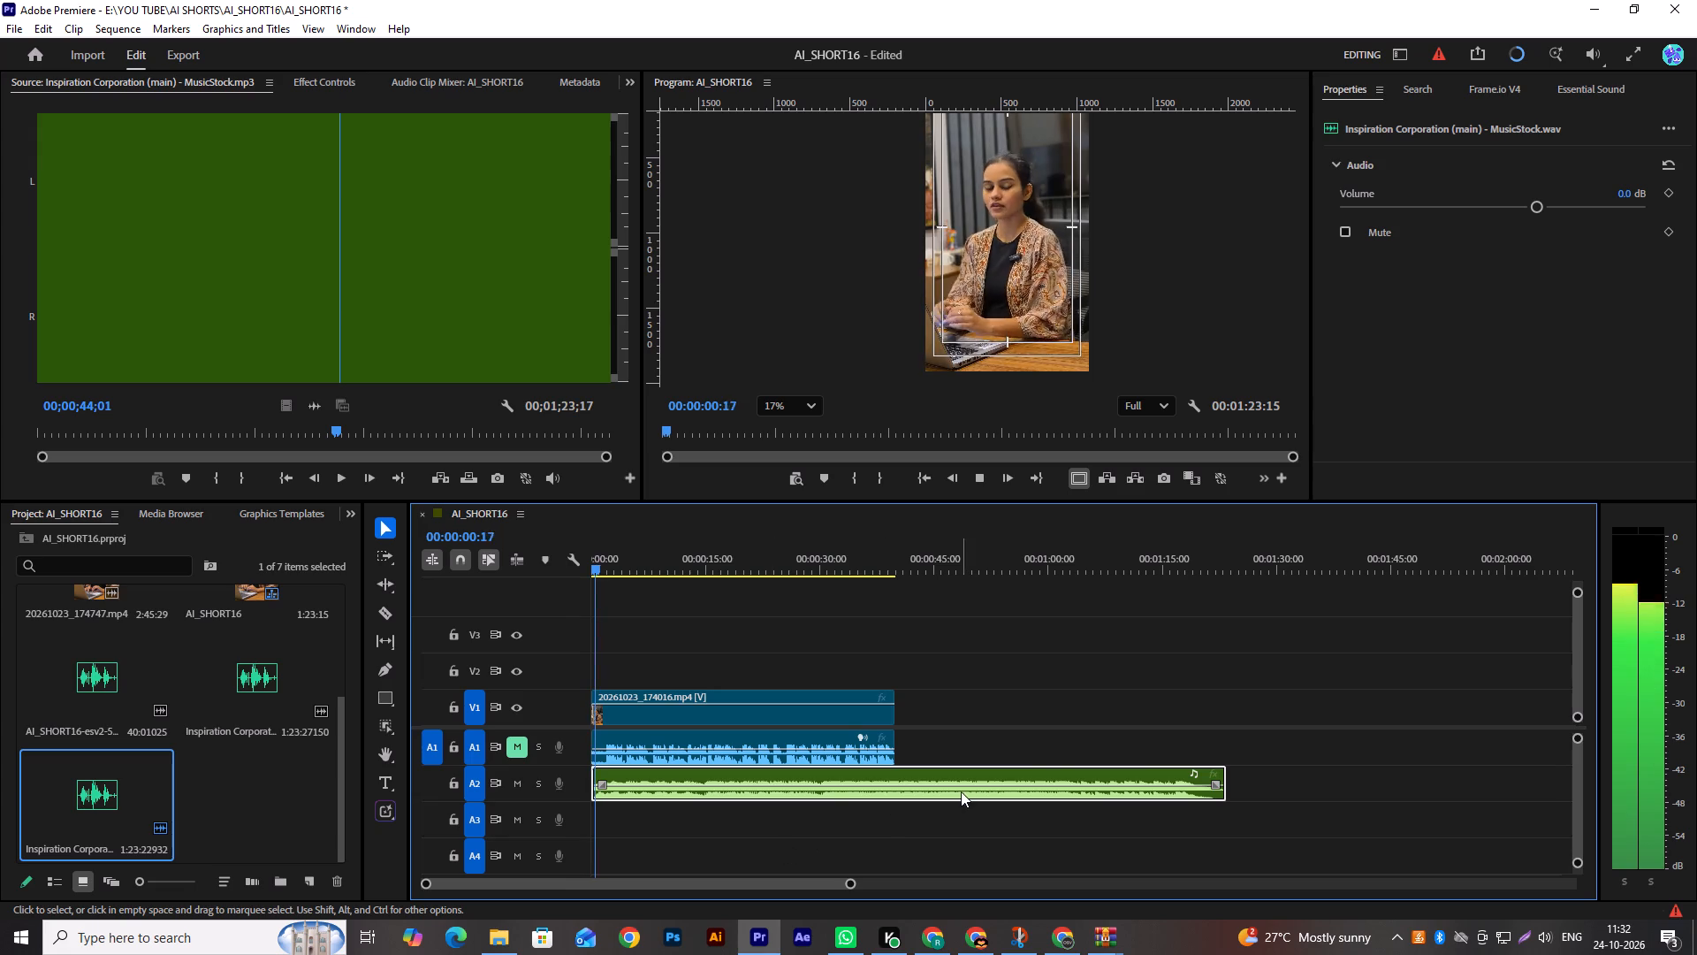
key(space)
Trim the music clip on A2 to end with the video at 00:00:40:00 and add a fade-out at its end.
drag(1224, 796, 1135, 796)
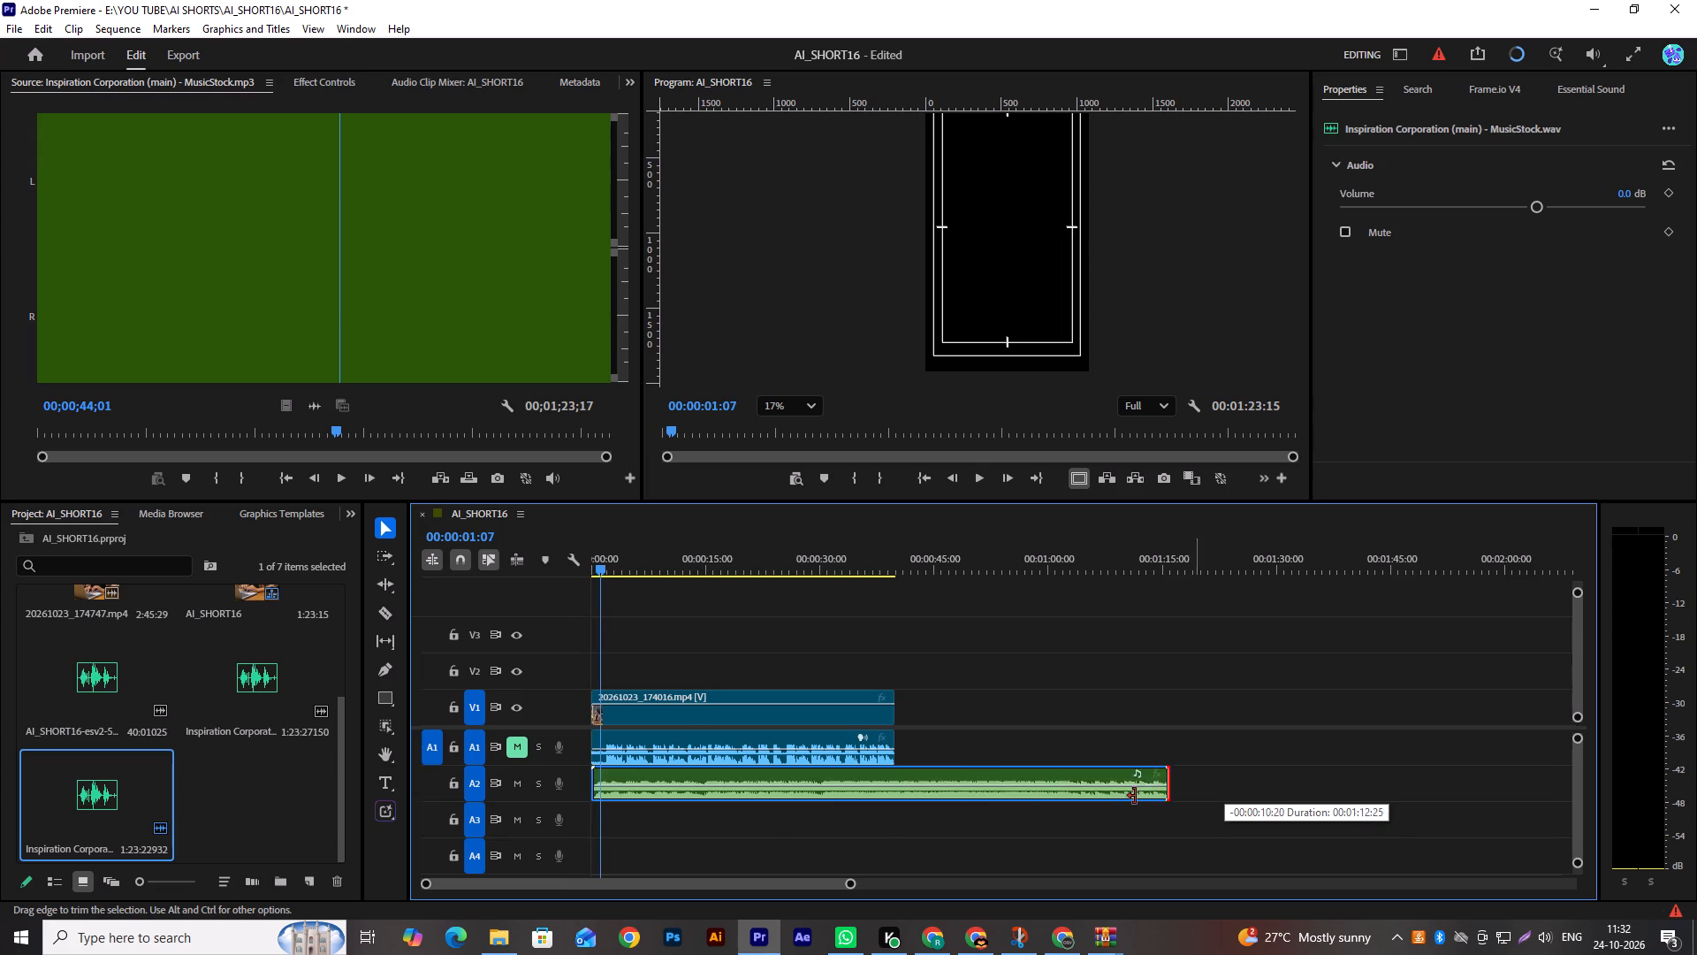
drag(1135, 796, 899, 802)
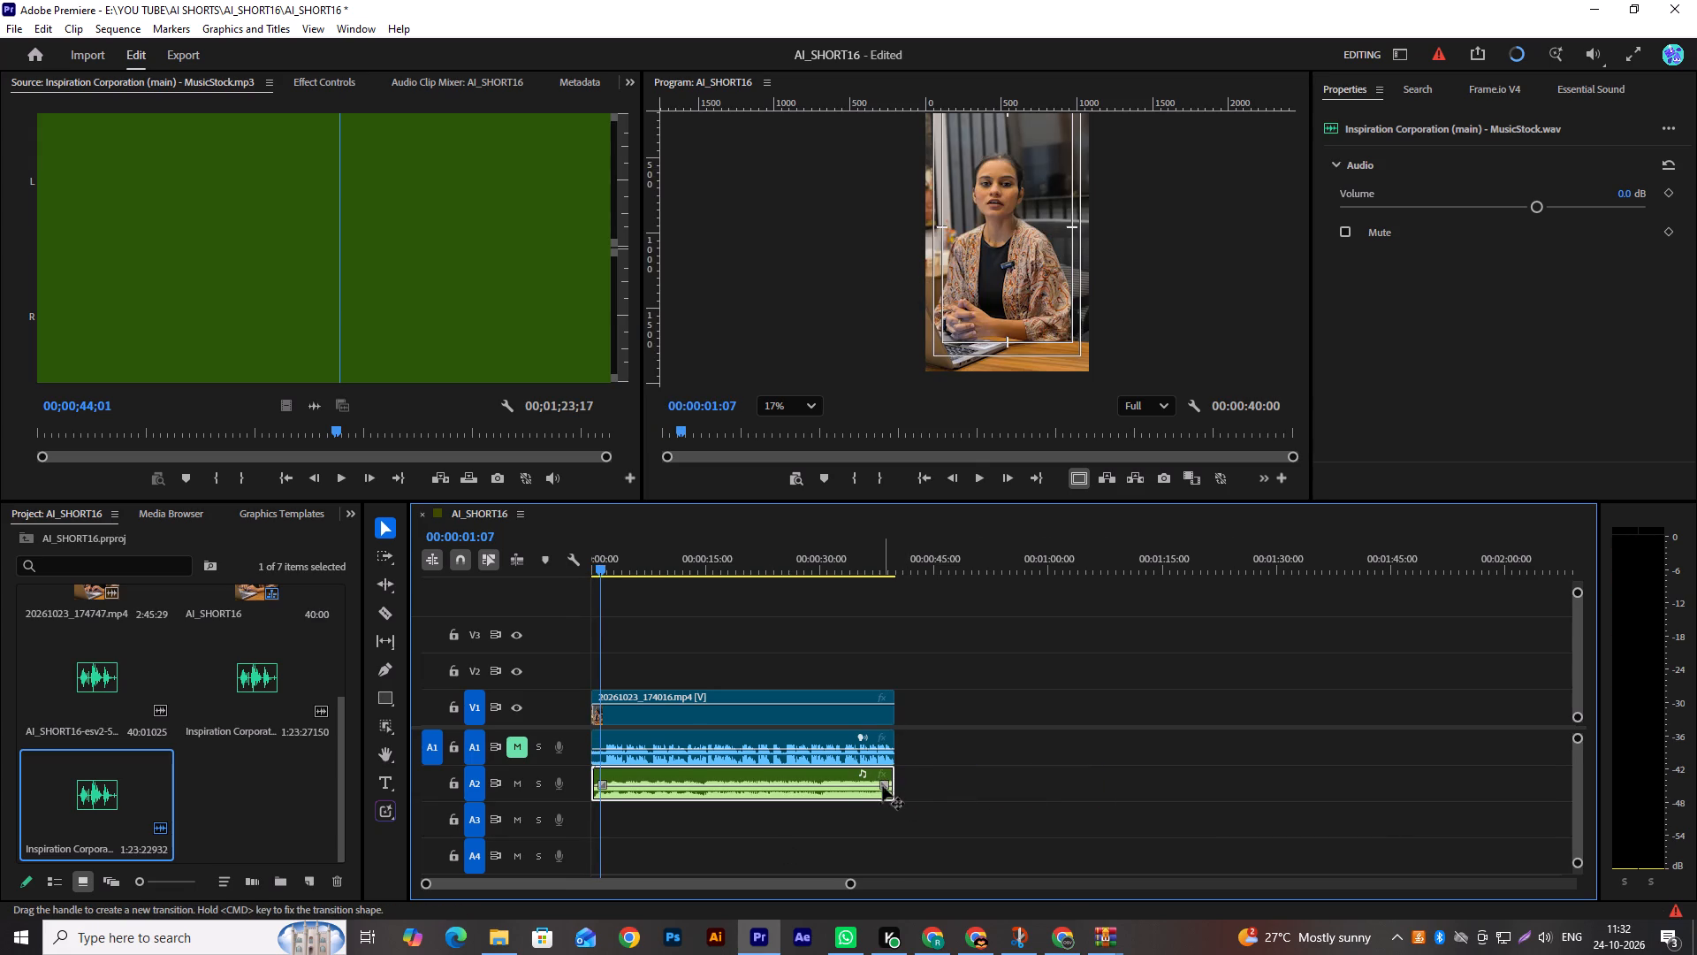
drag(883, 783, 862, 787)
Check the effect and fade transition options of the A2 music clip and open its advanced effect controls.
right_click(881, 771)
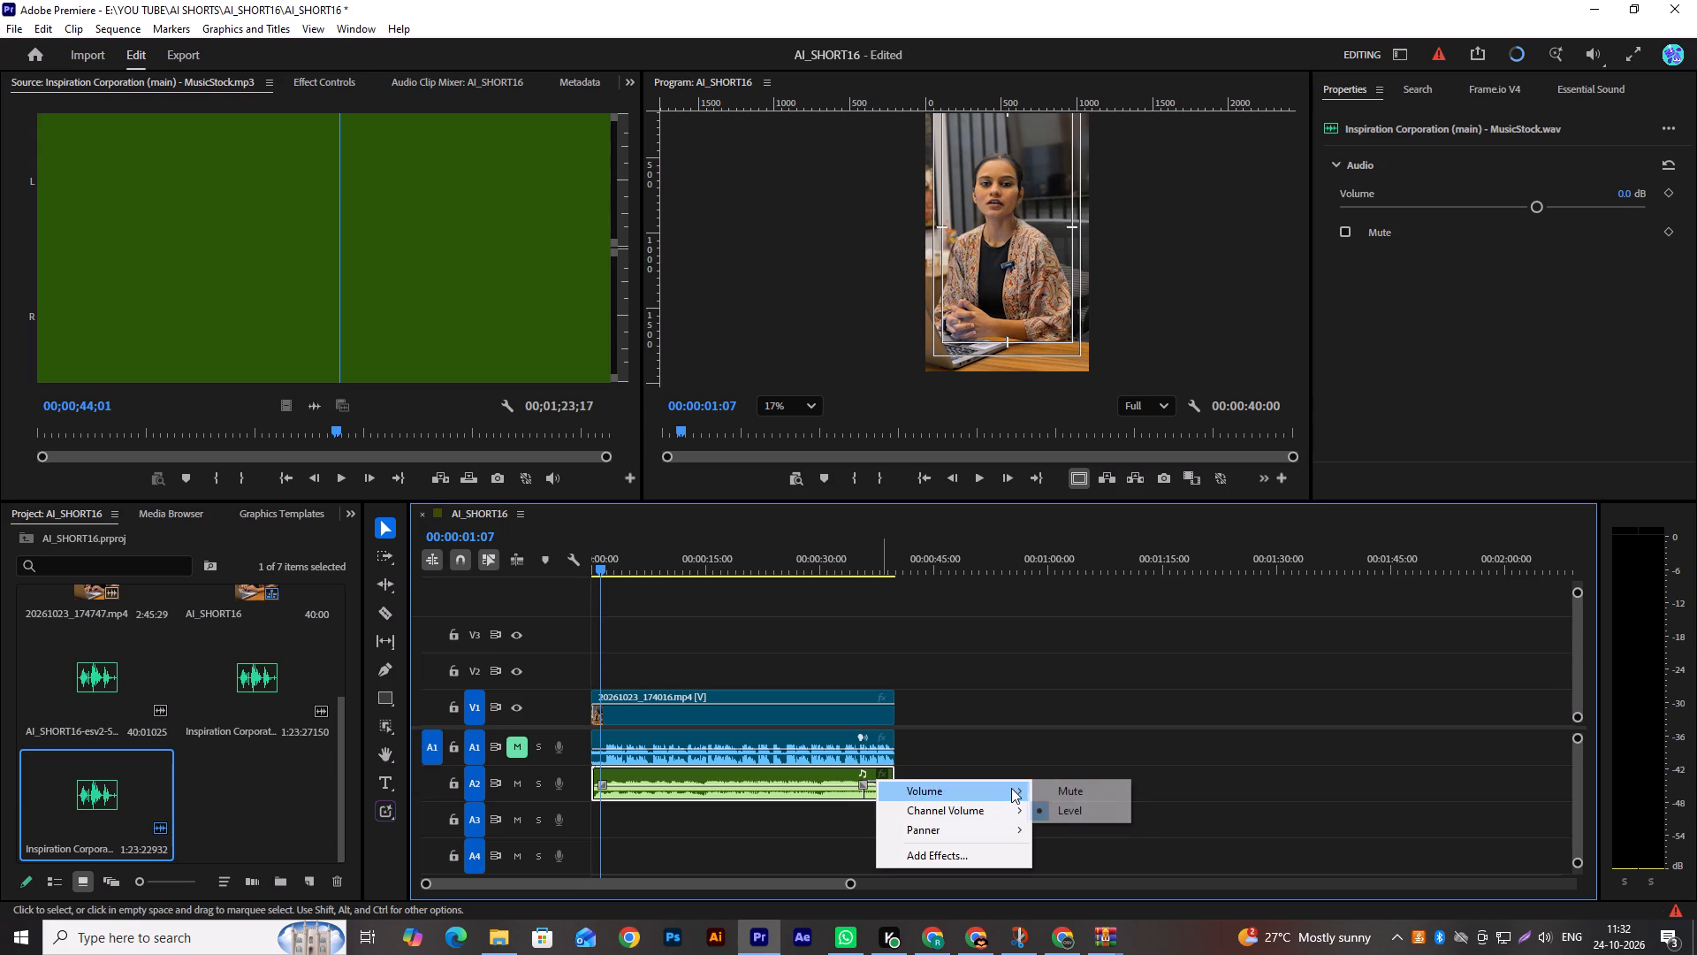
click(1017, 852)
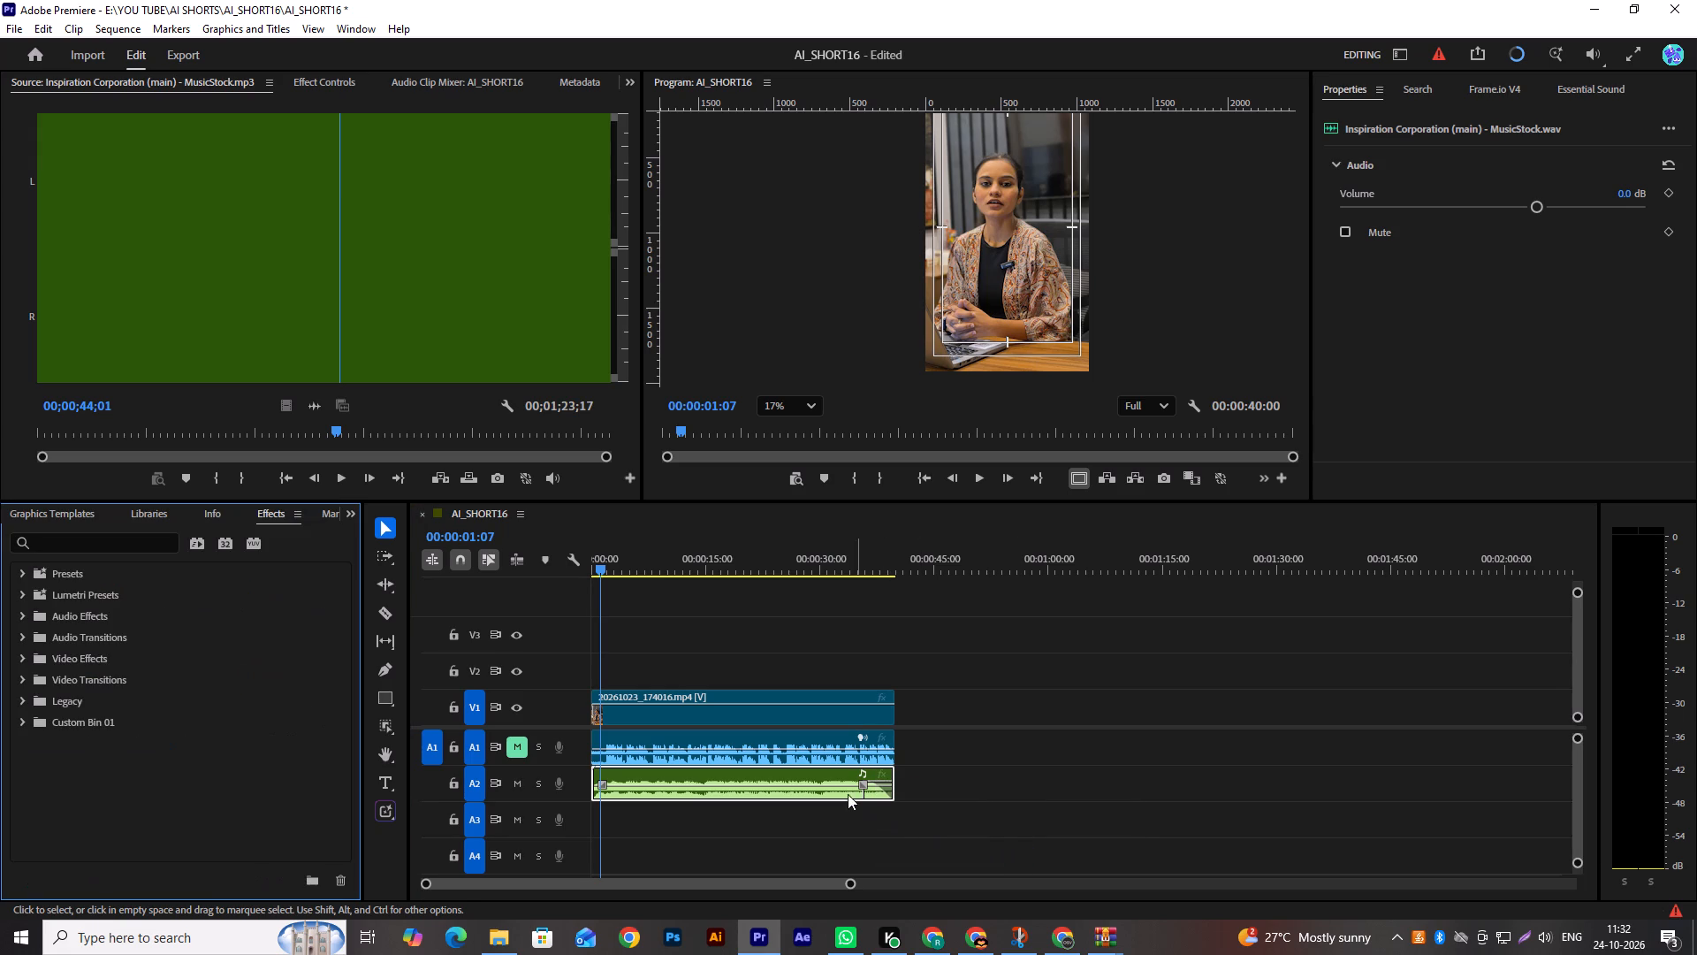
right_click(864, 776)
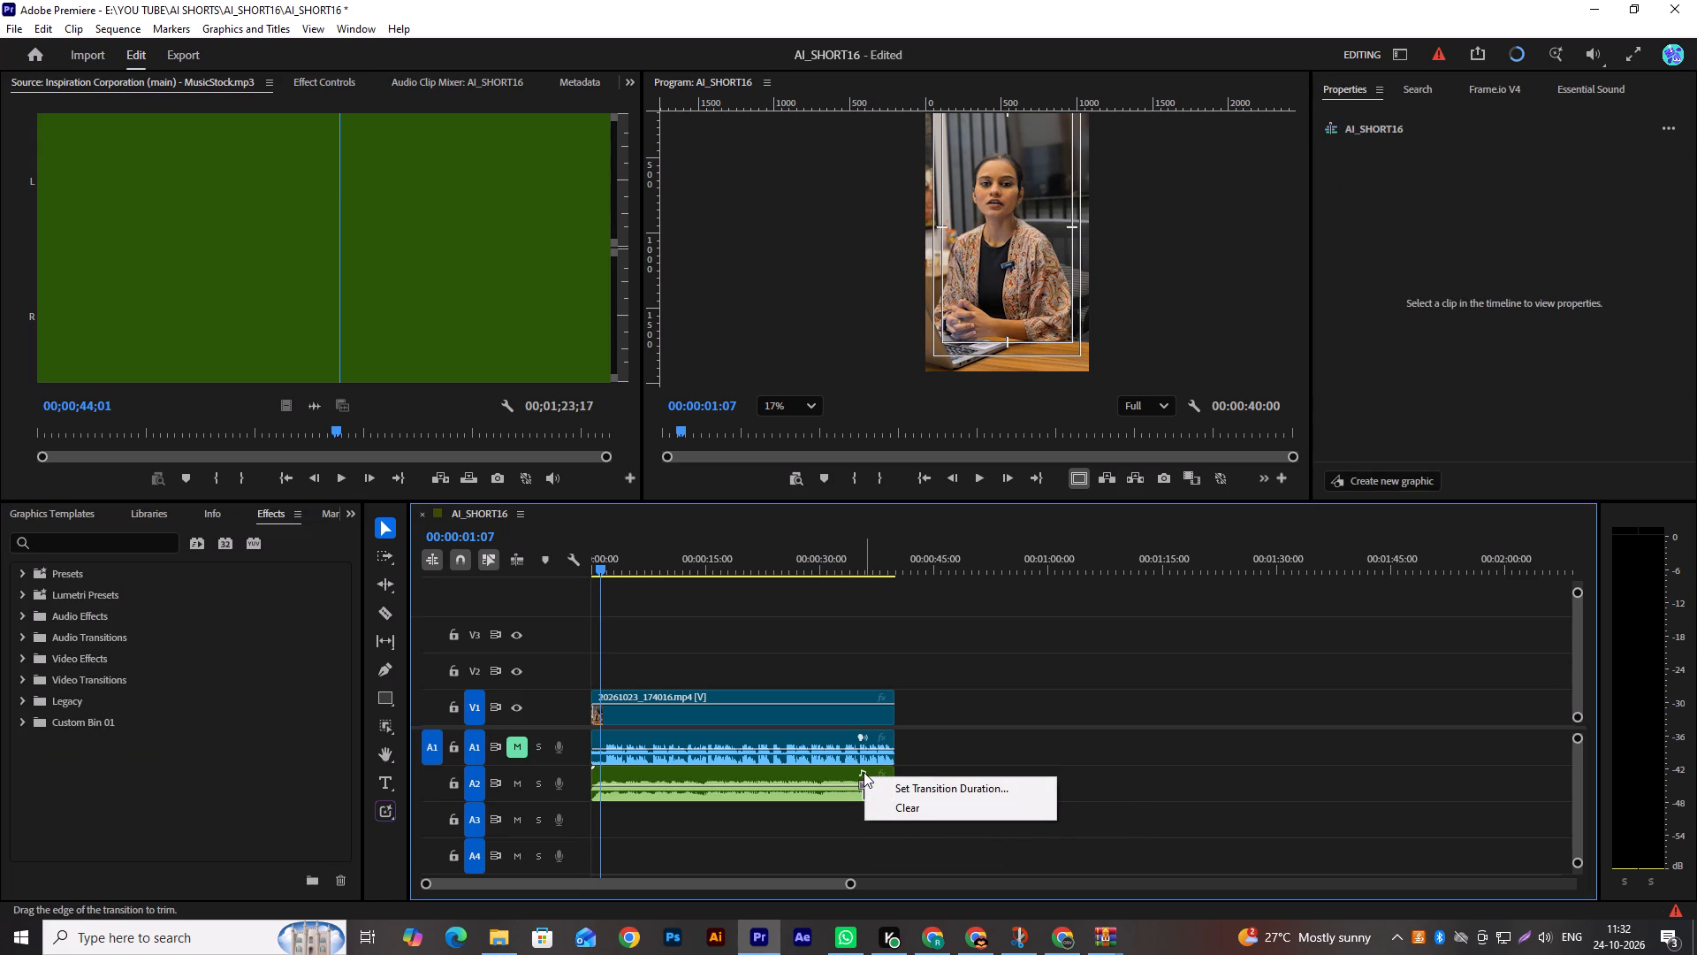
click(1031, 755)
click(833, 787)
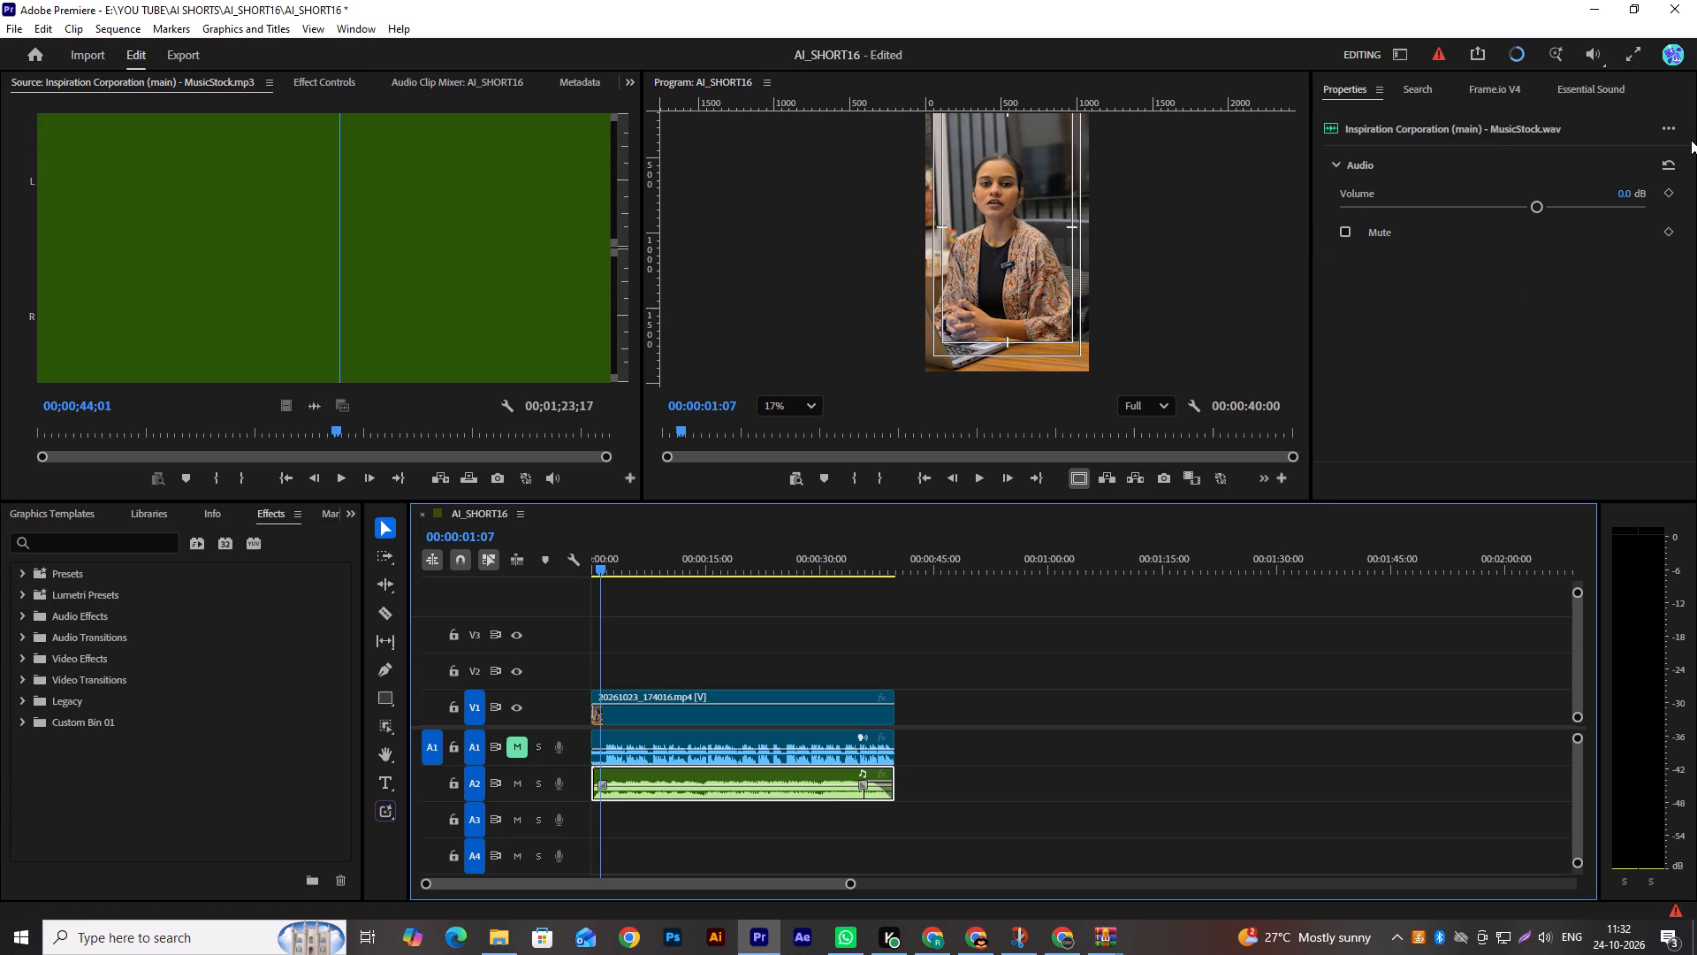
click(1671, 123)
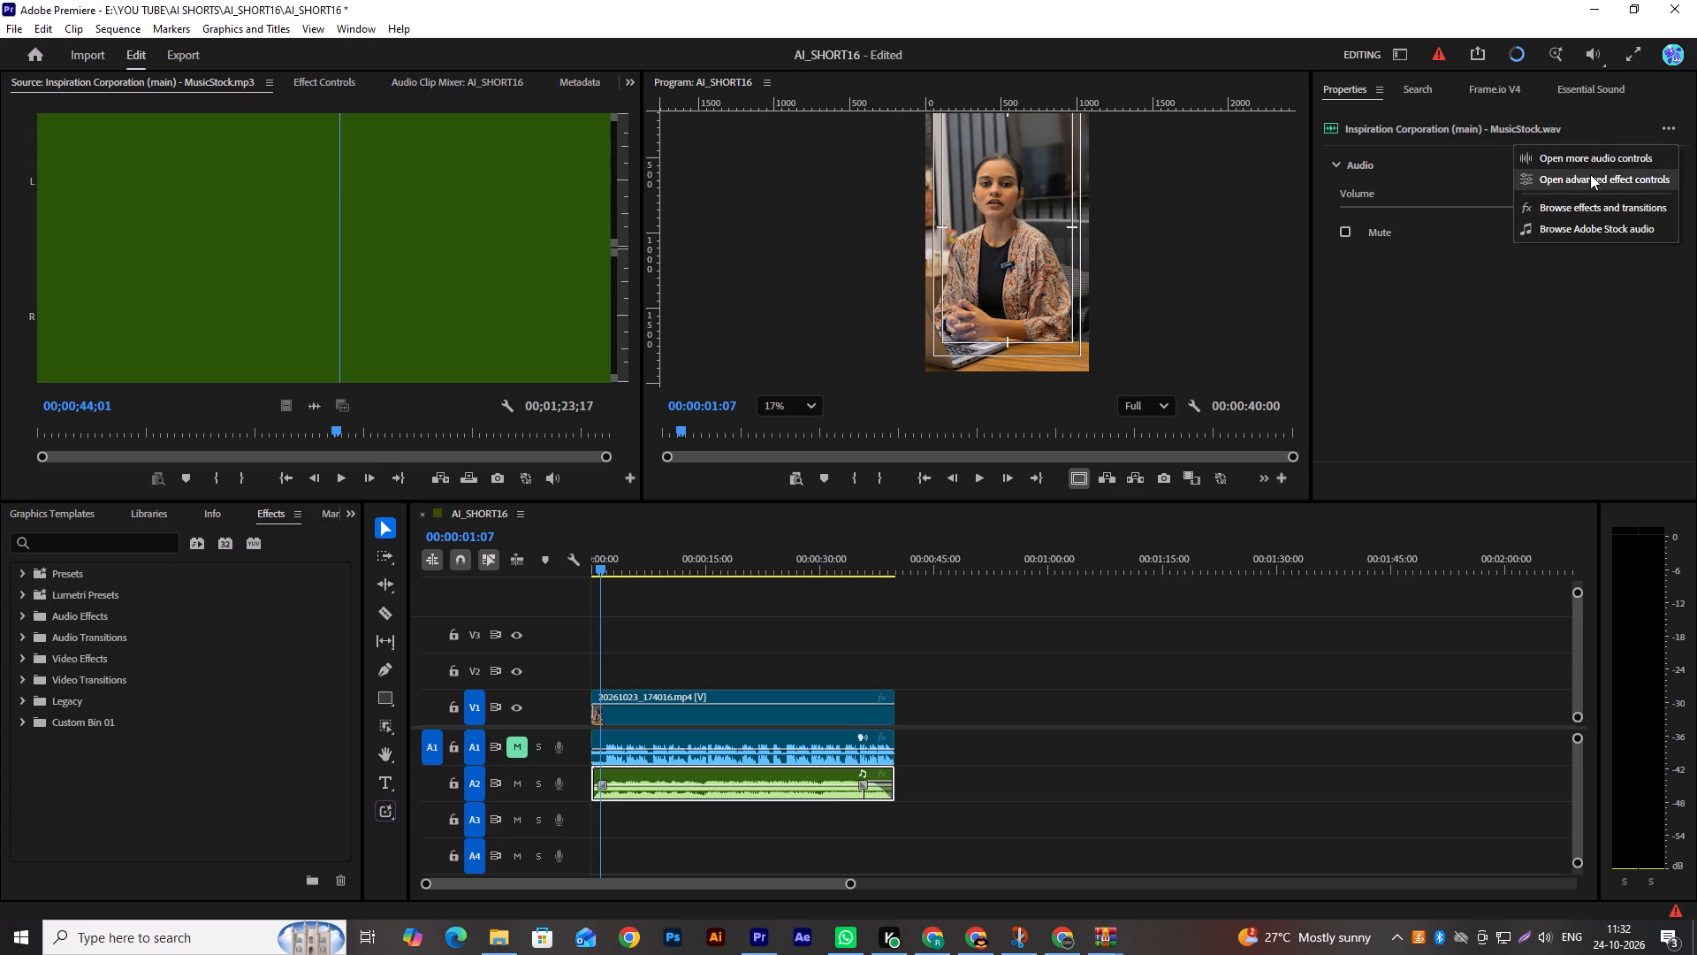
click(1590, 174)
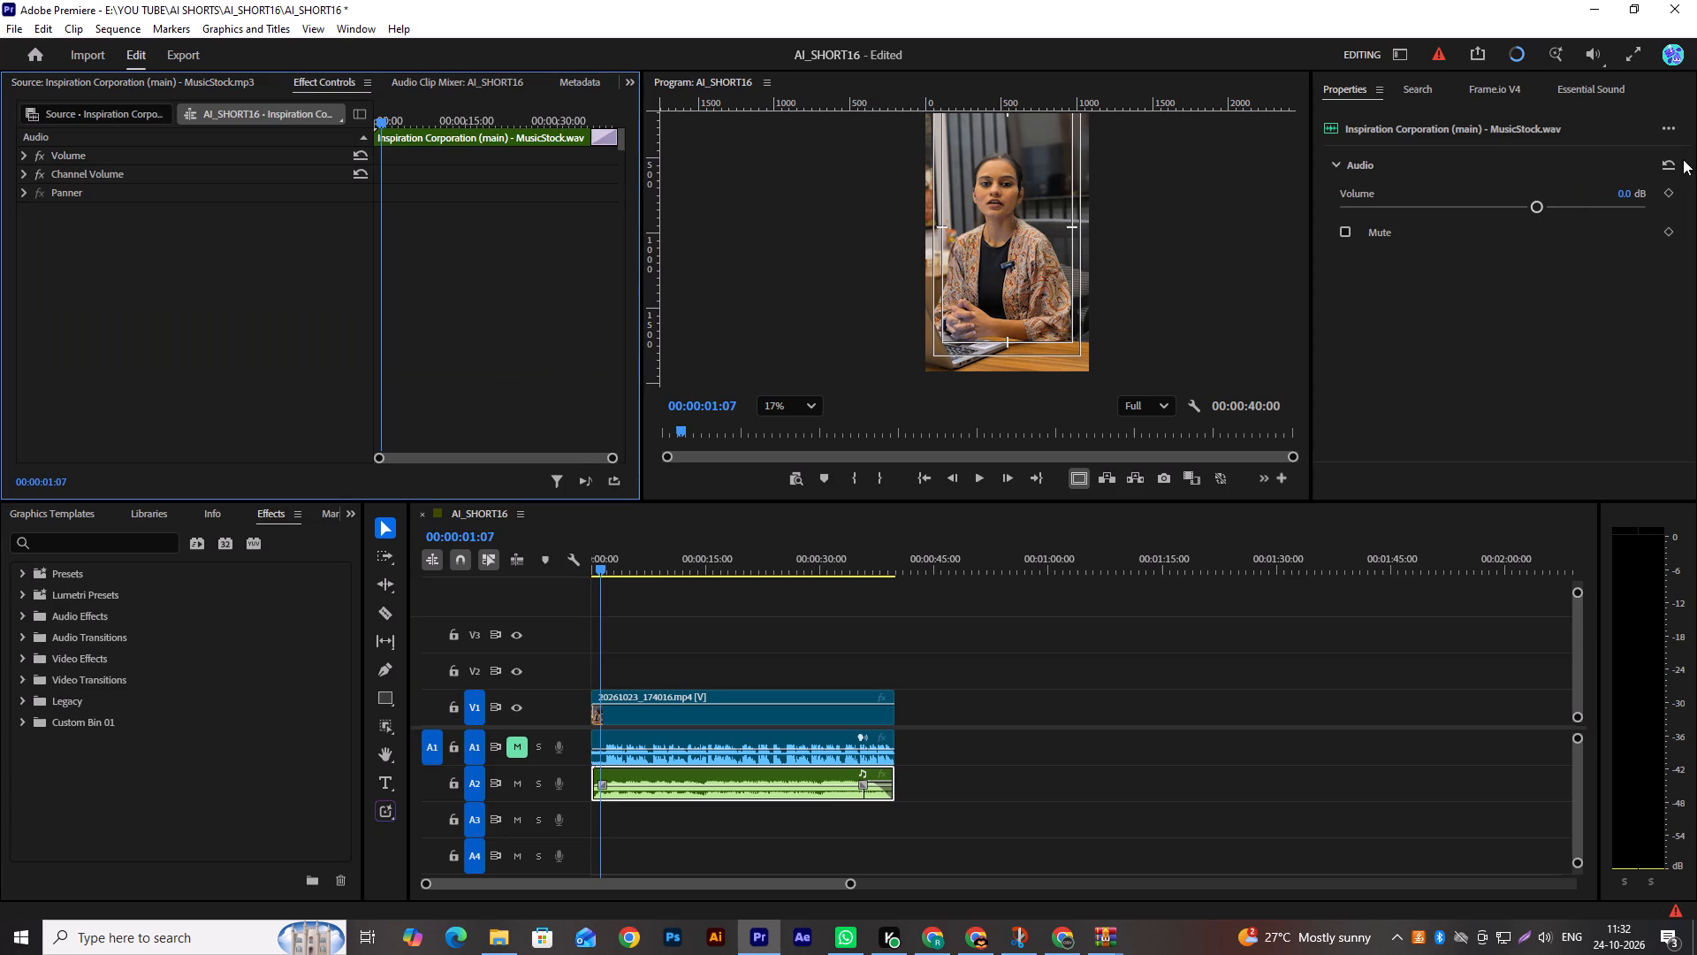
Browse the Adobe Stock music genres and moods in Essential Sound, trying and clearing the Background genre filter.
click(1667, 131)
click(1612, 229)
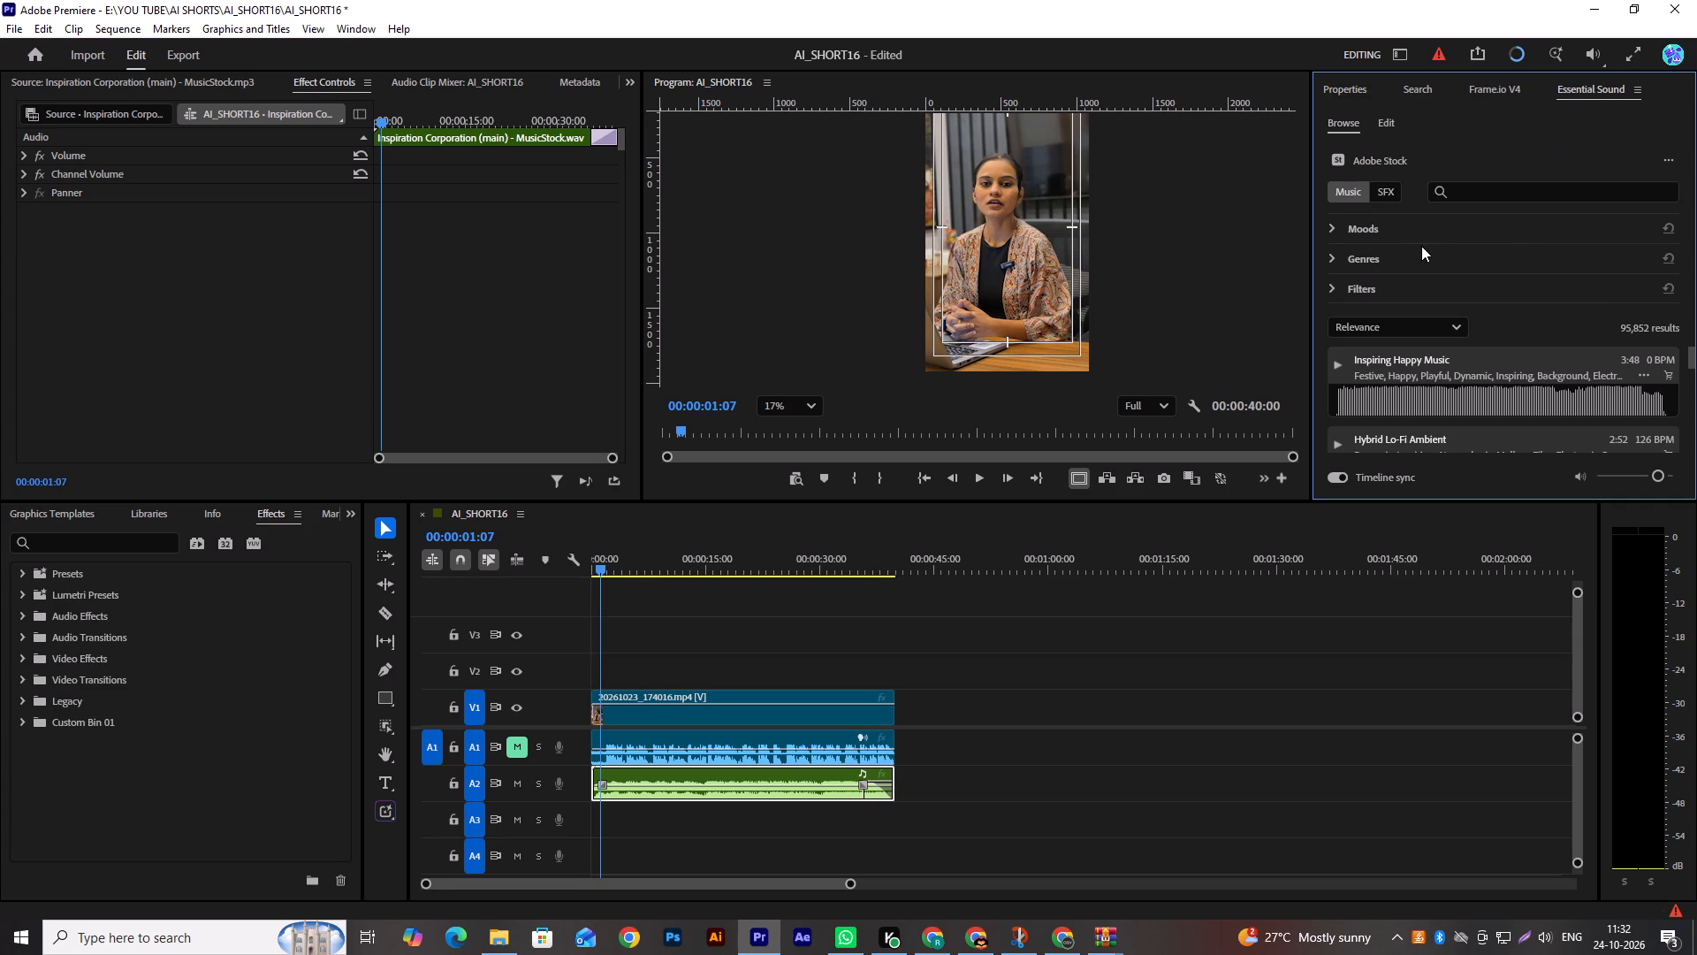
click(1337, 229)
click(1337, 229)
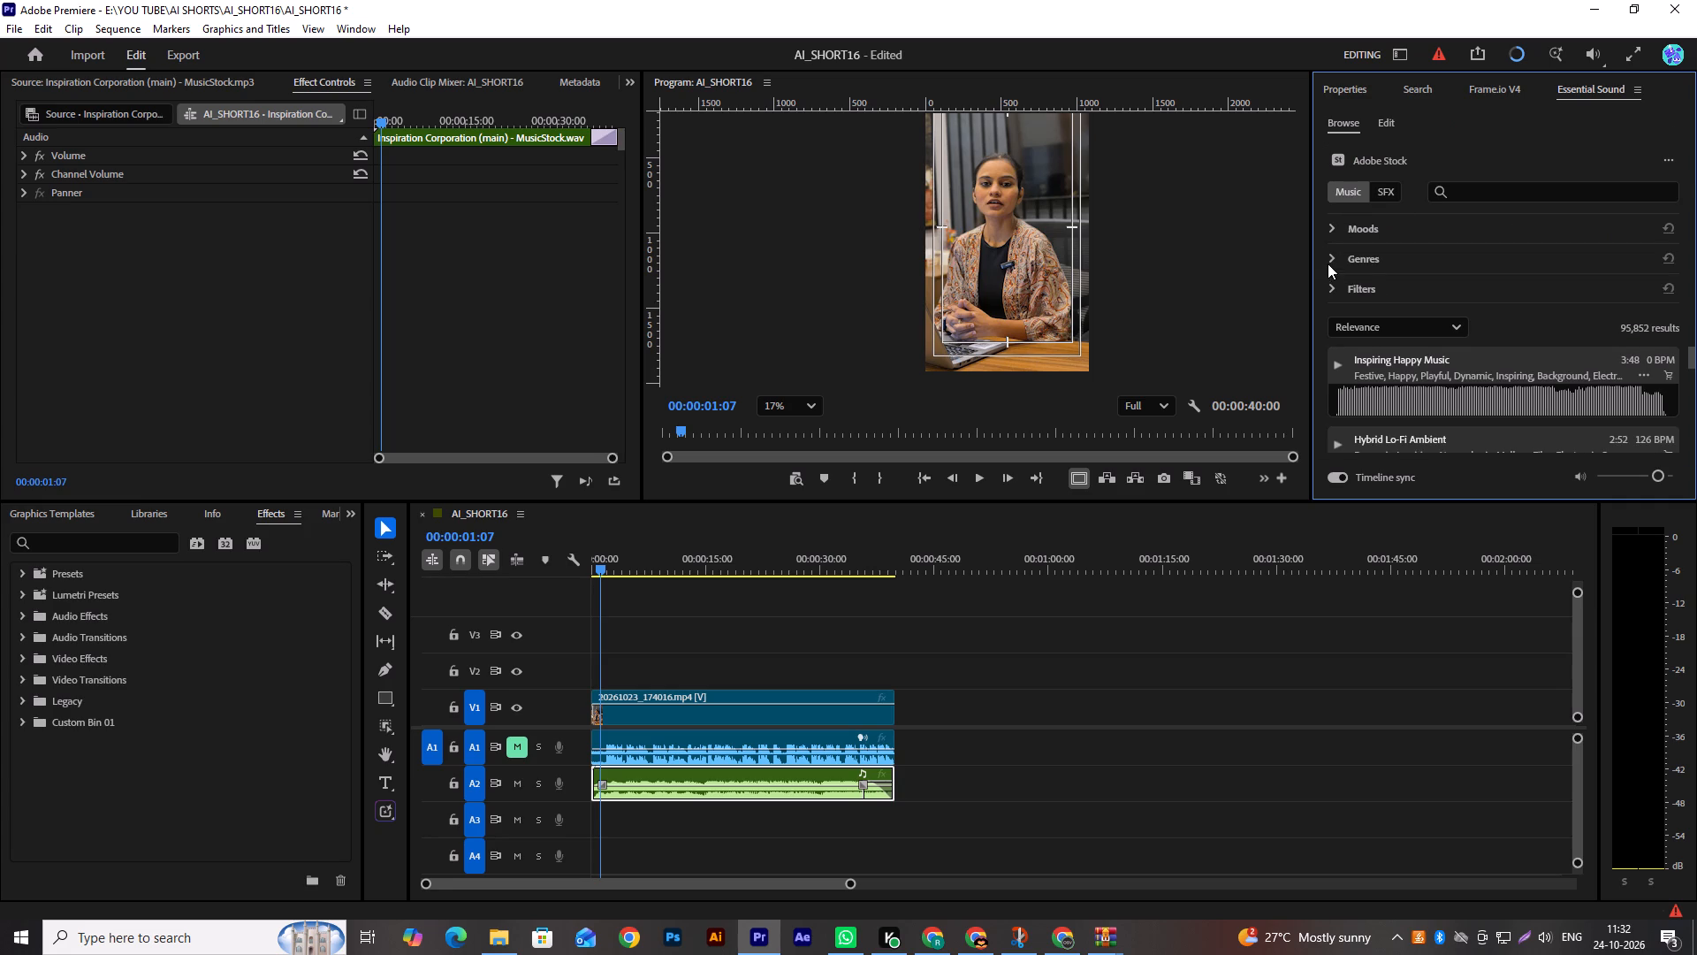
click(1328, 261)
click(1328, 261)
click(1328, 261)
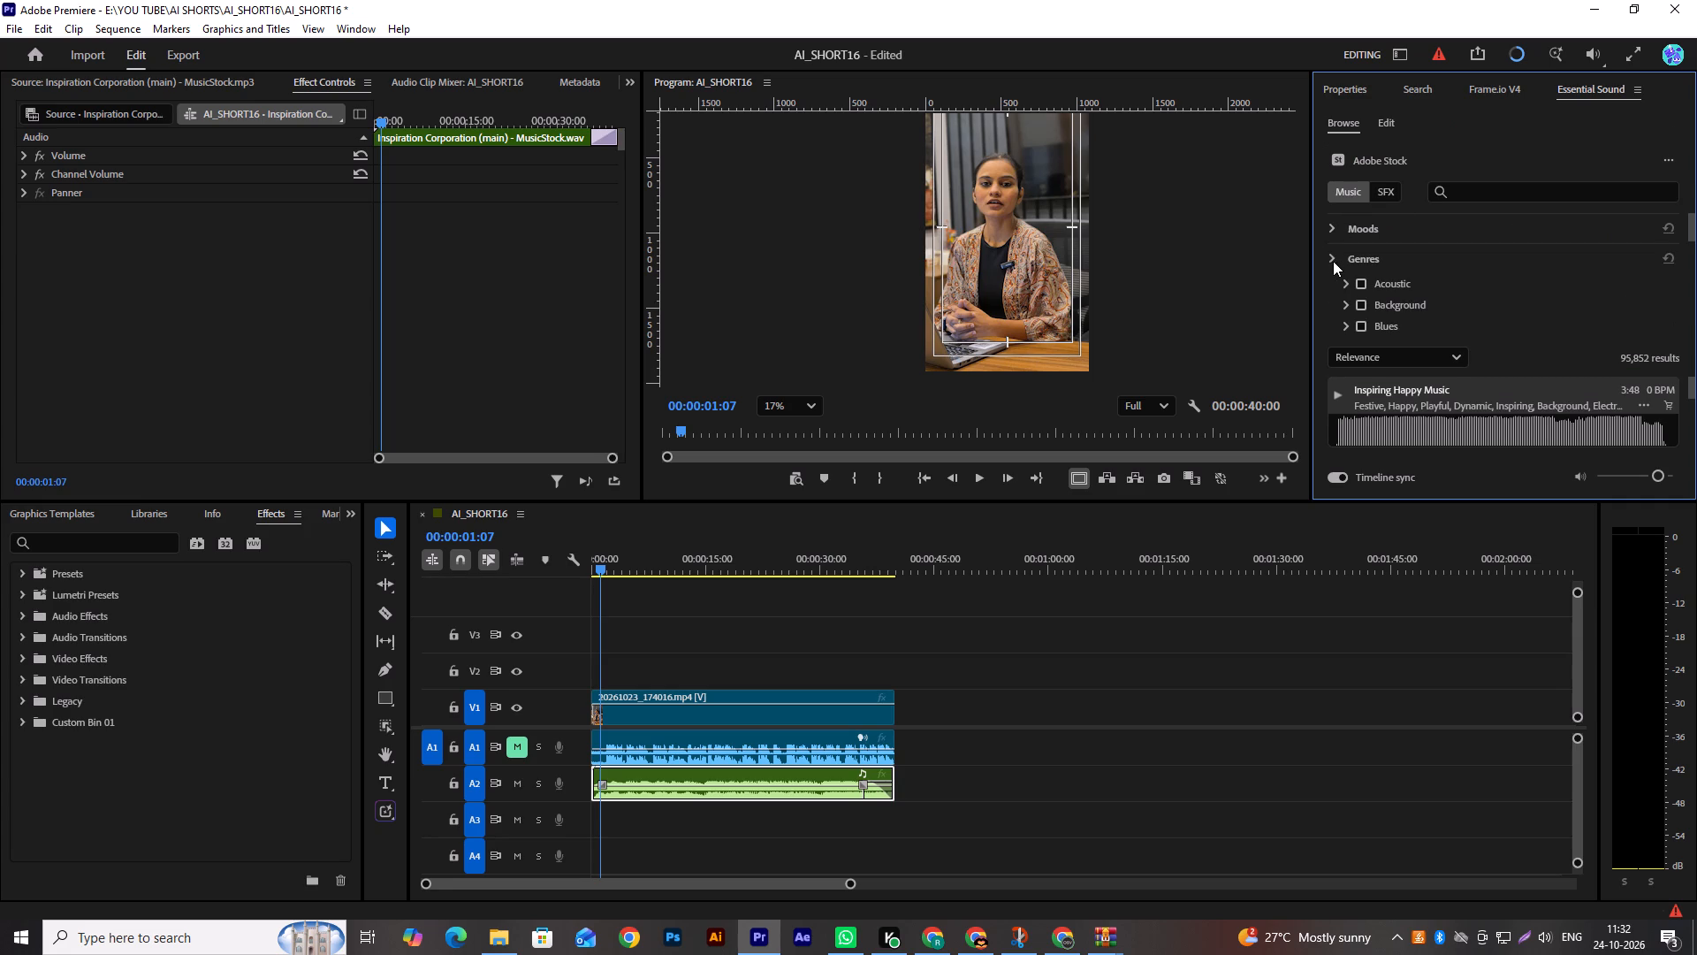
click(1346, 304)
click(1346, 304)
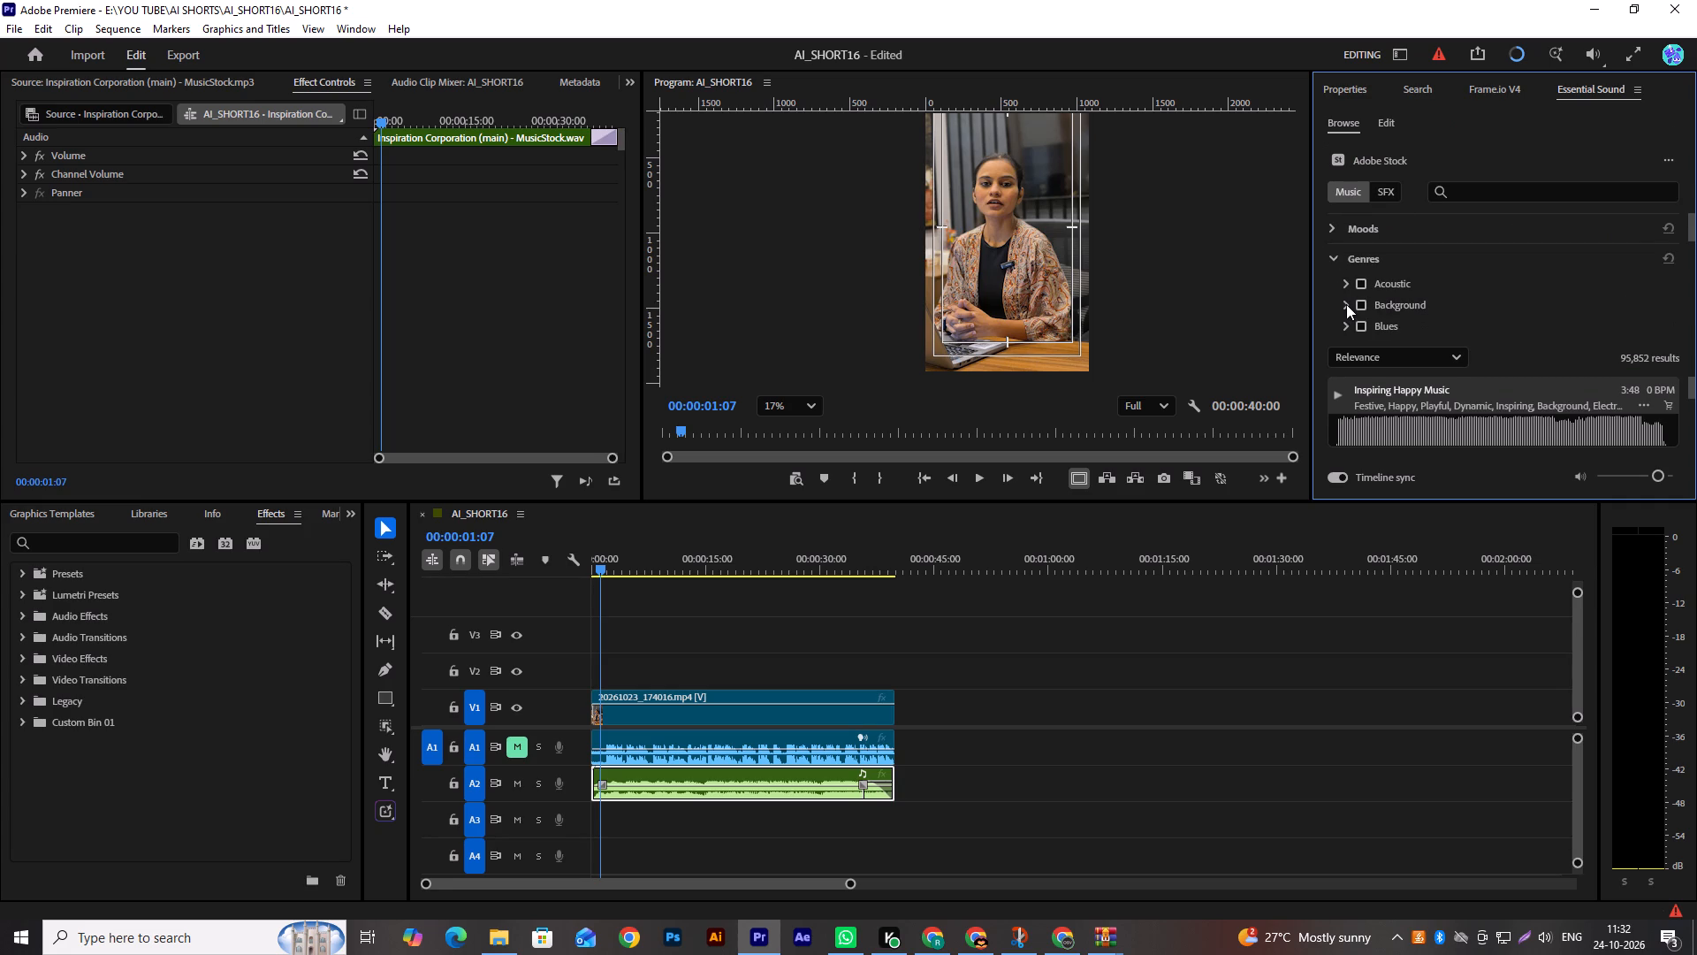
click(1347, 302)
click(1361, 303)
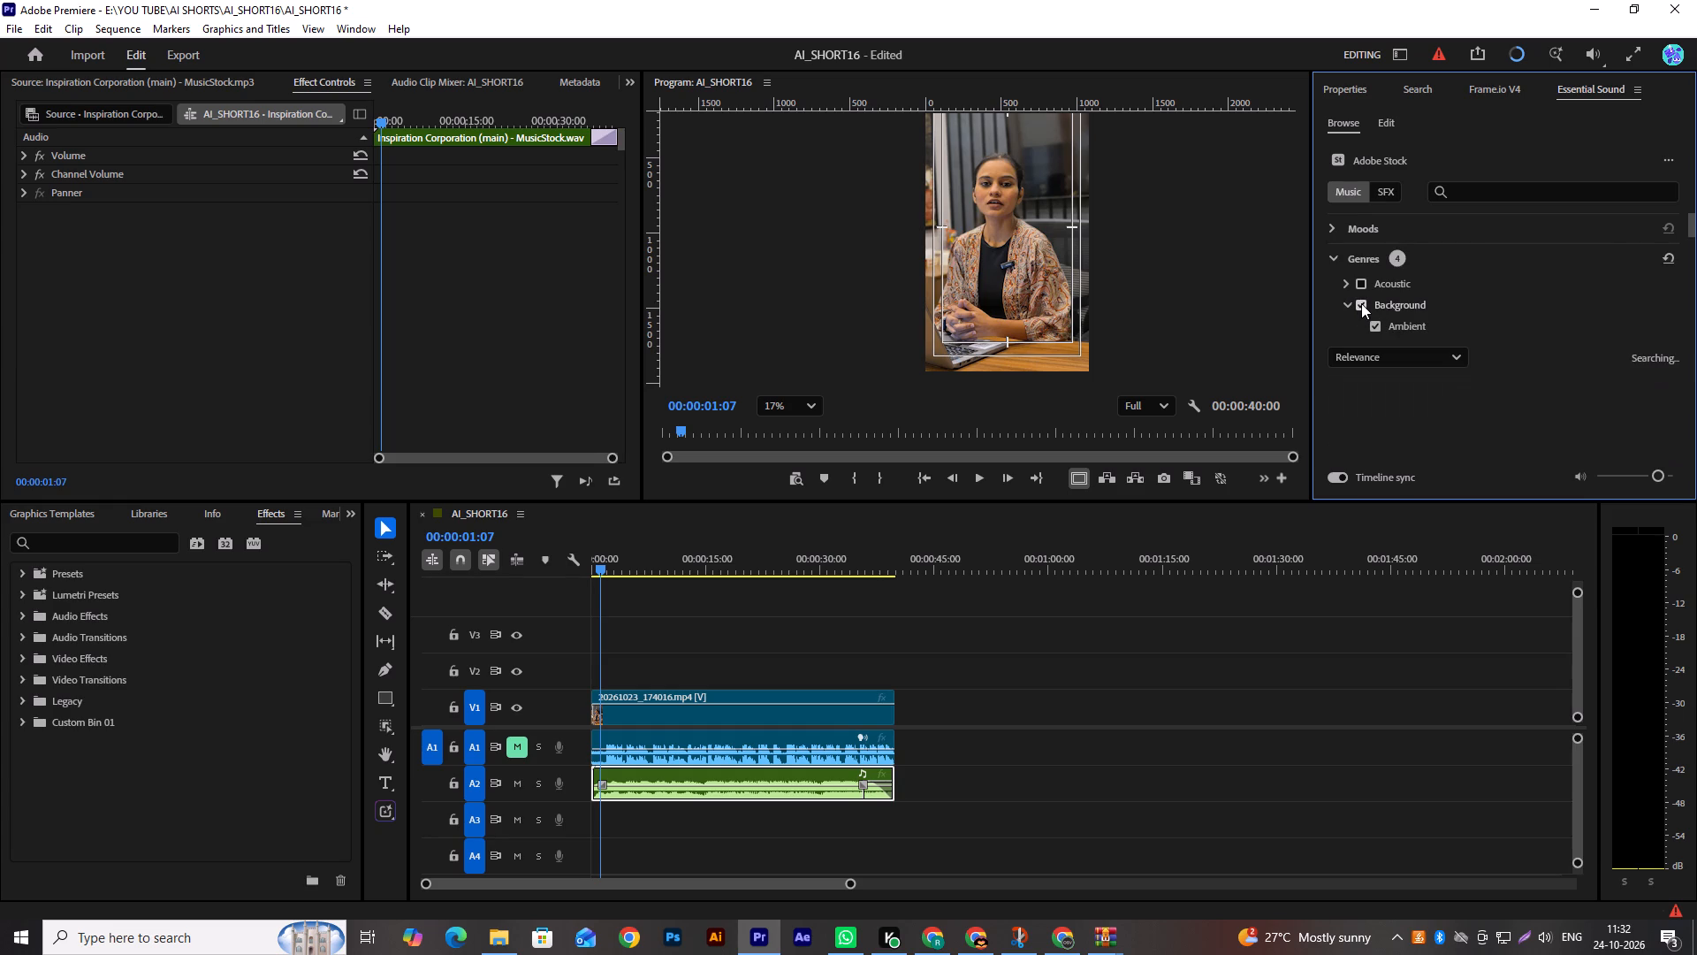
key(space)
key(space)
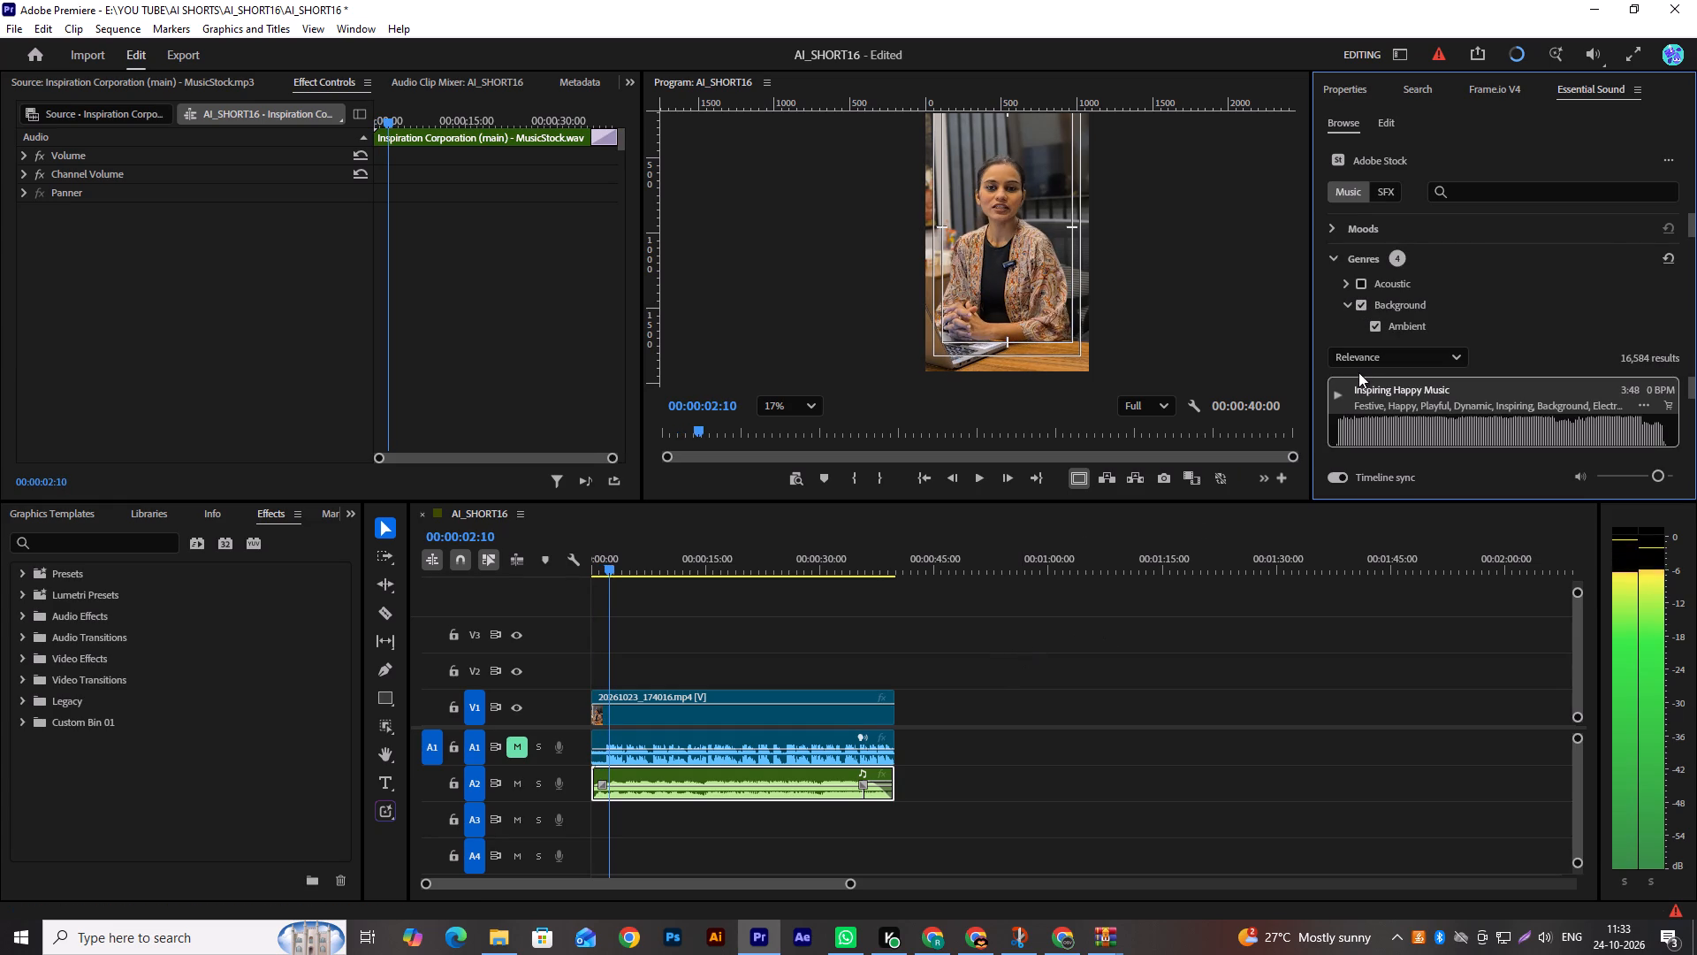
click(1363, 304)
click(1333, 231)
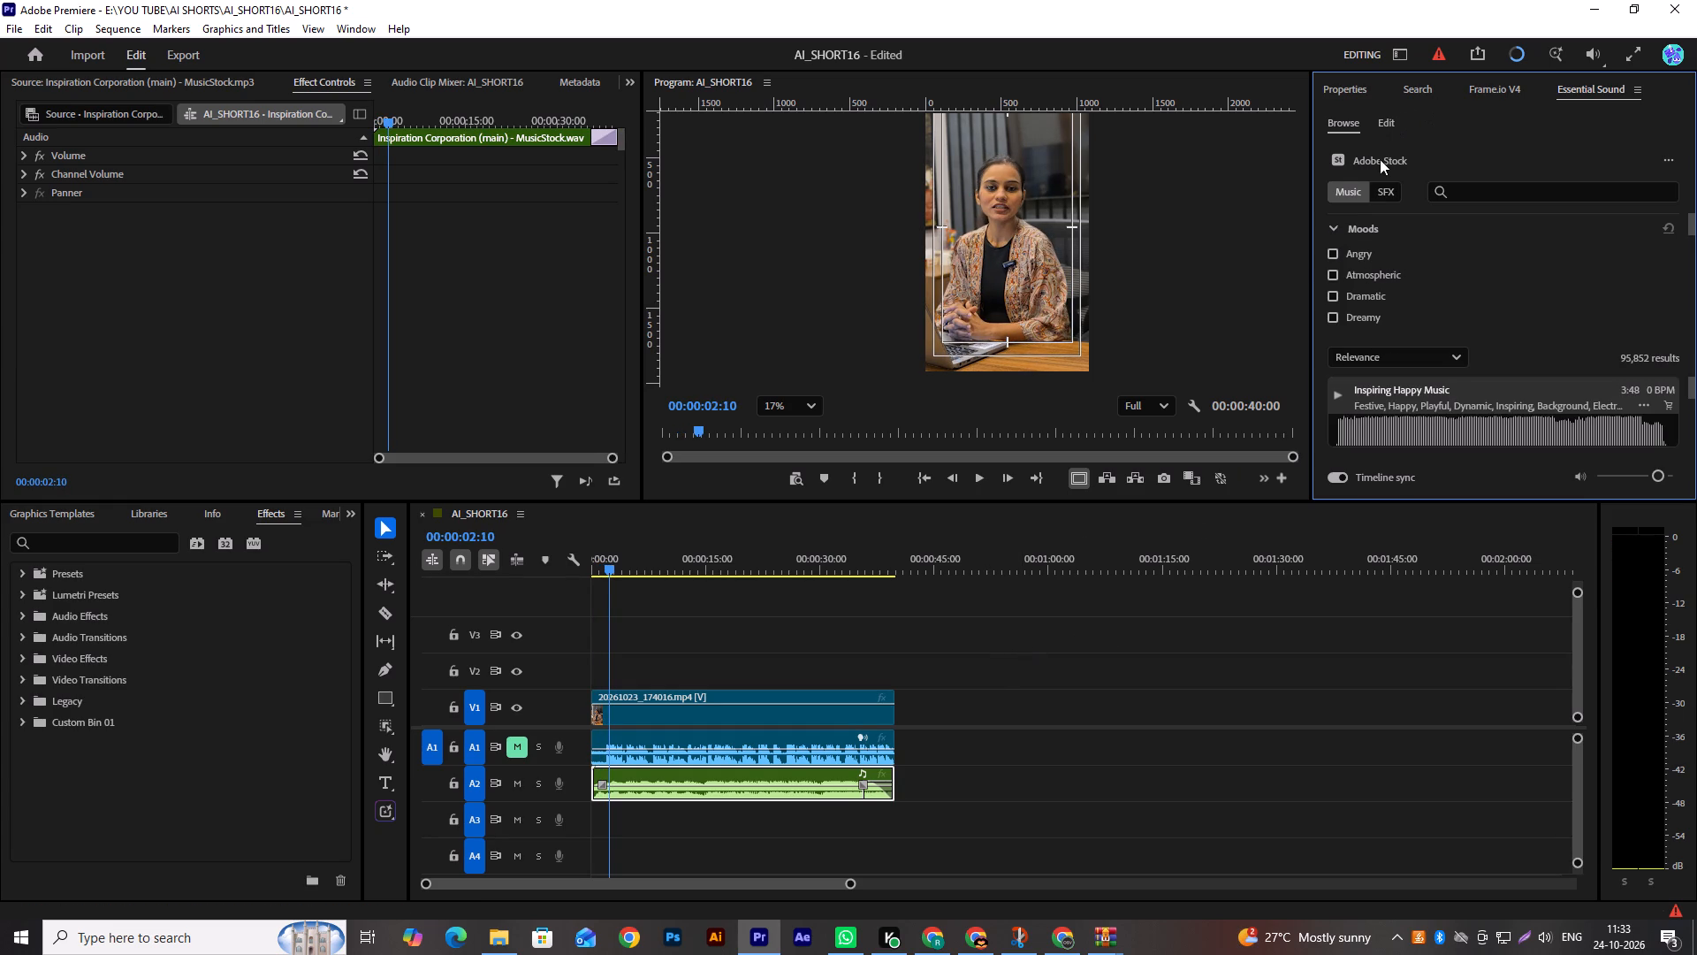
Apply the Balanced Background Music preset to the Inspiration Corporation clip on A2 and play the sequence to hear it.
click(1383, 122)
click(1427, 222)
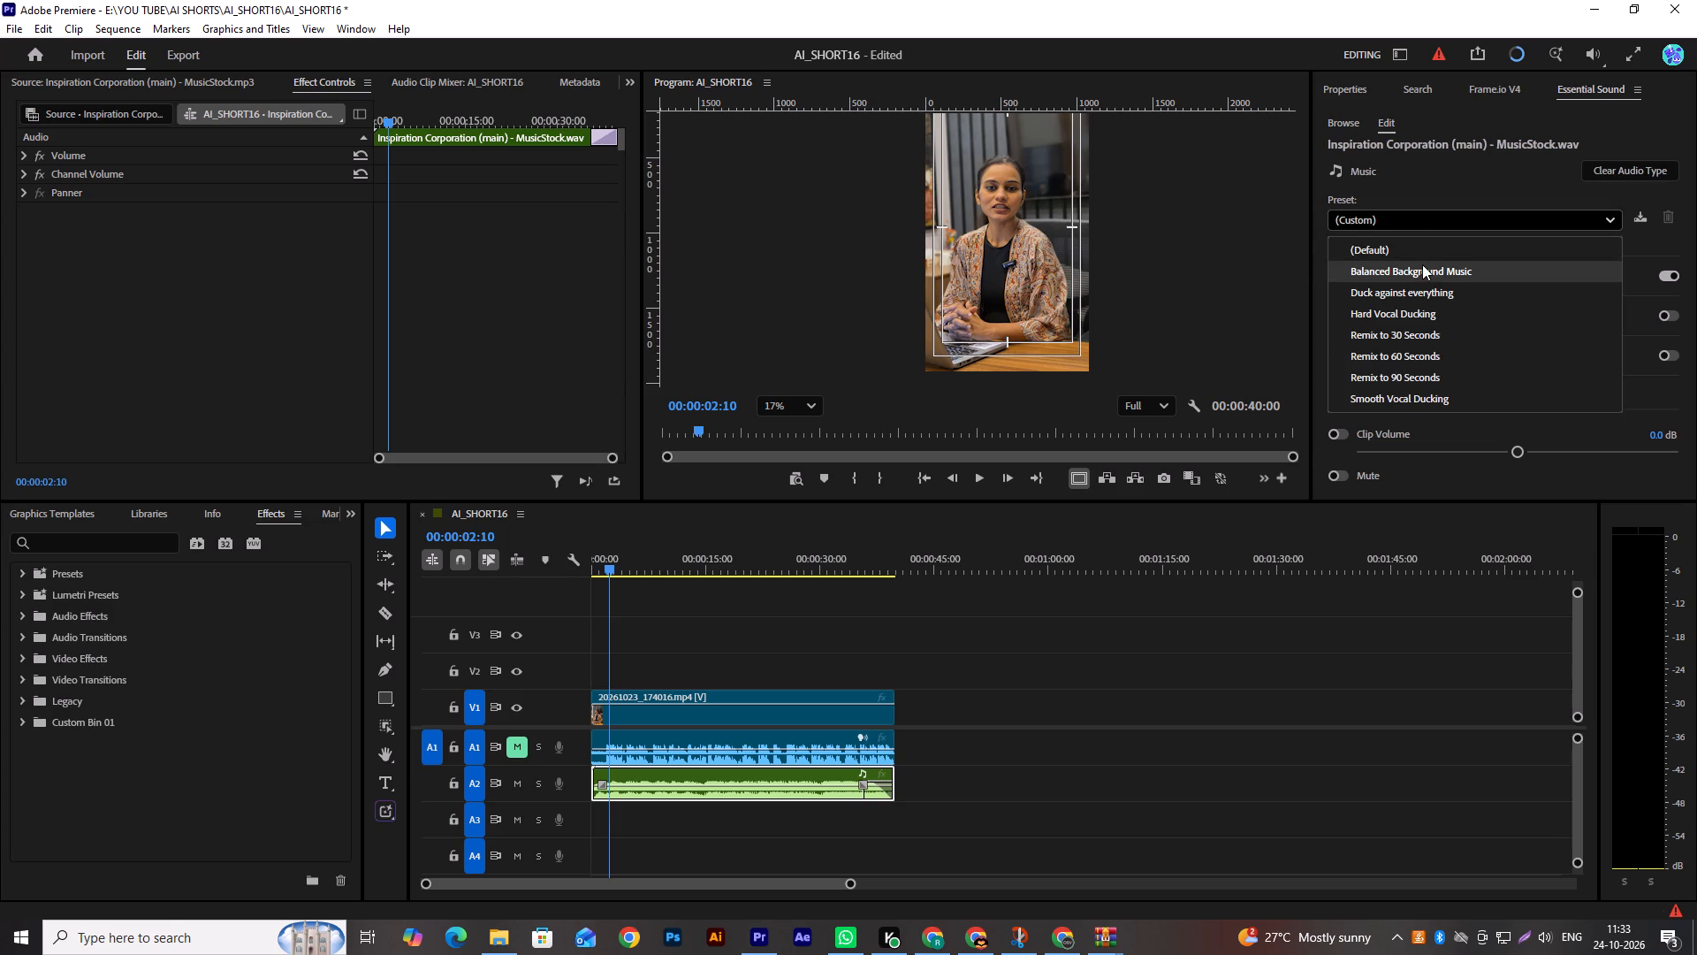
click(1422, 264)
key(space)
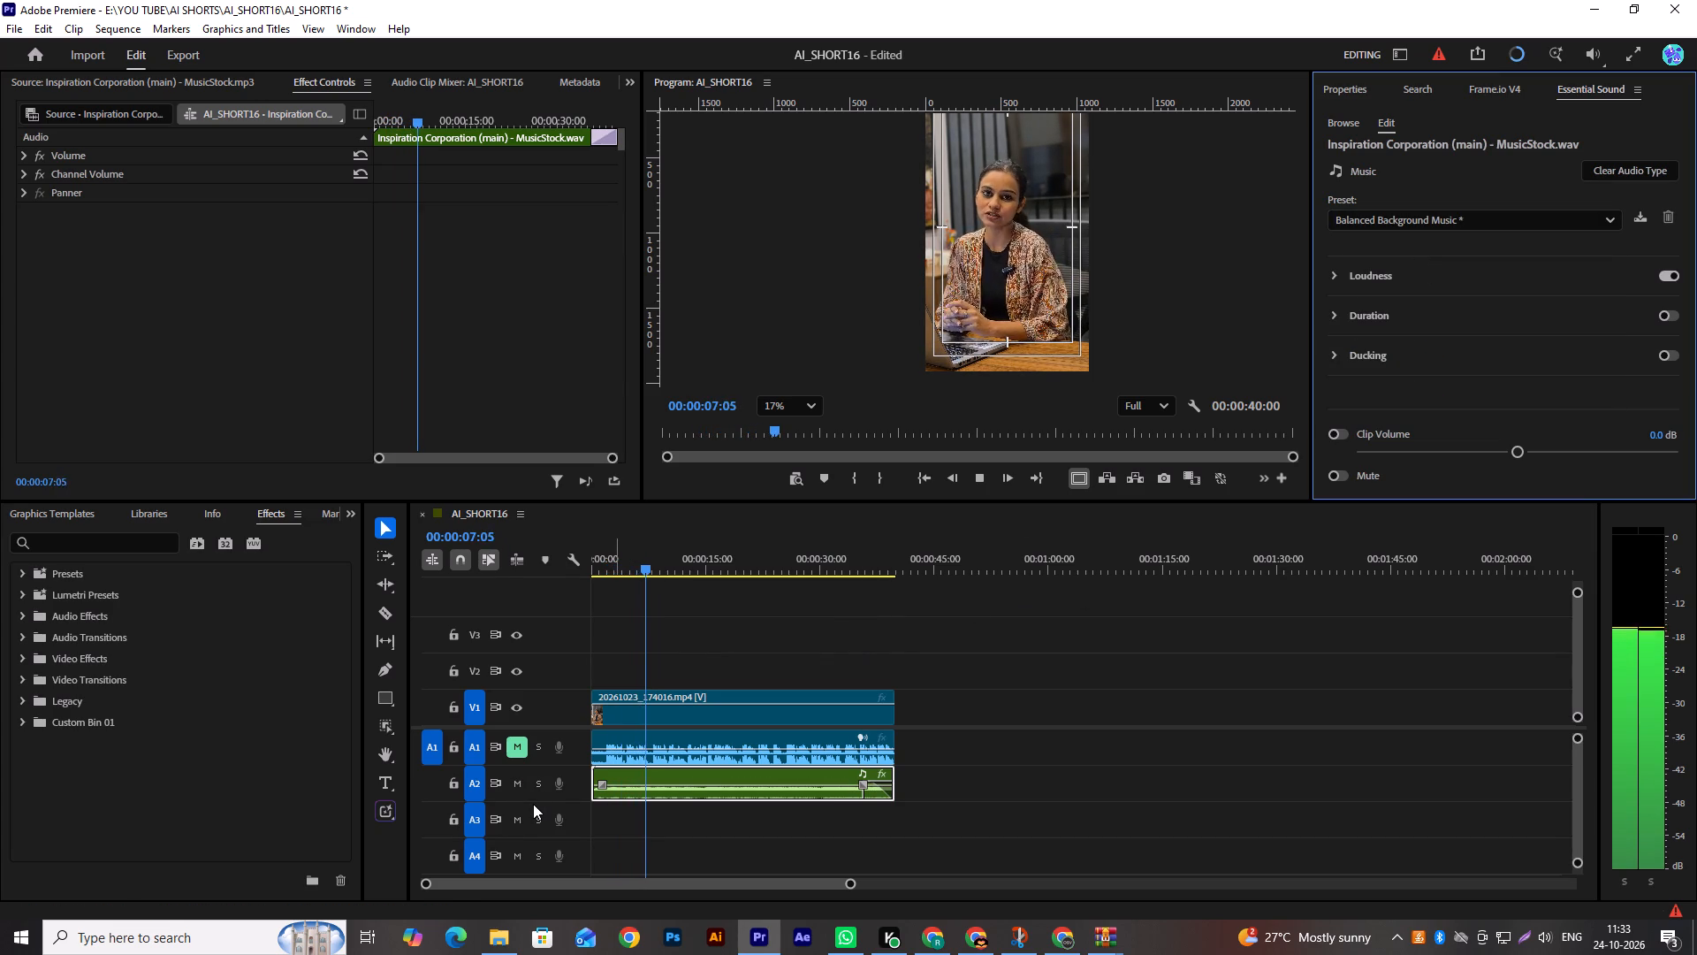
key(space)
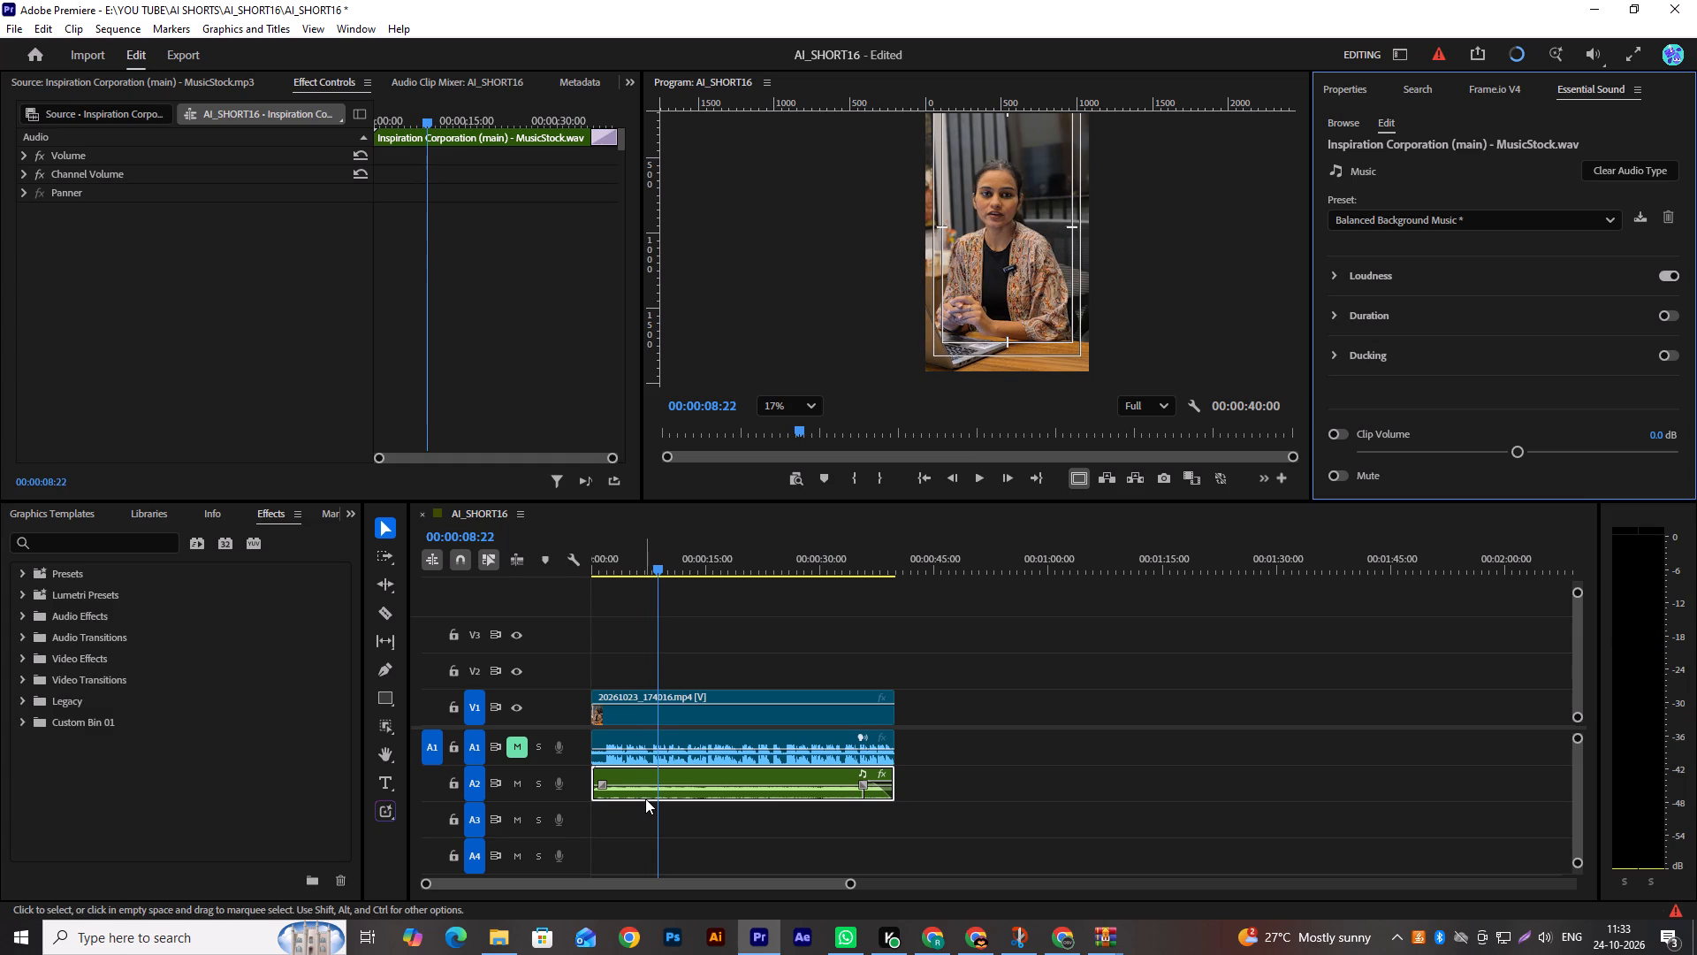
Move the music clip down to A3 and place the AI_SHORT16-esv2 enhanced audio on A2 at the sequence start.
drag(646, 798, 643, 821)
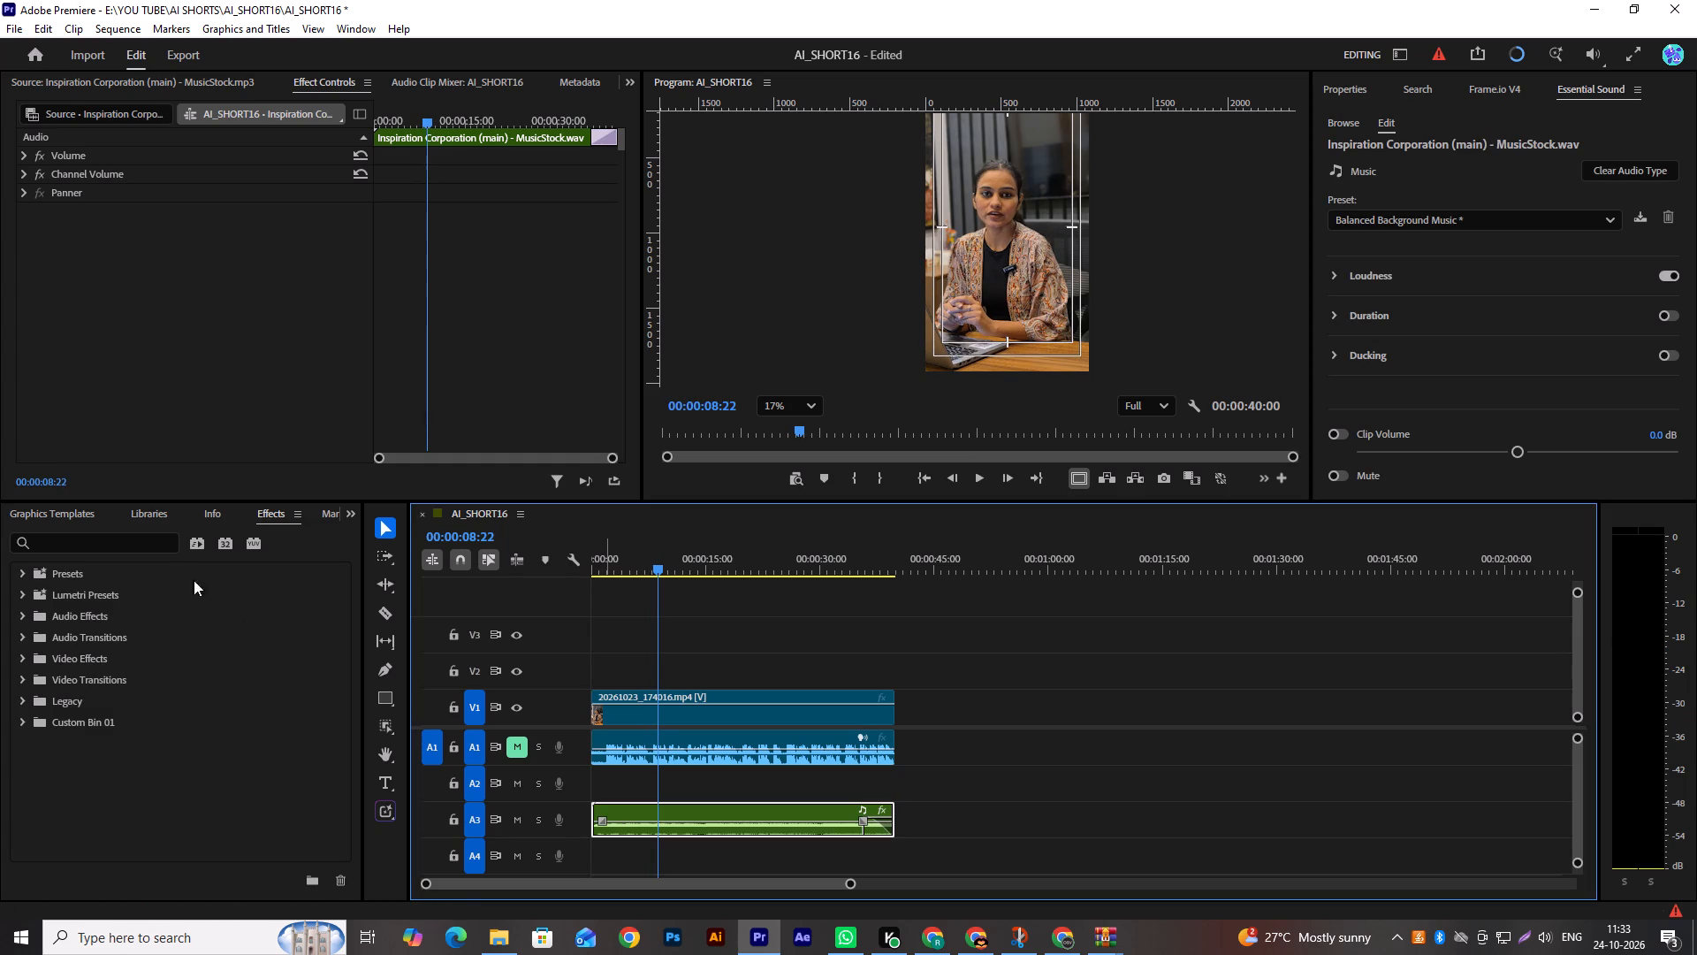
scroll(148, 510, up, 6)
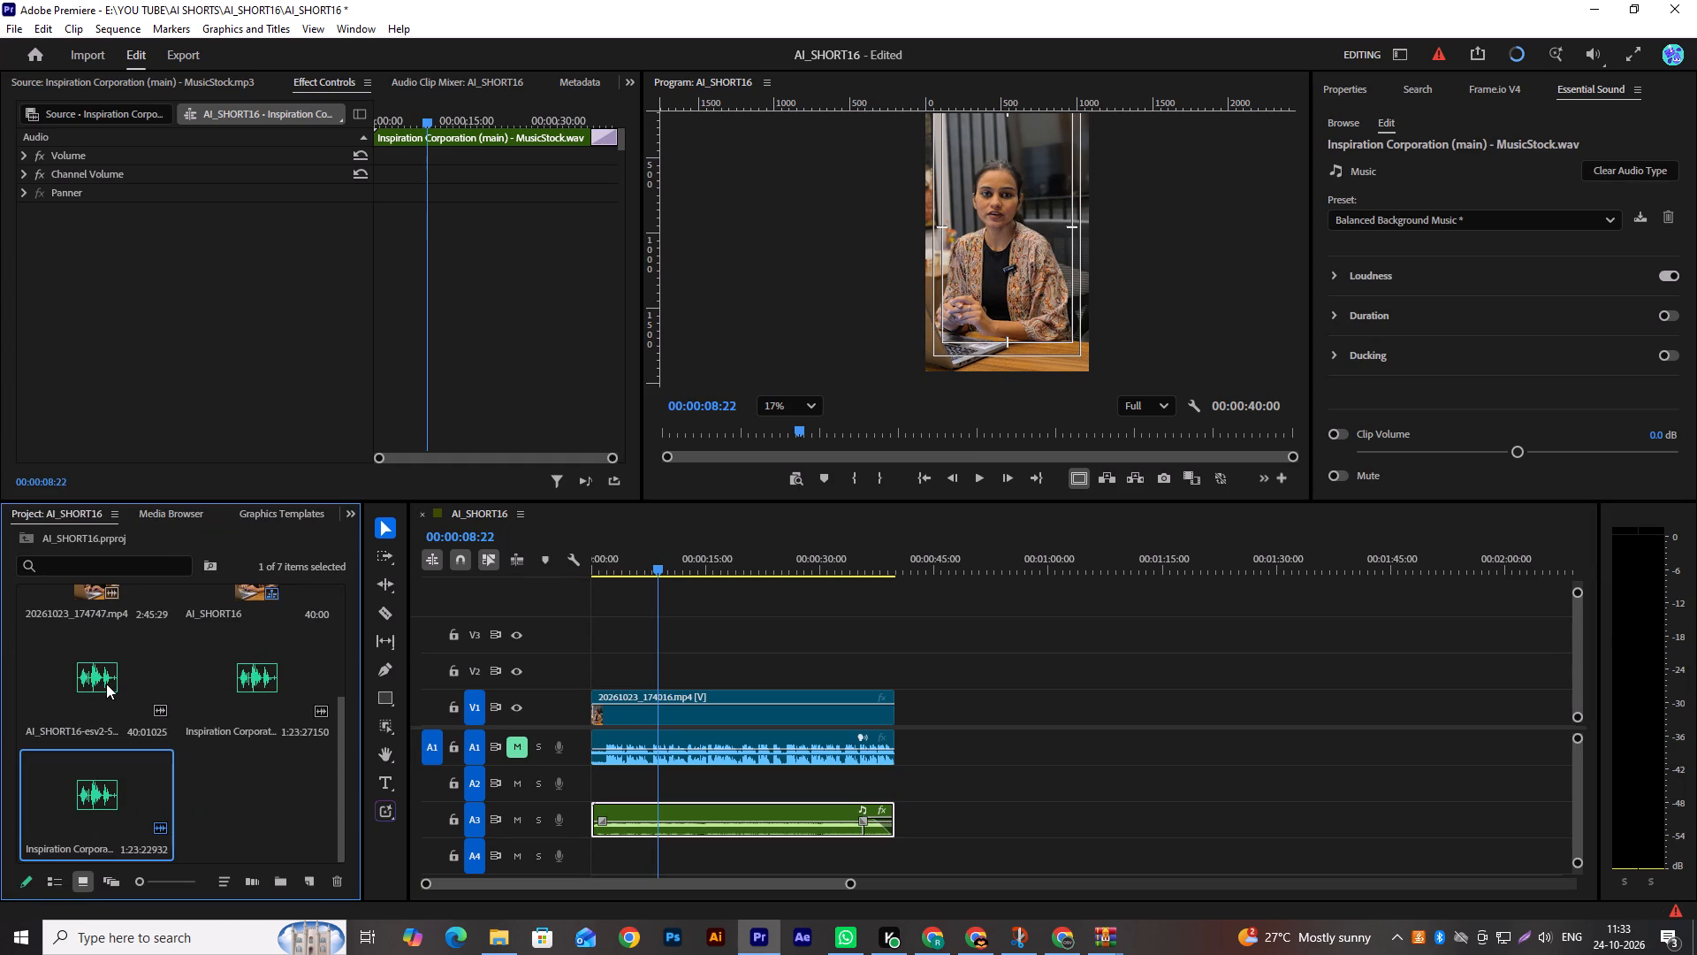
drag(106, 684, 600, 788)
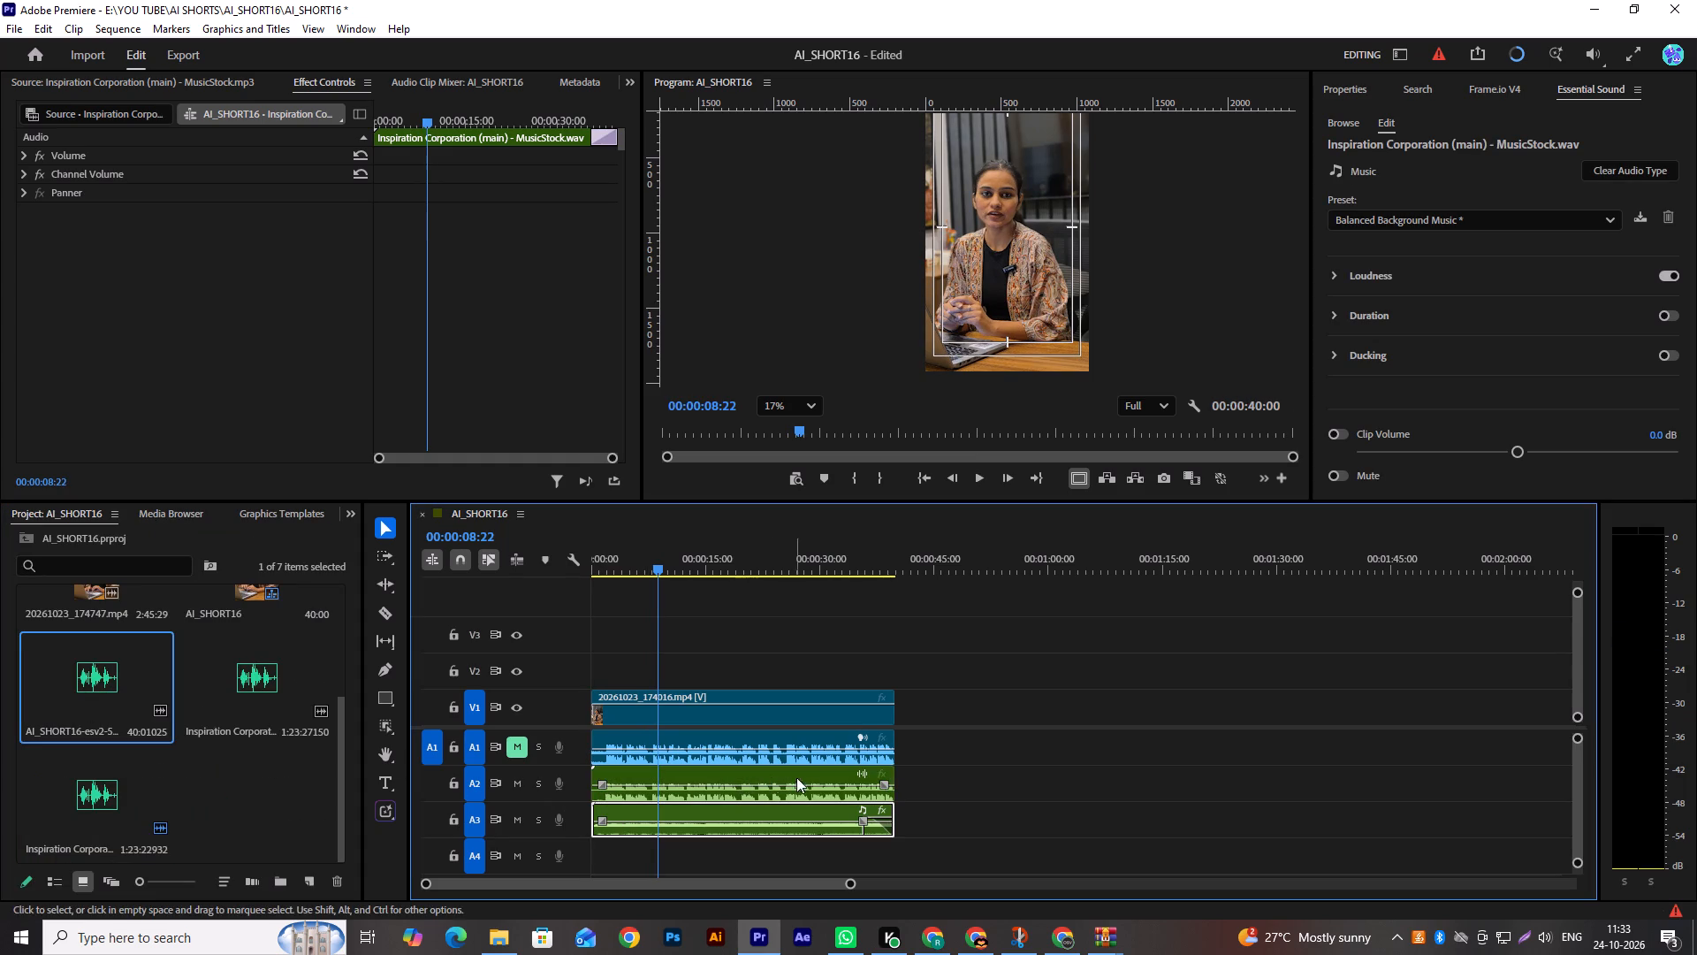
Play the sequence while lowering the volume of the music clip on A3 to -5.0 dB.
key(space)
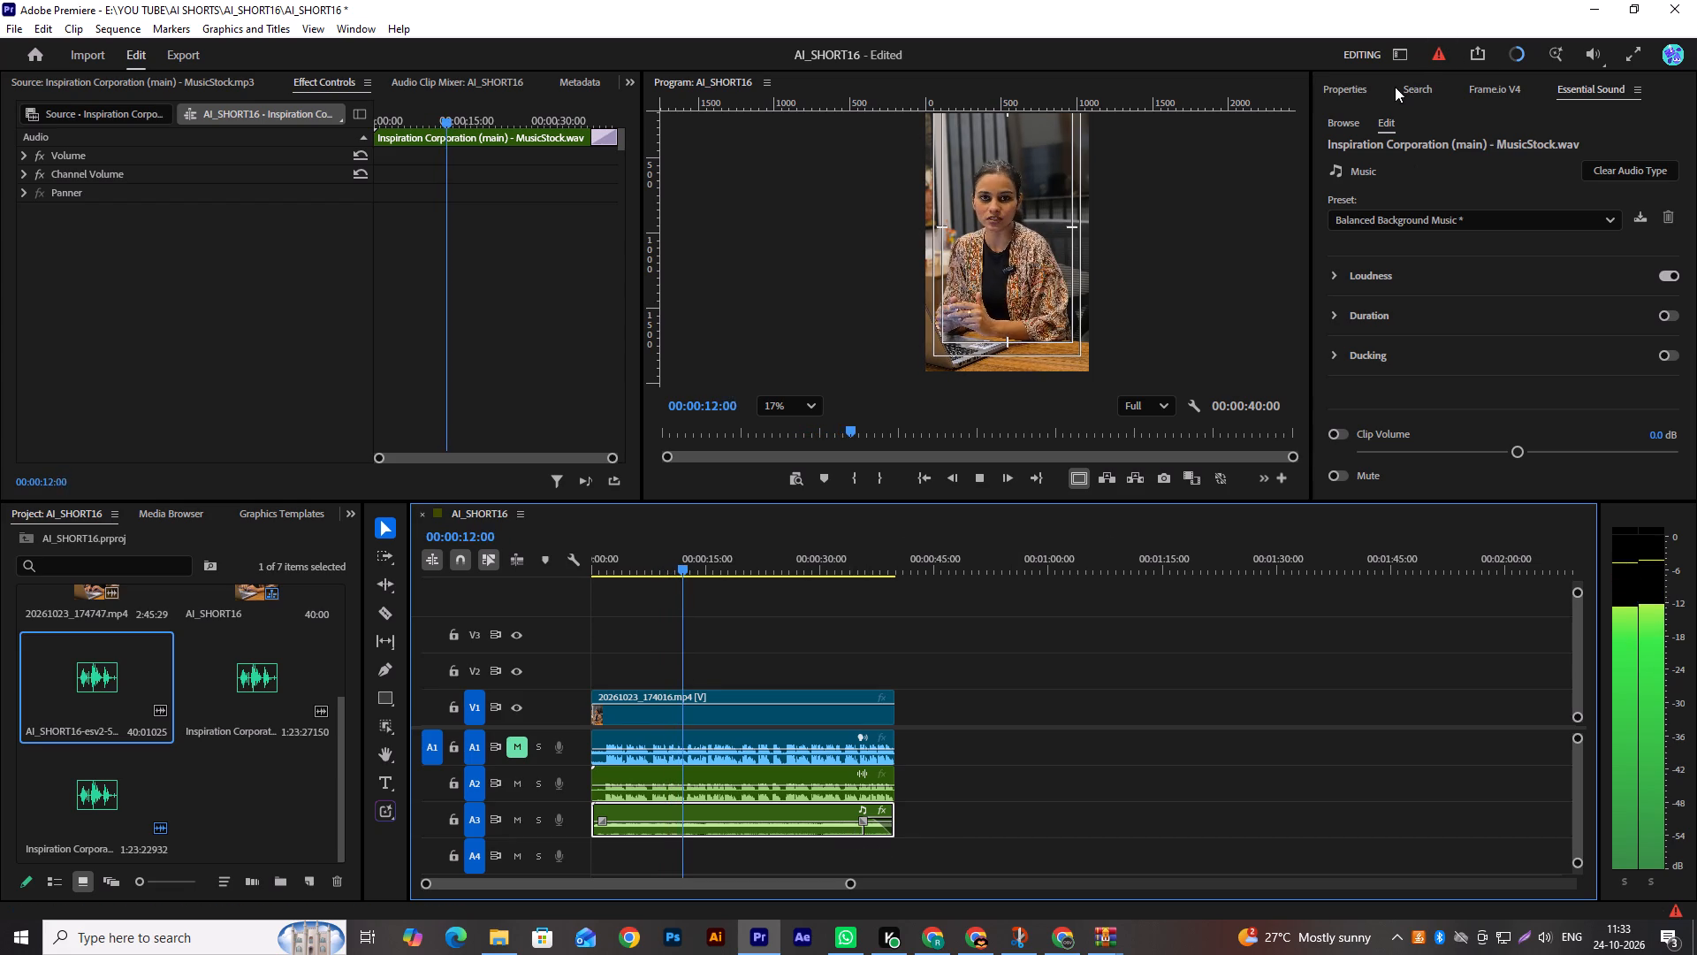
click(1350, 87)
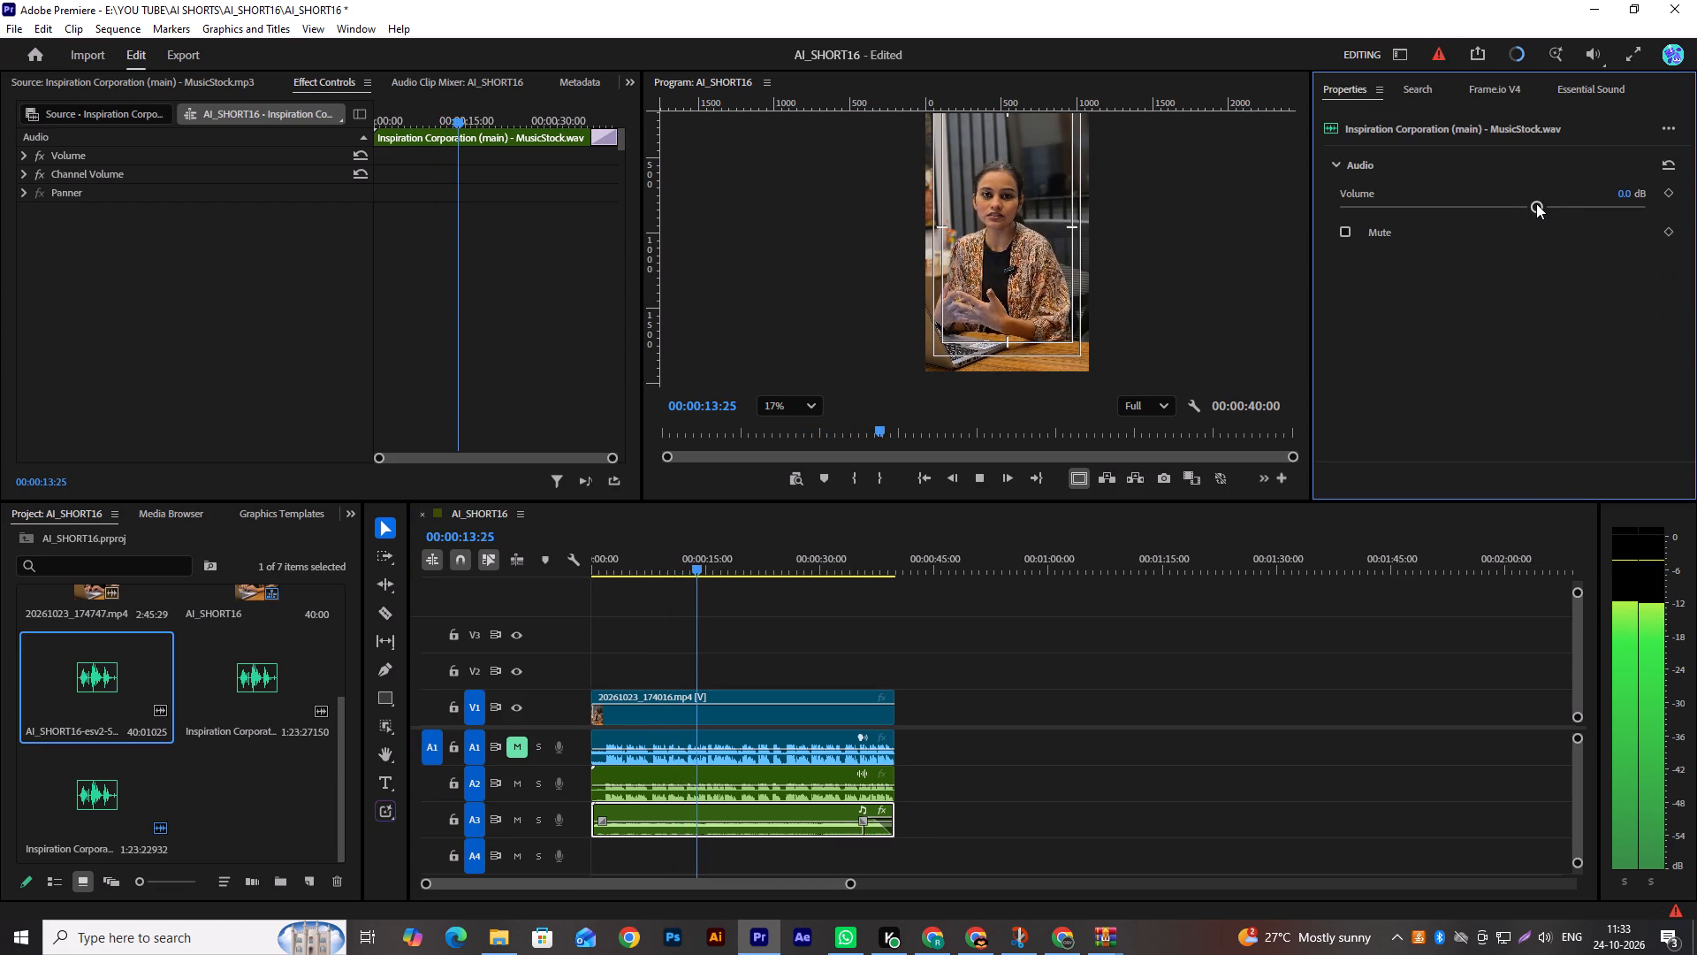
drag(1536, 203, 1512, 207)
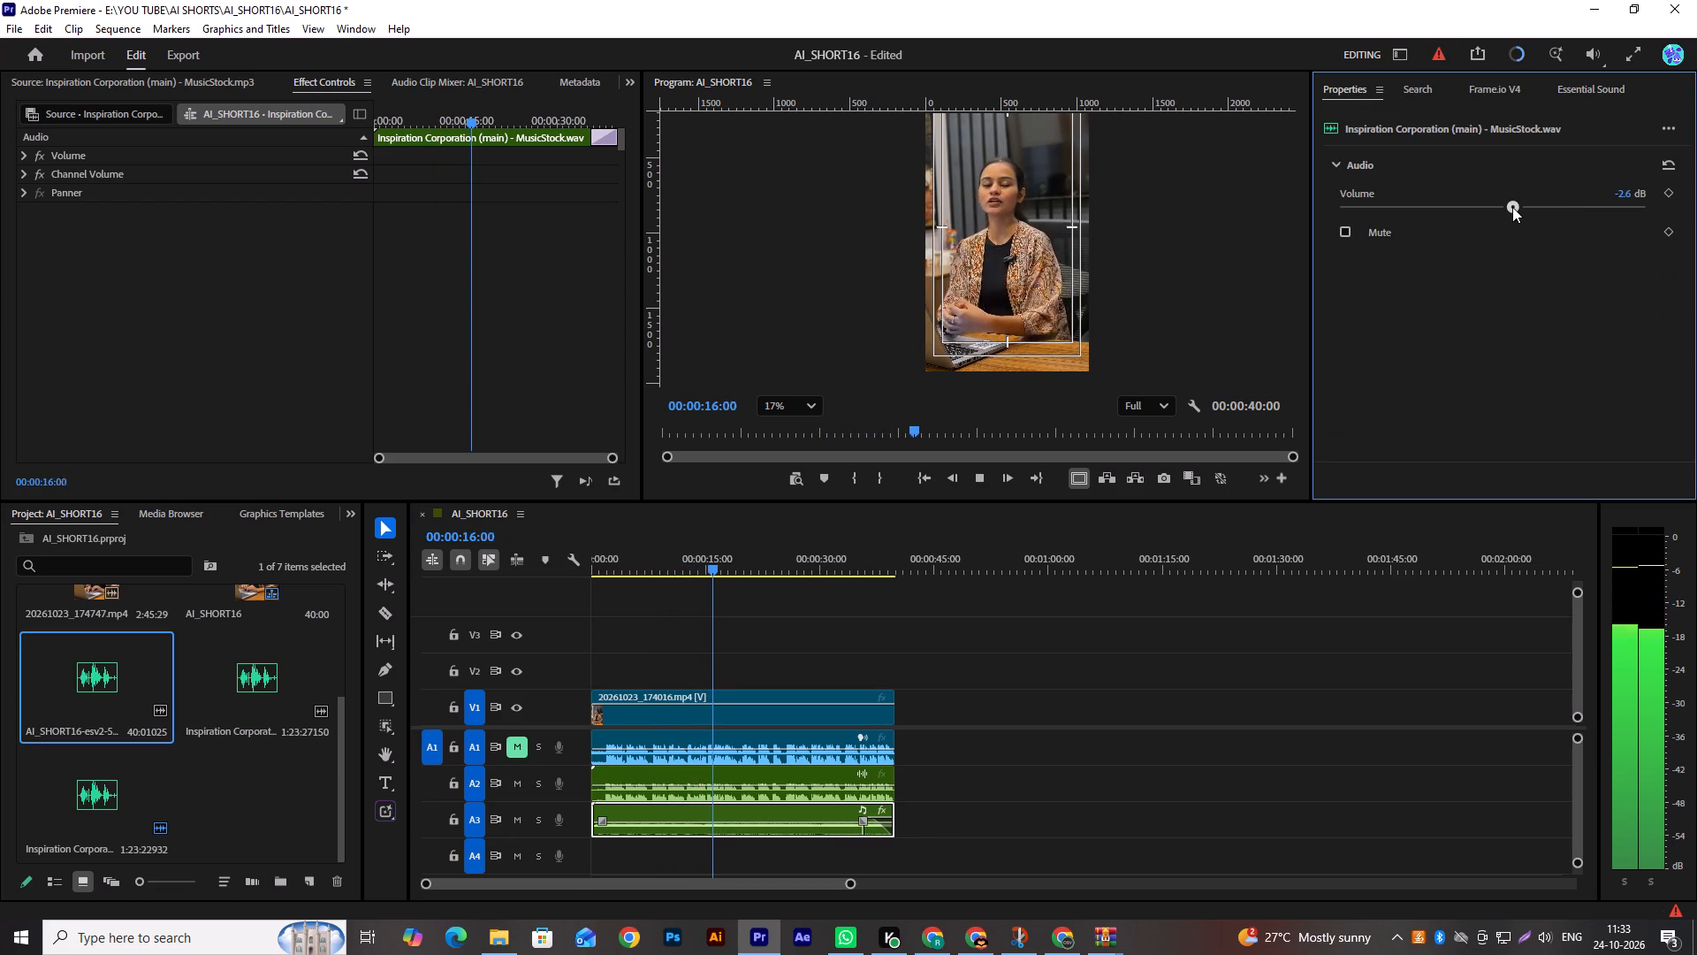
drag(1512, 207, 1501, 210)
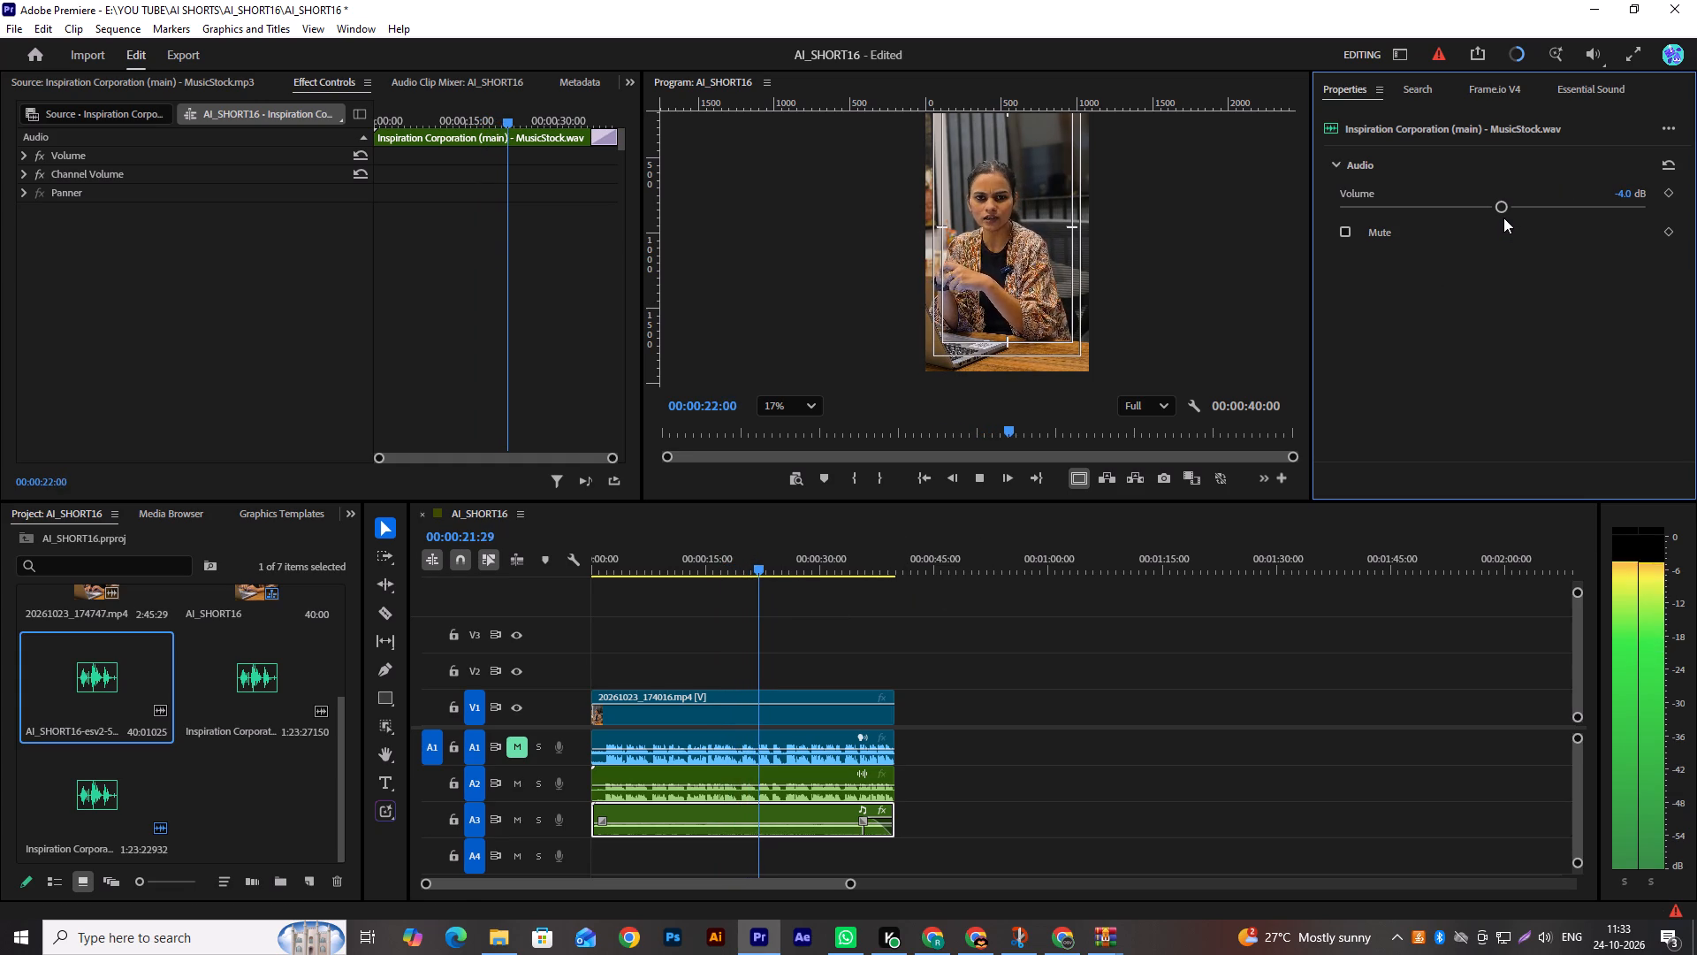
drag(1501, 208, 1498, 208)
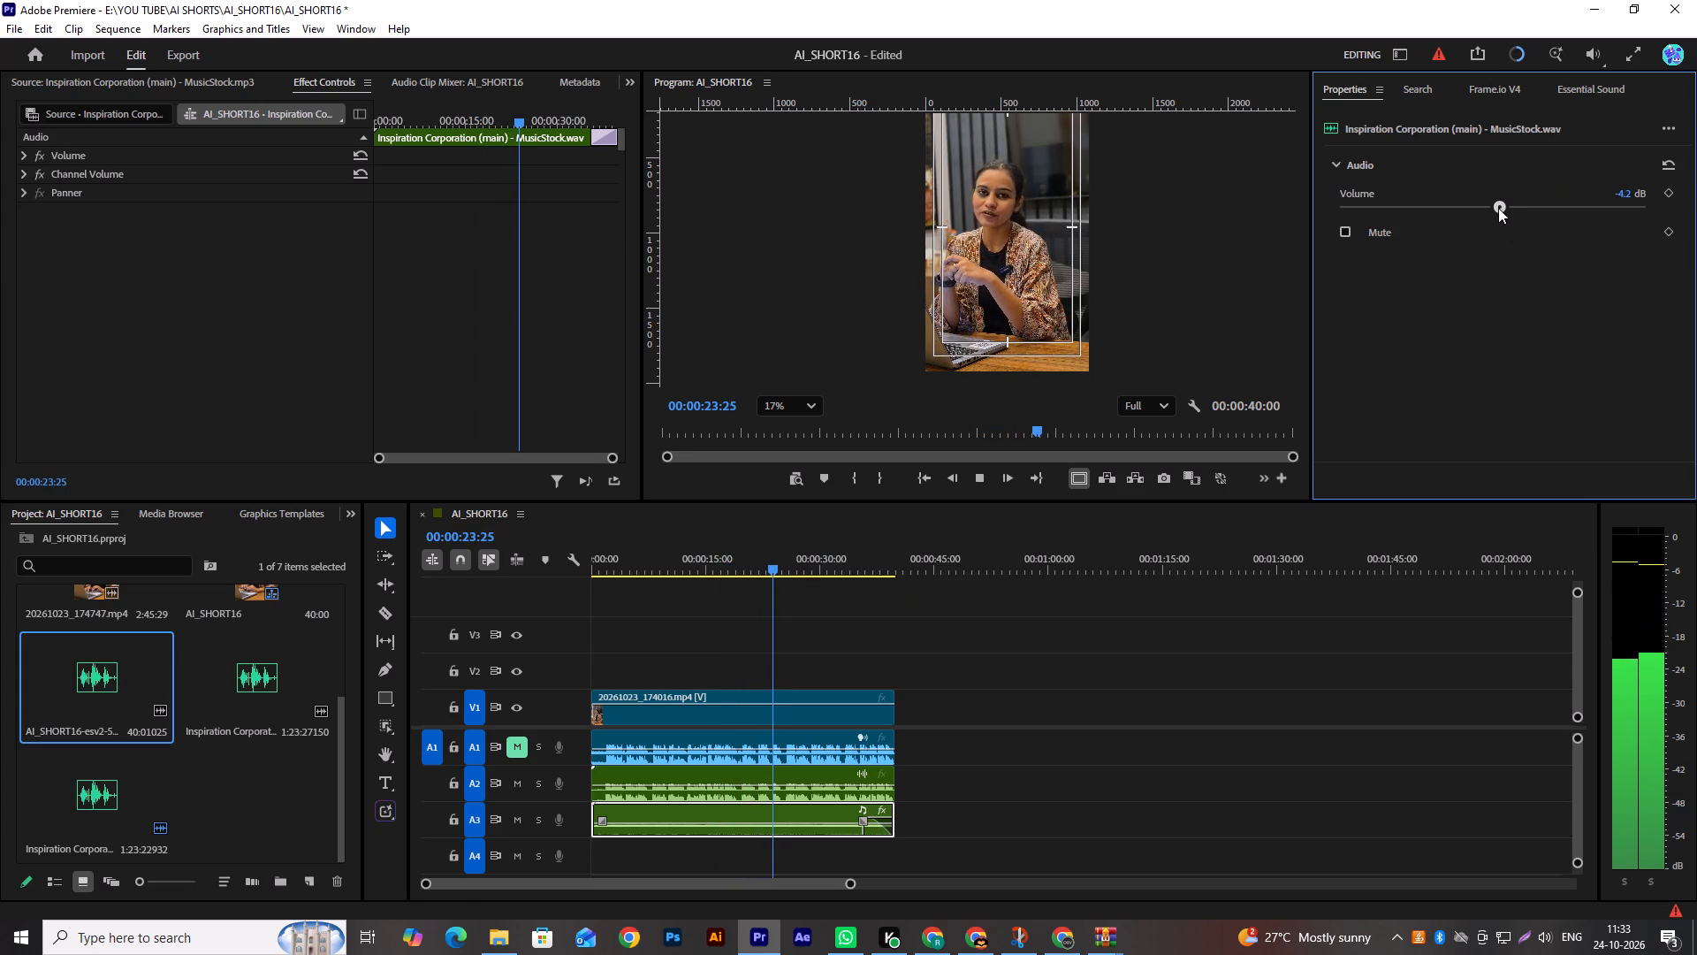
drag(1498, 208, 1494, 208)
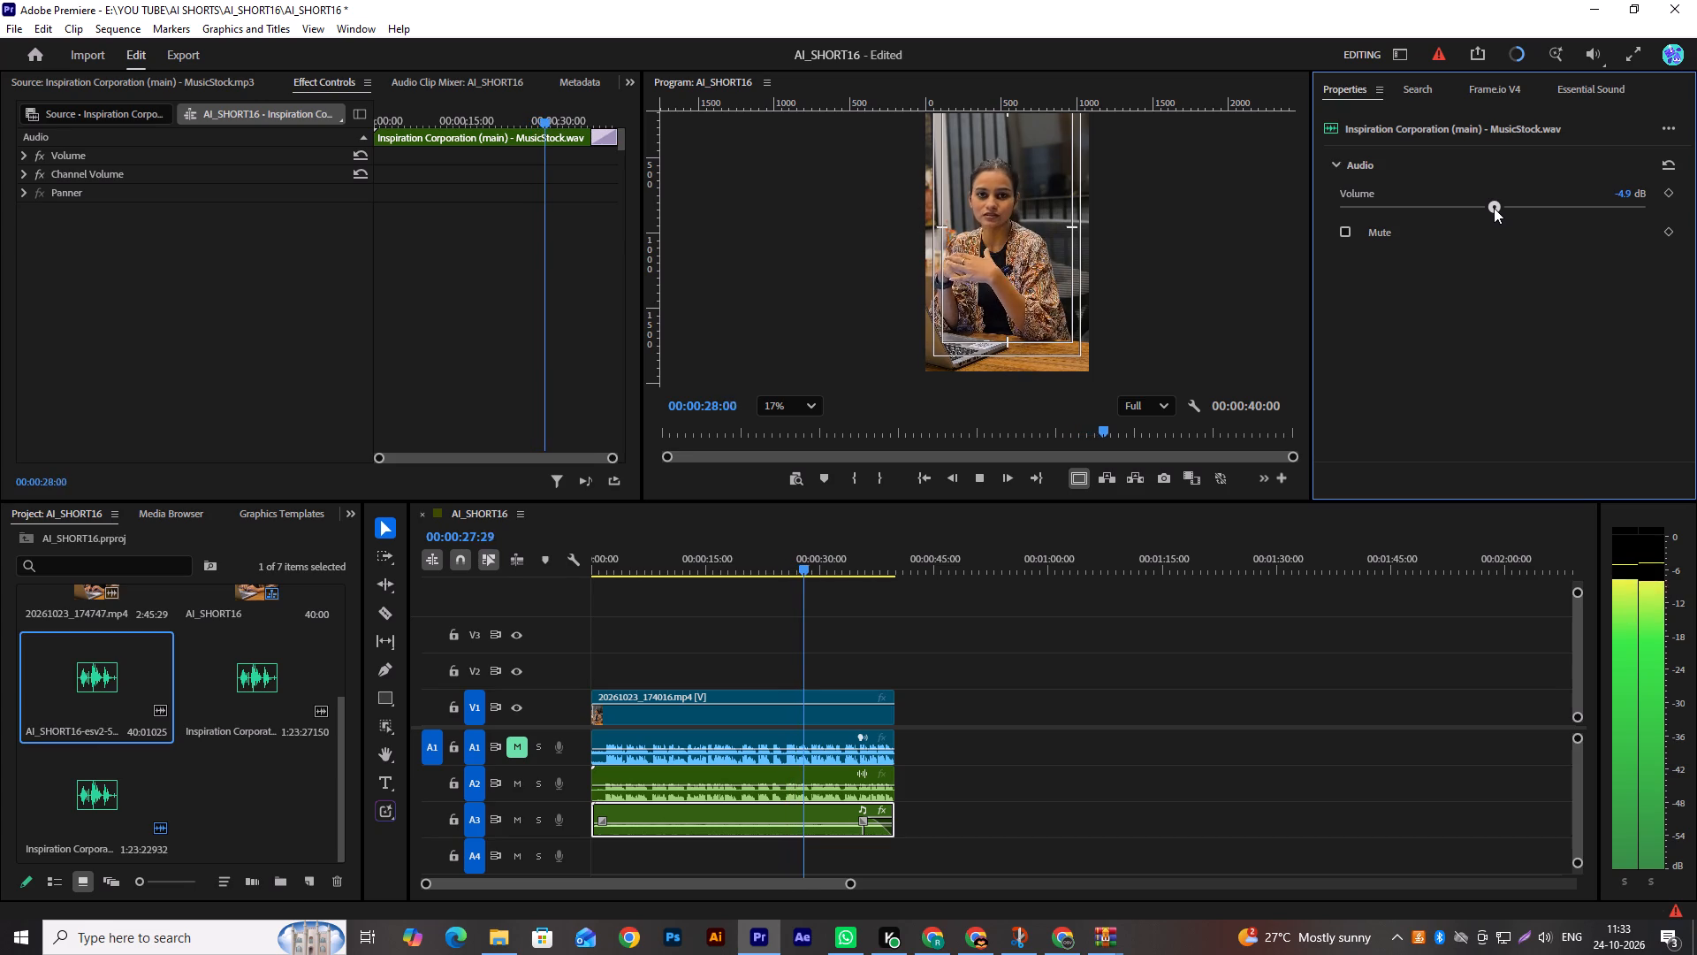
drag(1494, 208, 1493, 208)
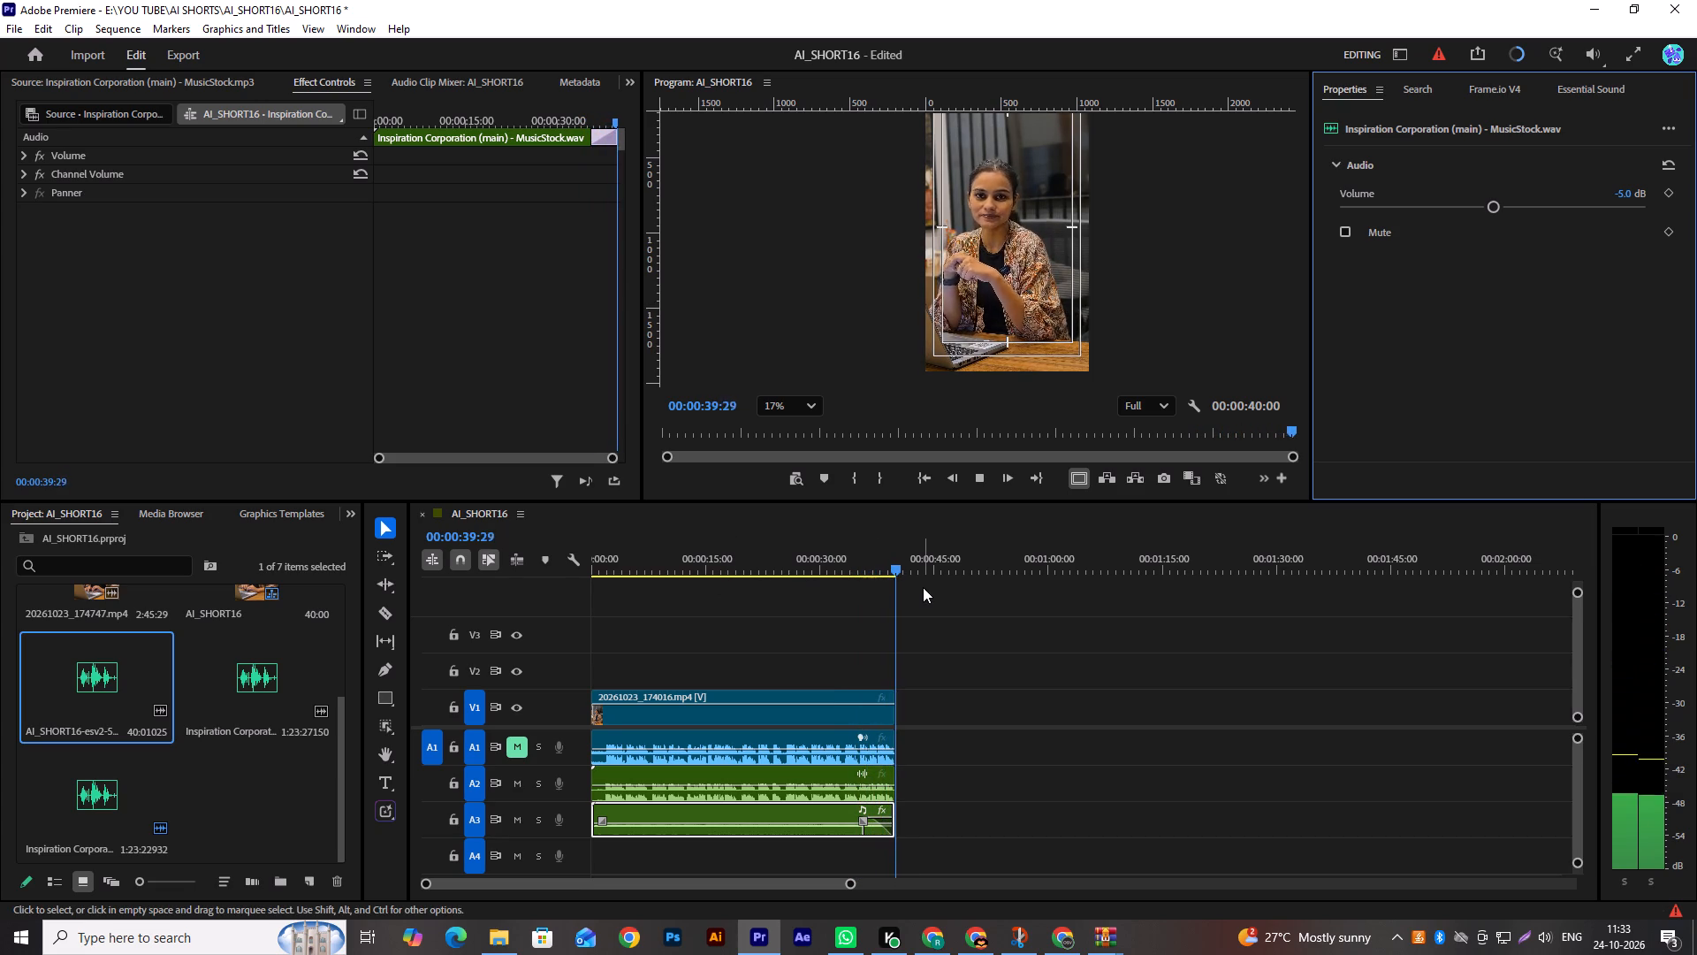
Save the AI_SHORT16 project.
key(ctrl+s)
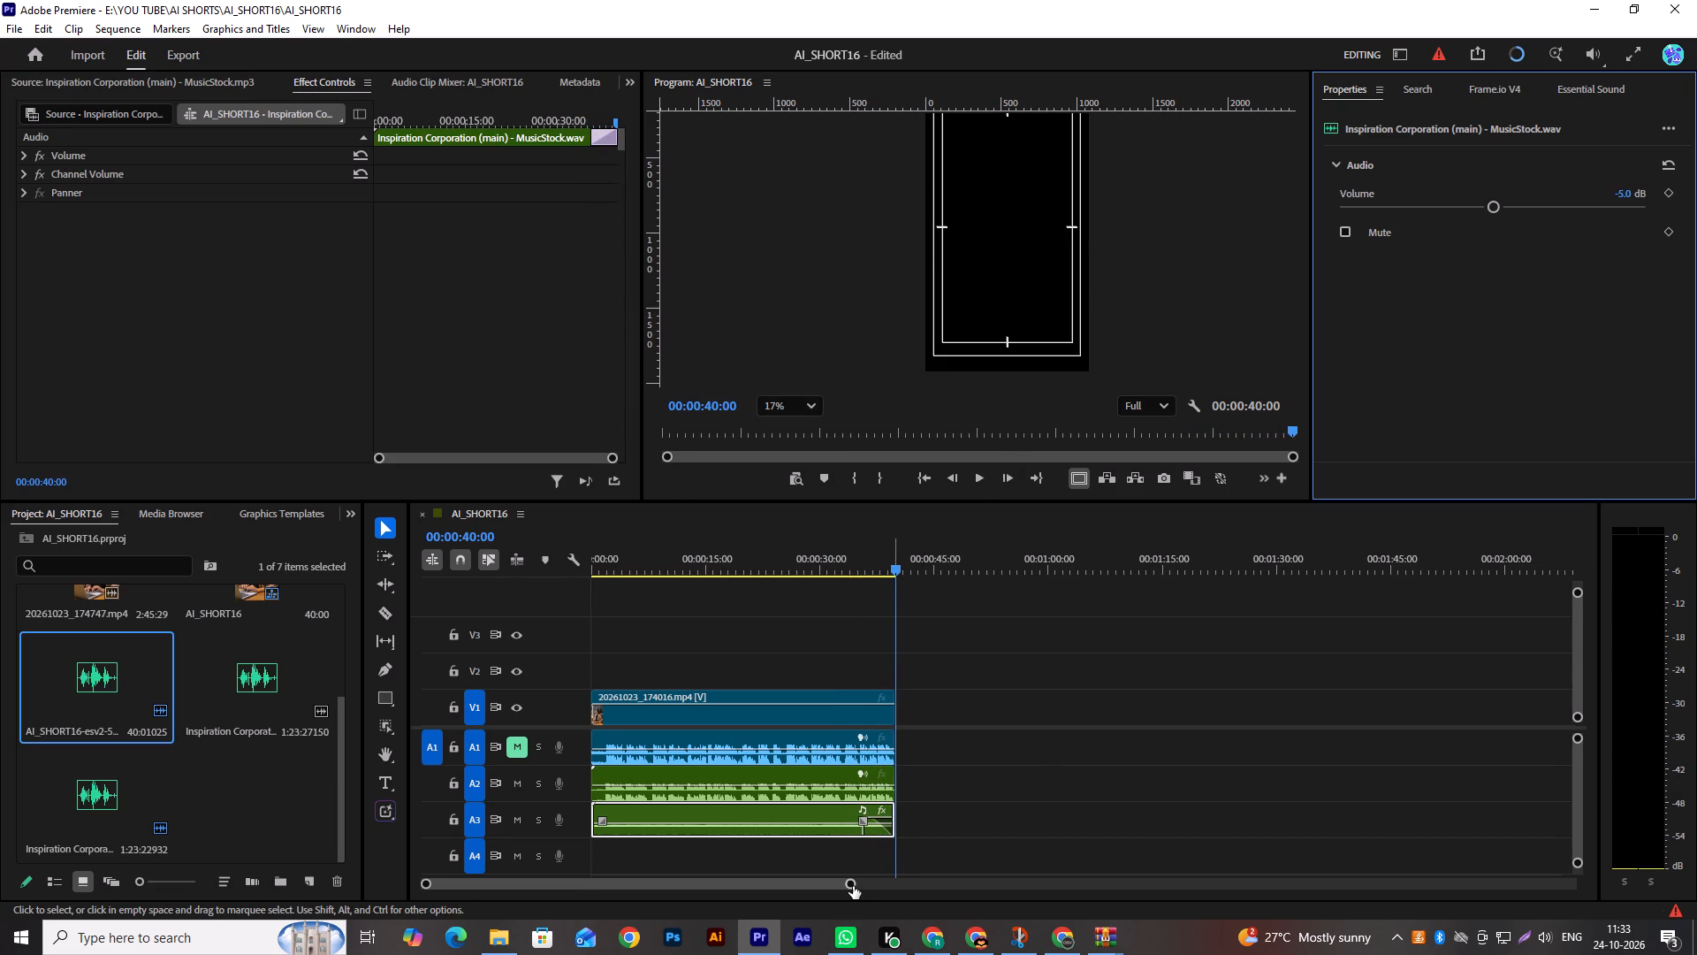
Return the playhead to the sequence start and enlarge the preview area above the timeline.
drag(853, 886, 554, 905)
drag(541, 886, 495, 896)
drag(553, 886, 646, 871)
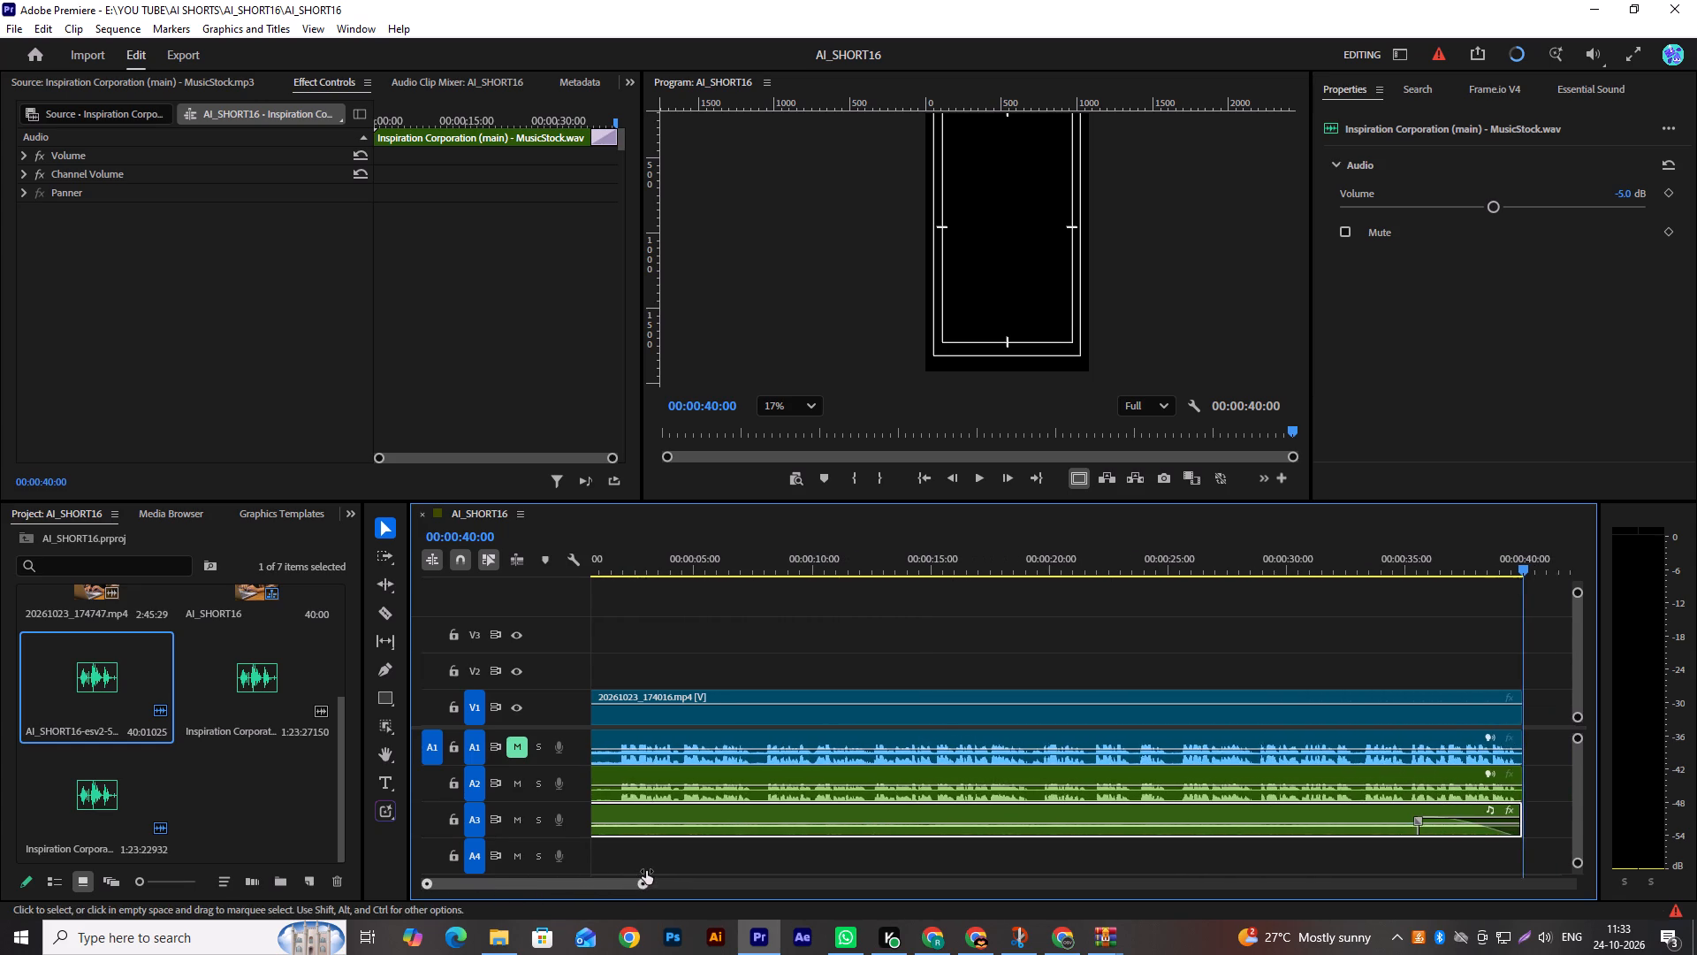
drag(646, 871, 652, 871)
drag(699, 567, 475, 607)
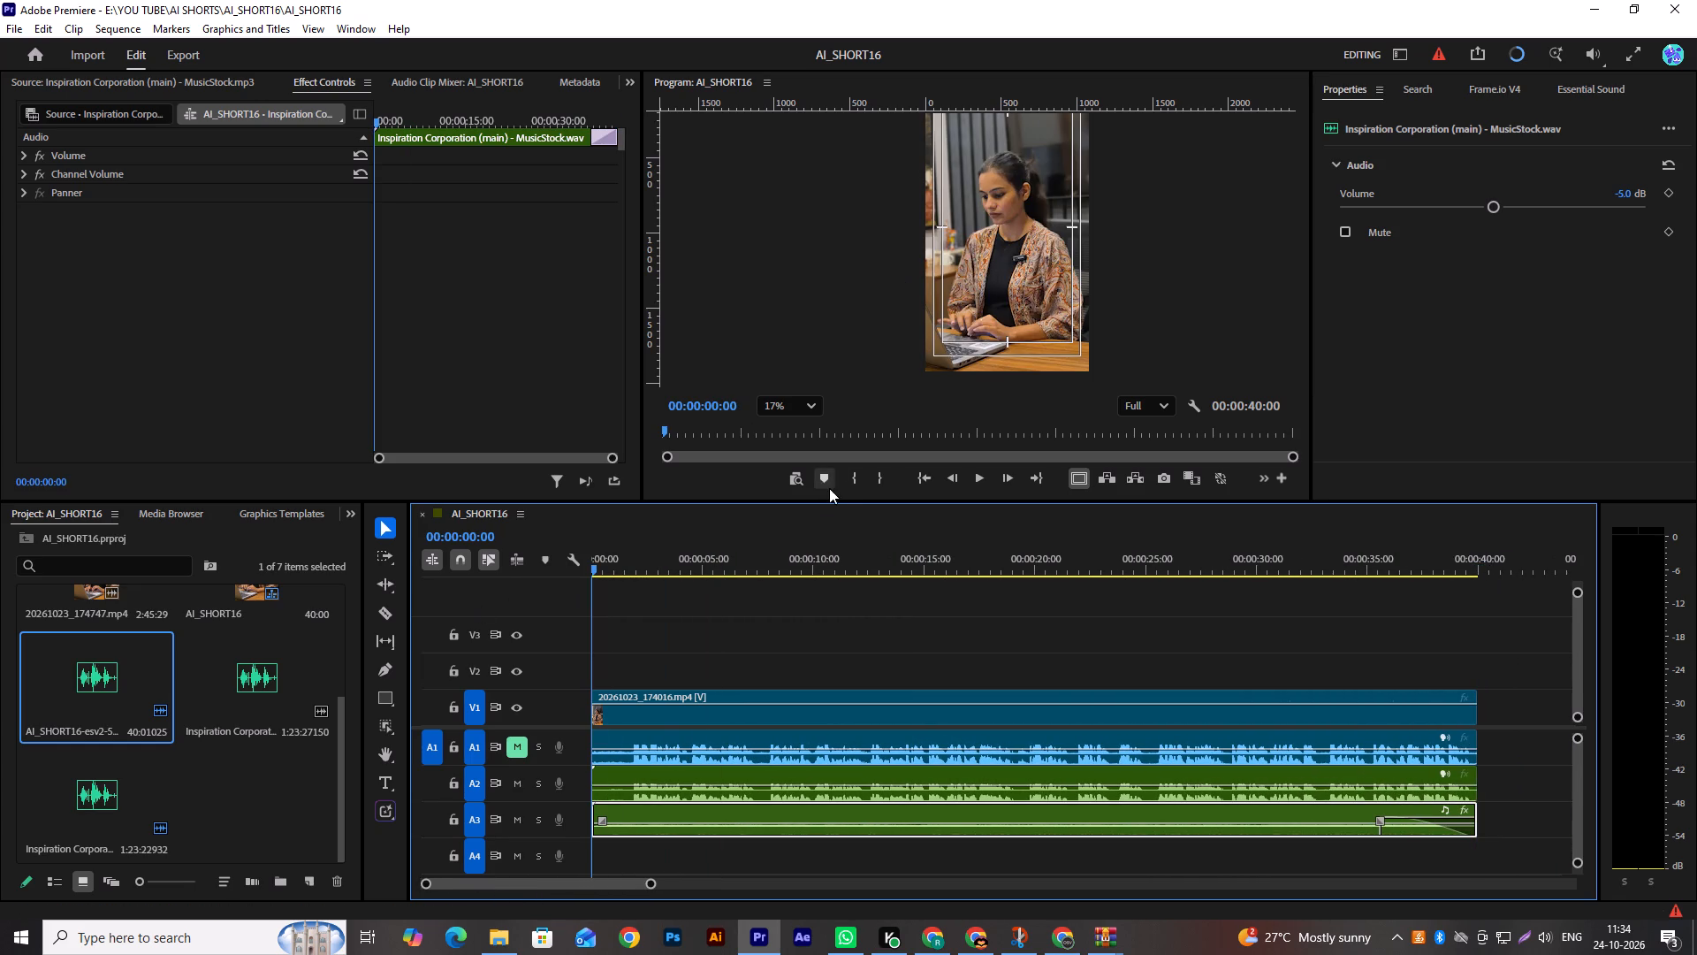
drag(829, 501, 805, 630)
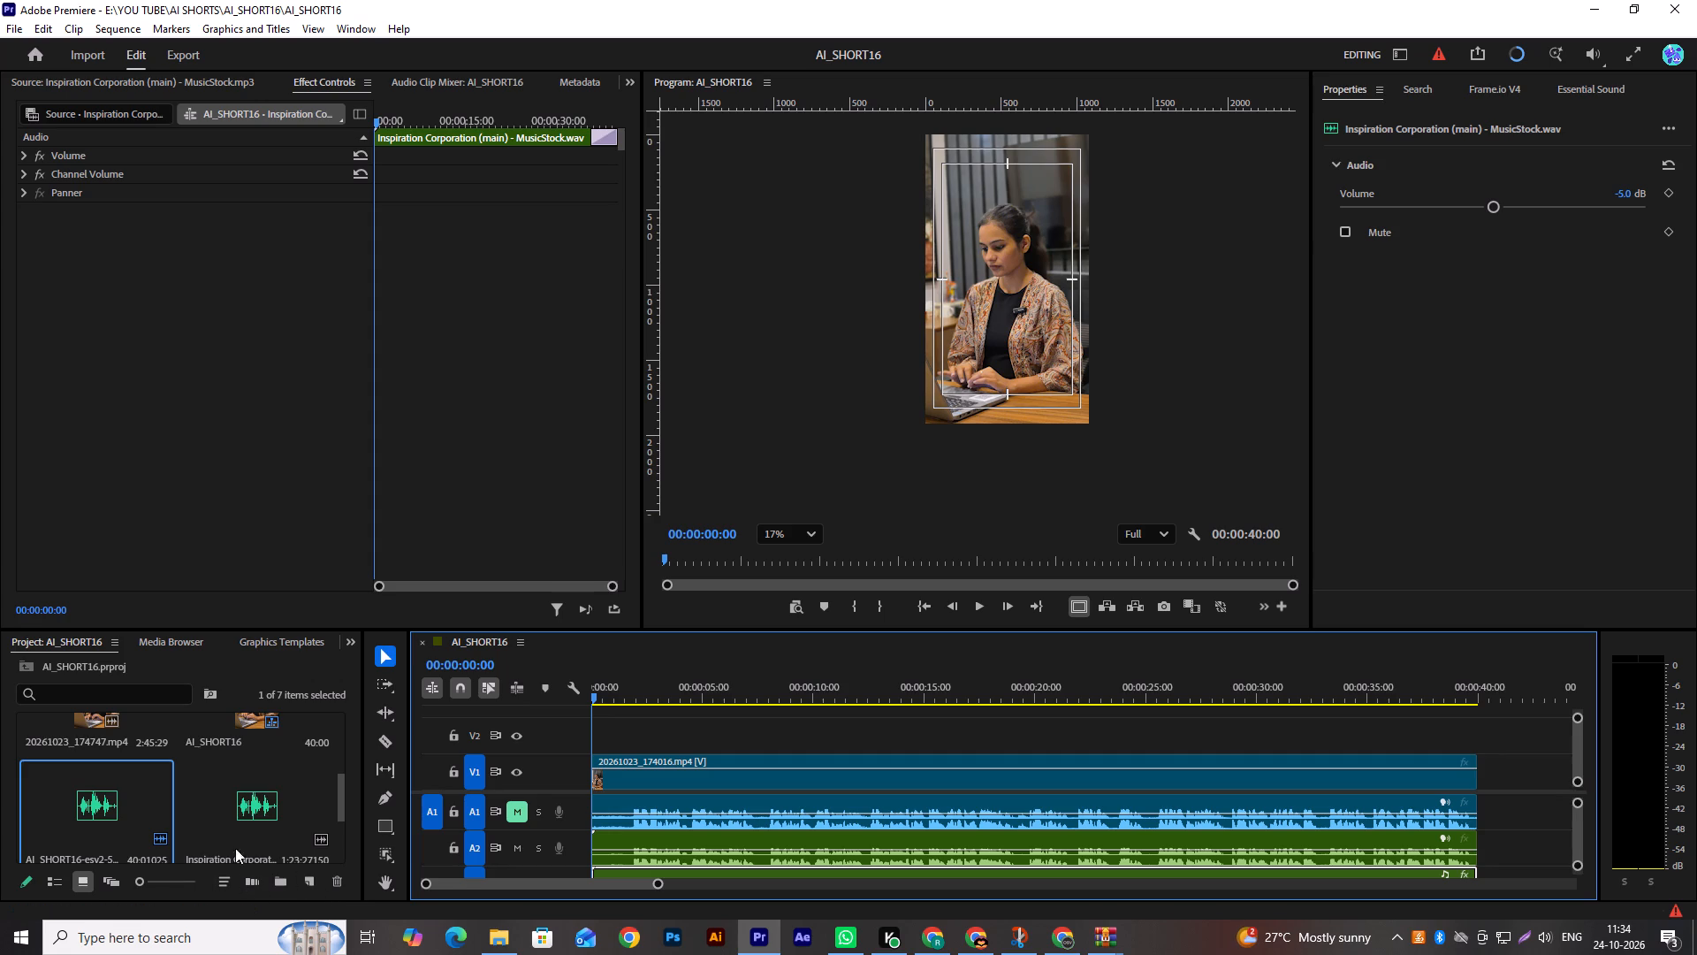
Import the black-and-white gradient image Untitled-1.png from the YOU TUBE > ADS > ADS 3 folder.
scroll(236, 827, down, 8)
double_click(236, 824)
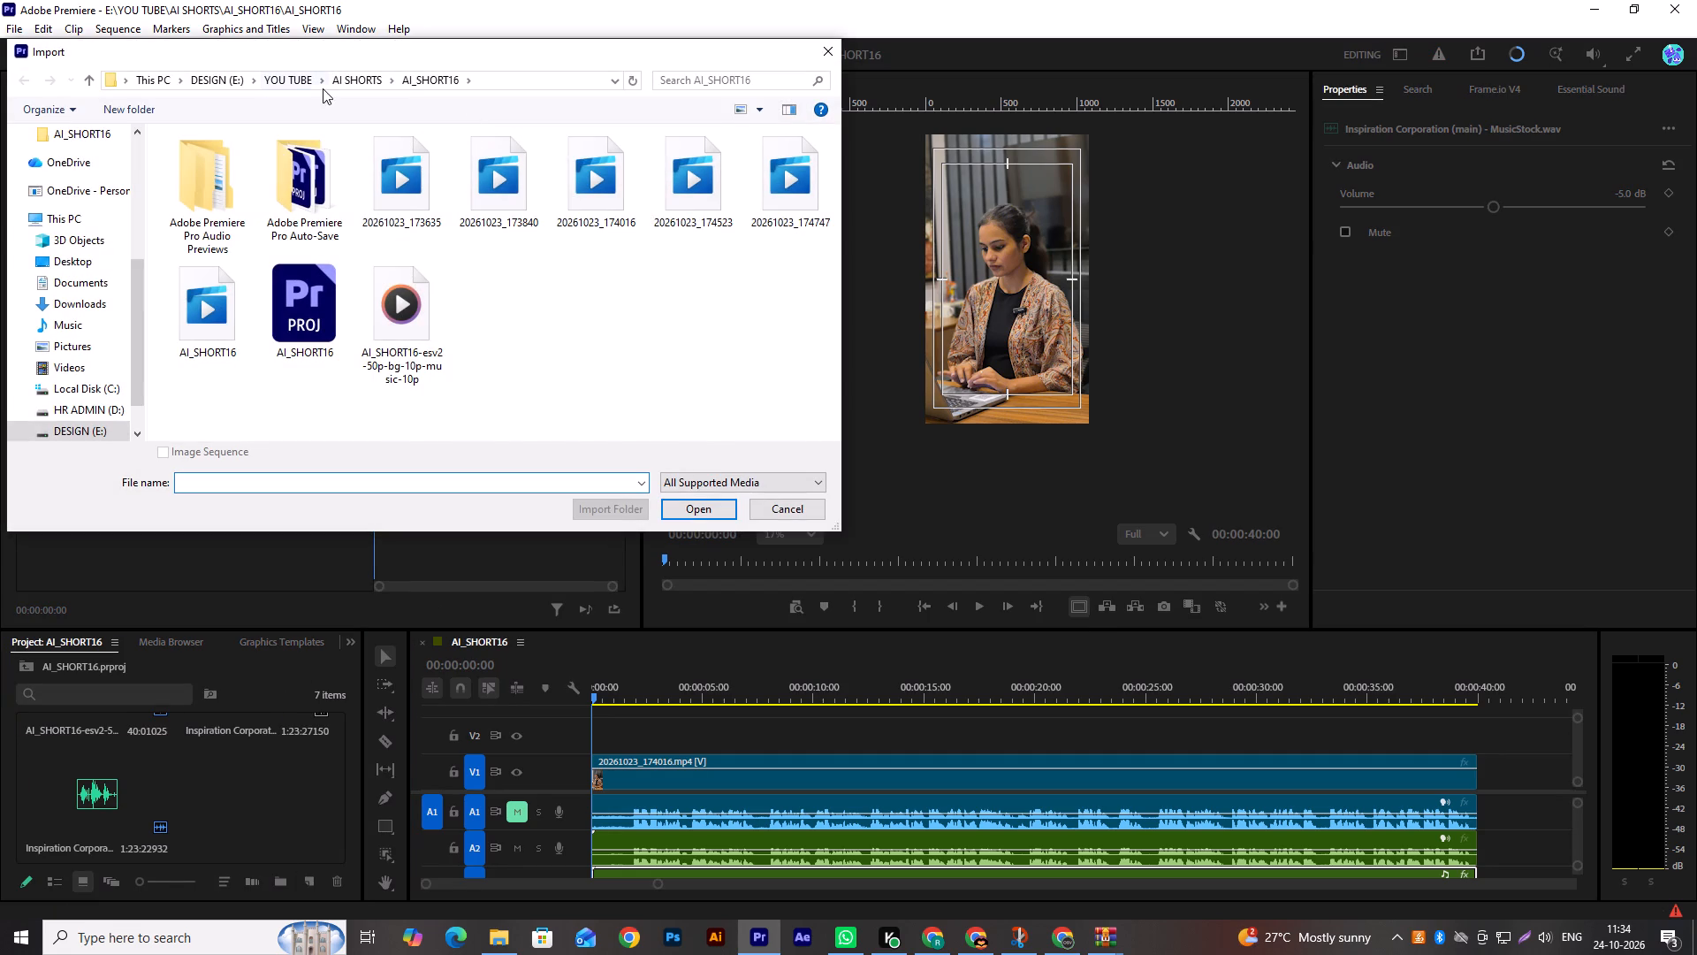
click(296, 84)
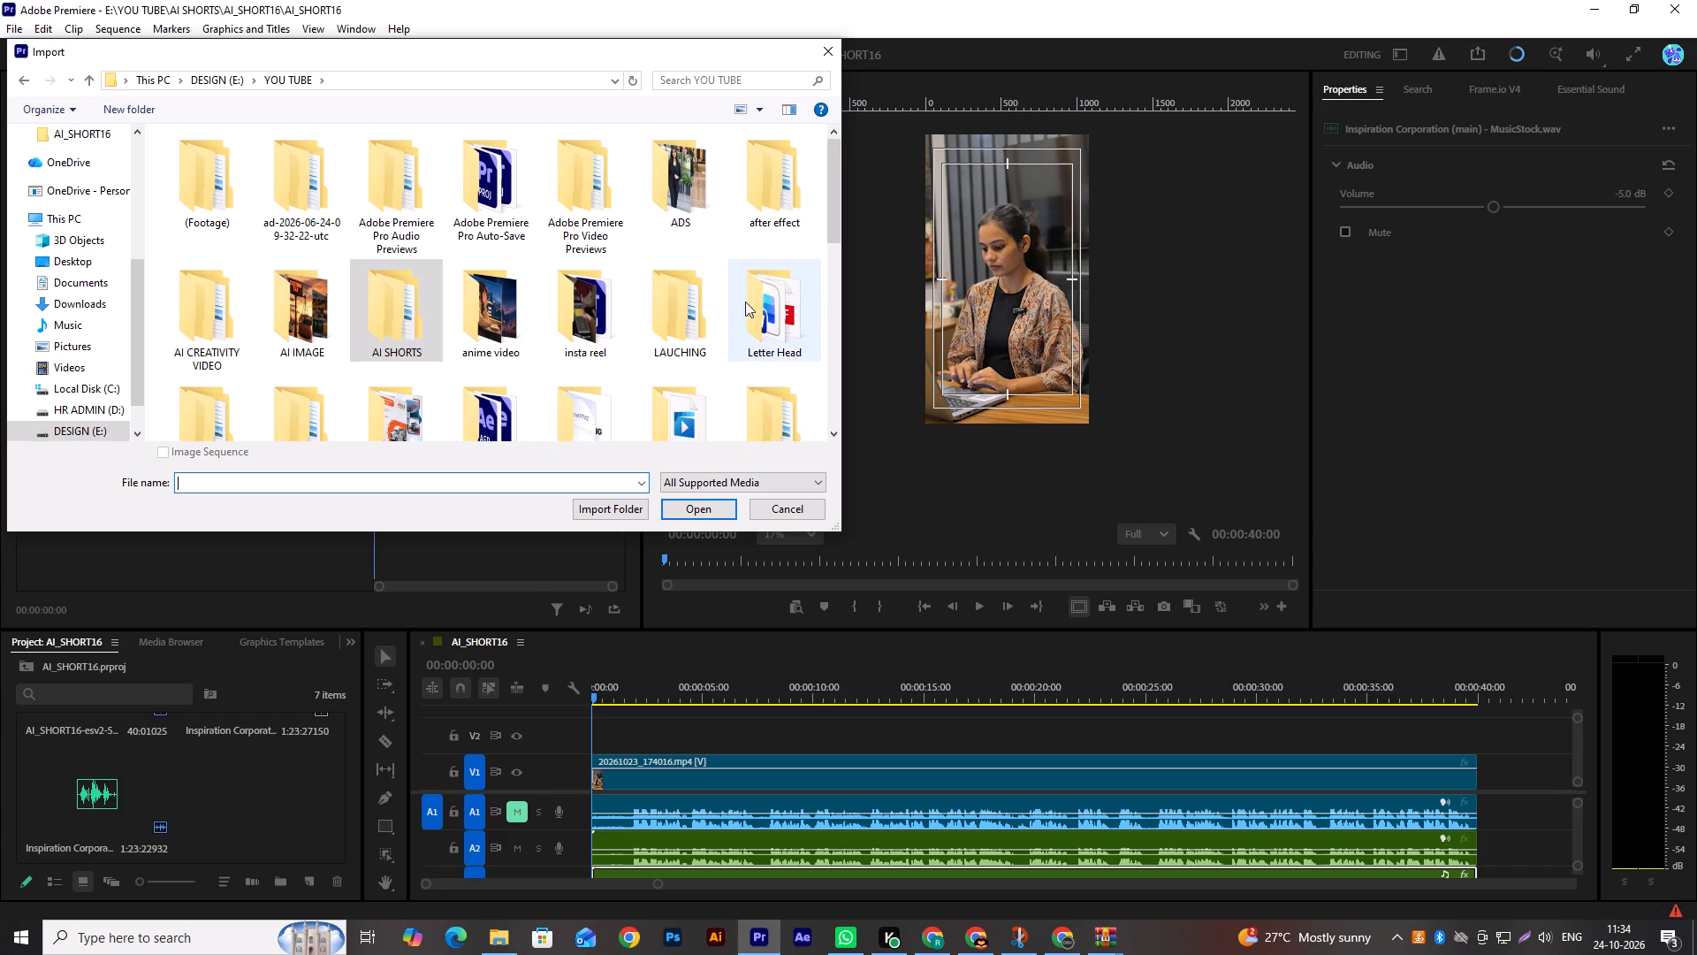
double_click(408, 316)
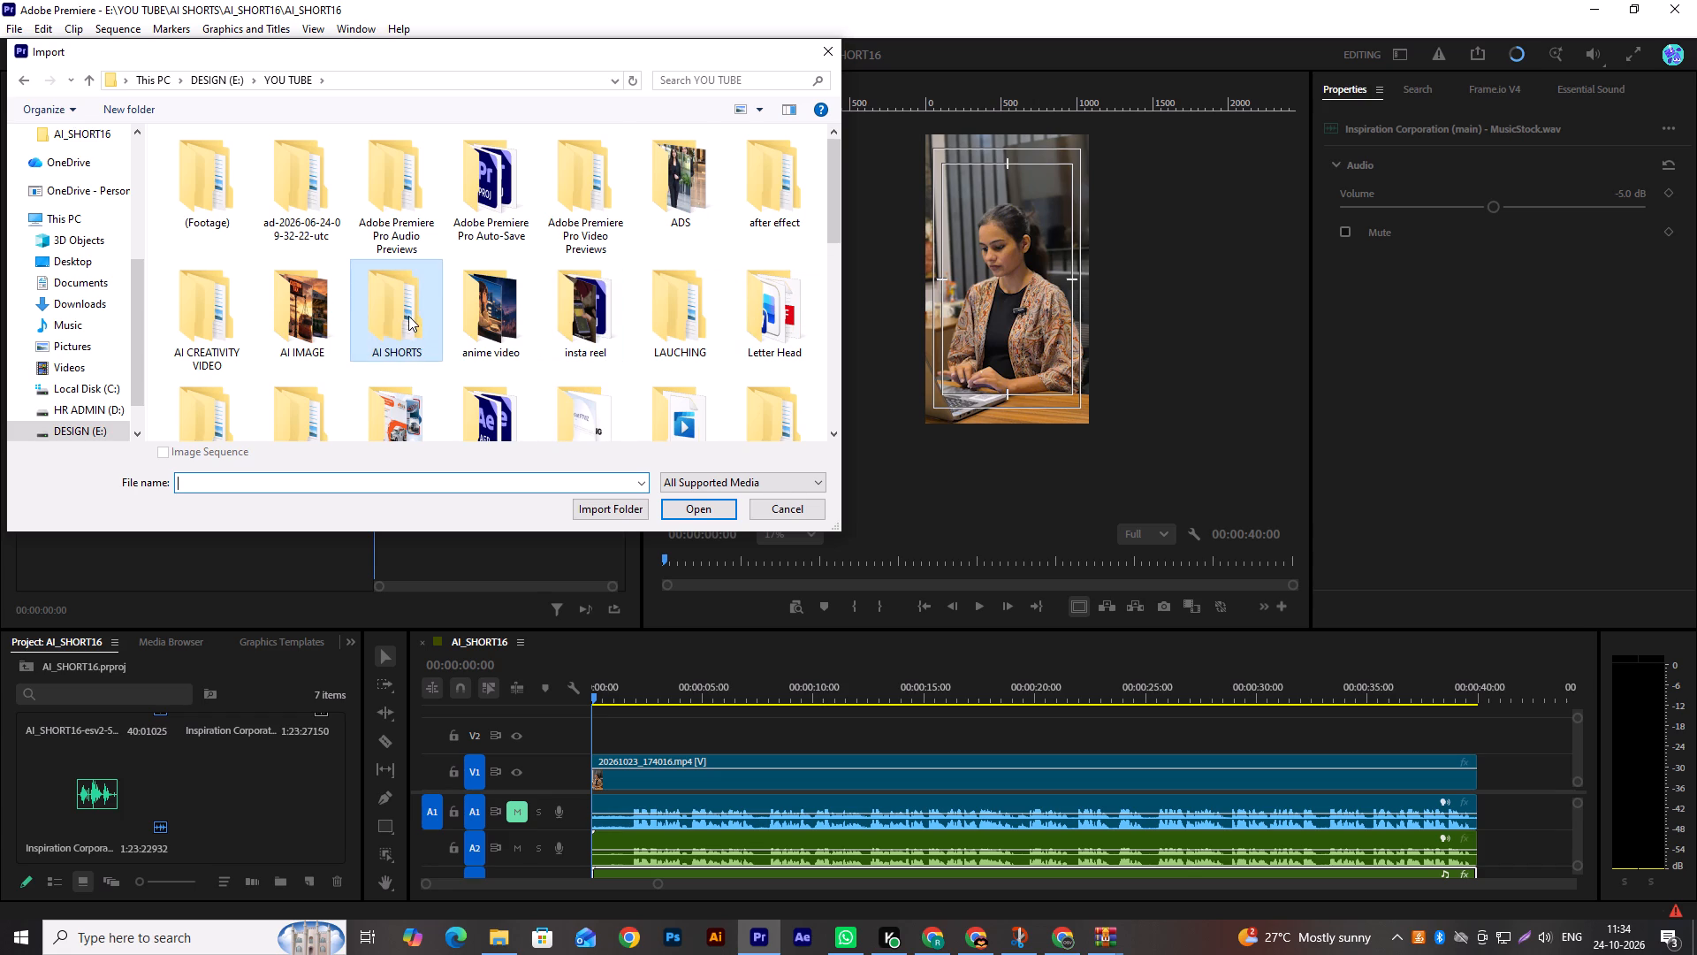
scroll(408, 316, up, 5)
scroll(408, 316, down, 7)
scroll(408, 316, up, 7)
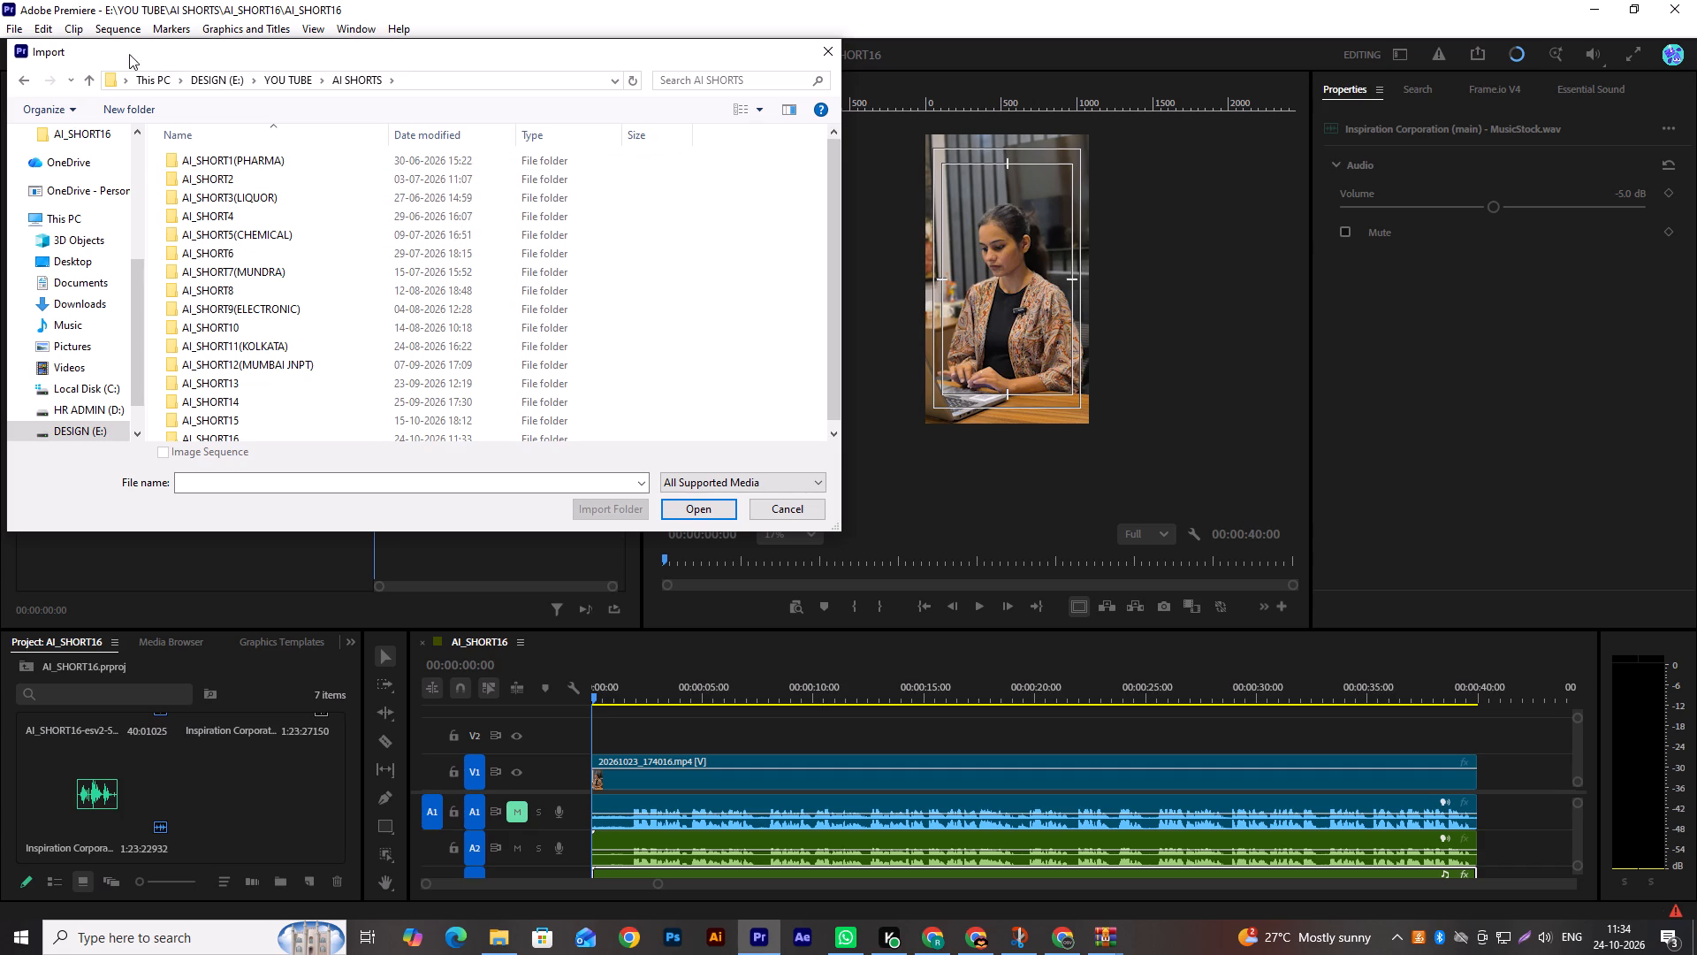
click(283, 88)
scroll(677, 297, up, 5)
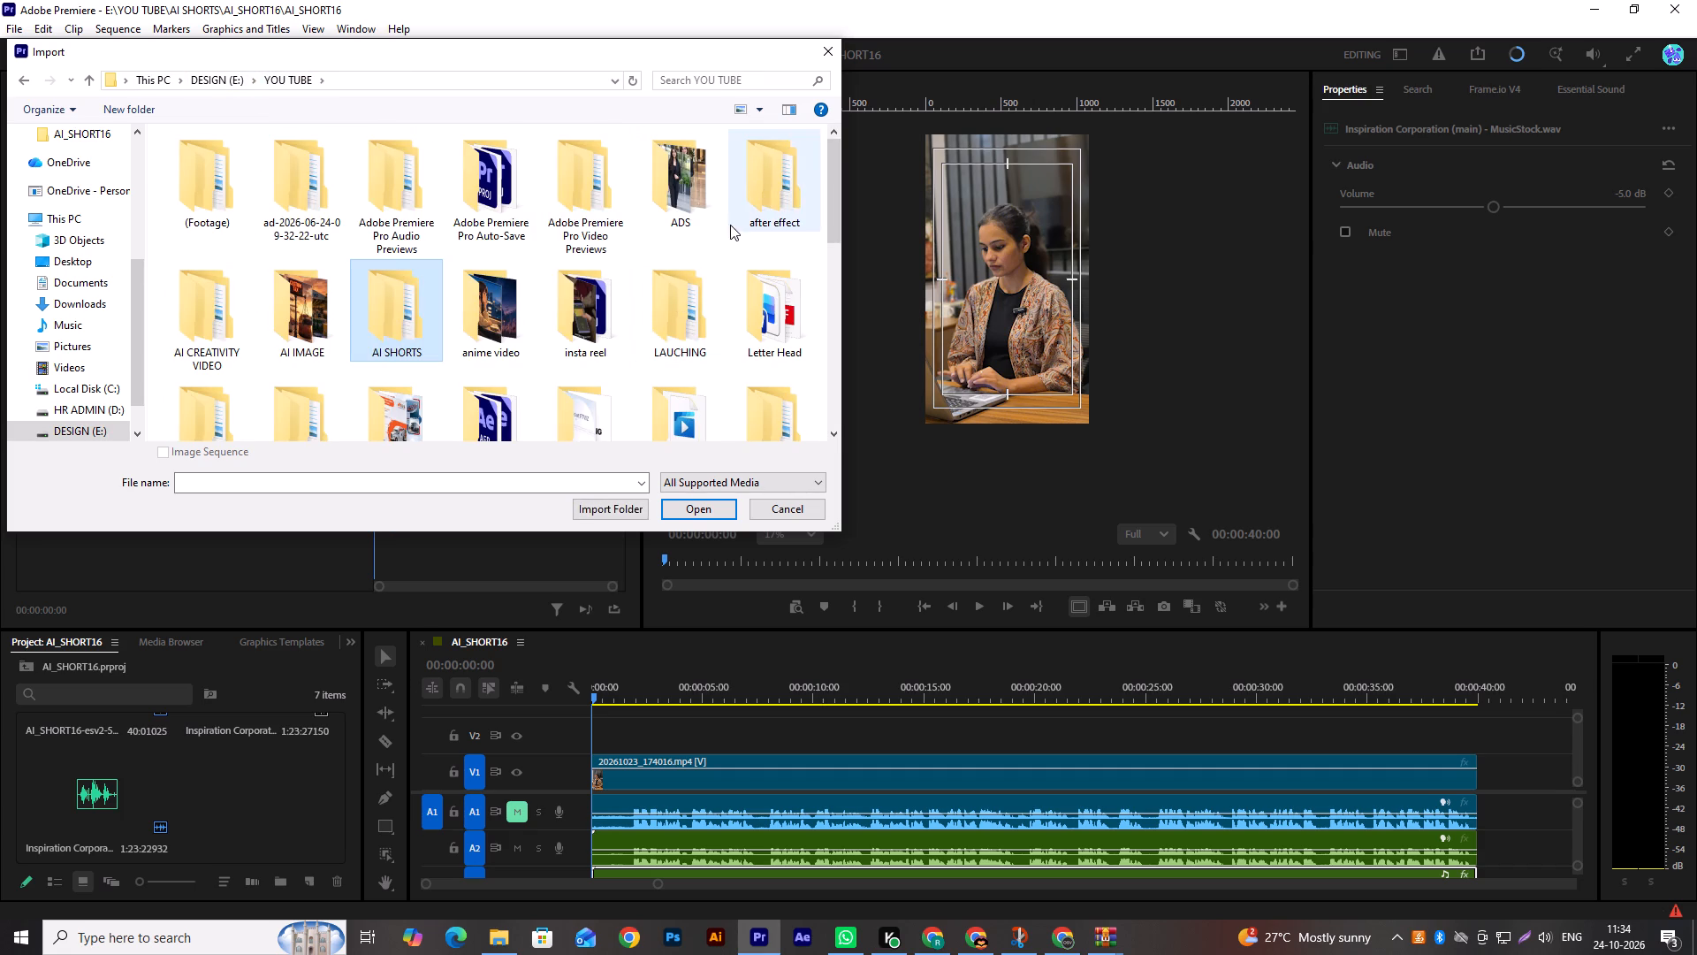
double_click(695, 208)
click(453, 316)
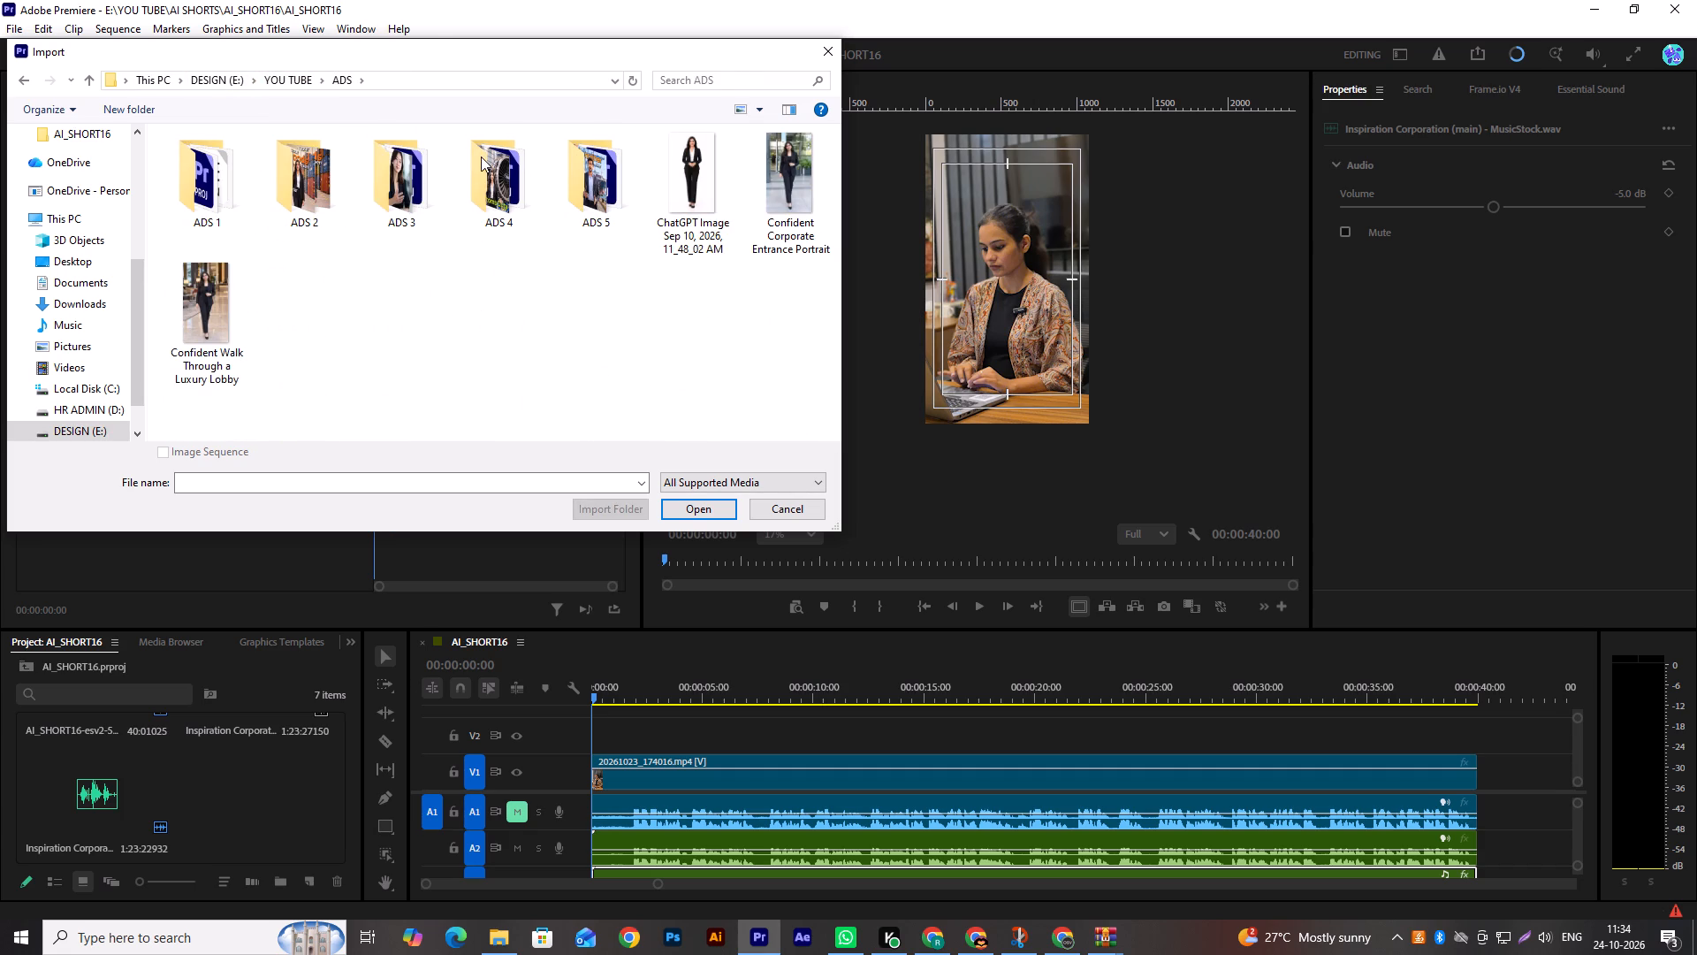
double_click(401, 175)
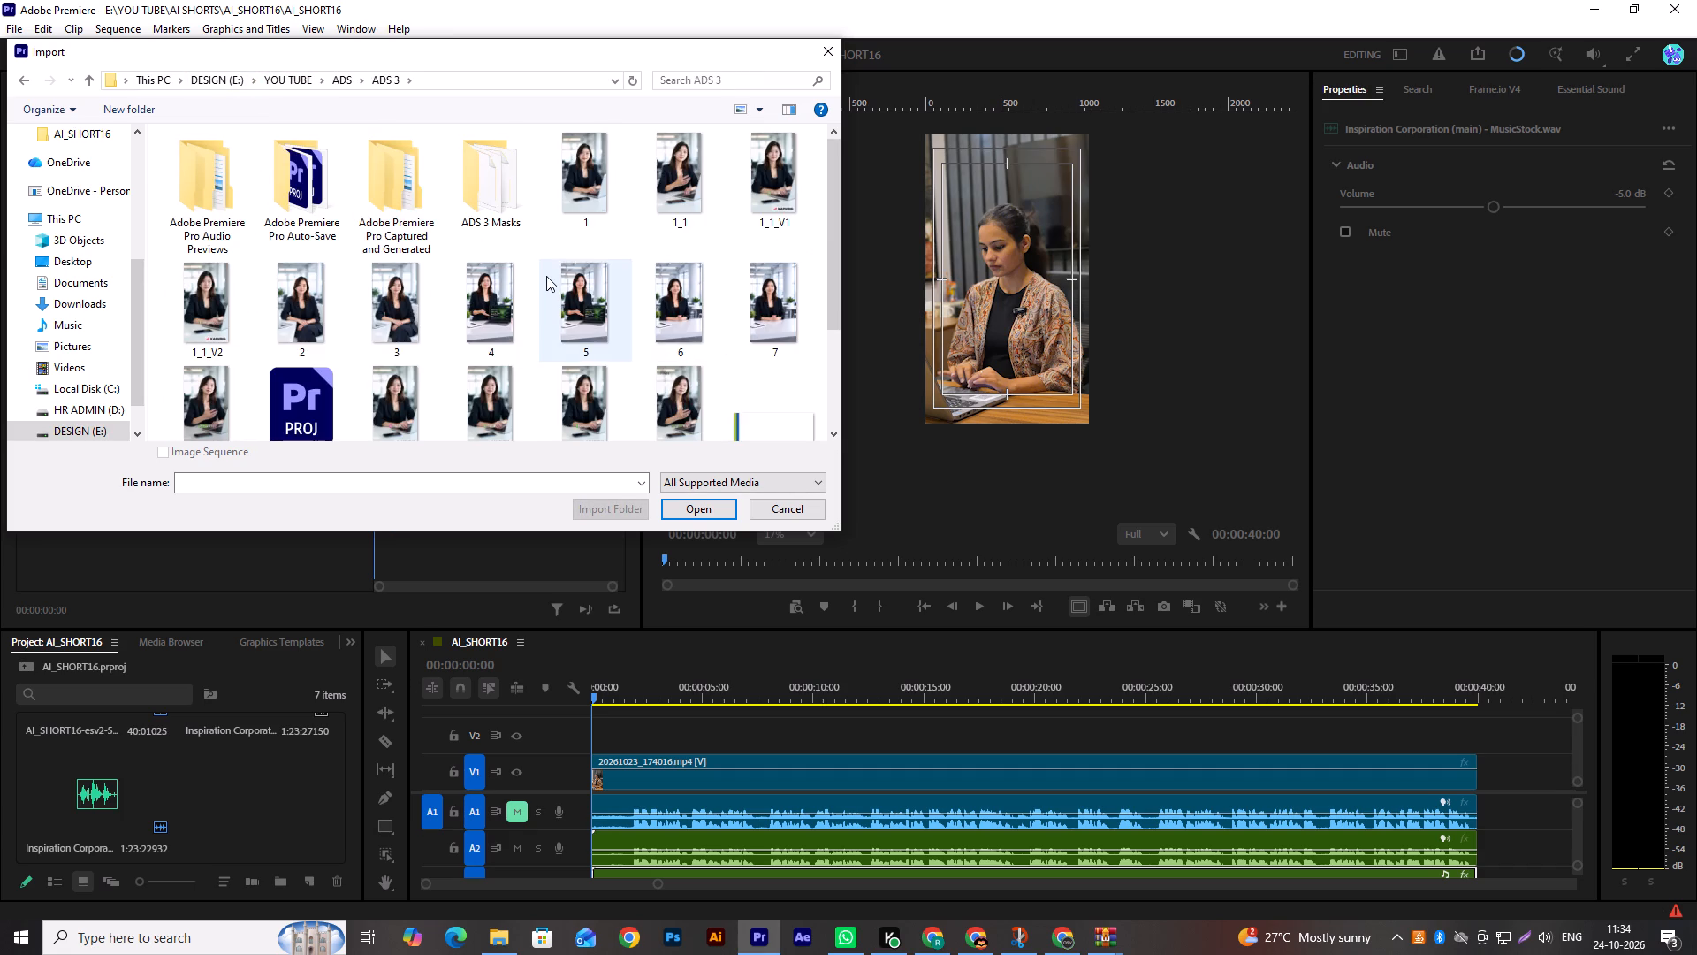
scroll(546, 276, down, 5)
double_click(595, 352)
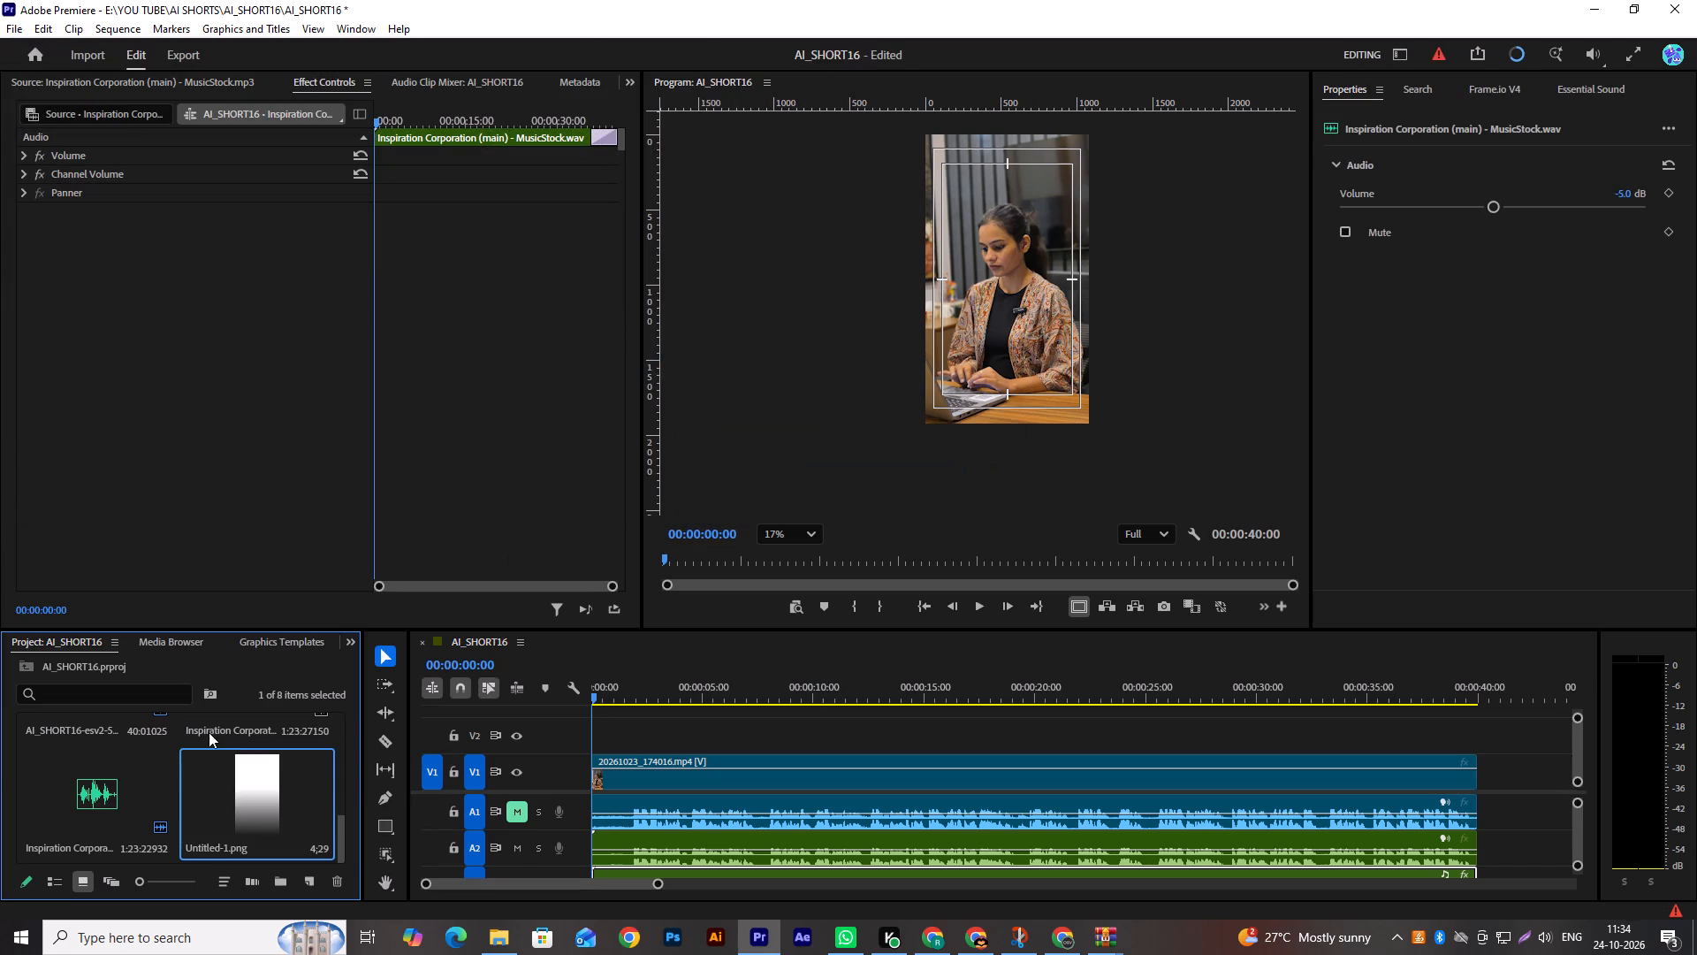
Place Untitled-1.png on track V2 at the sequence start, above the talking-head video.
drag(261, 800, 590, 739)
click(607, 736)
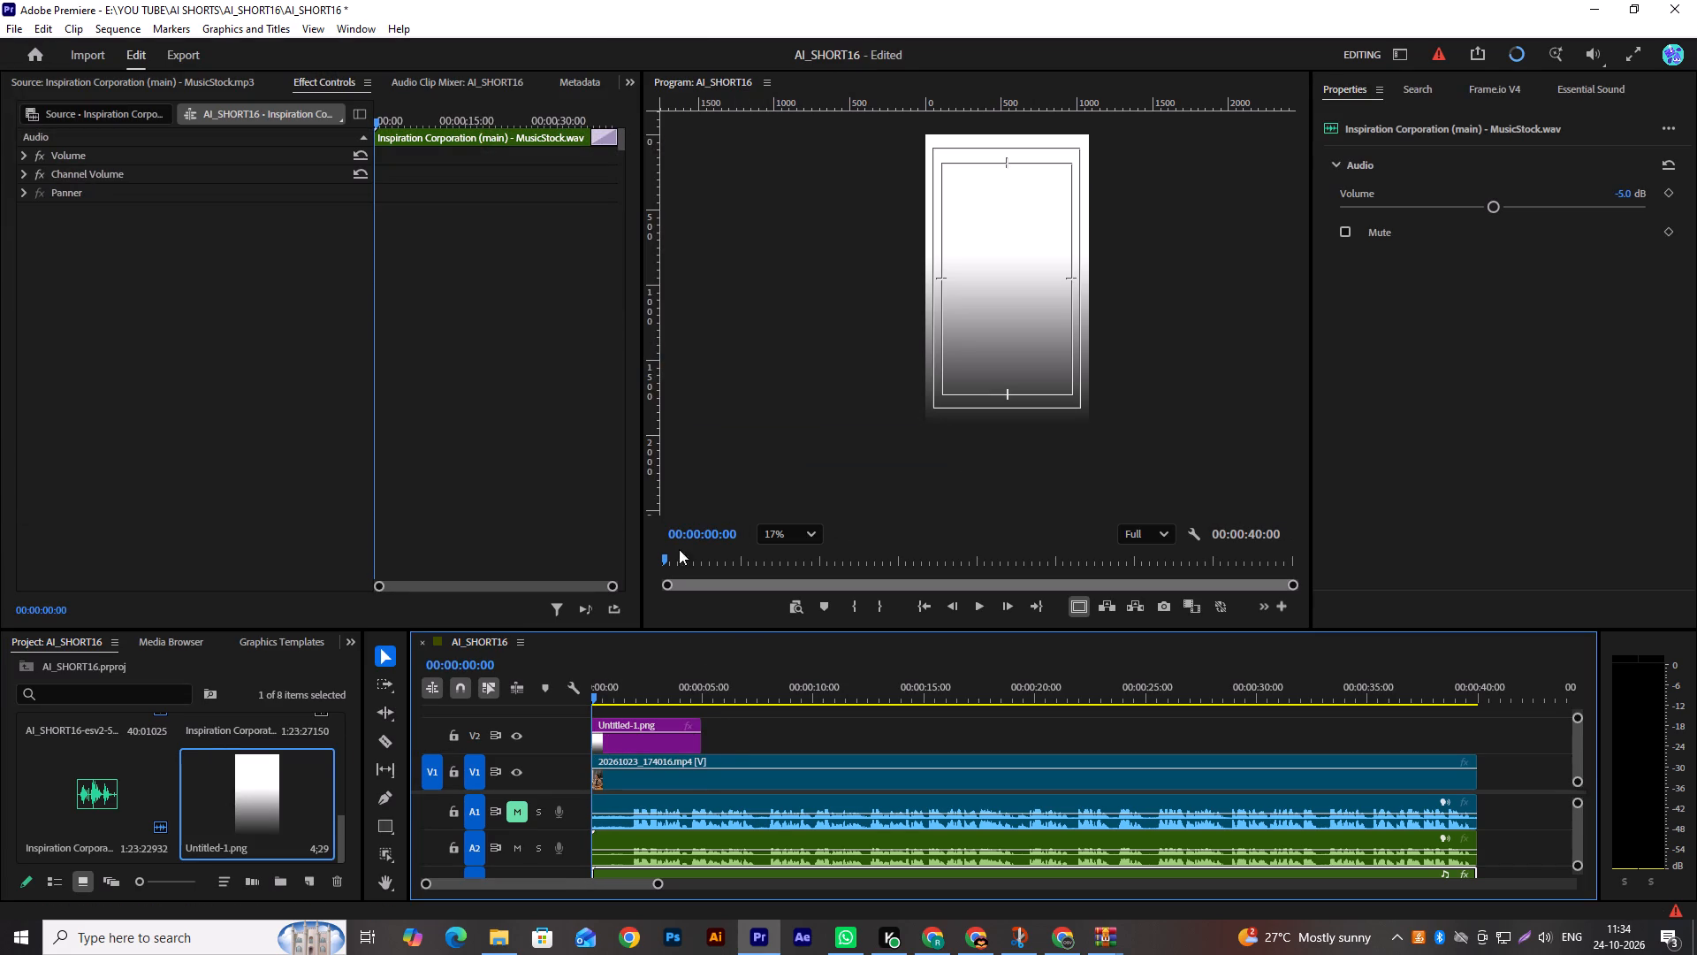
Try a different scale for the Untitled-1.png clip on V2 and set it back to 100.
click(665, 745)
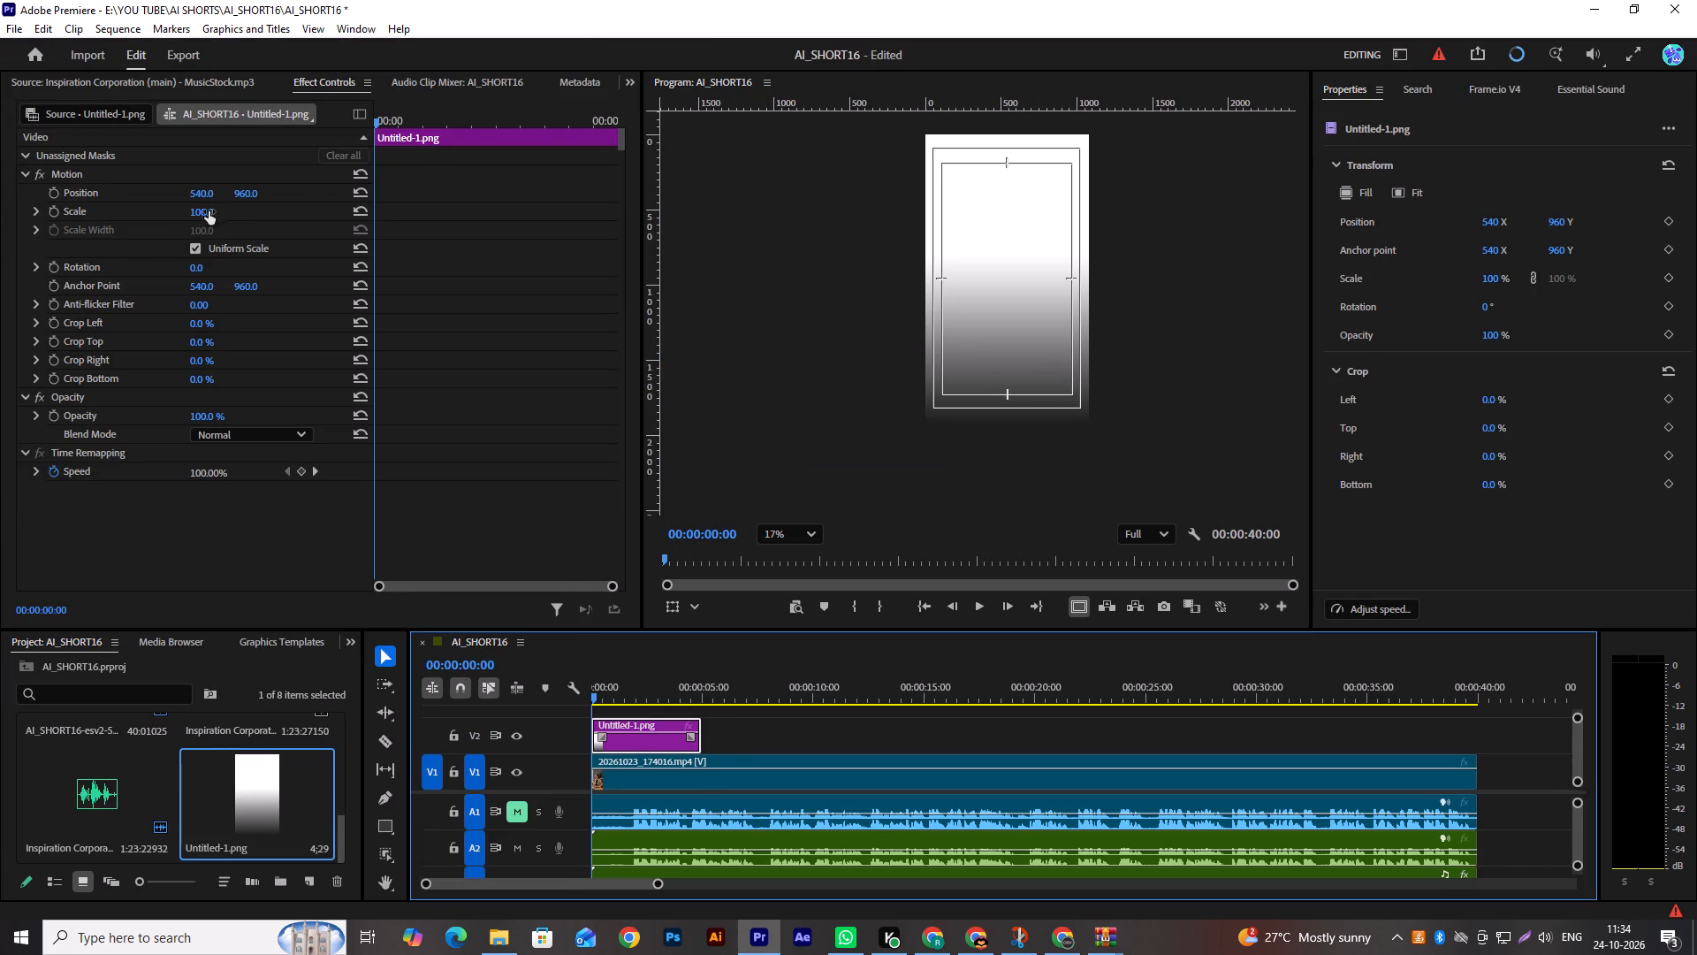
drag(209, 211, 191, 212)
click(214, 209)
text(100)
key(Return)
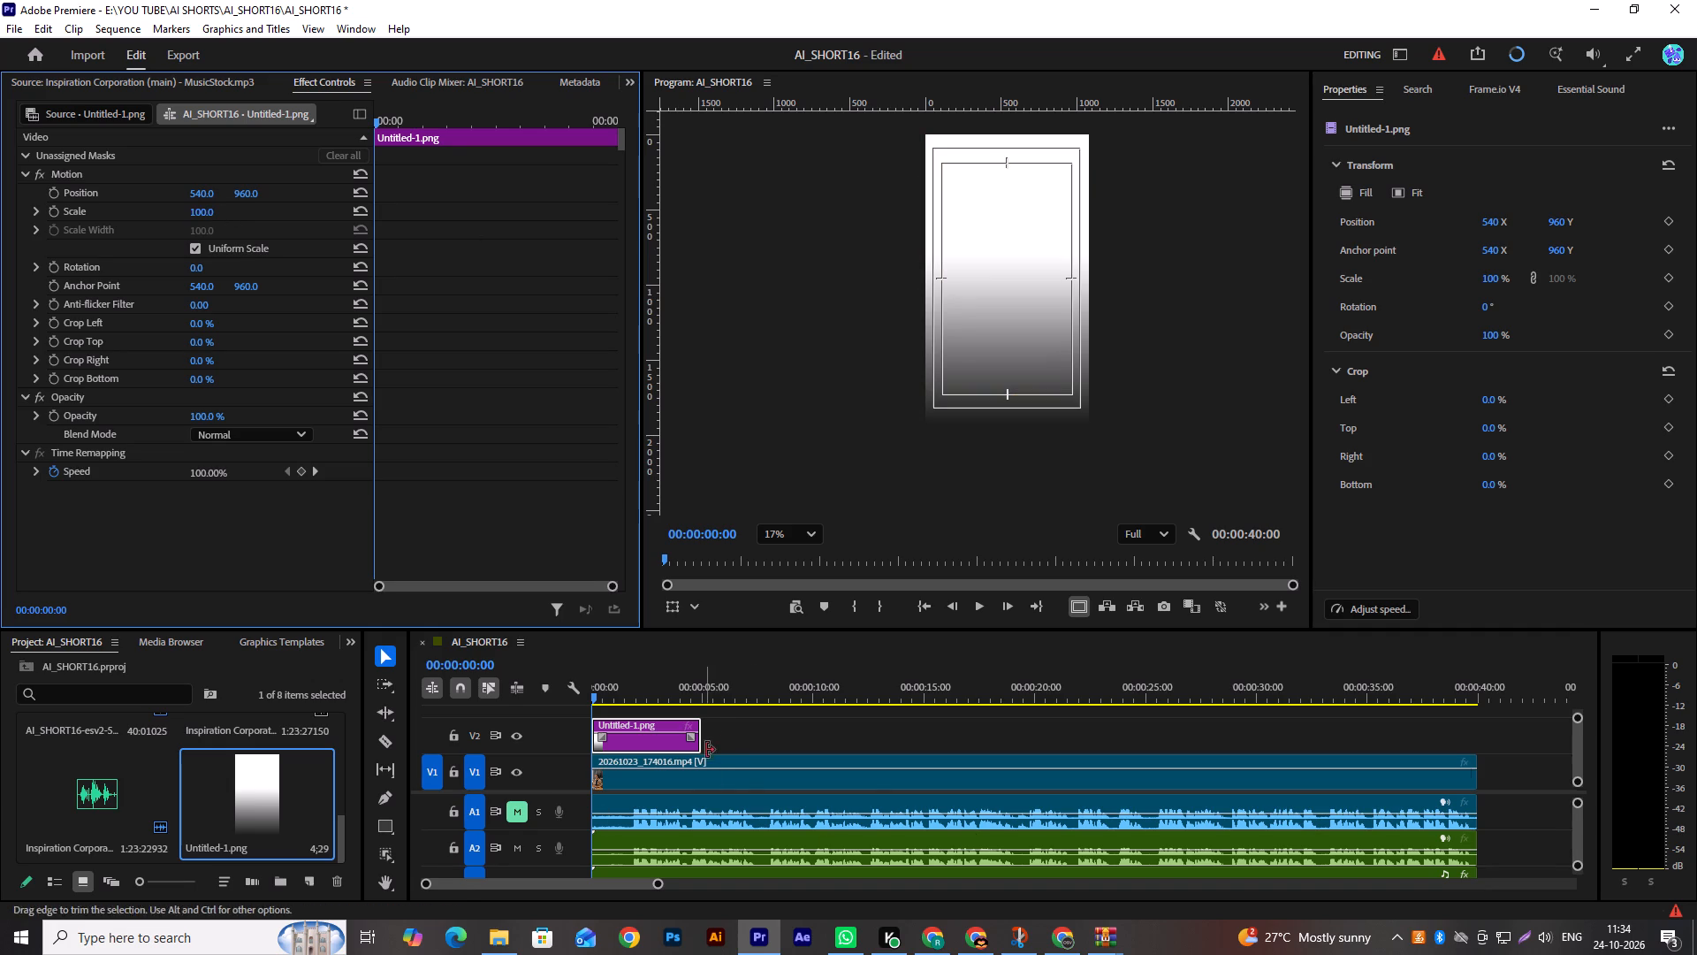
Extend the Untitled-1.png clip on V2 so it ends with the talking-head video at 00:00:40:00.
drag(701, 718, 1467, 700)
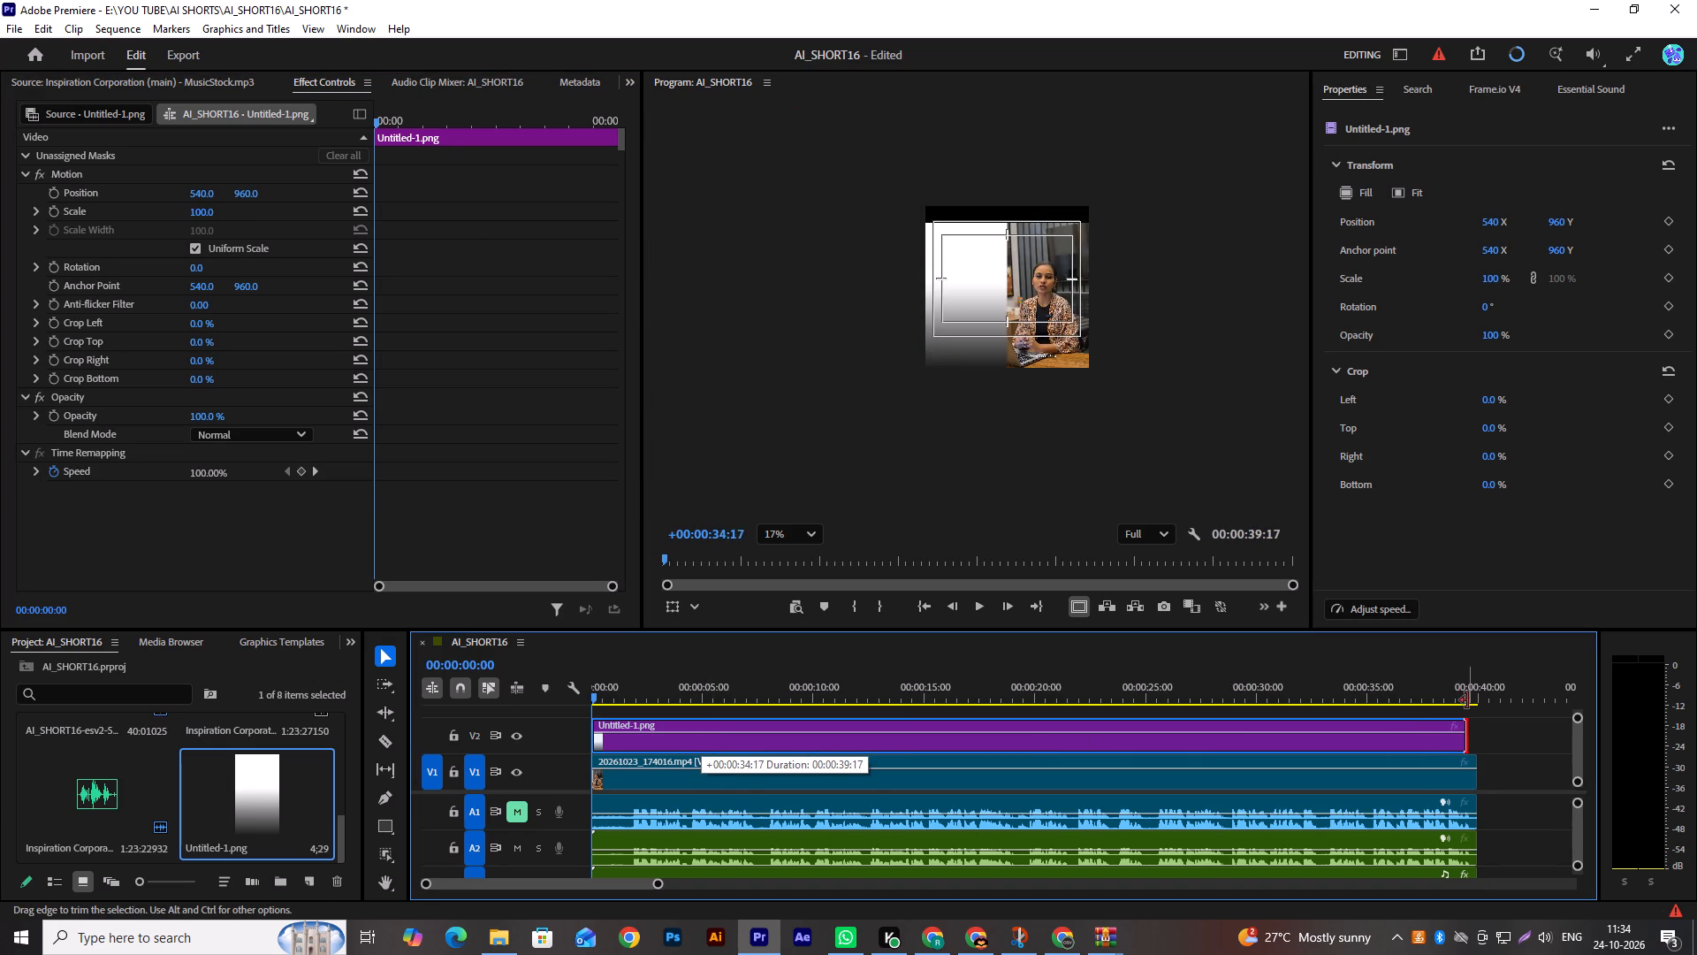
drag(1467, 700, 1470, 701)
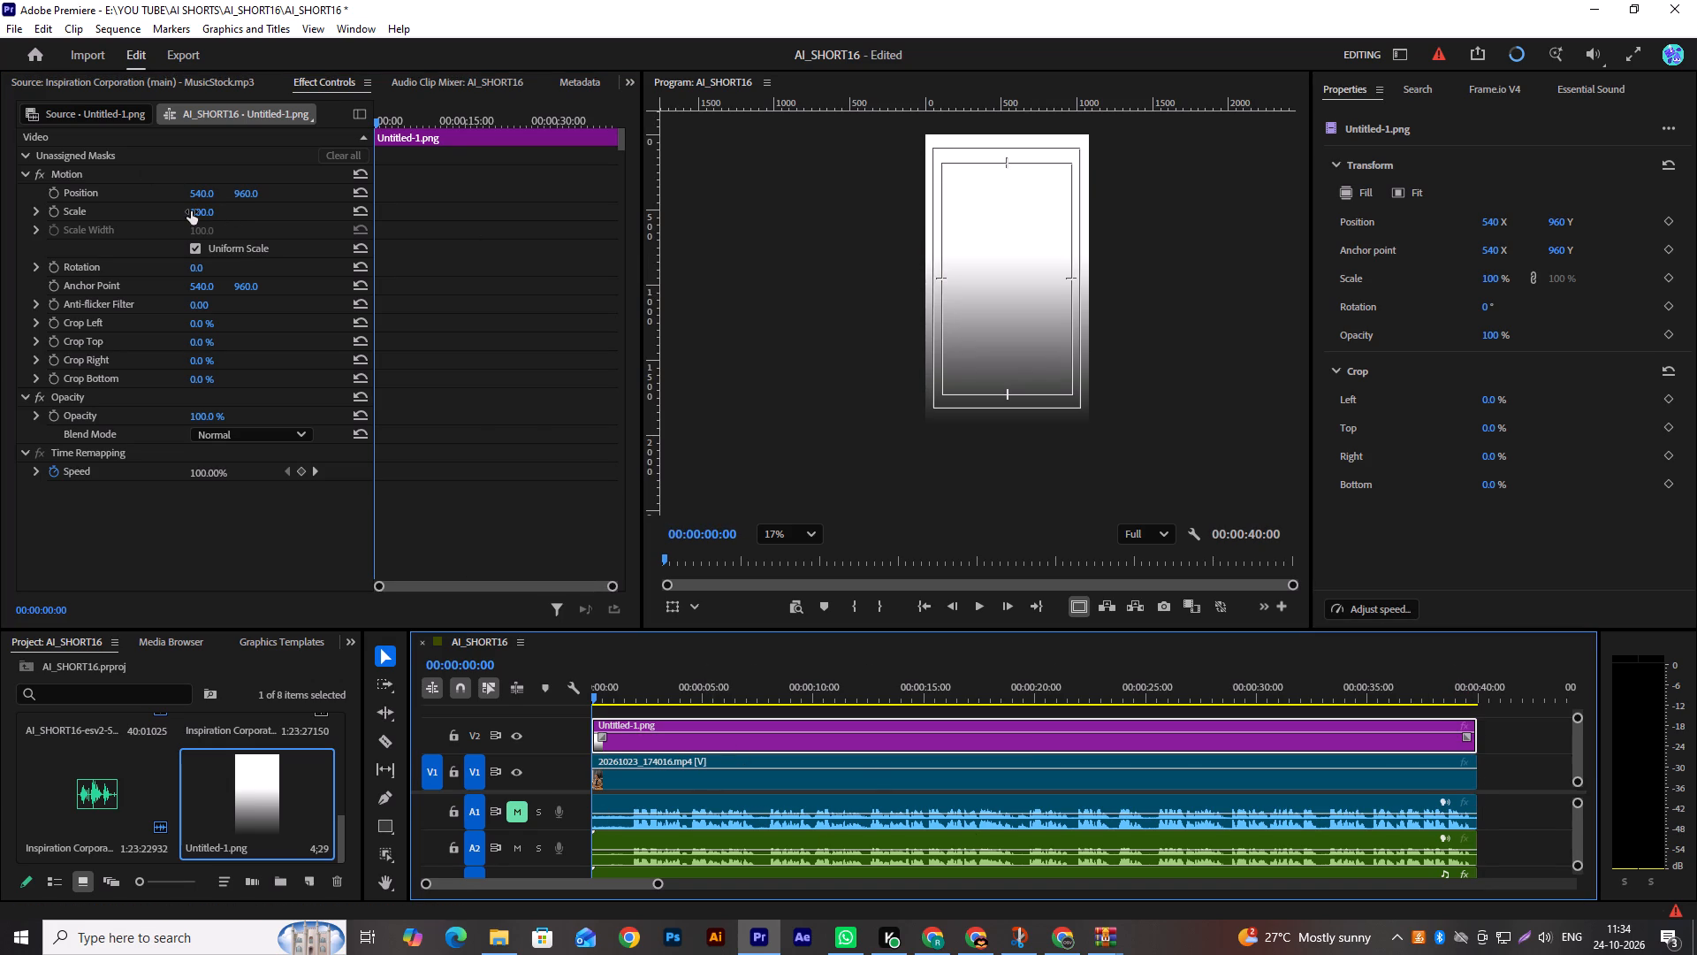
Set the blend mode of the Untitled-1.png clip to Multiply.
click(256, 438)
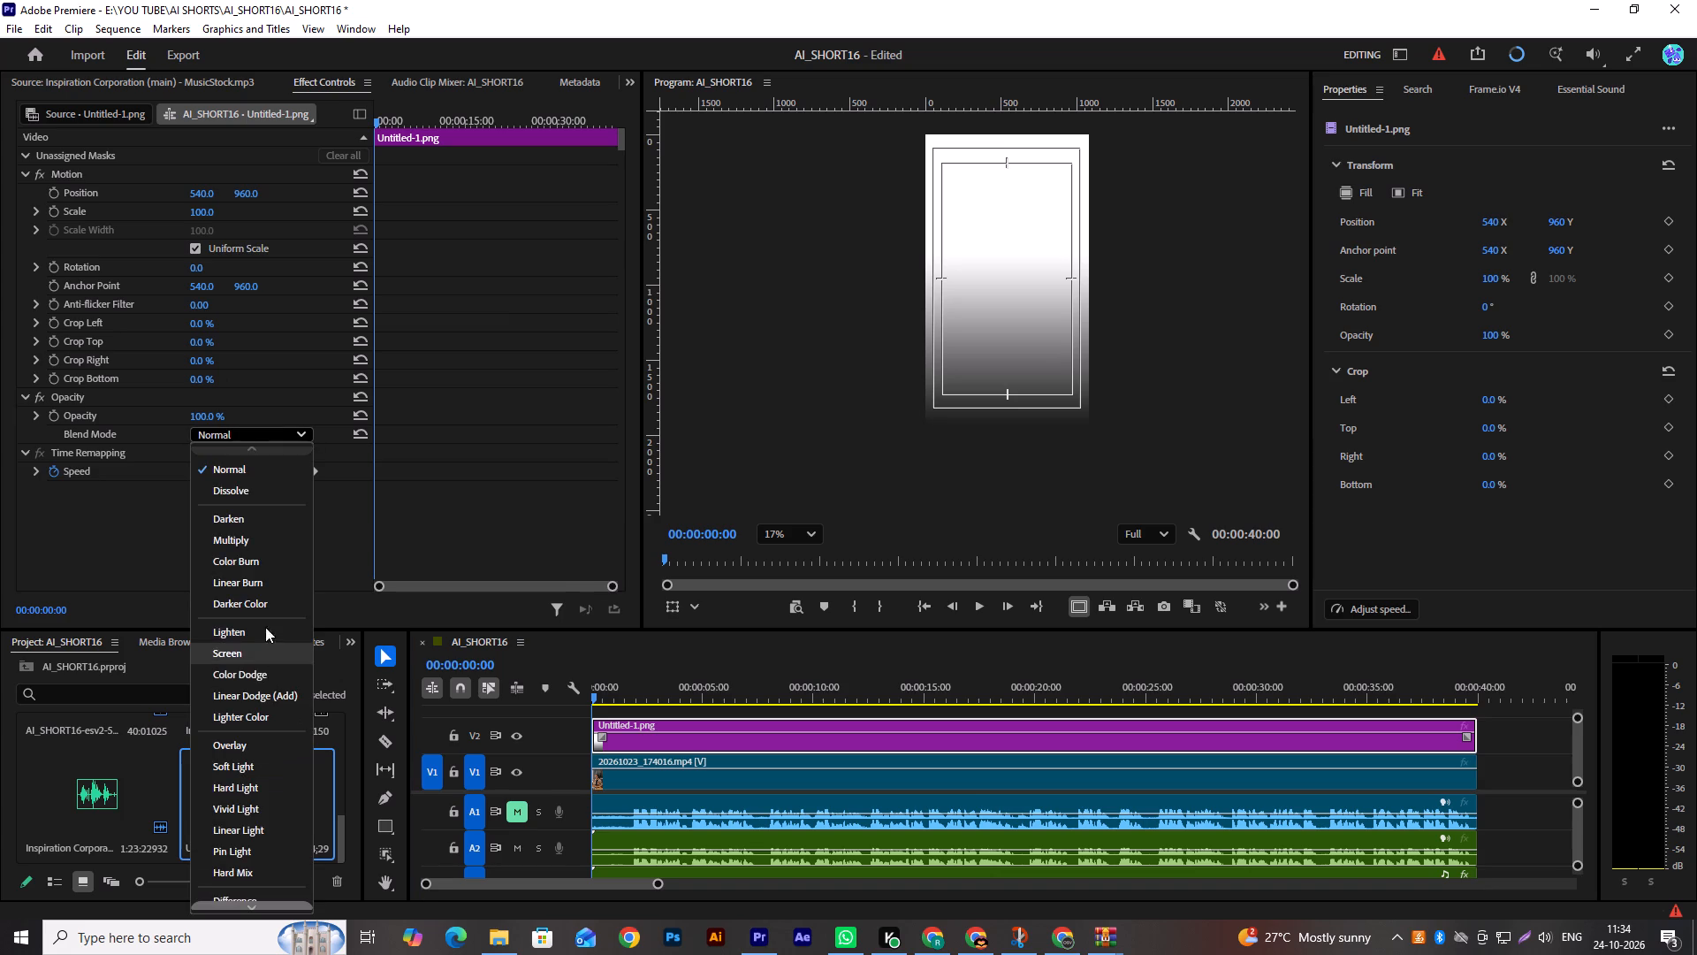
click(240, 542)
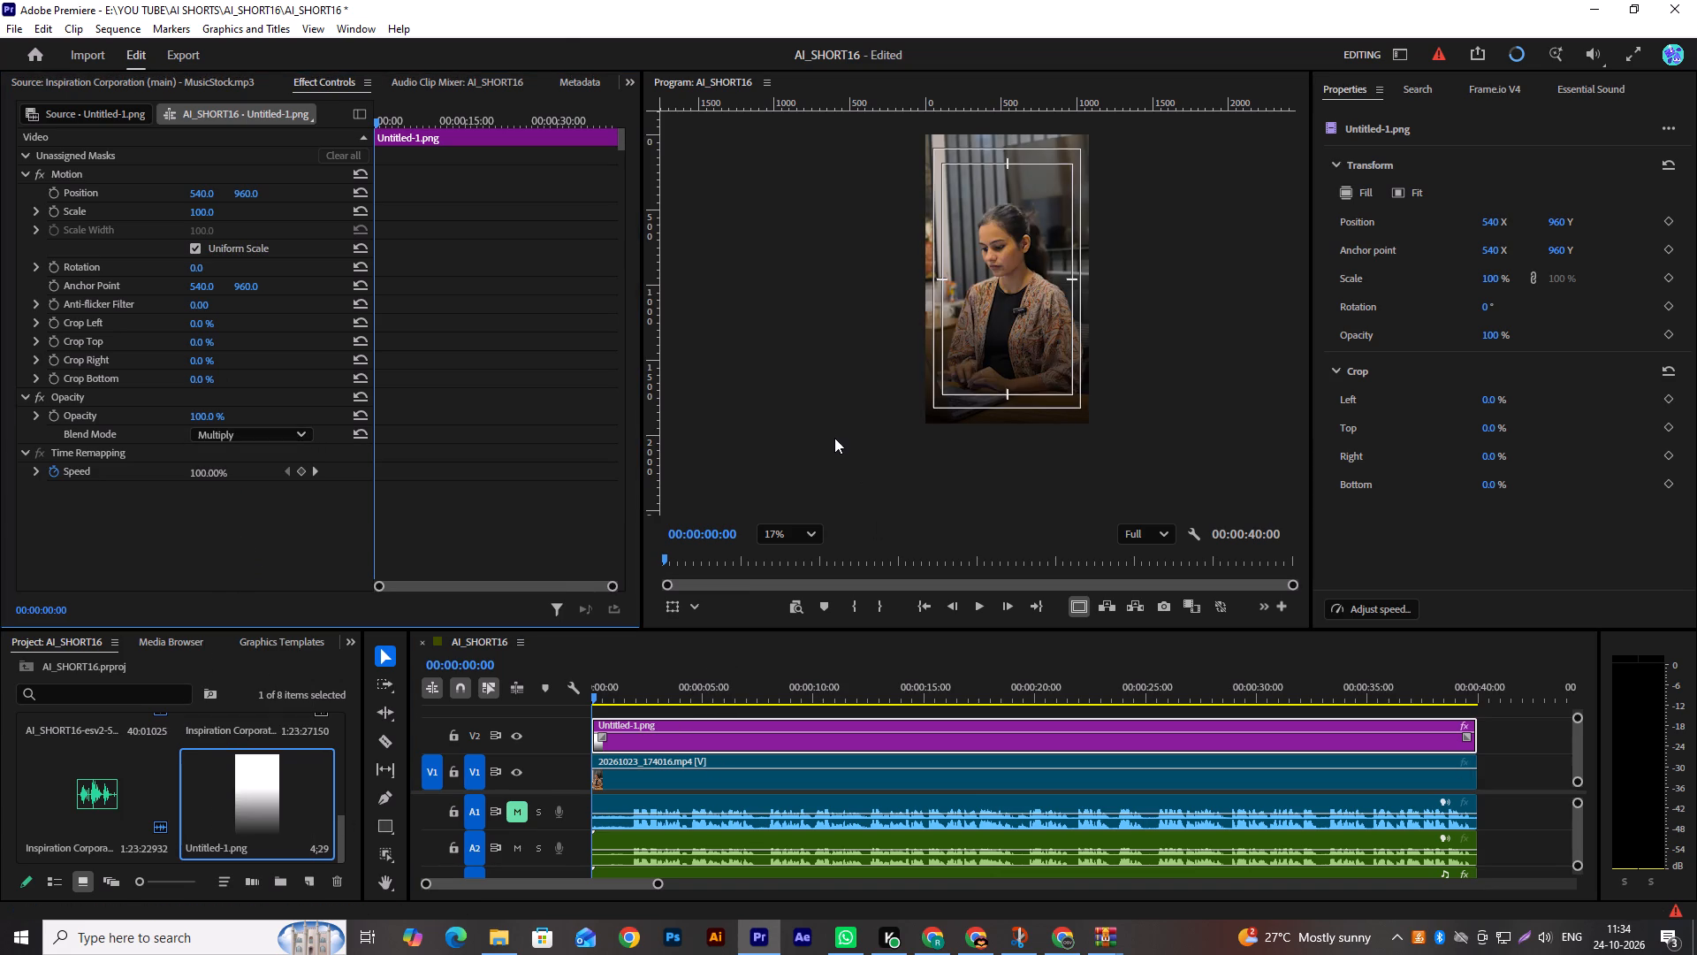
Play the opening of the sequence in the fitted preview to check the gradient over the video.
click(834, 438)
key(grave)
click(130, 806)
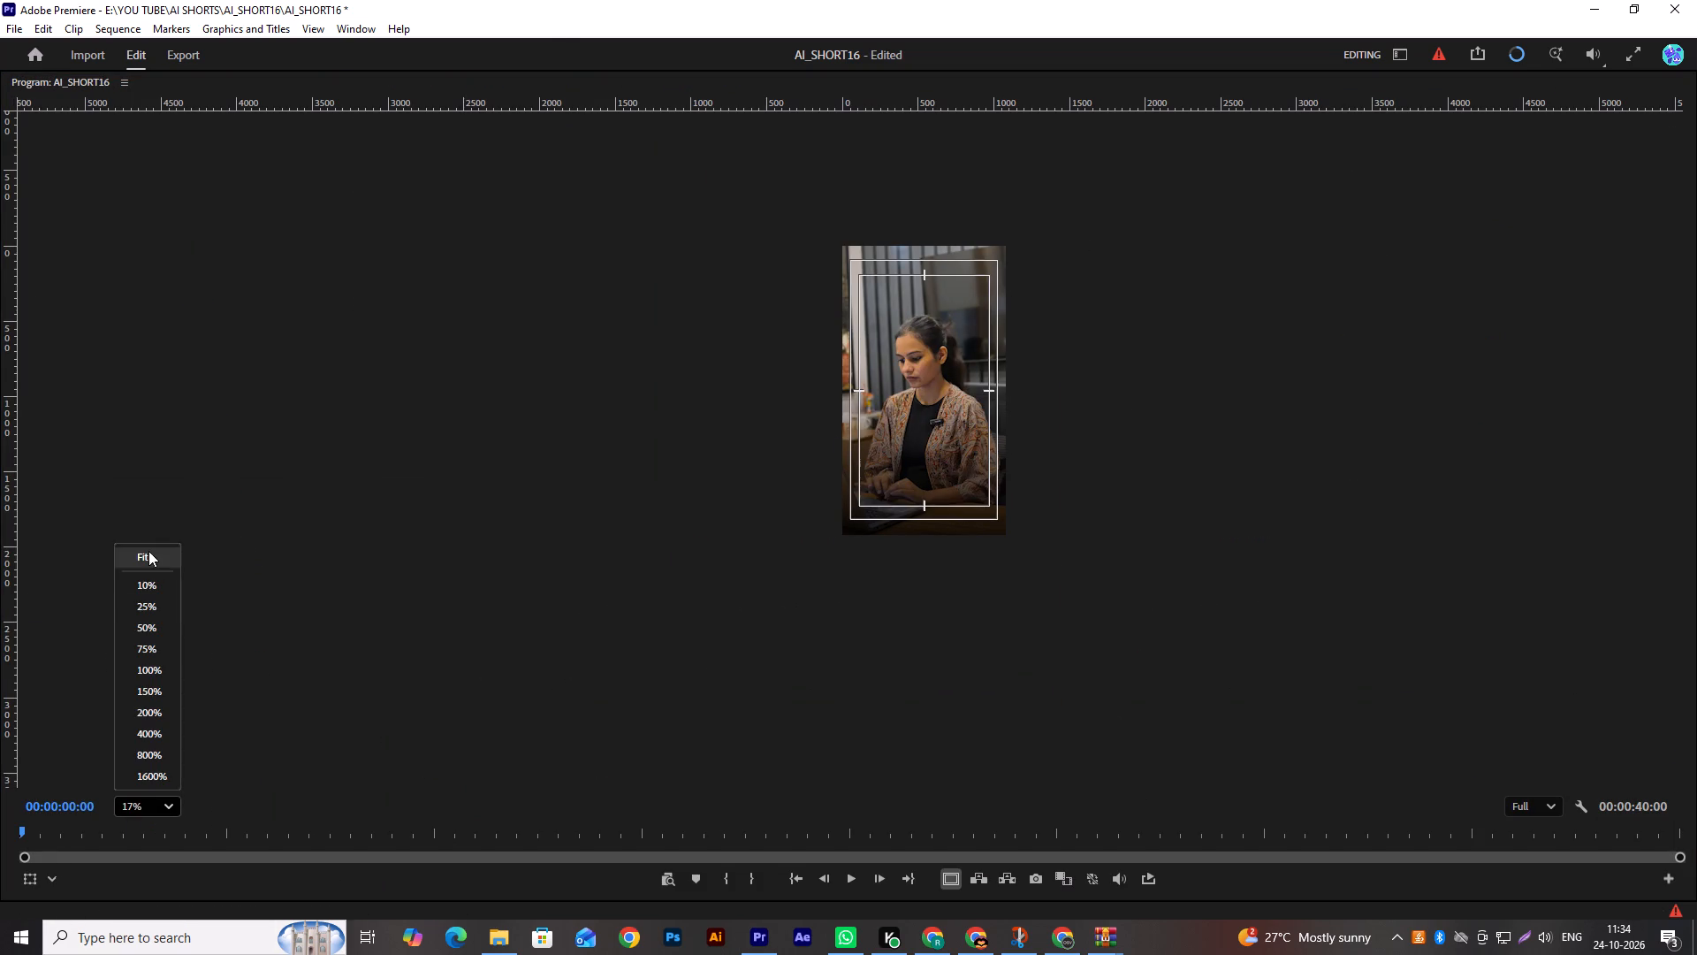
click(148, 550)
key(grave)
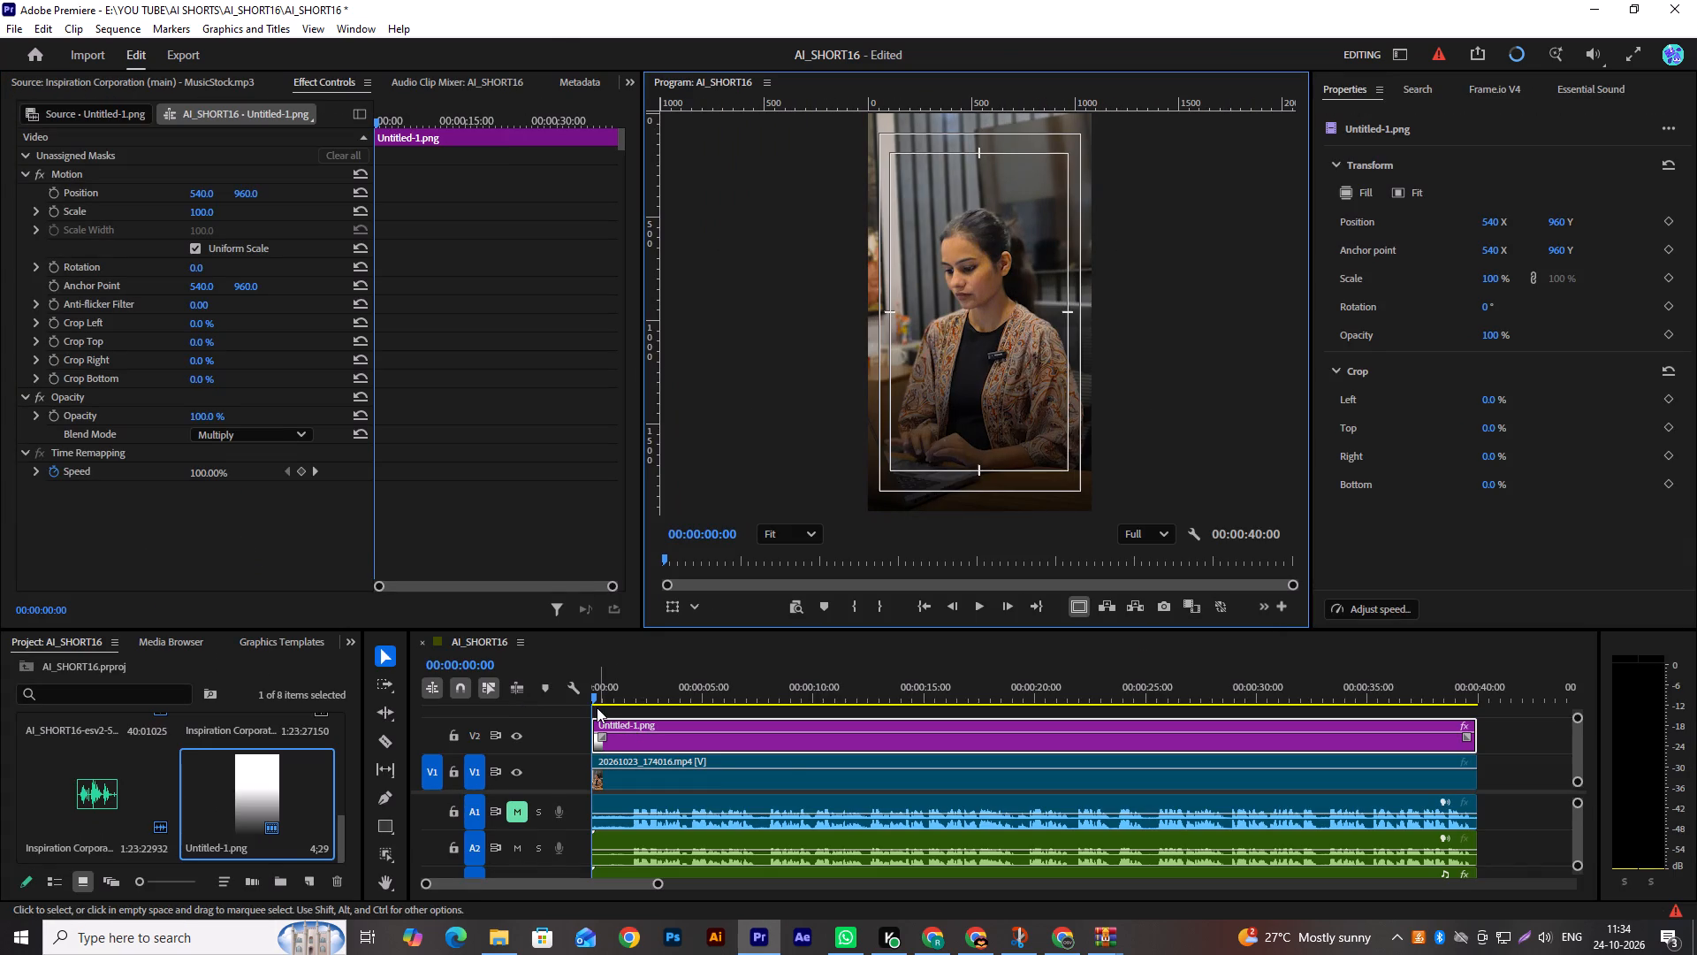
key(space)
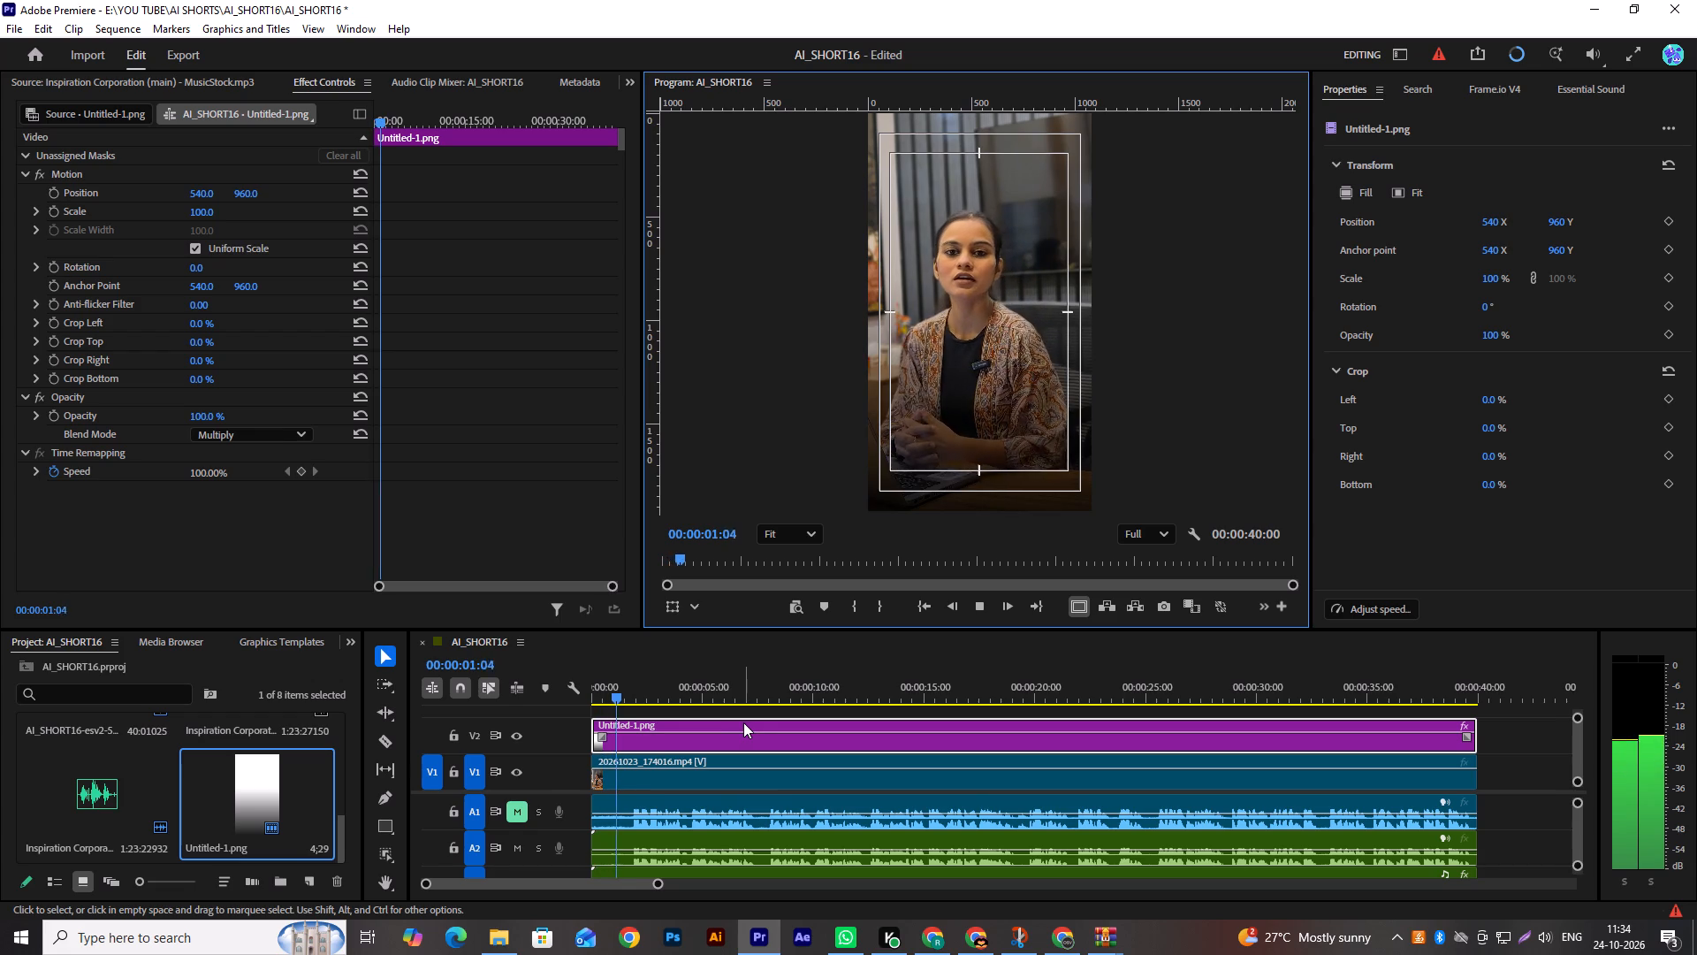
key(space)
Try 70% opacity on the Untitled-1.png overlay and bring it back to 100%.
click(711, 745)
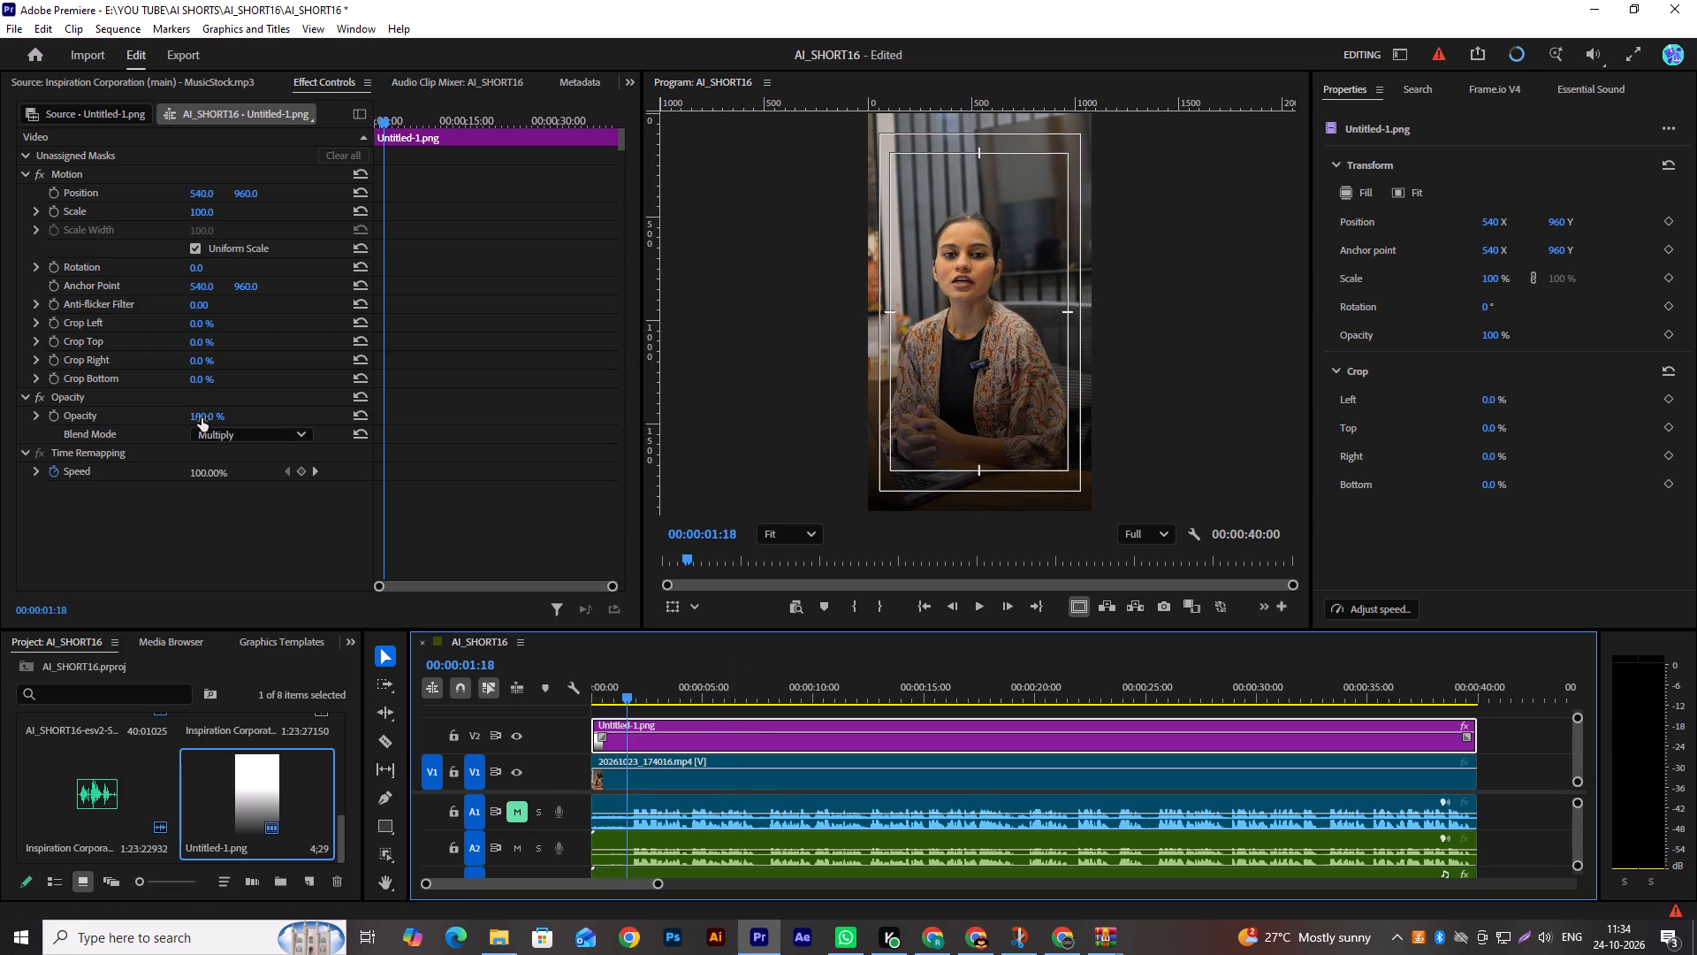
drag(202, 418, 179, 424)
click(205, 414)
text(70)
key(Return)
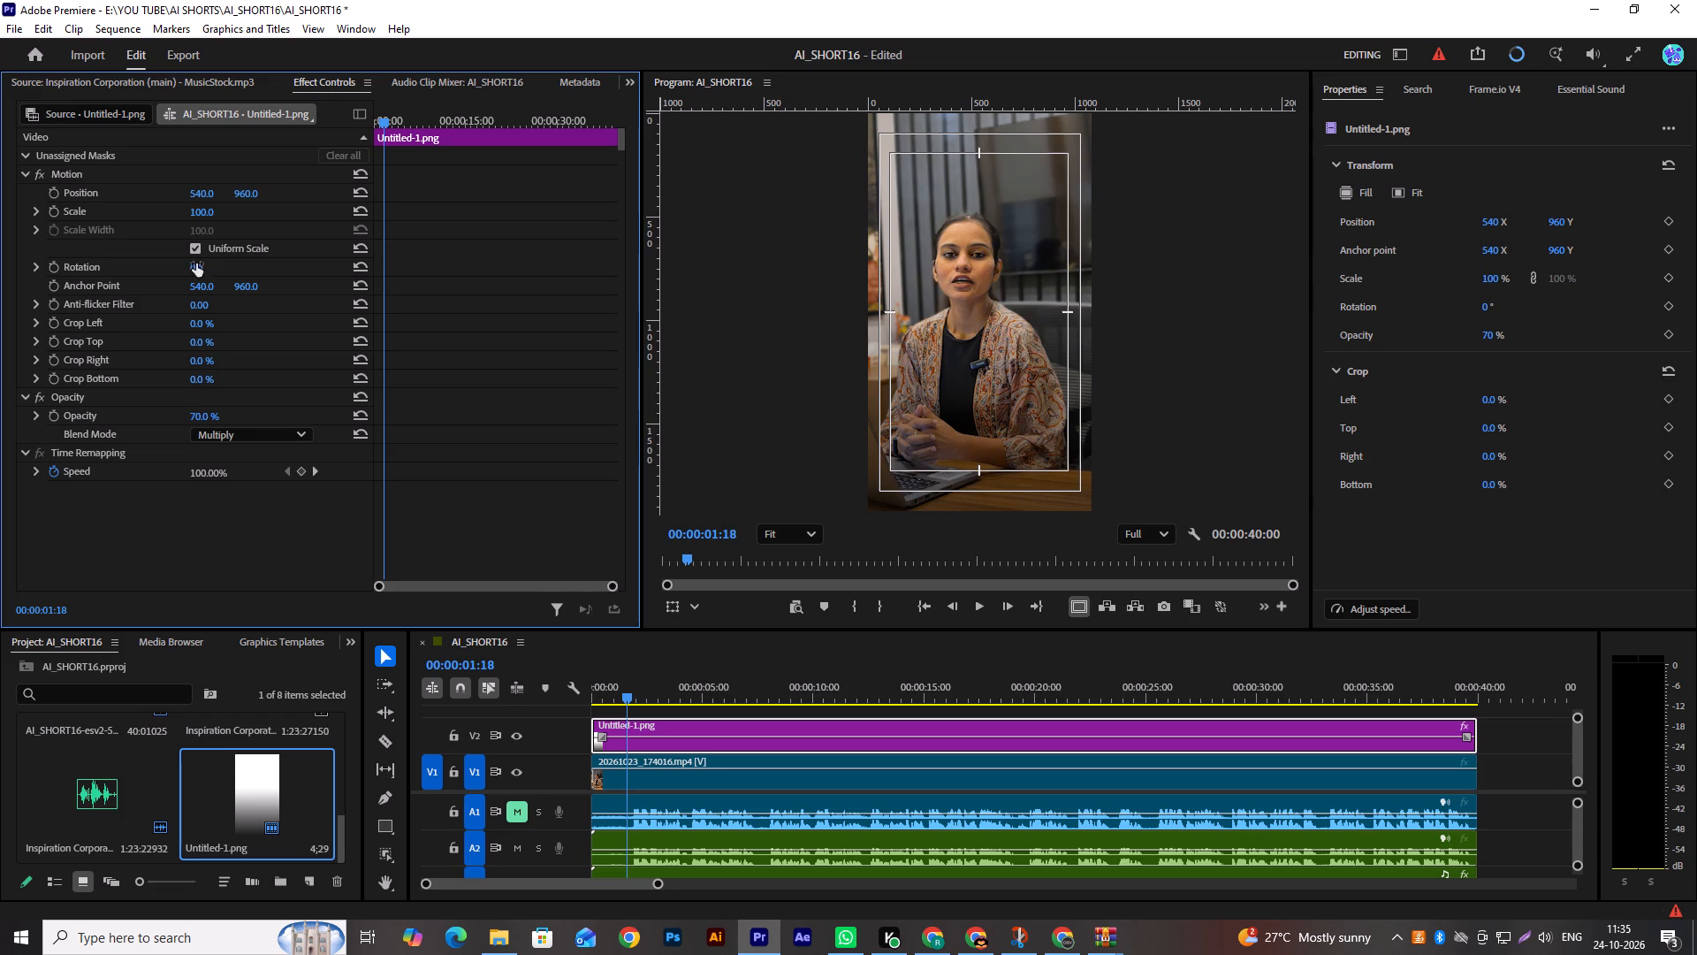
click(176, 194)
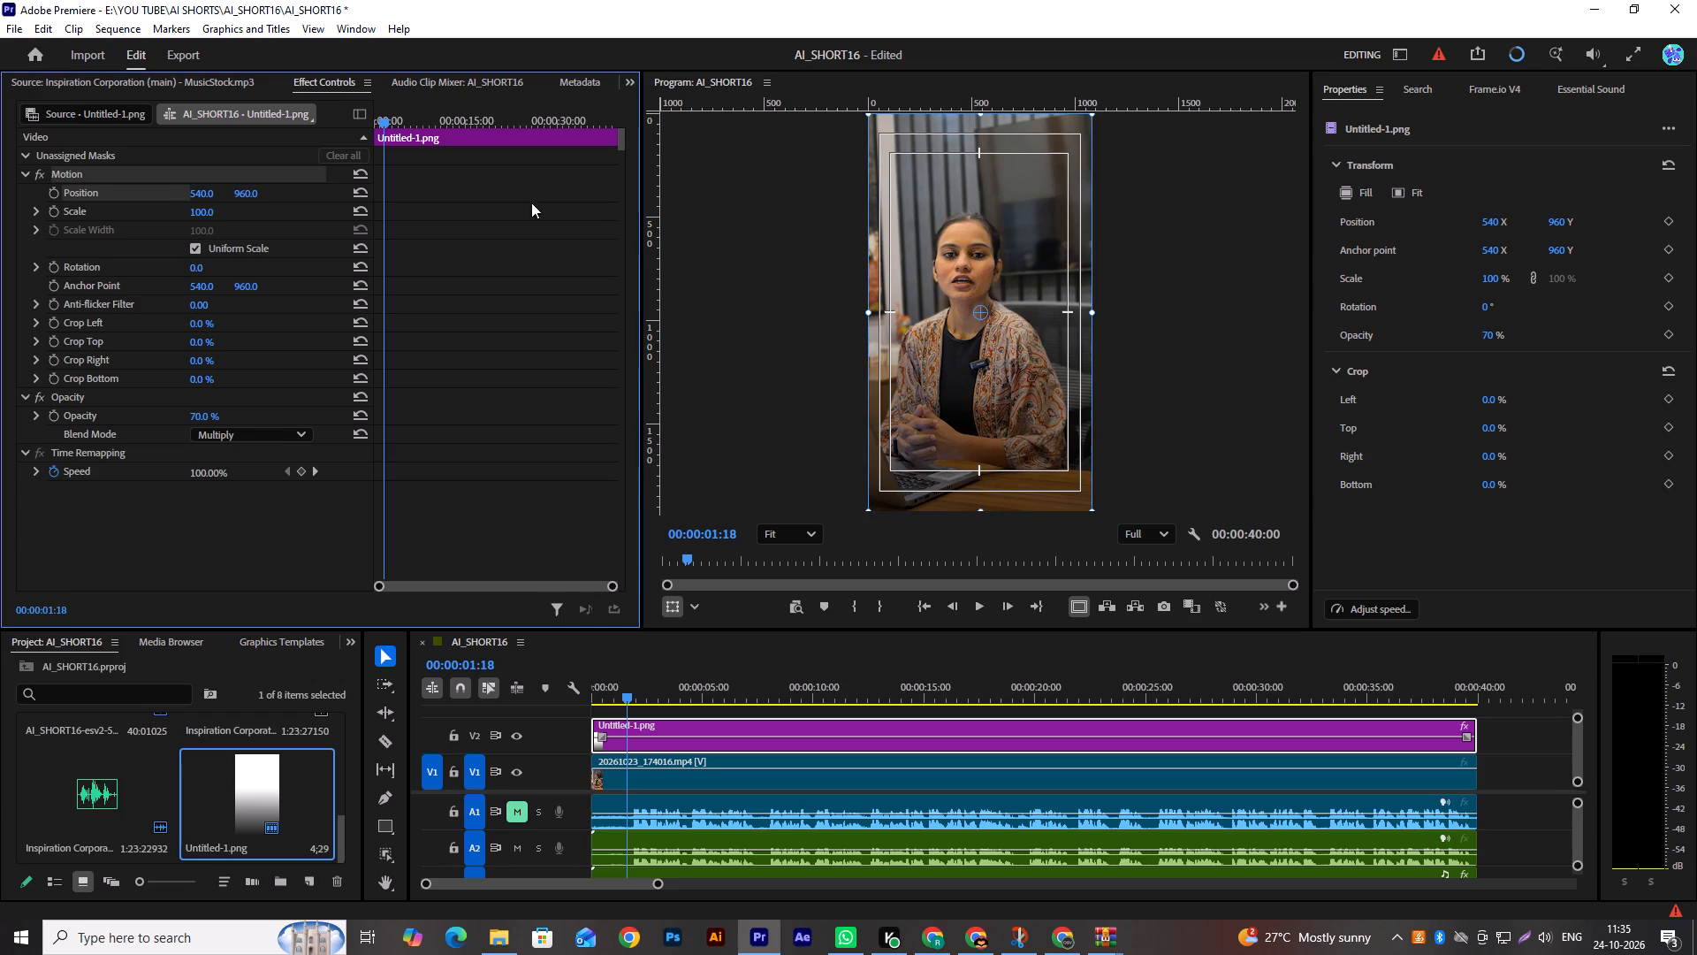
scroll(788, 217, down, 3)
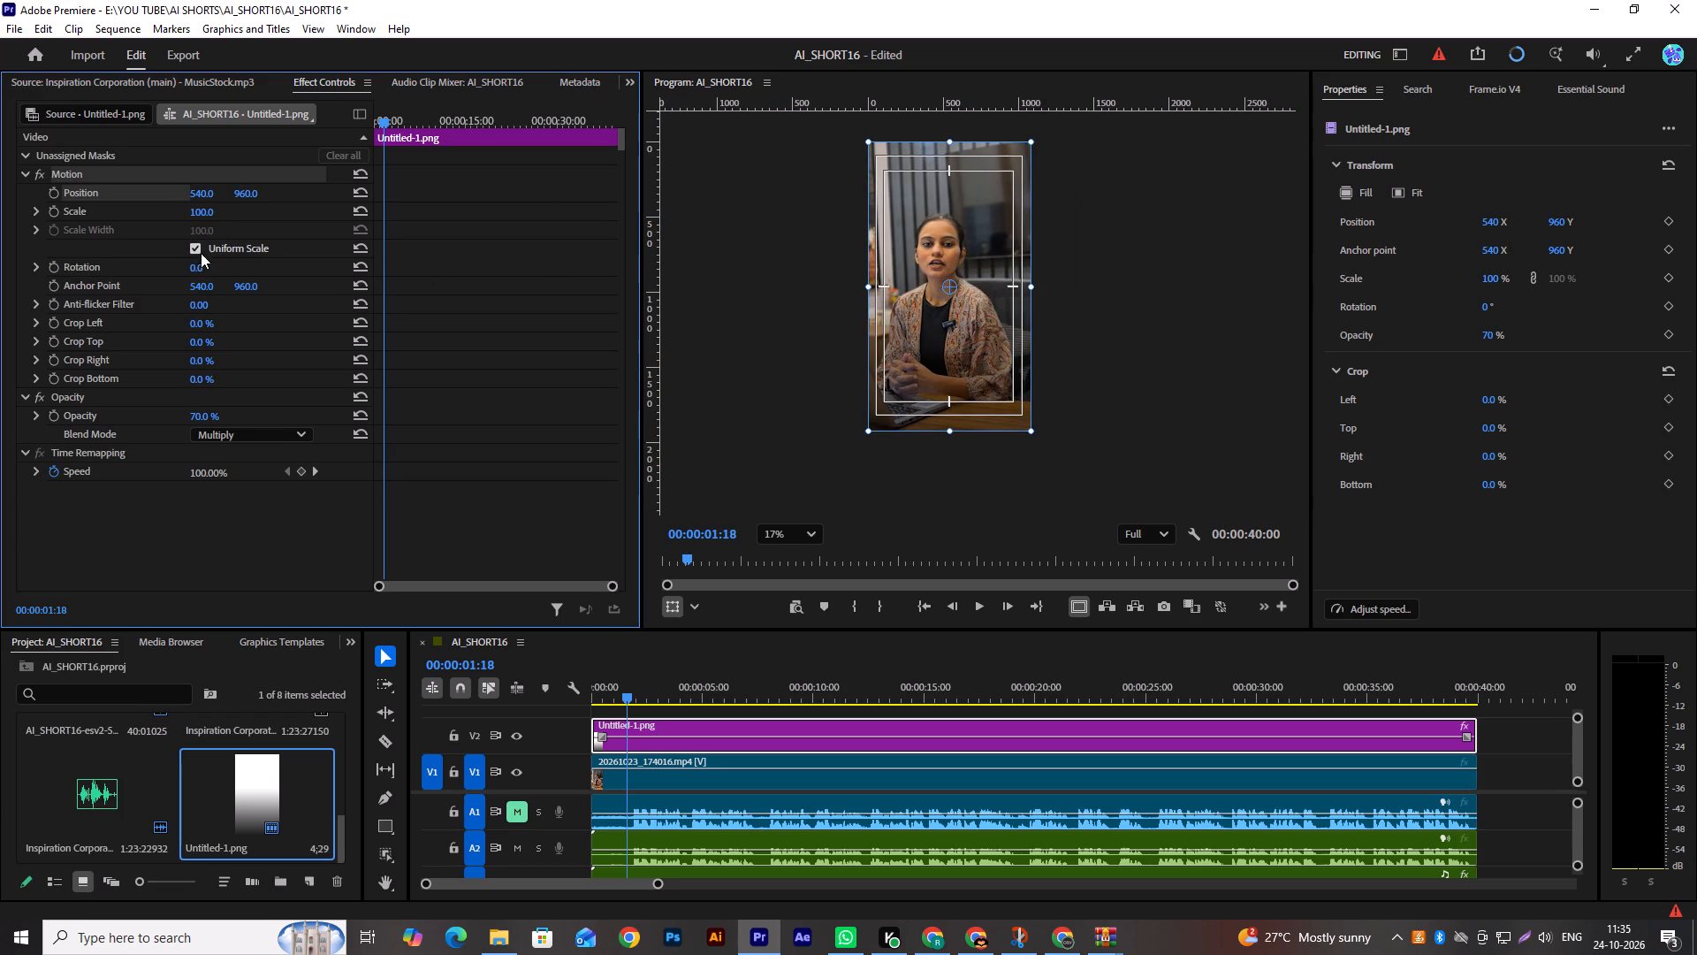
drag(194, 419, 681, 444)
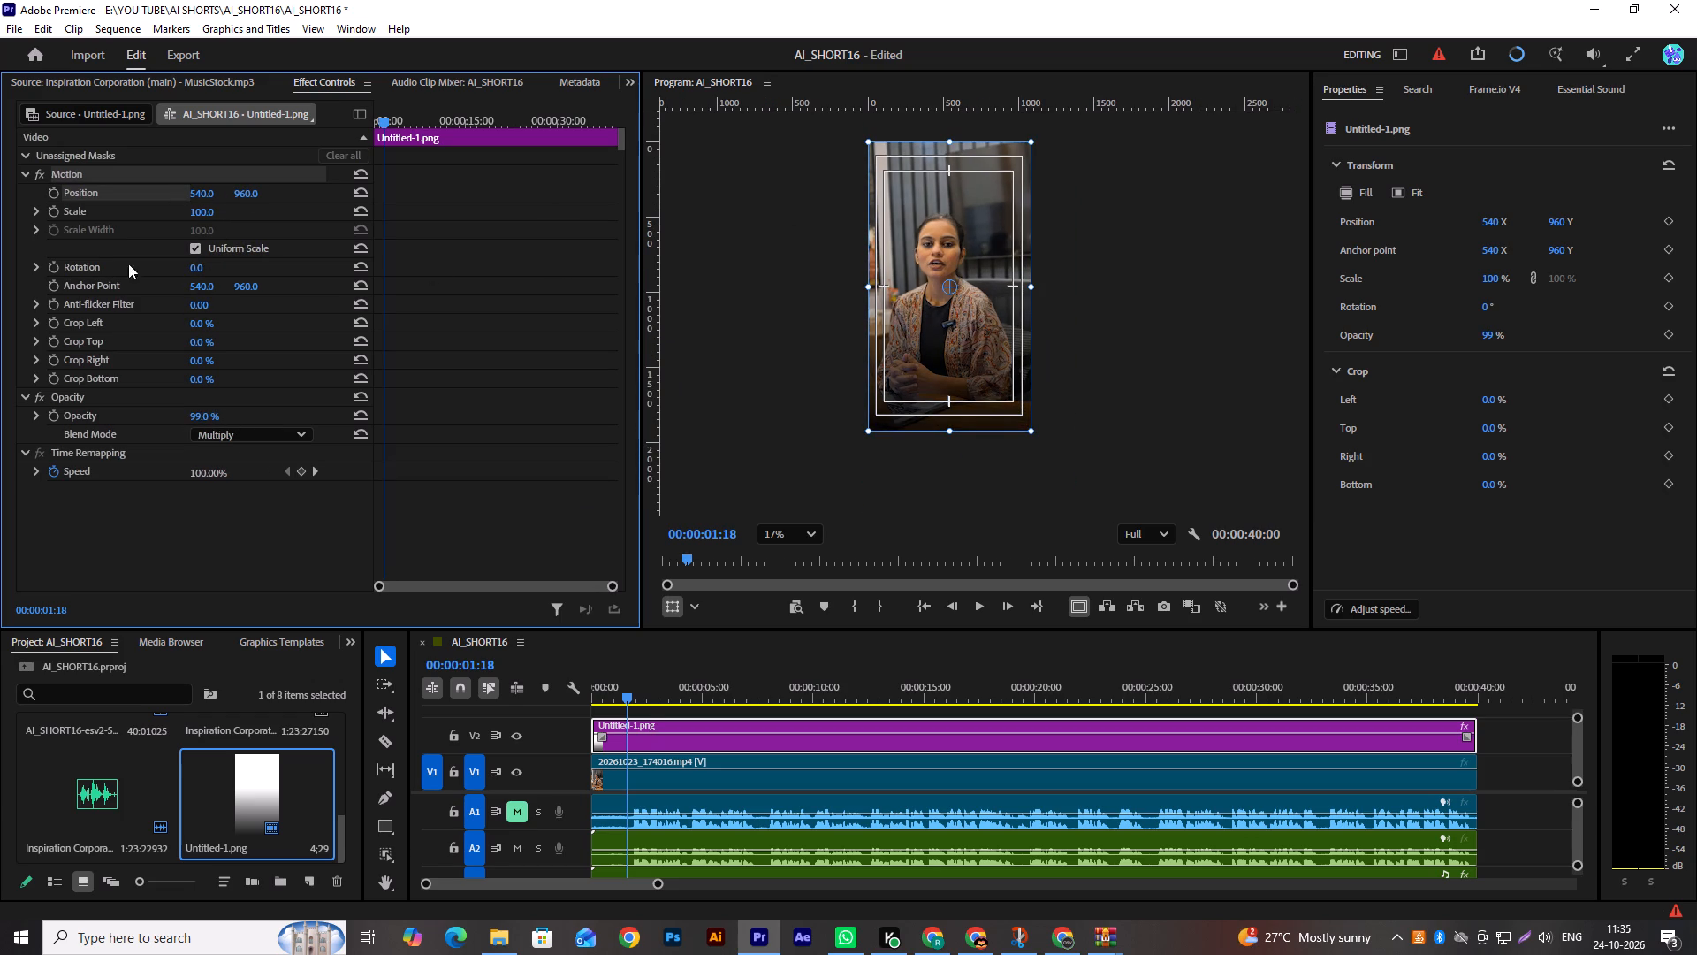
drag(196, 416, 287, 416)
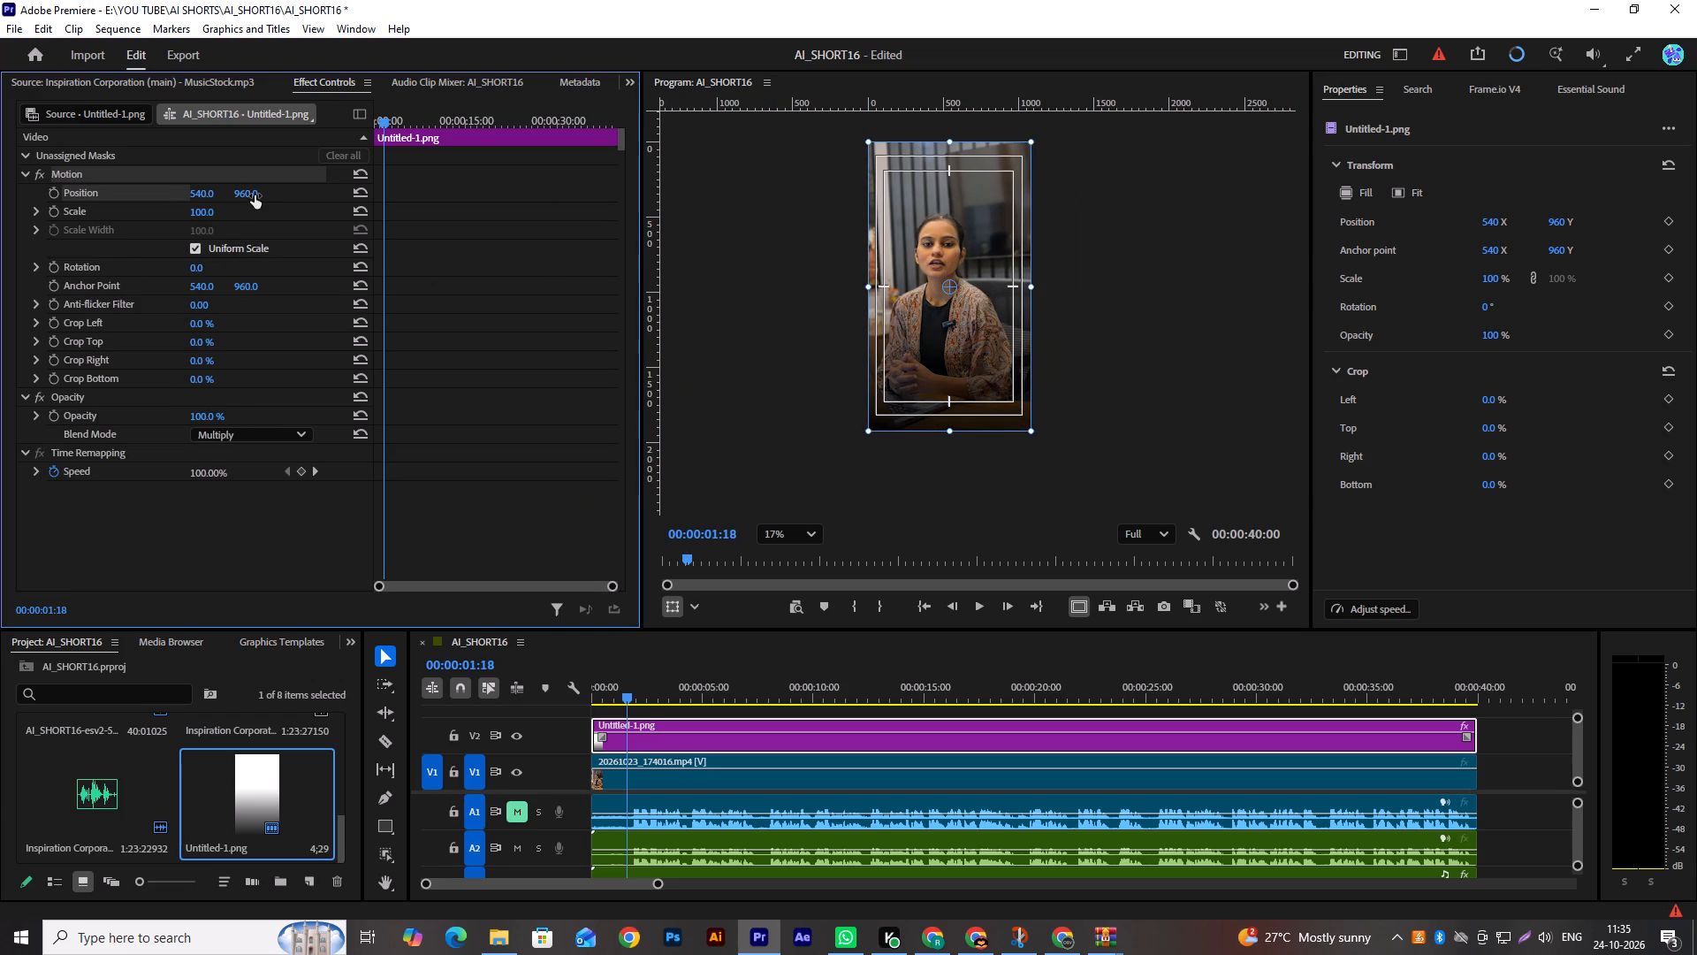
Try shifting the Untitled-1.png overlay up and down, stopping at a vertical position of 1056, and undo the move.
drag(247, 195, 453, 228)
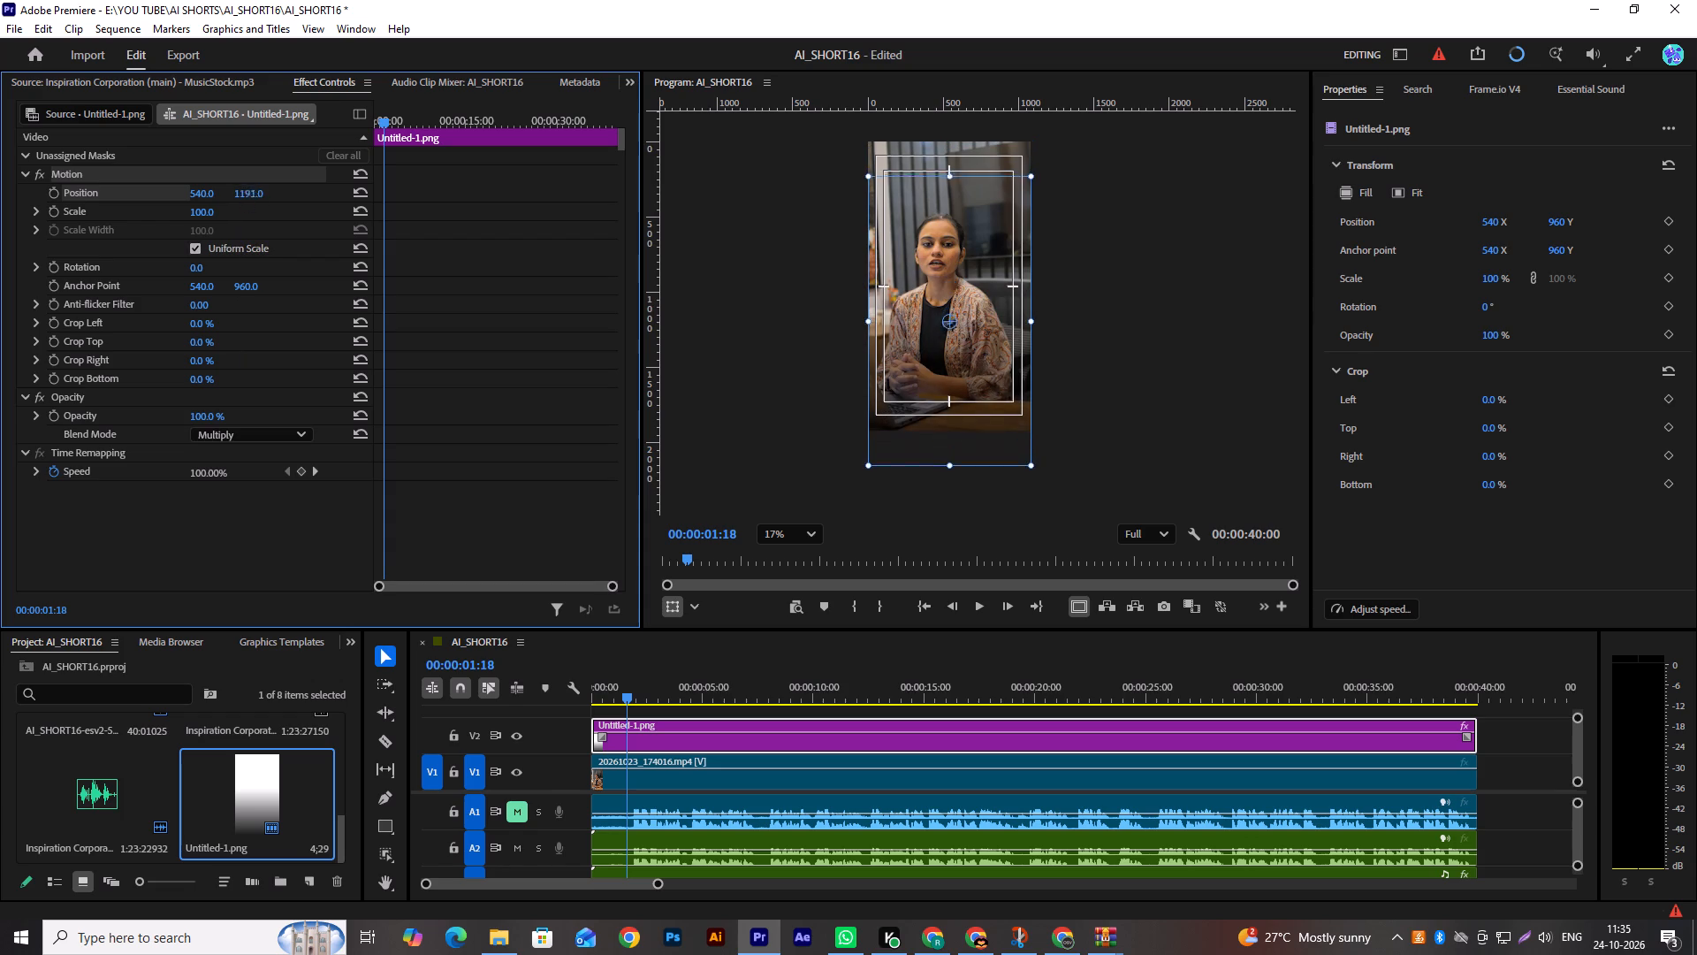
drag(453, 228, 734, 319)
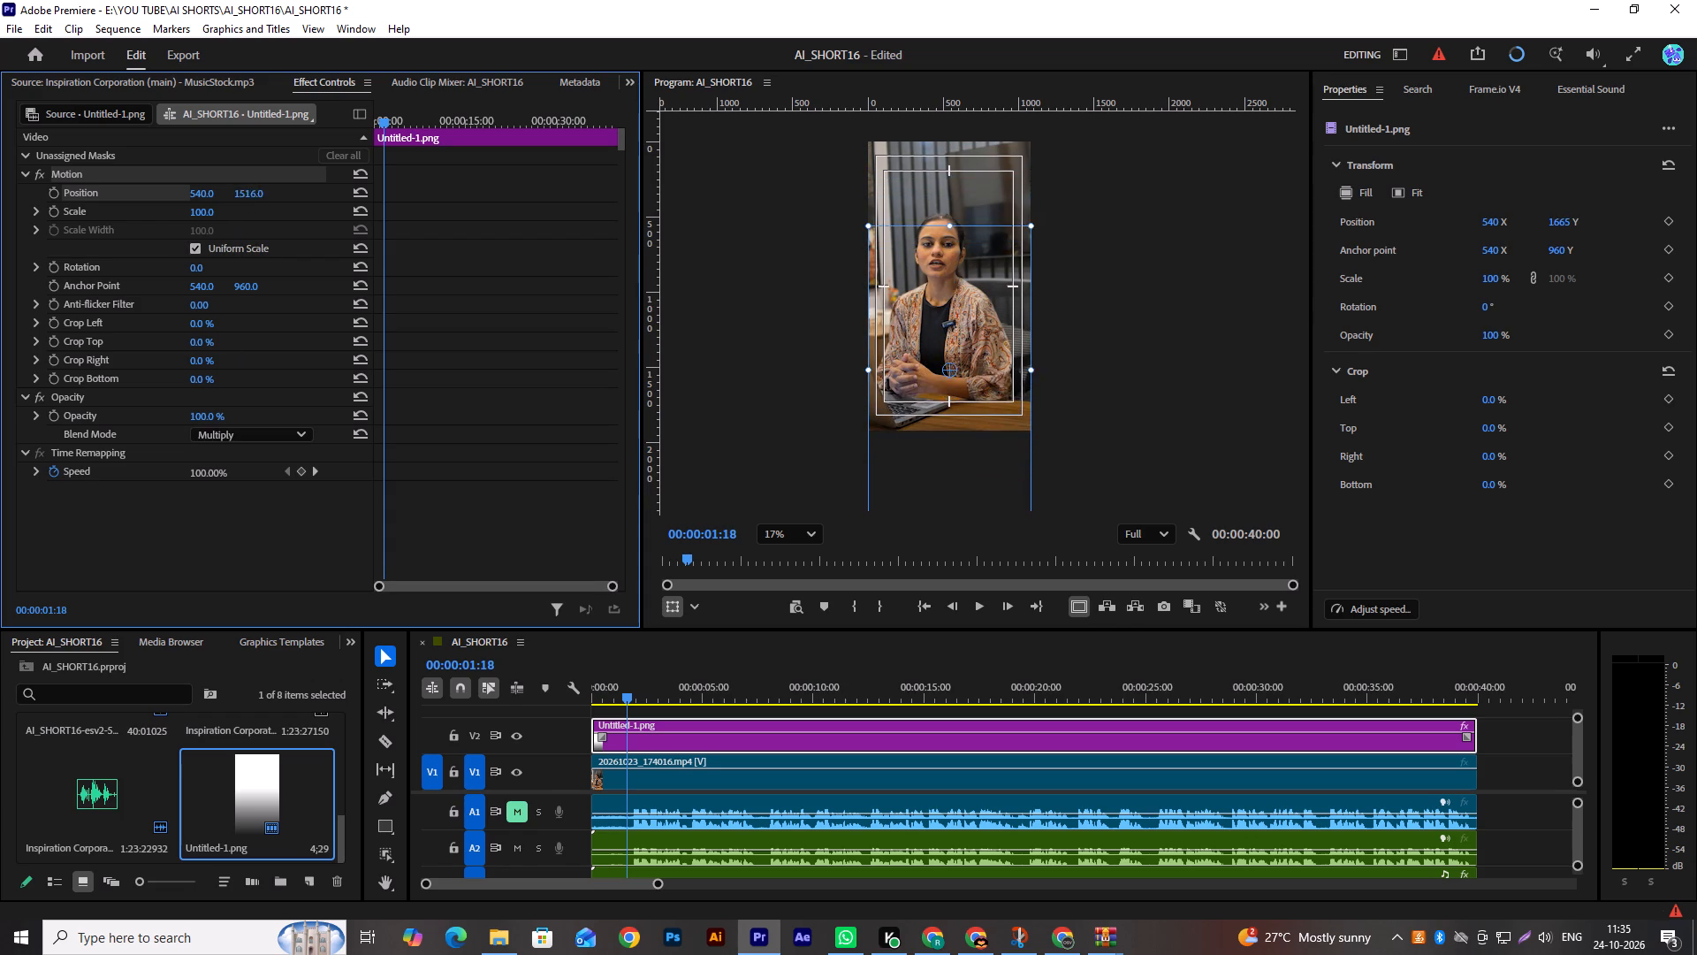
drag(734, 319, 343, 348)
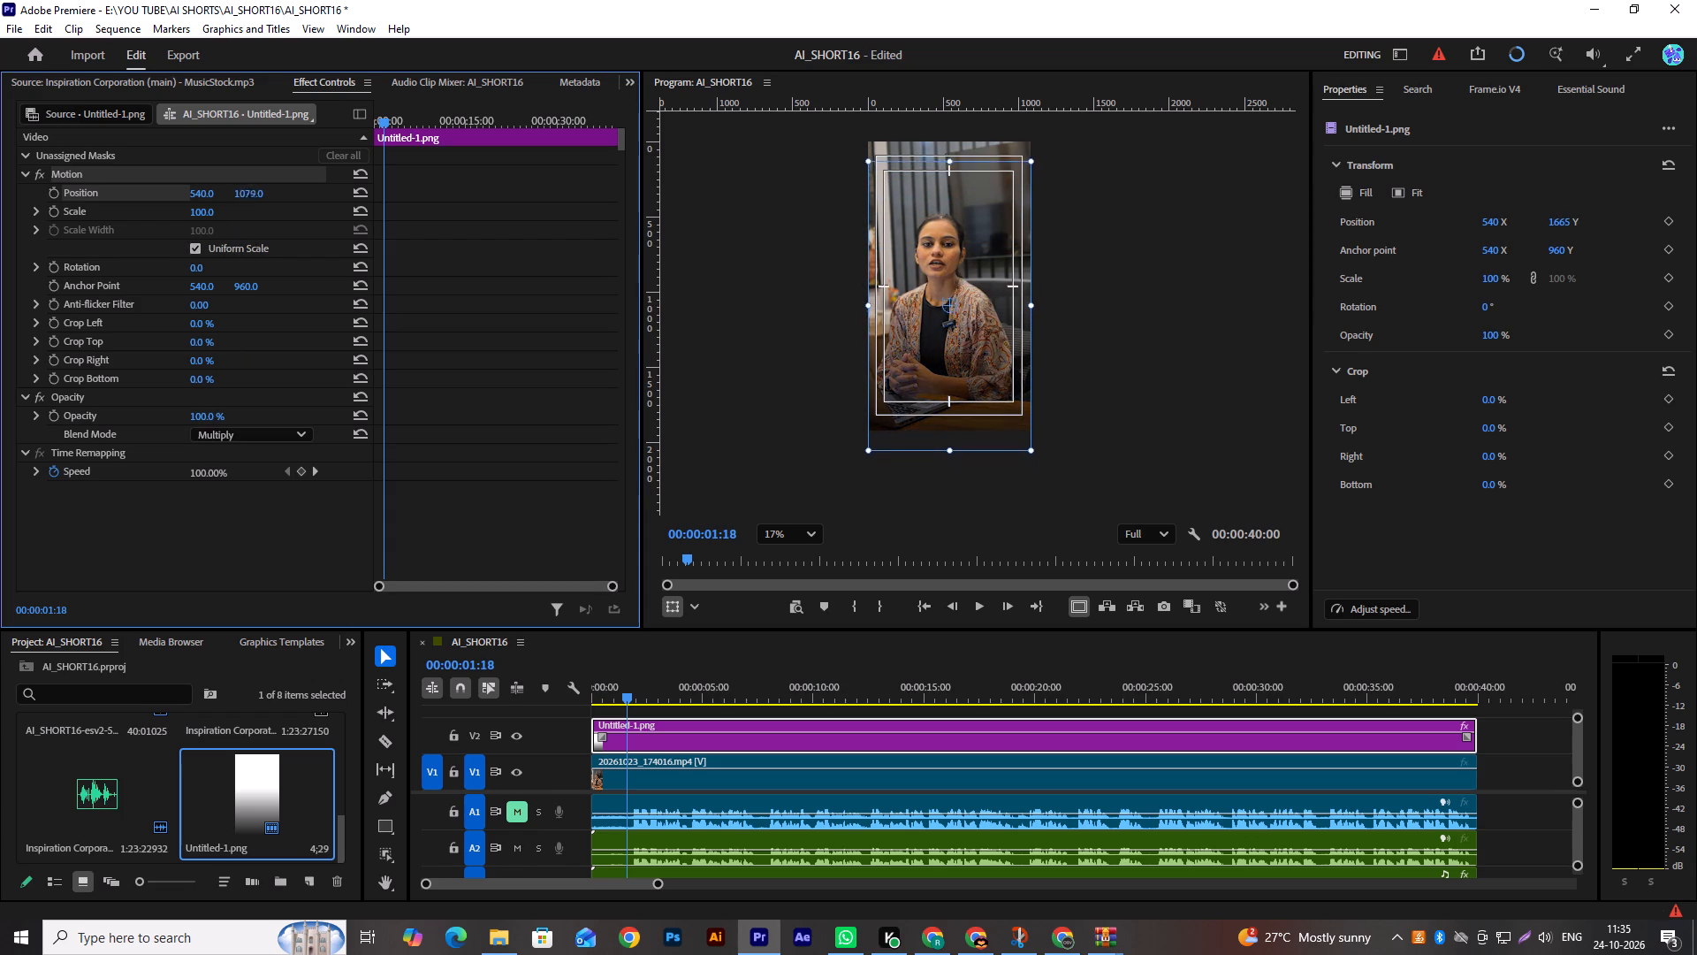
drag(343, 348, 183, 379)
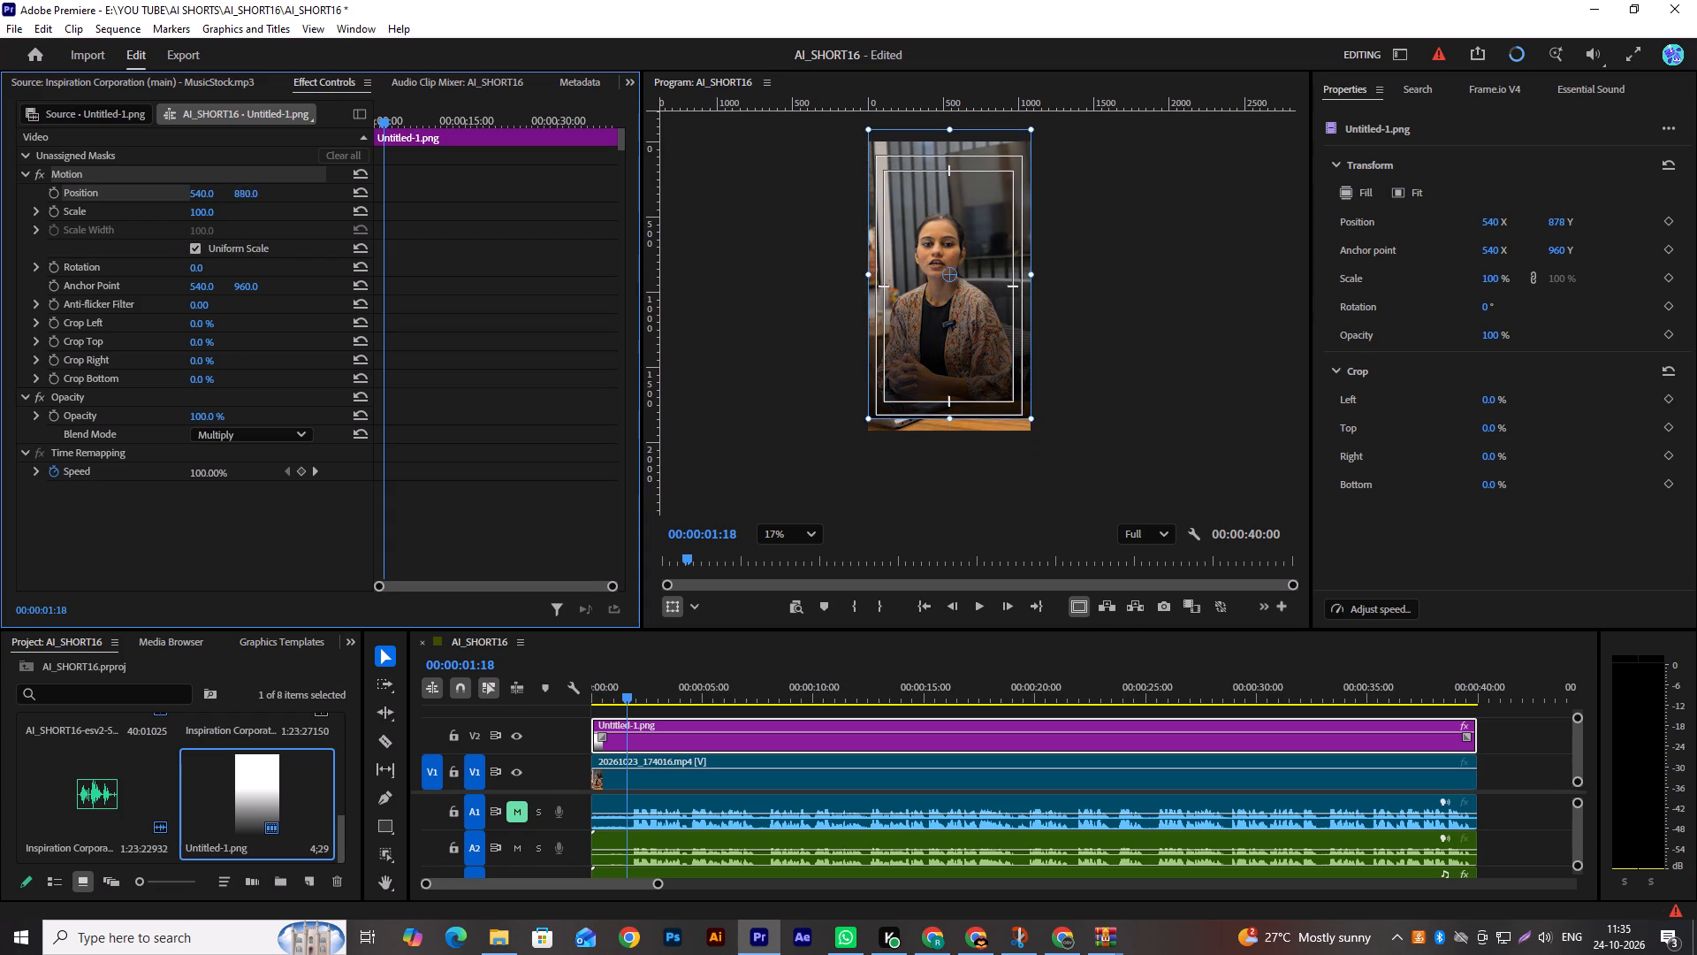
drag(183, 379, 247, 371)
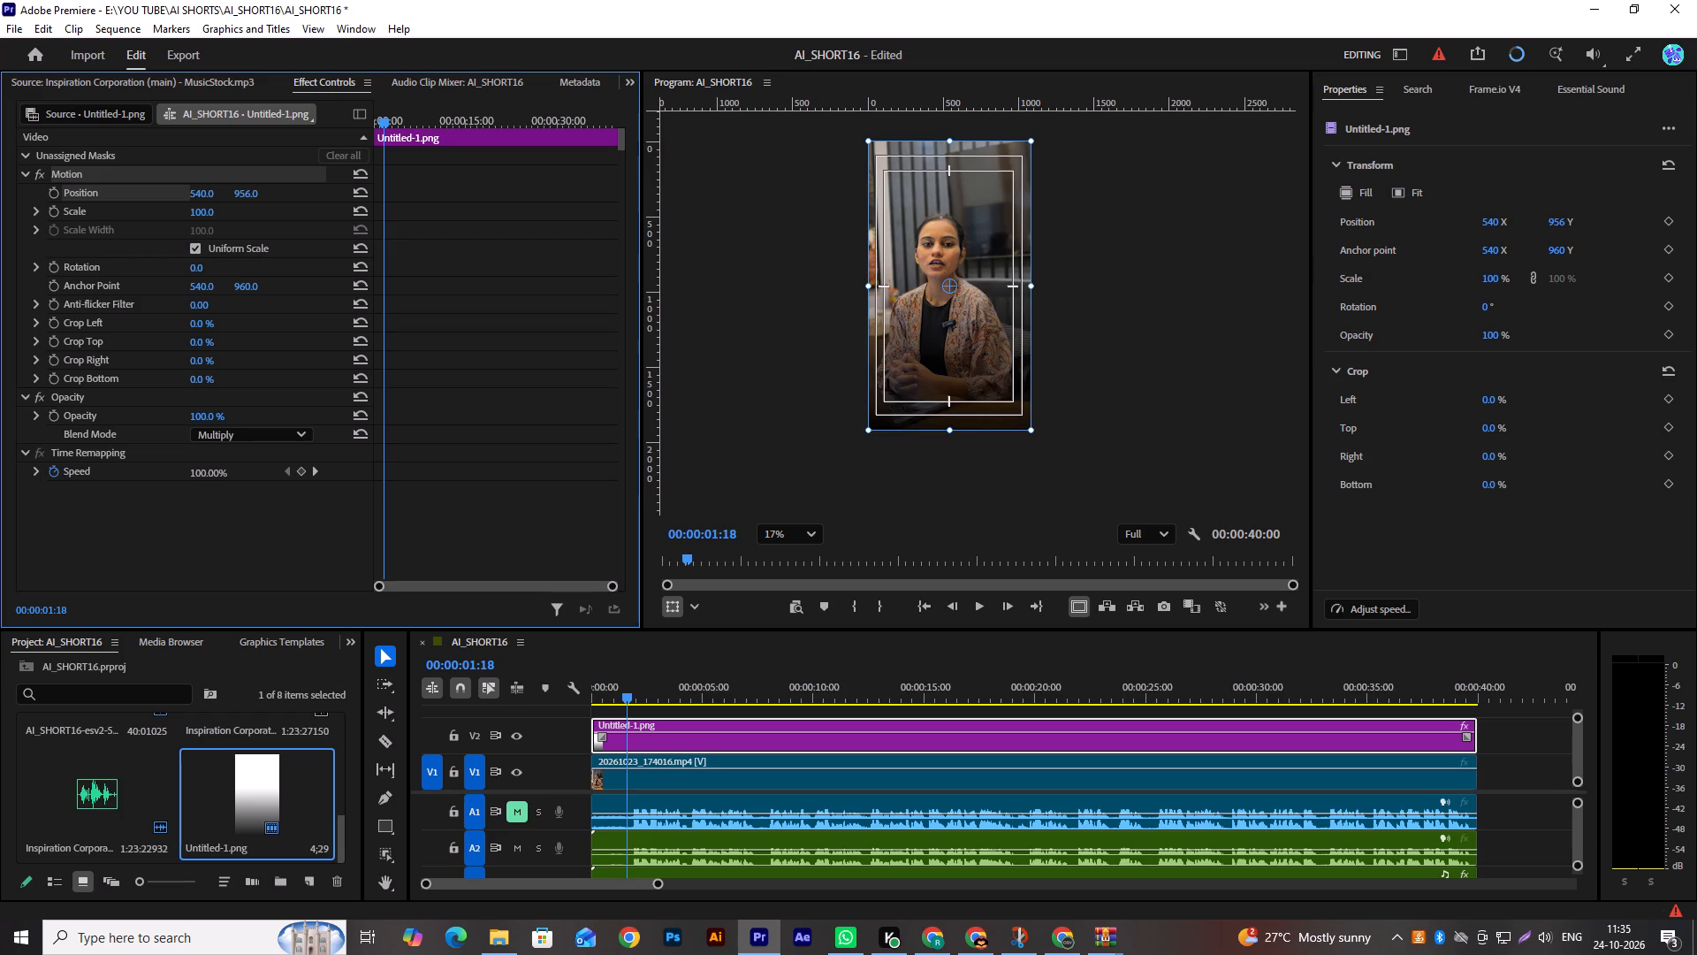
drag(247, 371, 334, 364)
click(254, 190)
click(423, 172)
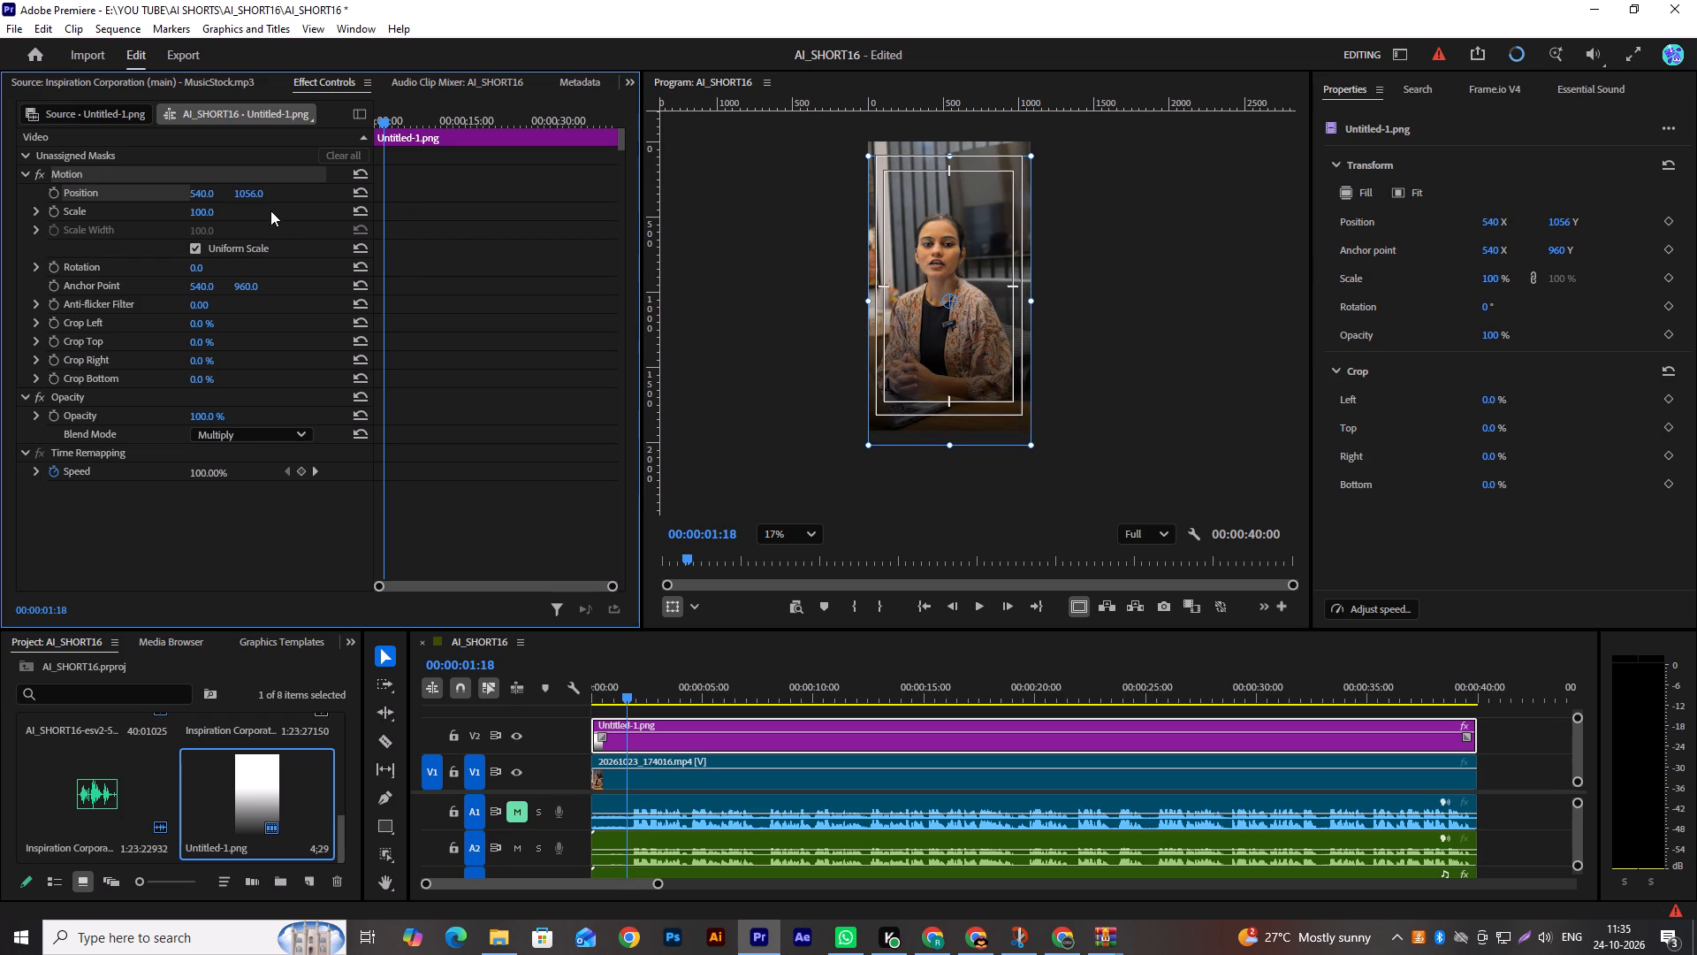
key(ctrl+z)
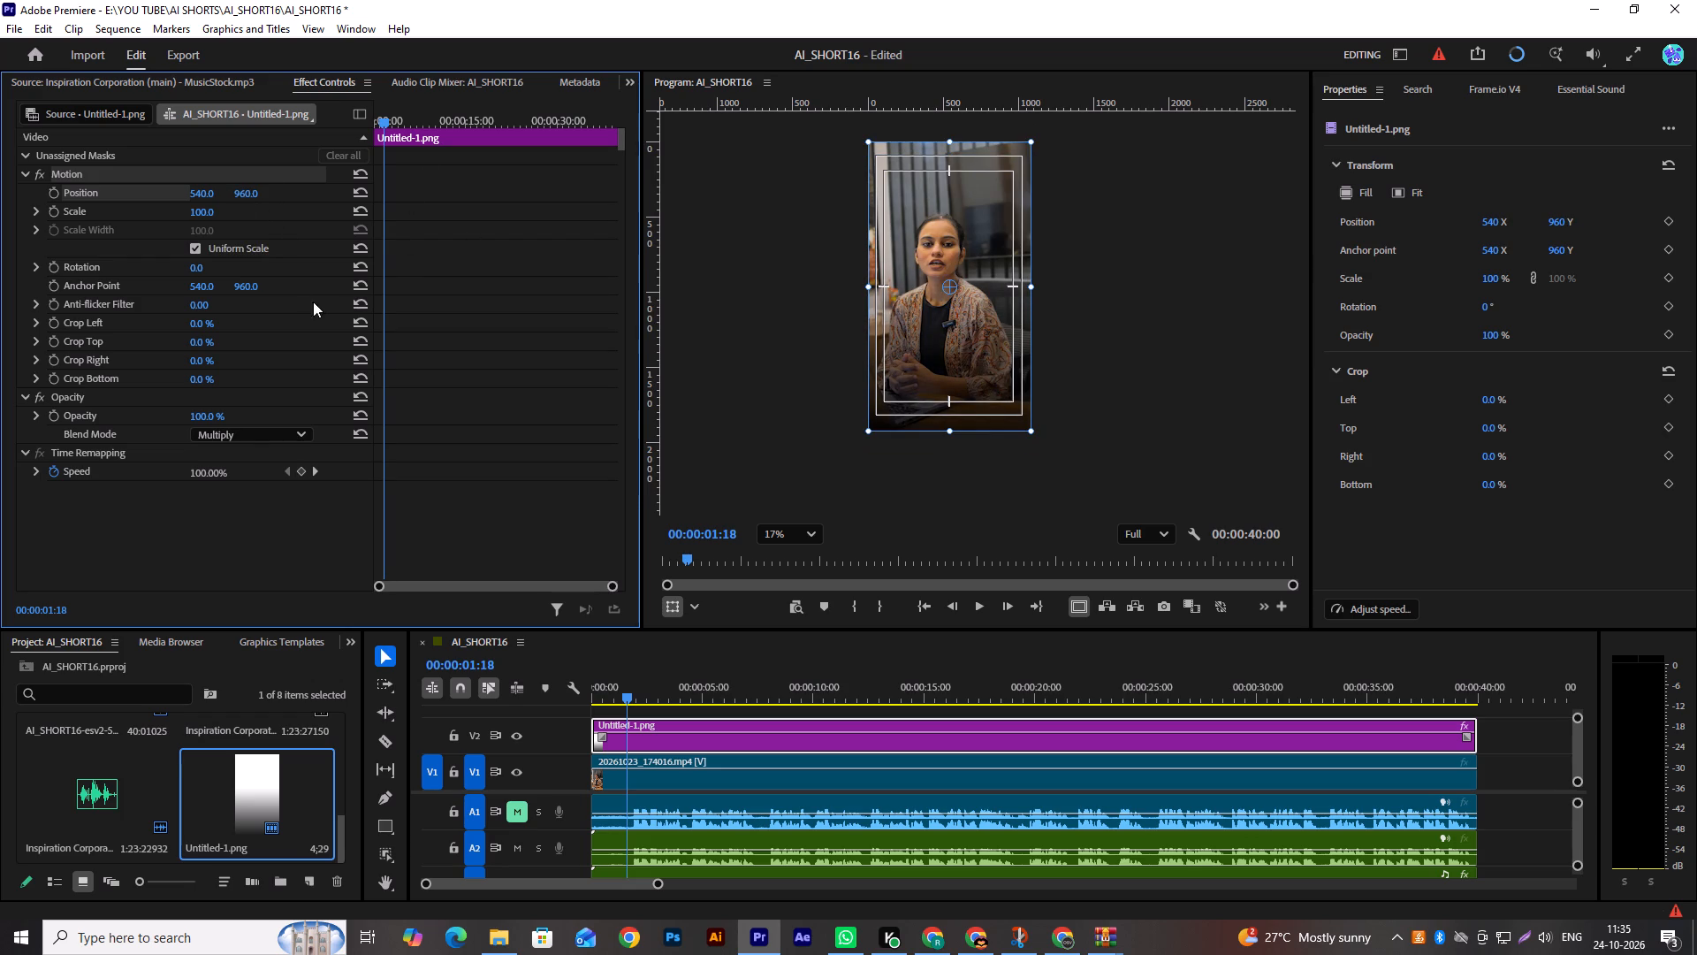
Try 70% opacity on the Untitled-1.png overlay and settle on 80%.
click(205, 414)
text(70)
key(Return)
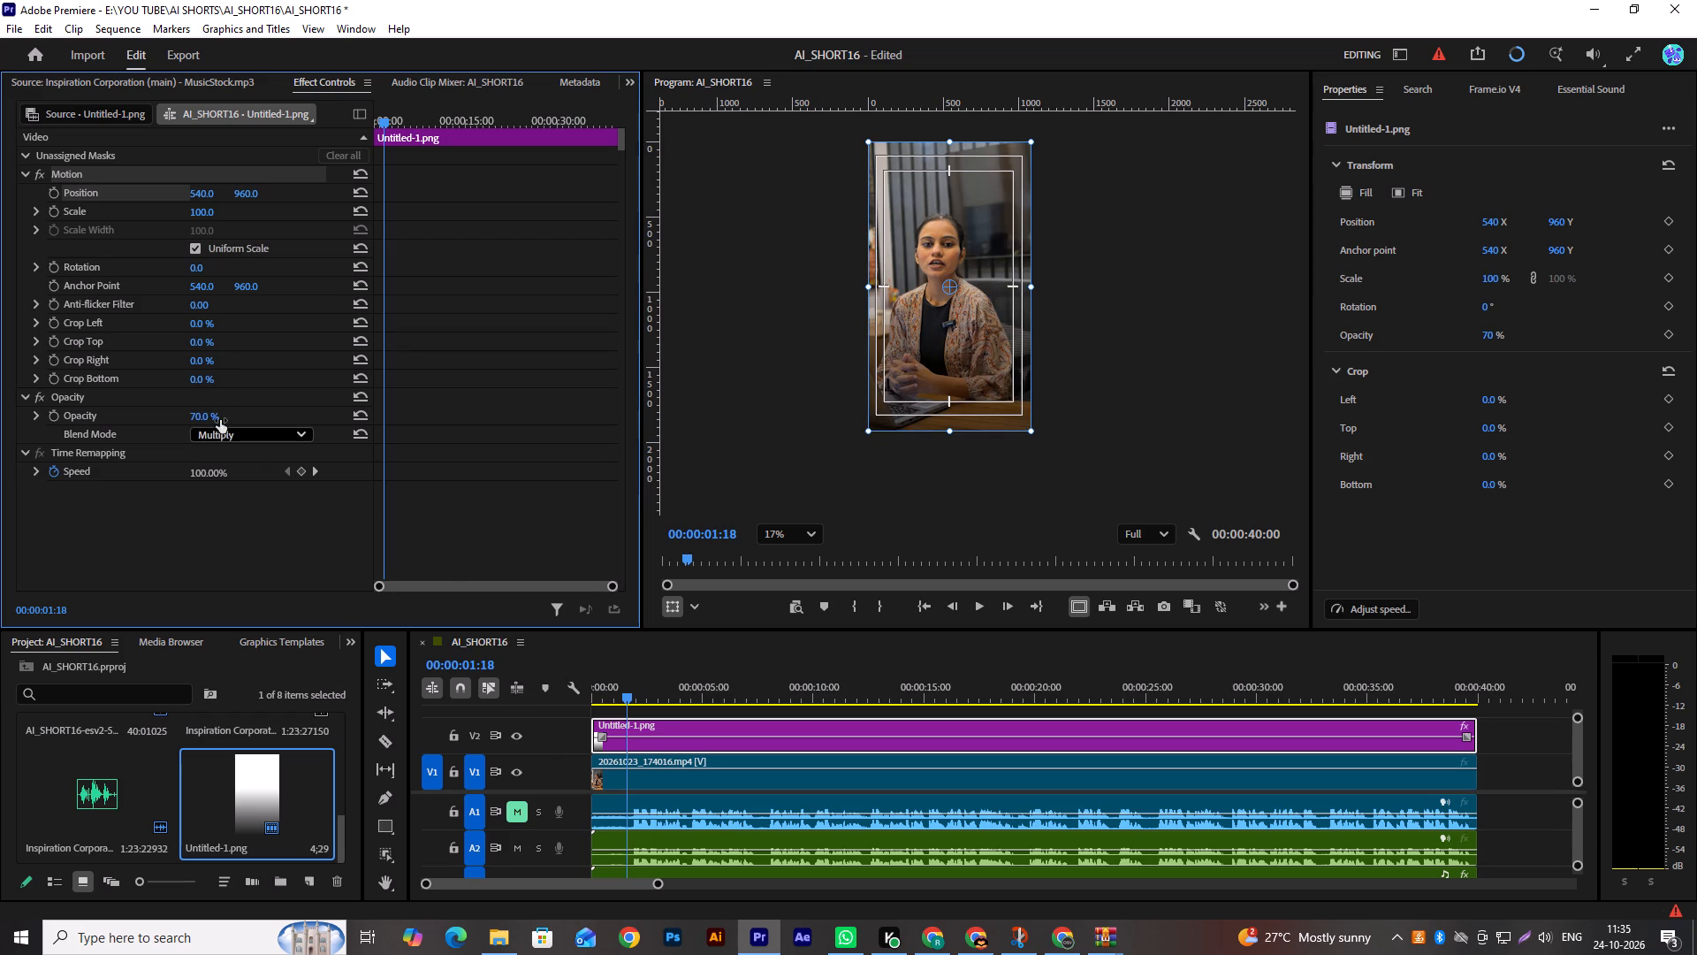
click(196, 415)
text(80)
key(Return)
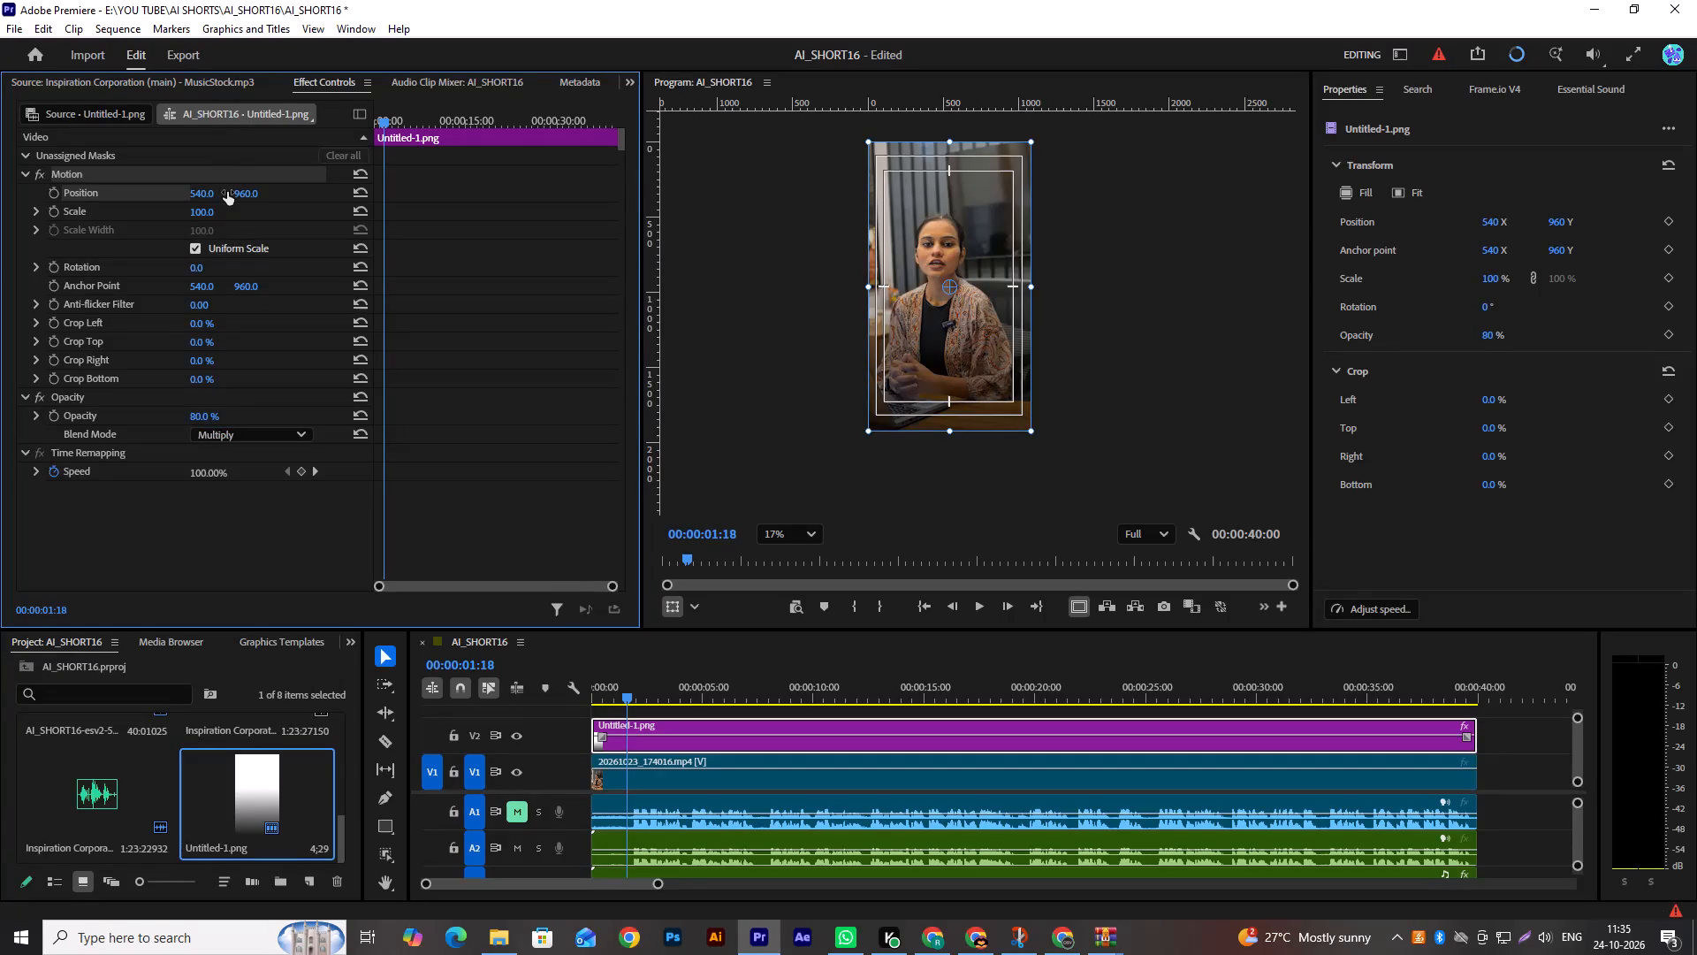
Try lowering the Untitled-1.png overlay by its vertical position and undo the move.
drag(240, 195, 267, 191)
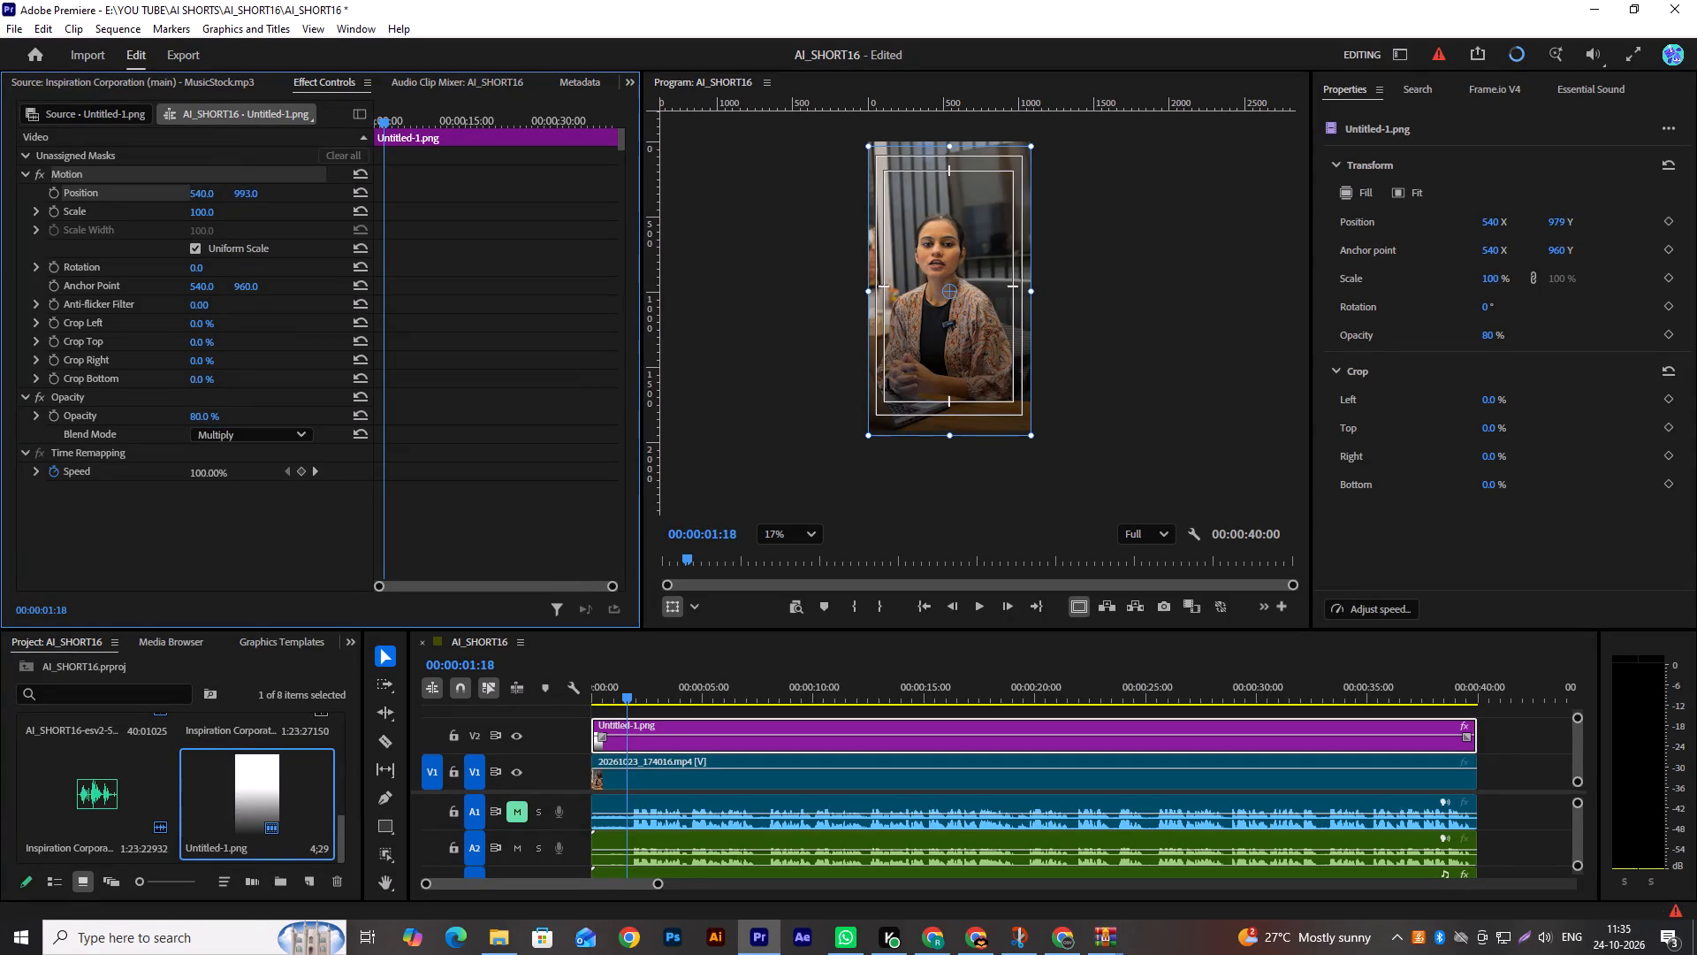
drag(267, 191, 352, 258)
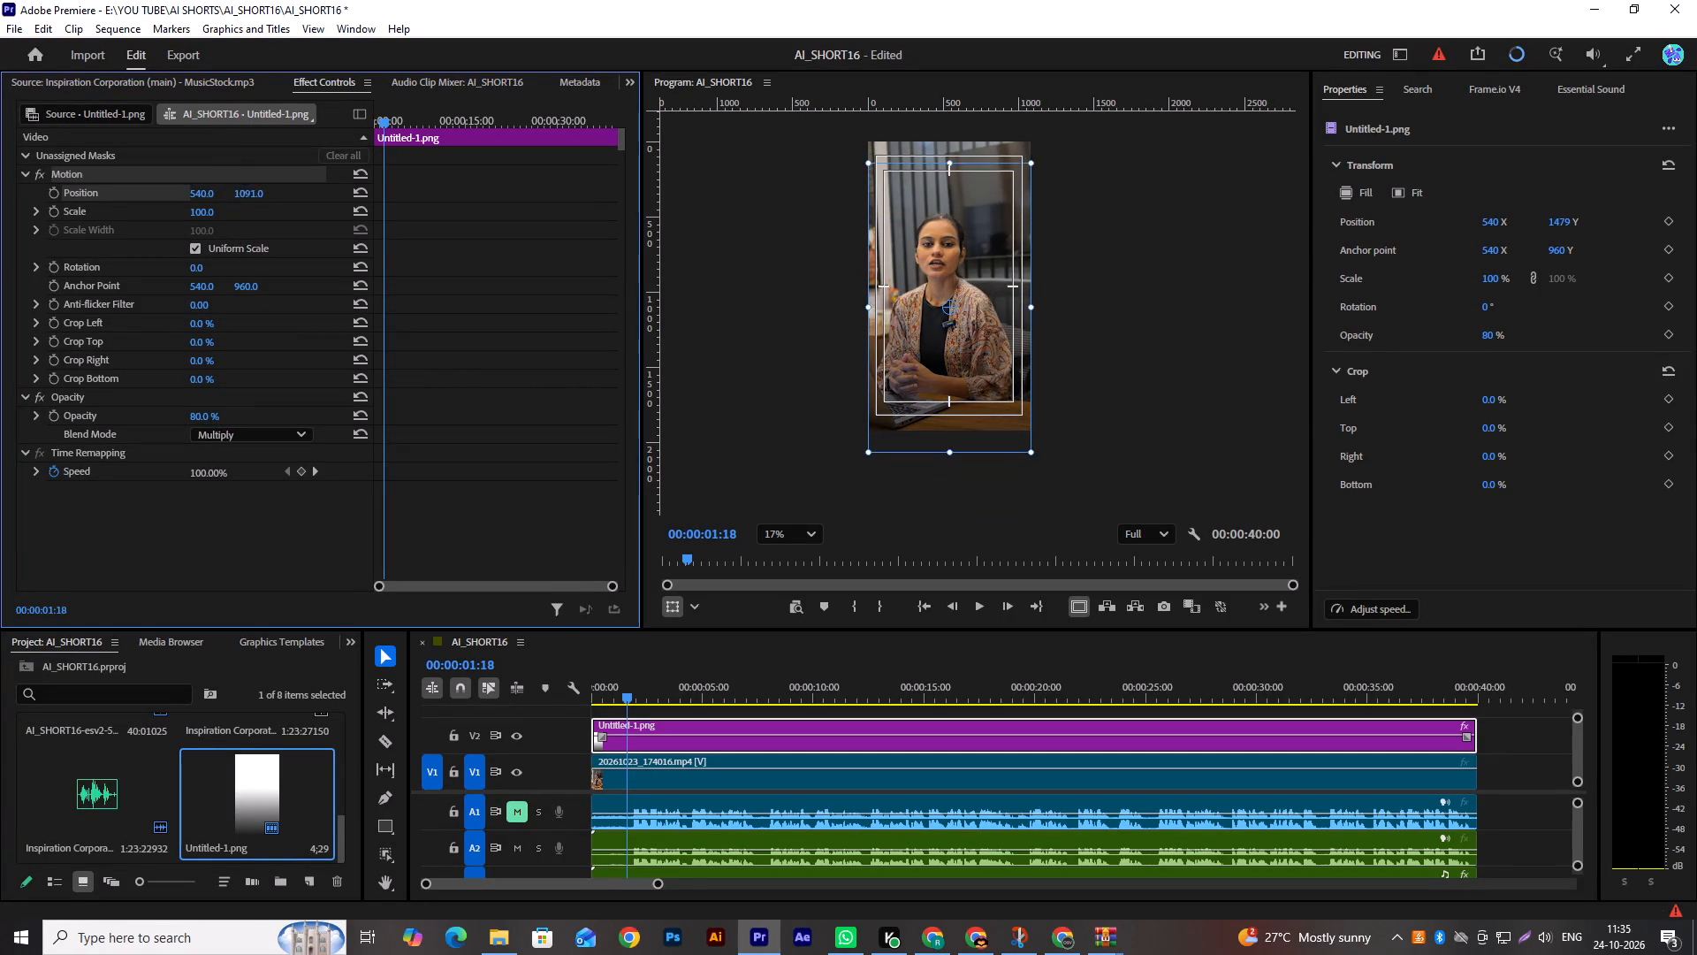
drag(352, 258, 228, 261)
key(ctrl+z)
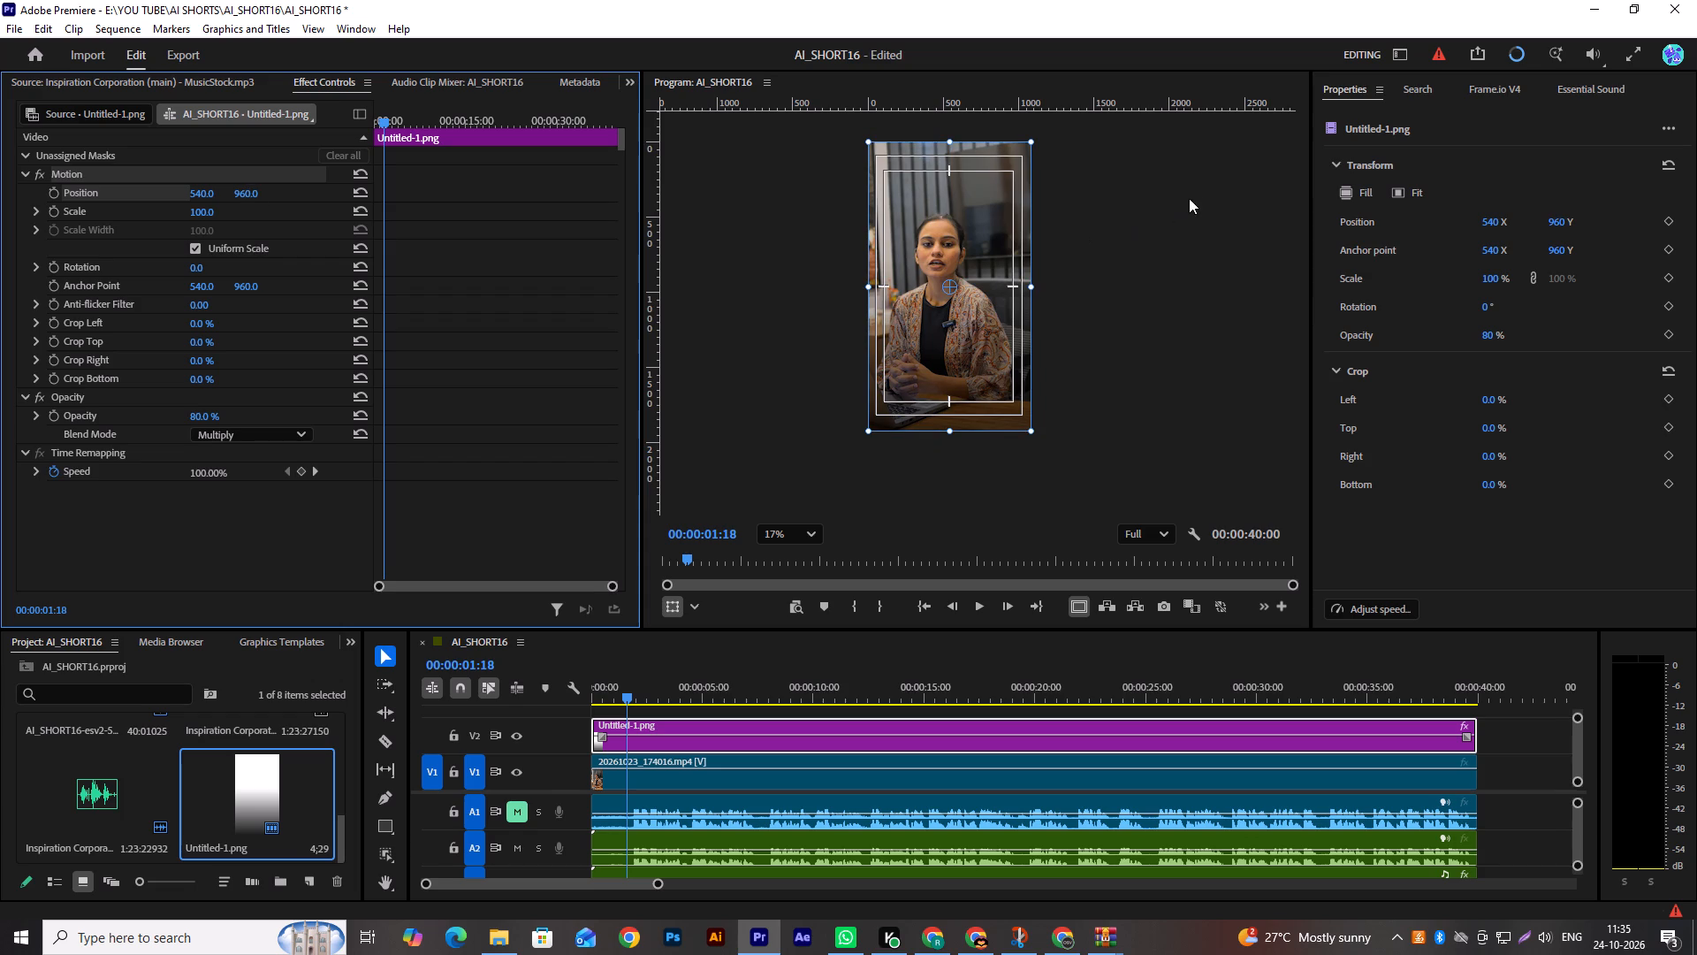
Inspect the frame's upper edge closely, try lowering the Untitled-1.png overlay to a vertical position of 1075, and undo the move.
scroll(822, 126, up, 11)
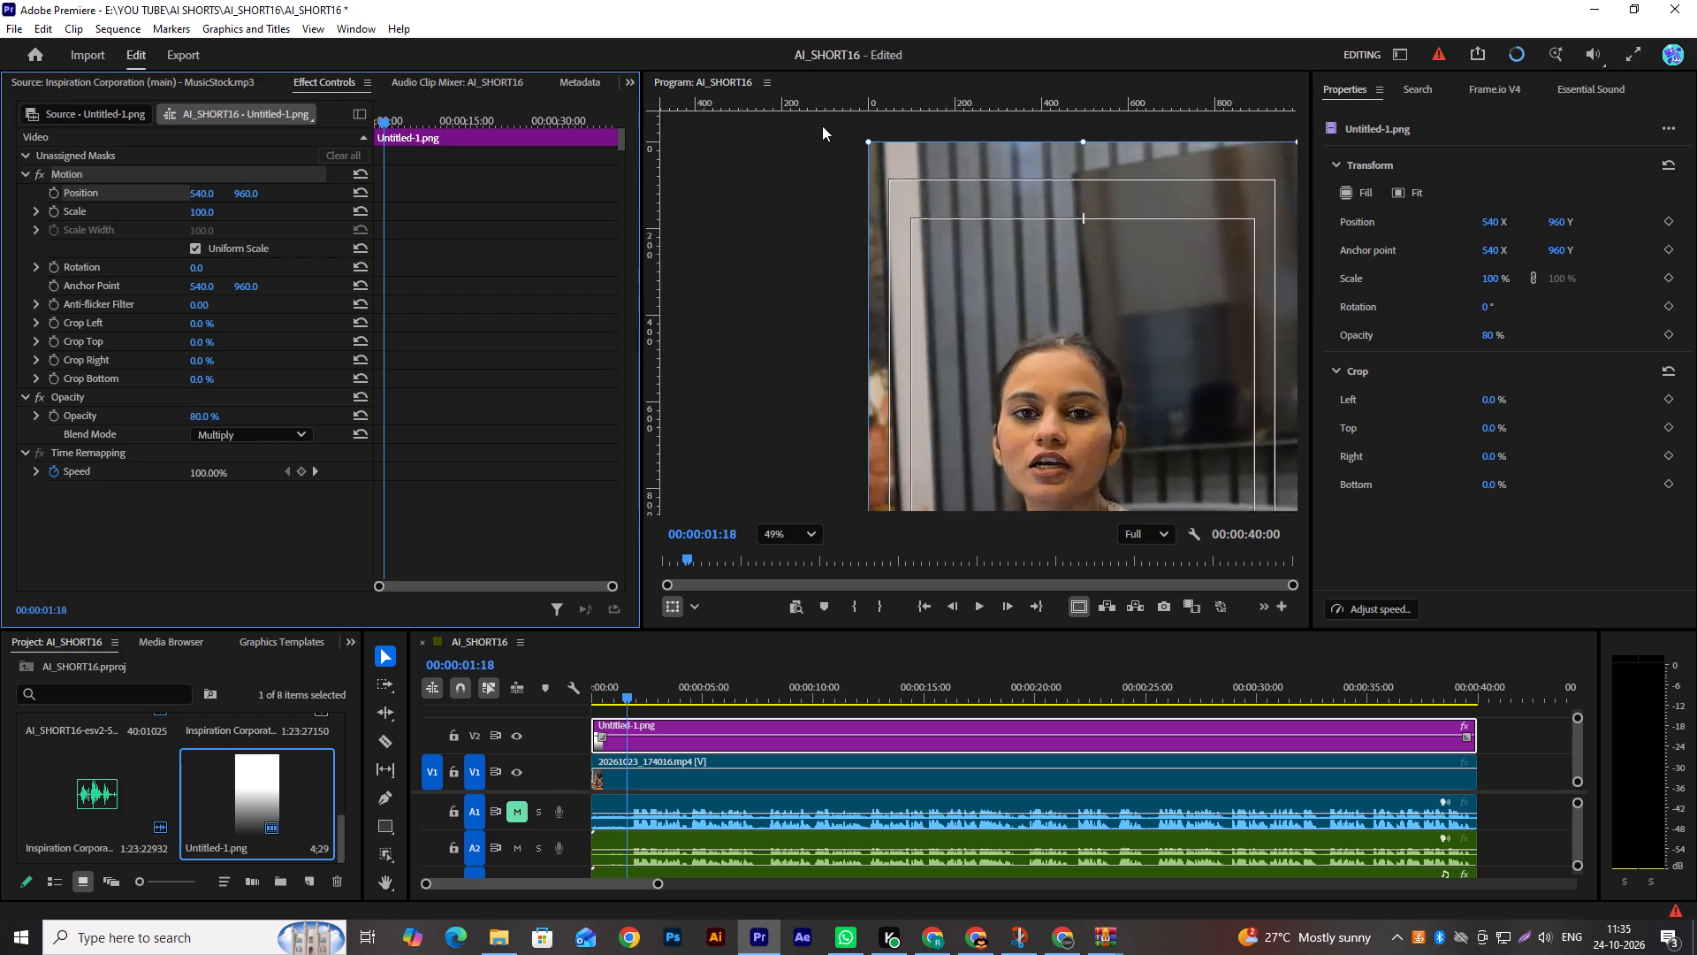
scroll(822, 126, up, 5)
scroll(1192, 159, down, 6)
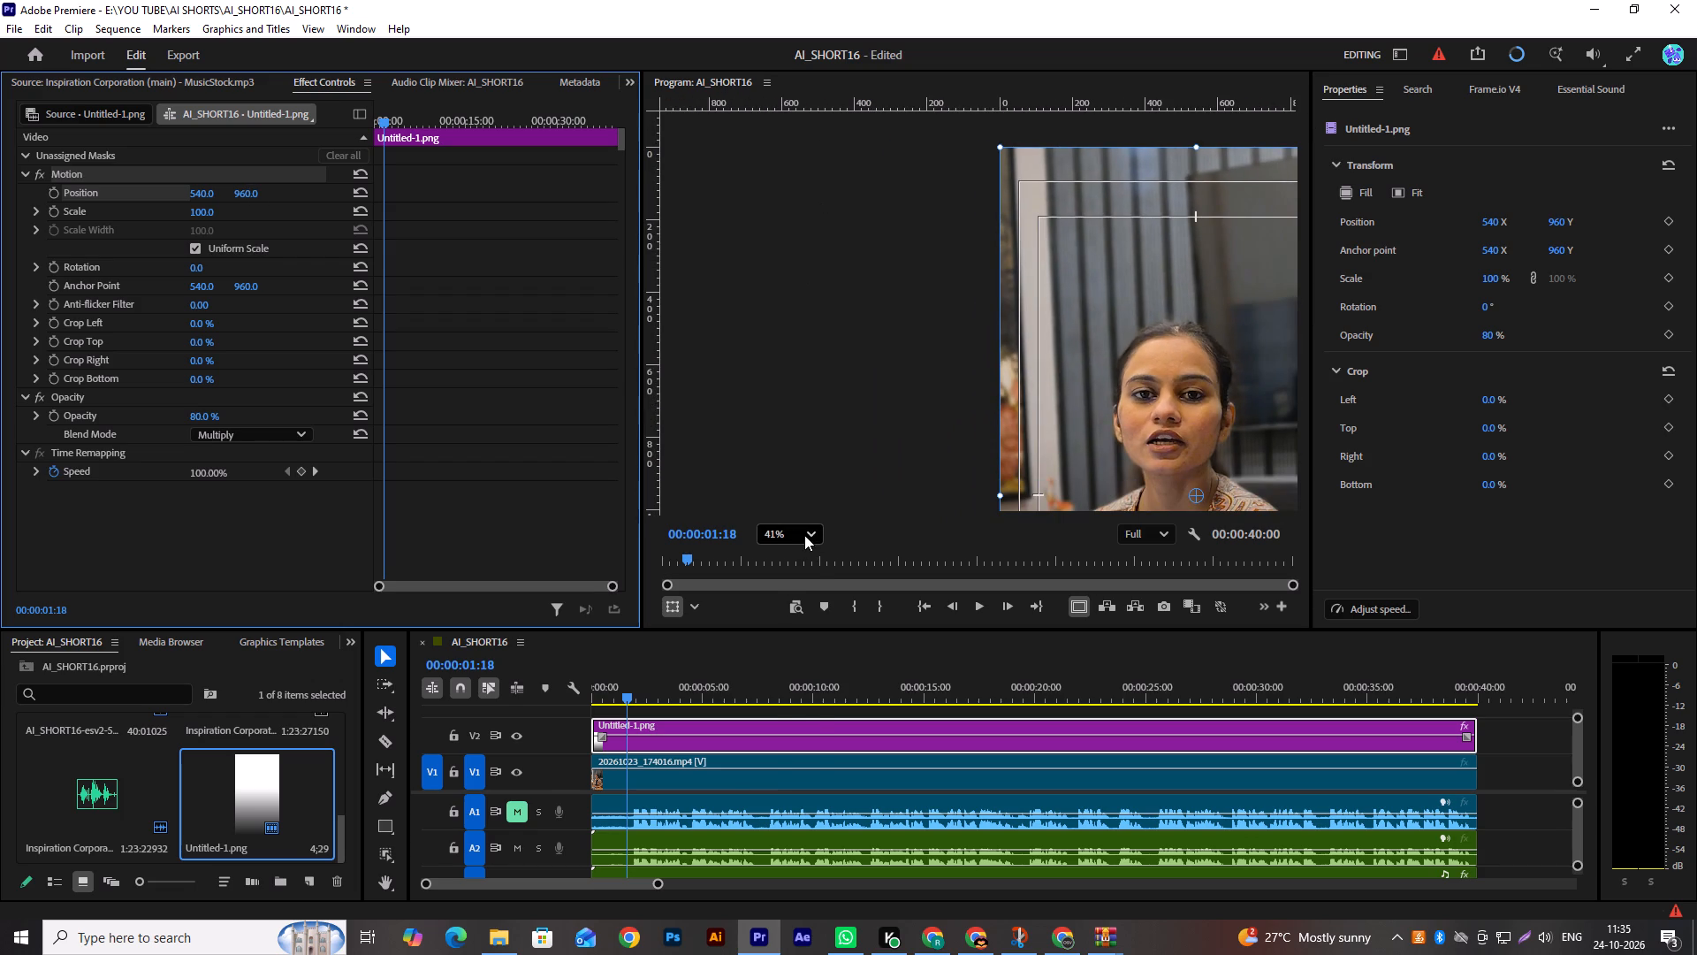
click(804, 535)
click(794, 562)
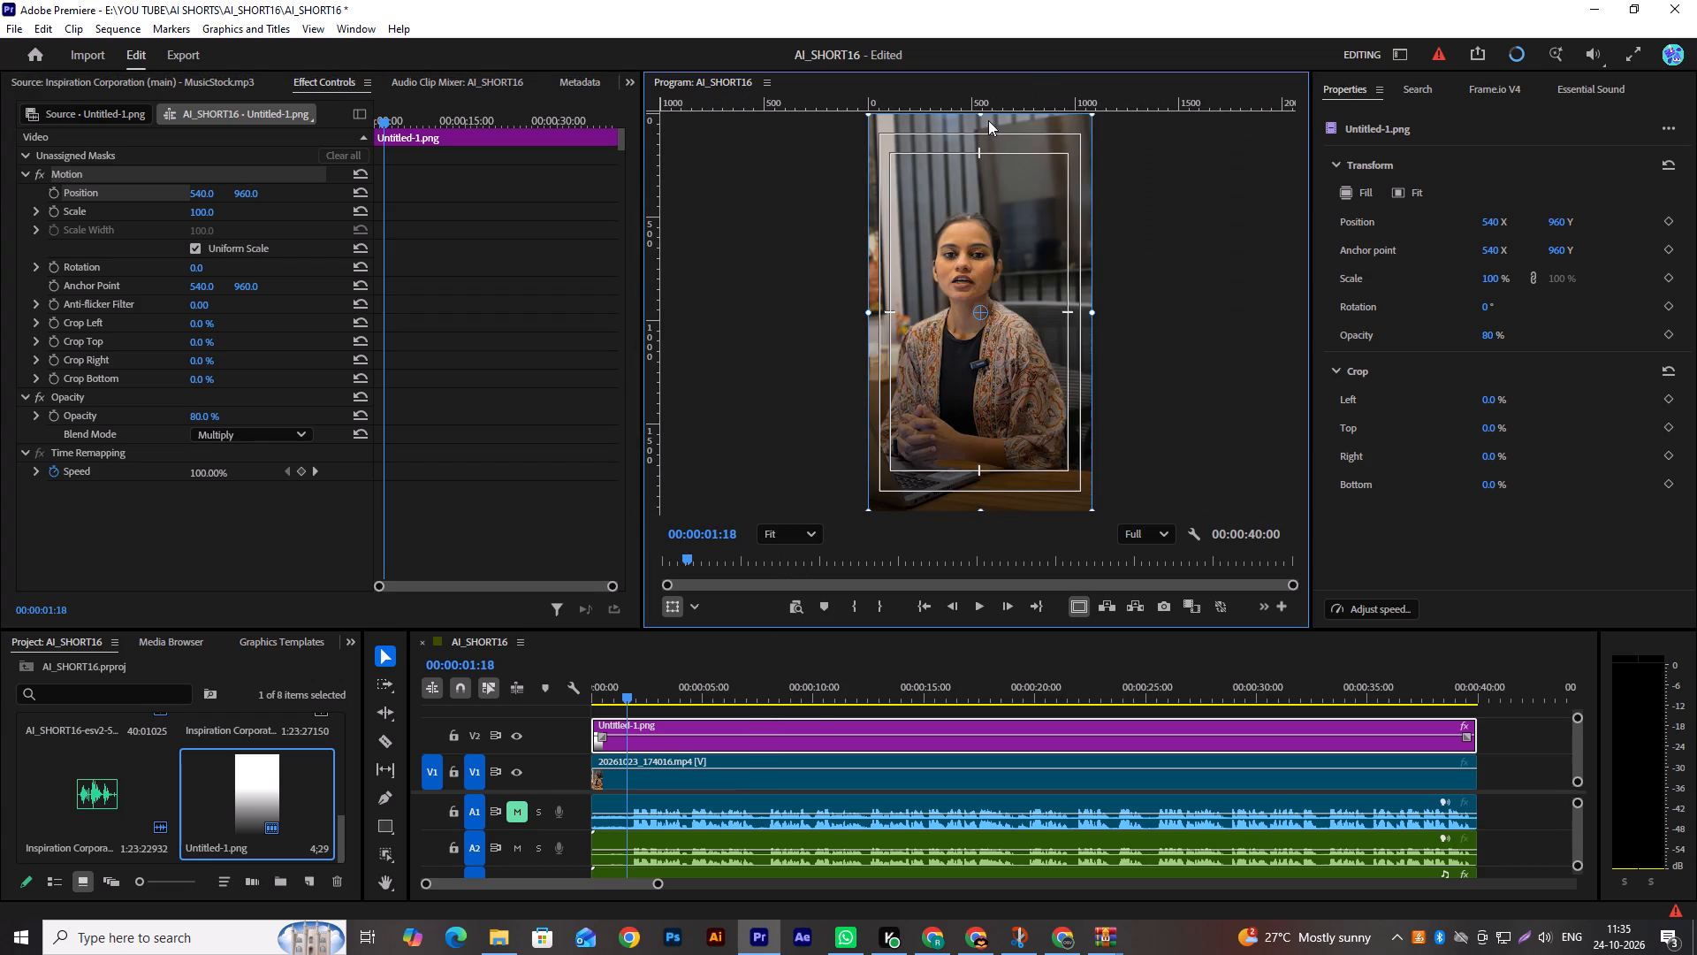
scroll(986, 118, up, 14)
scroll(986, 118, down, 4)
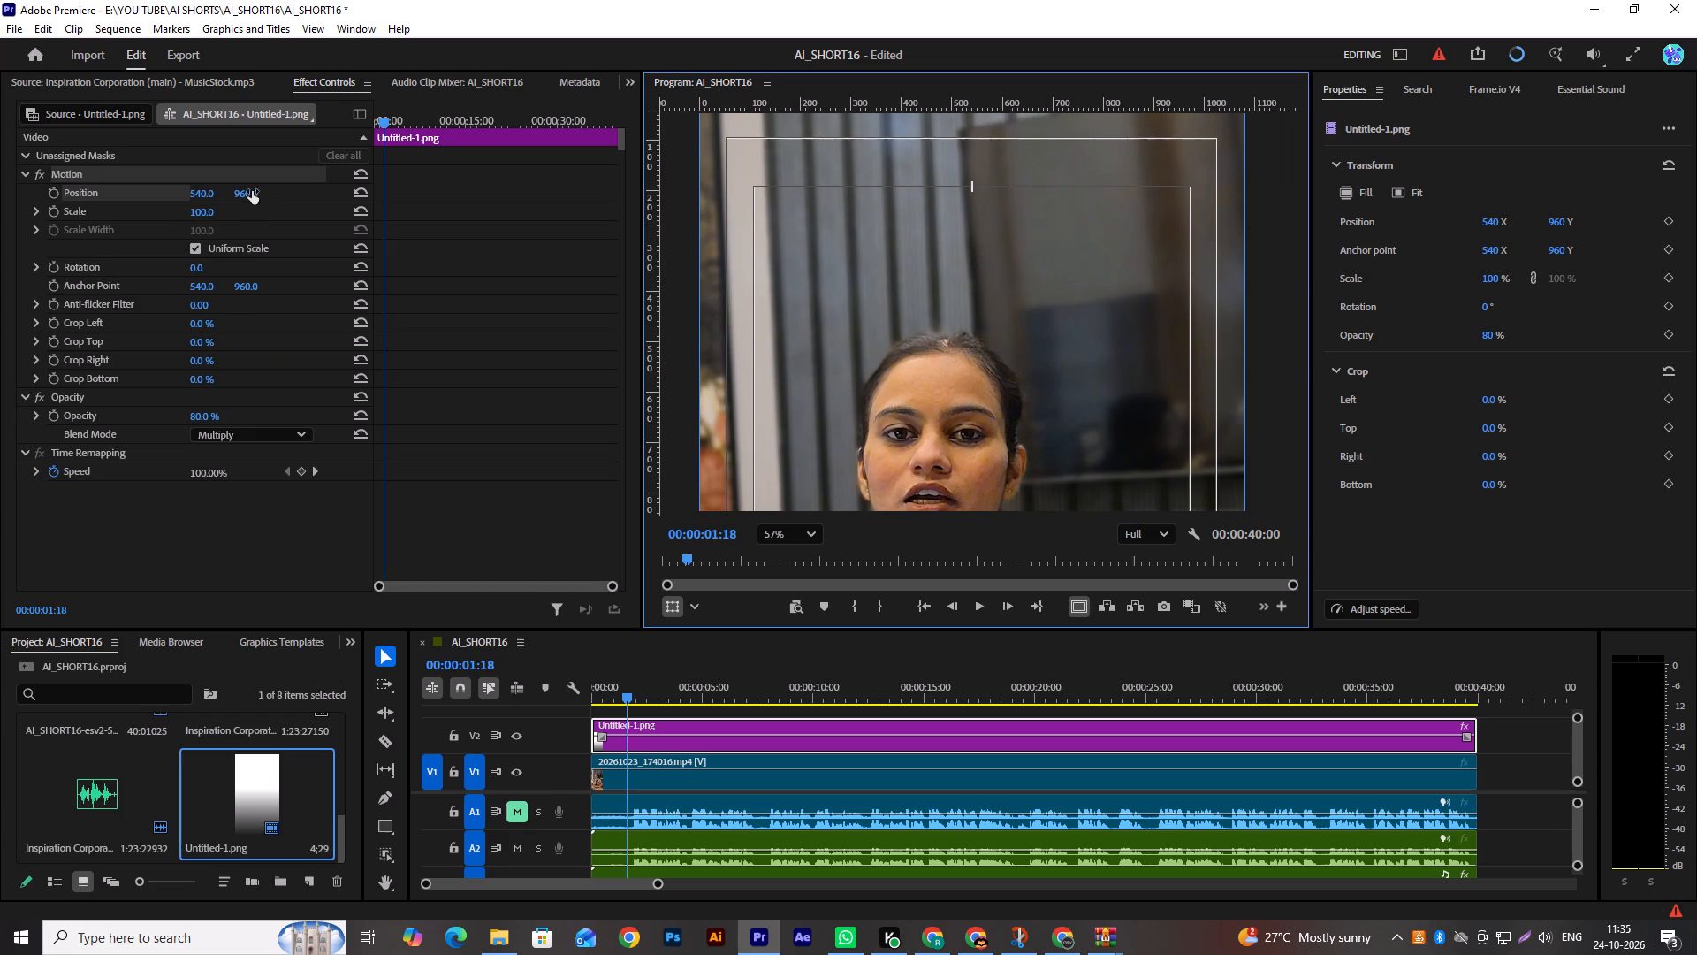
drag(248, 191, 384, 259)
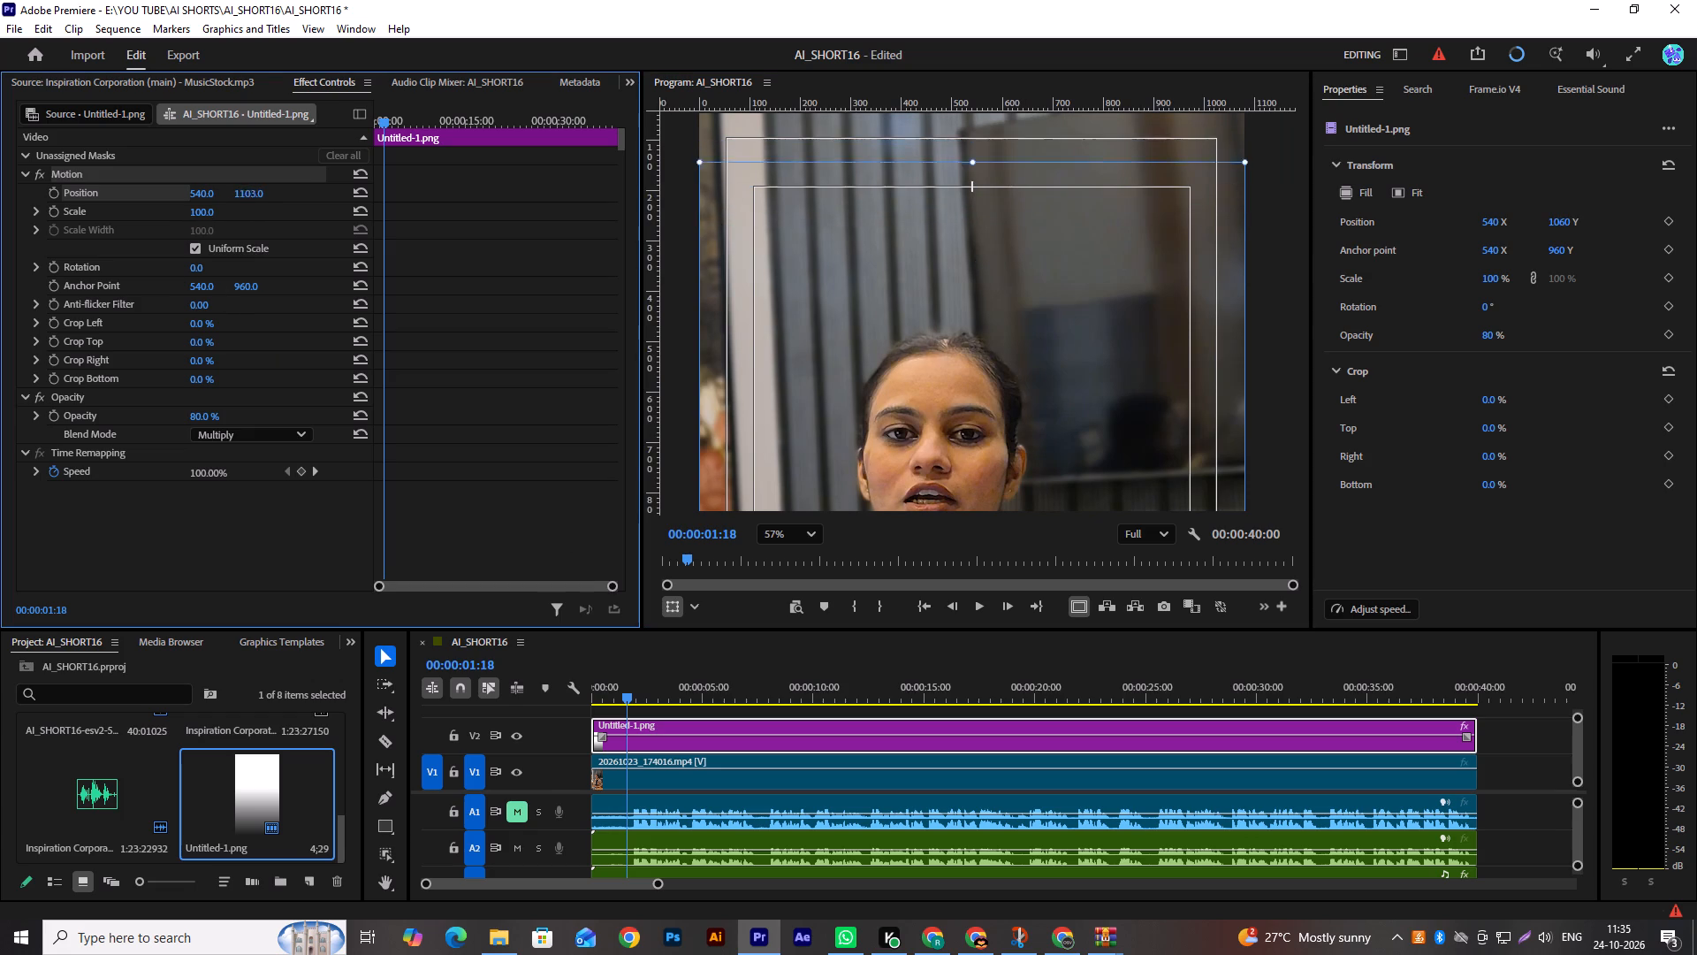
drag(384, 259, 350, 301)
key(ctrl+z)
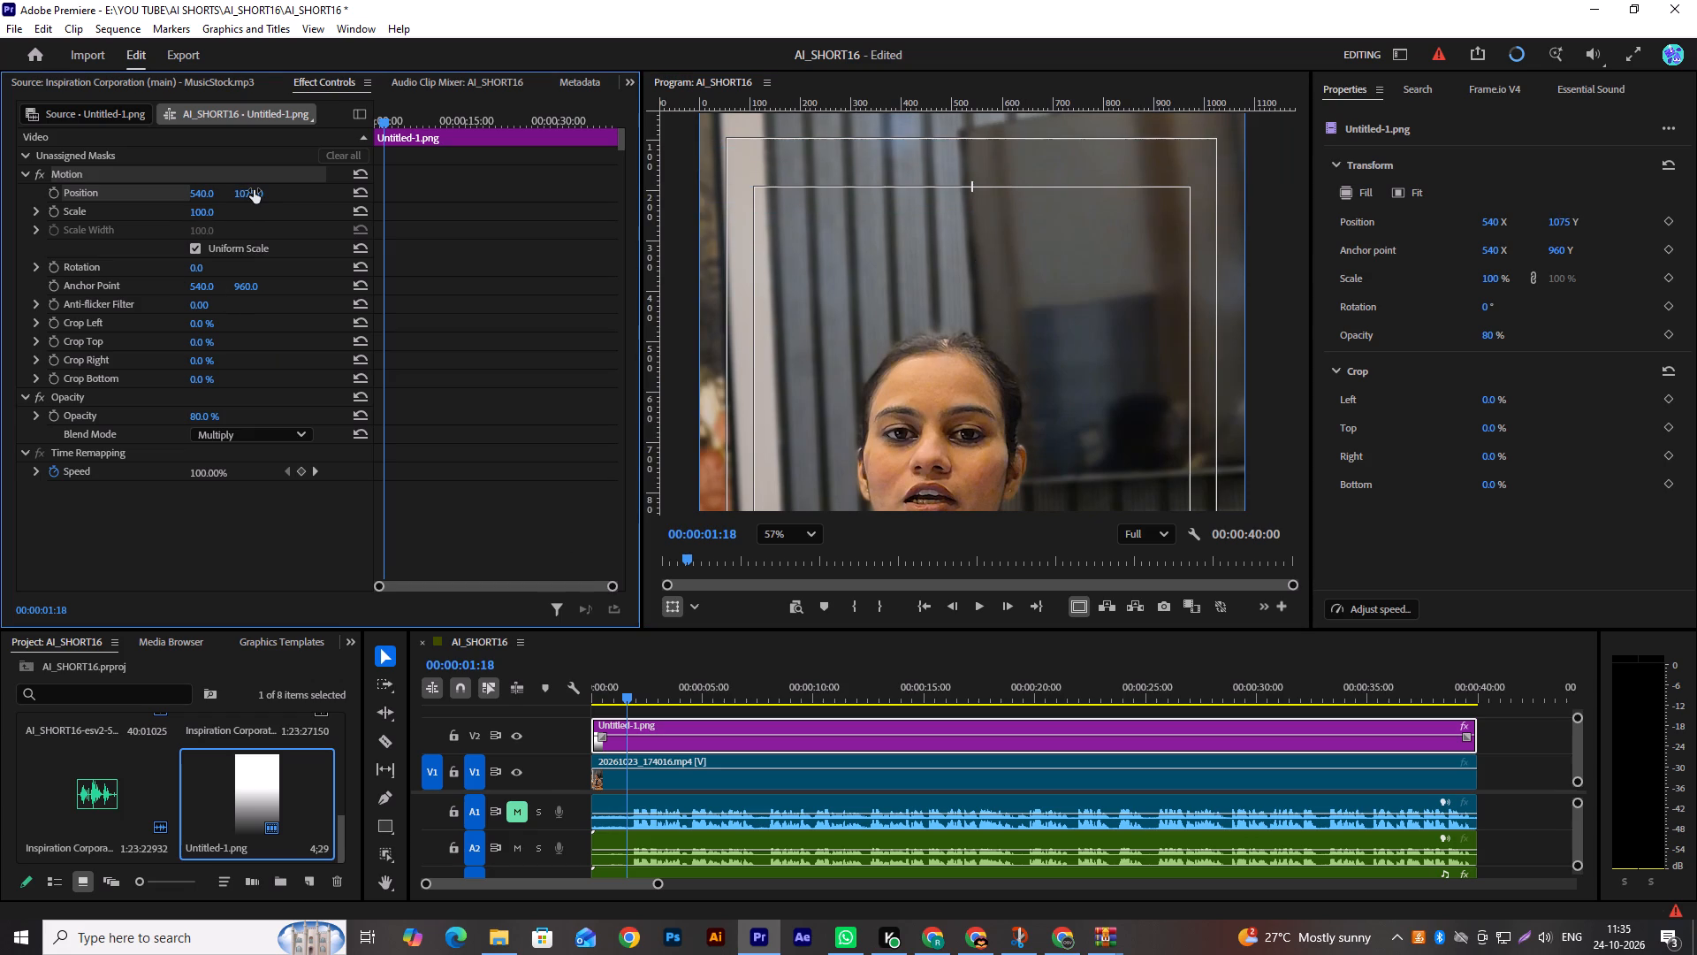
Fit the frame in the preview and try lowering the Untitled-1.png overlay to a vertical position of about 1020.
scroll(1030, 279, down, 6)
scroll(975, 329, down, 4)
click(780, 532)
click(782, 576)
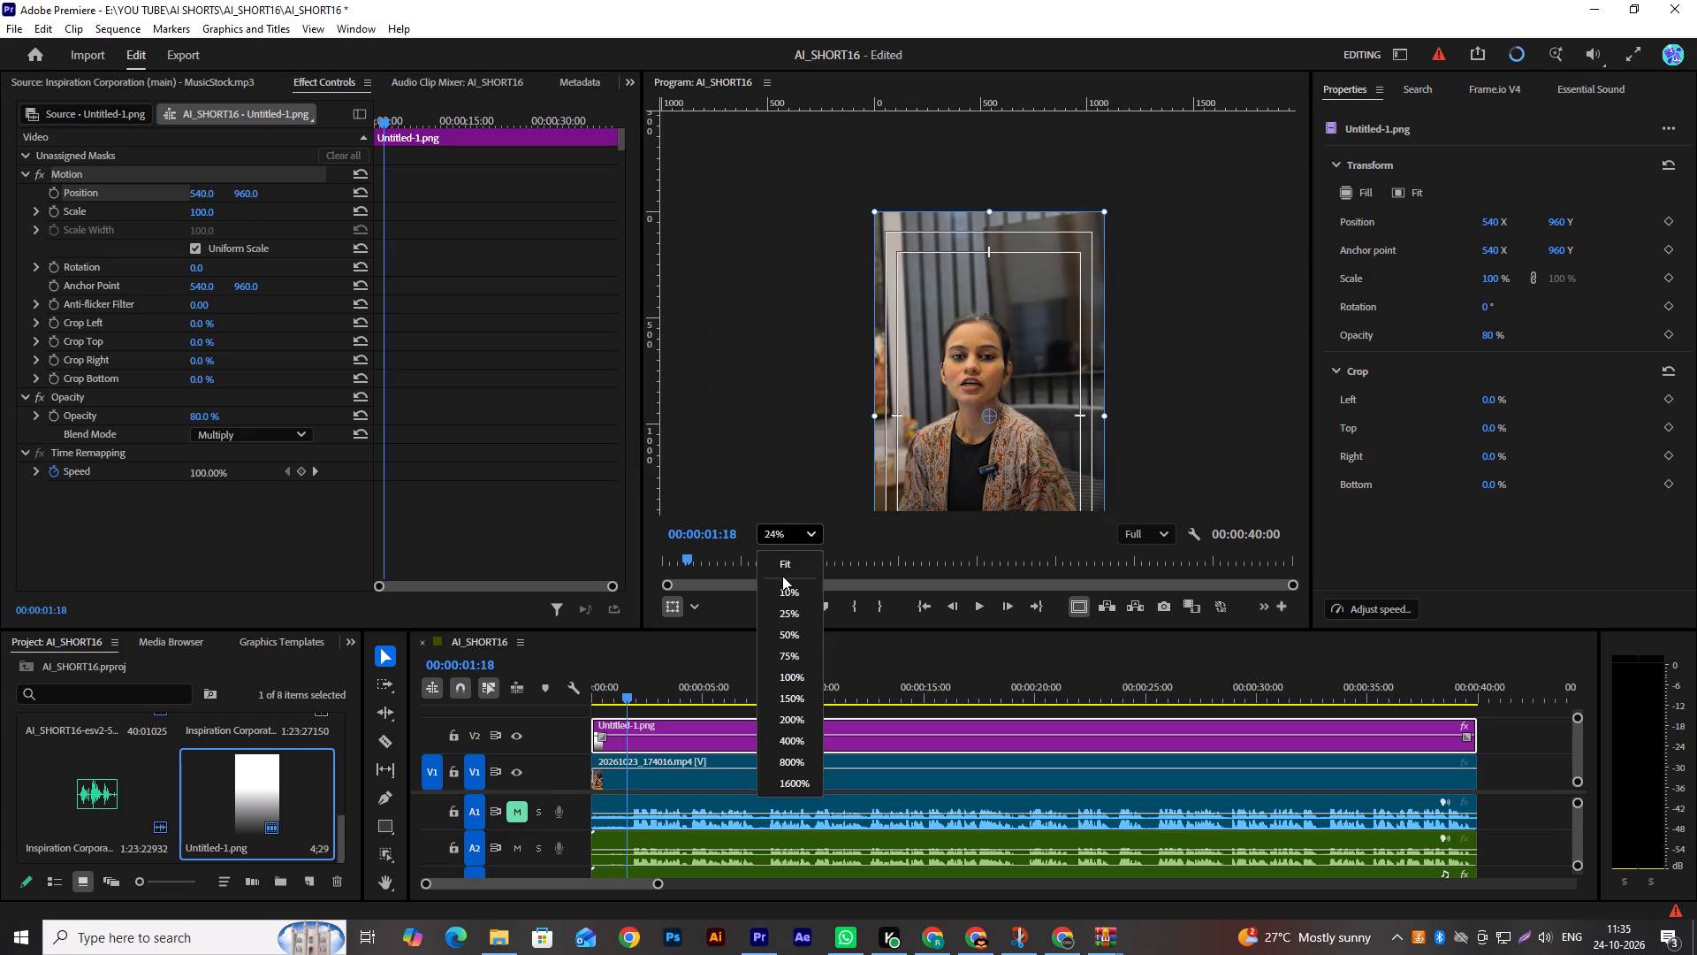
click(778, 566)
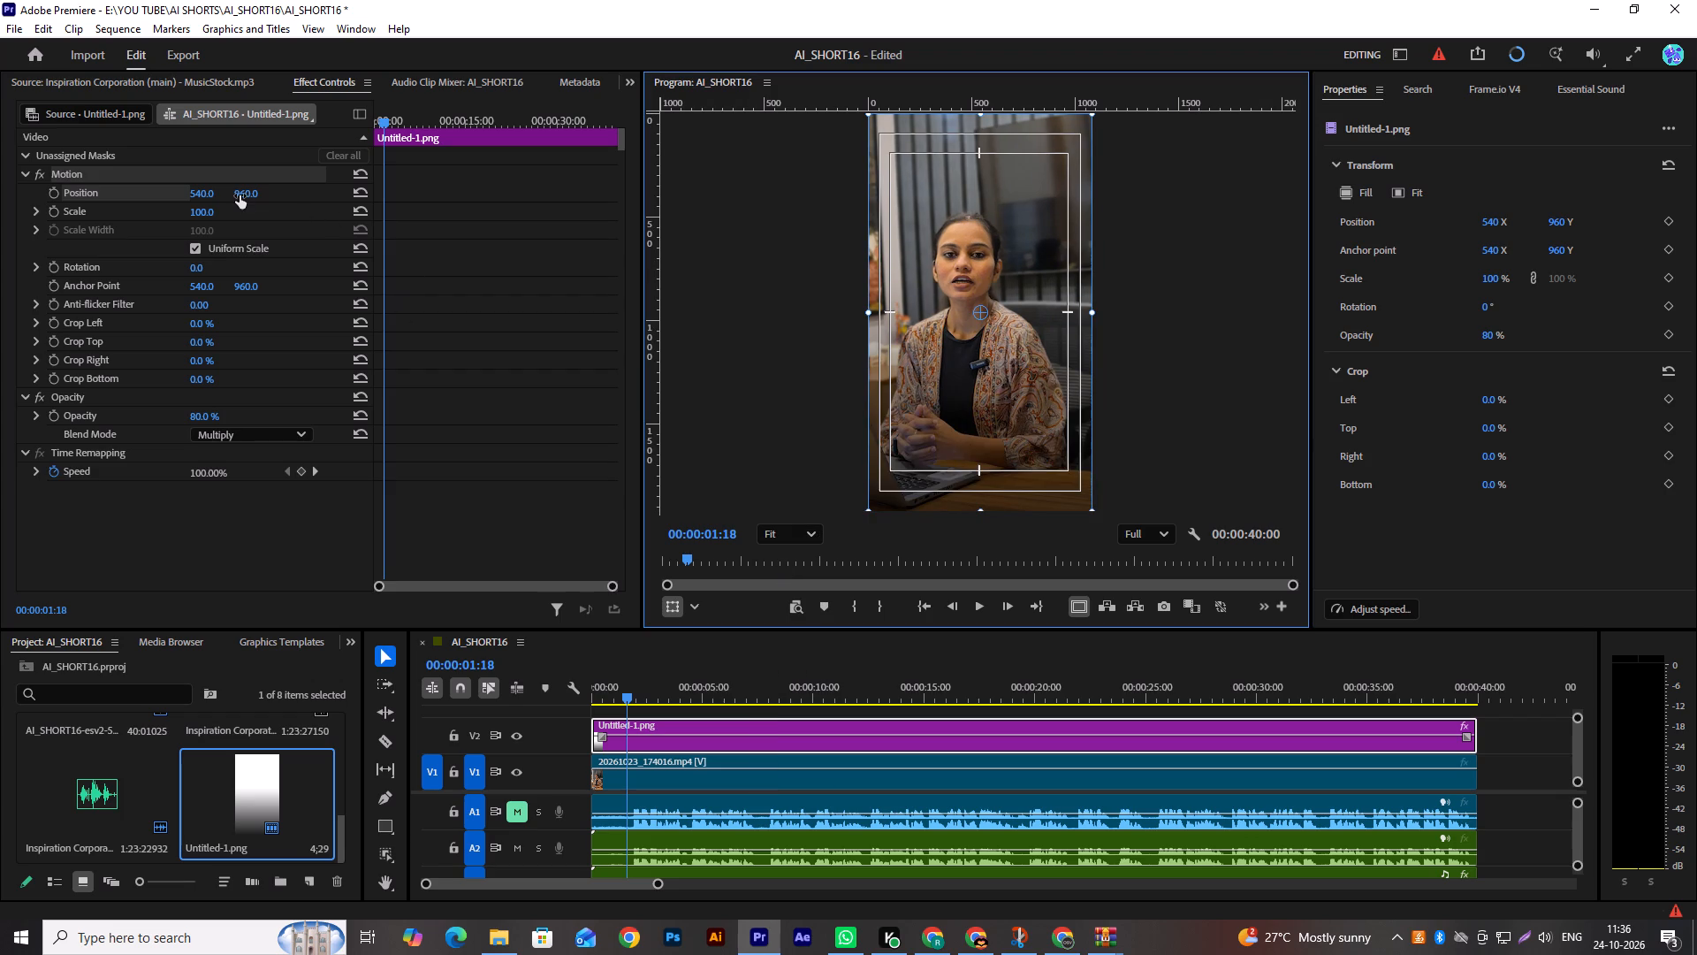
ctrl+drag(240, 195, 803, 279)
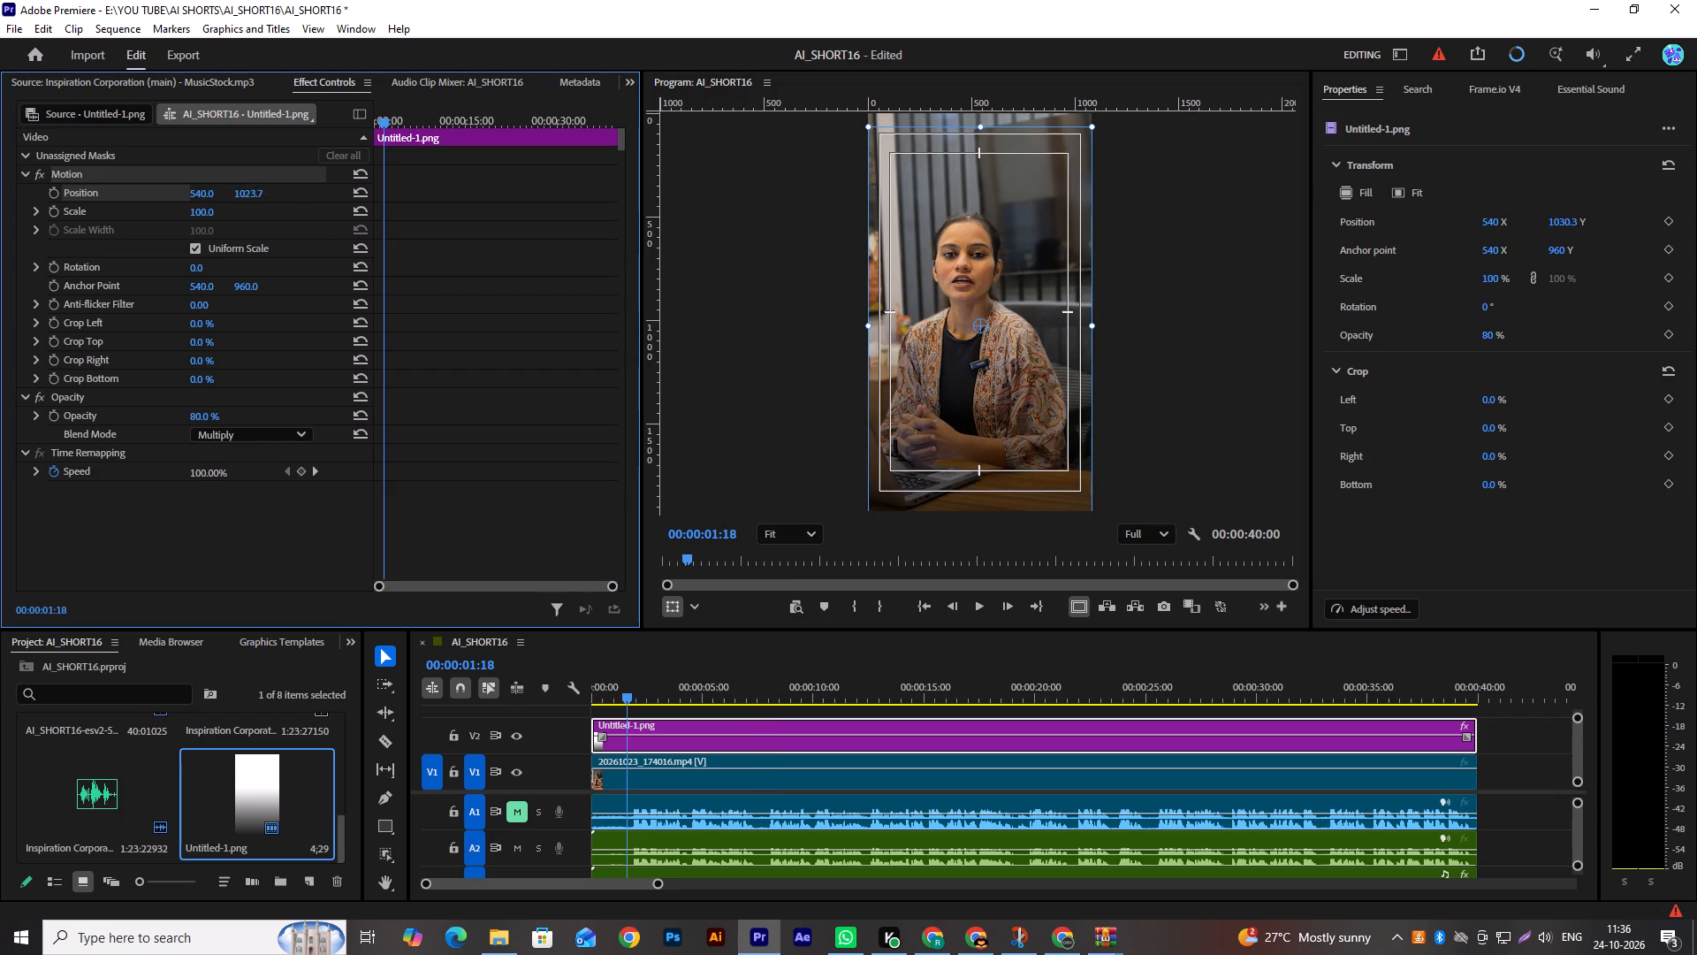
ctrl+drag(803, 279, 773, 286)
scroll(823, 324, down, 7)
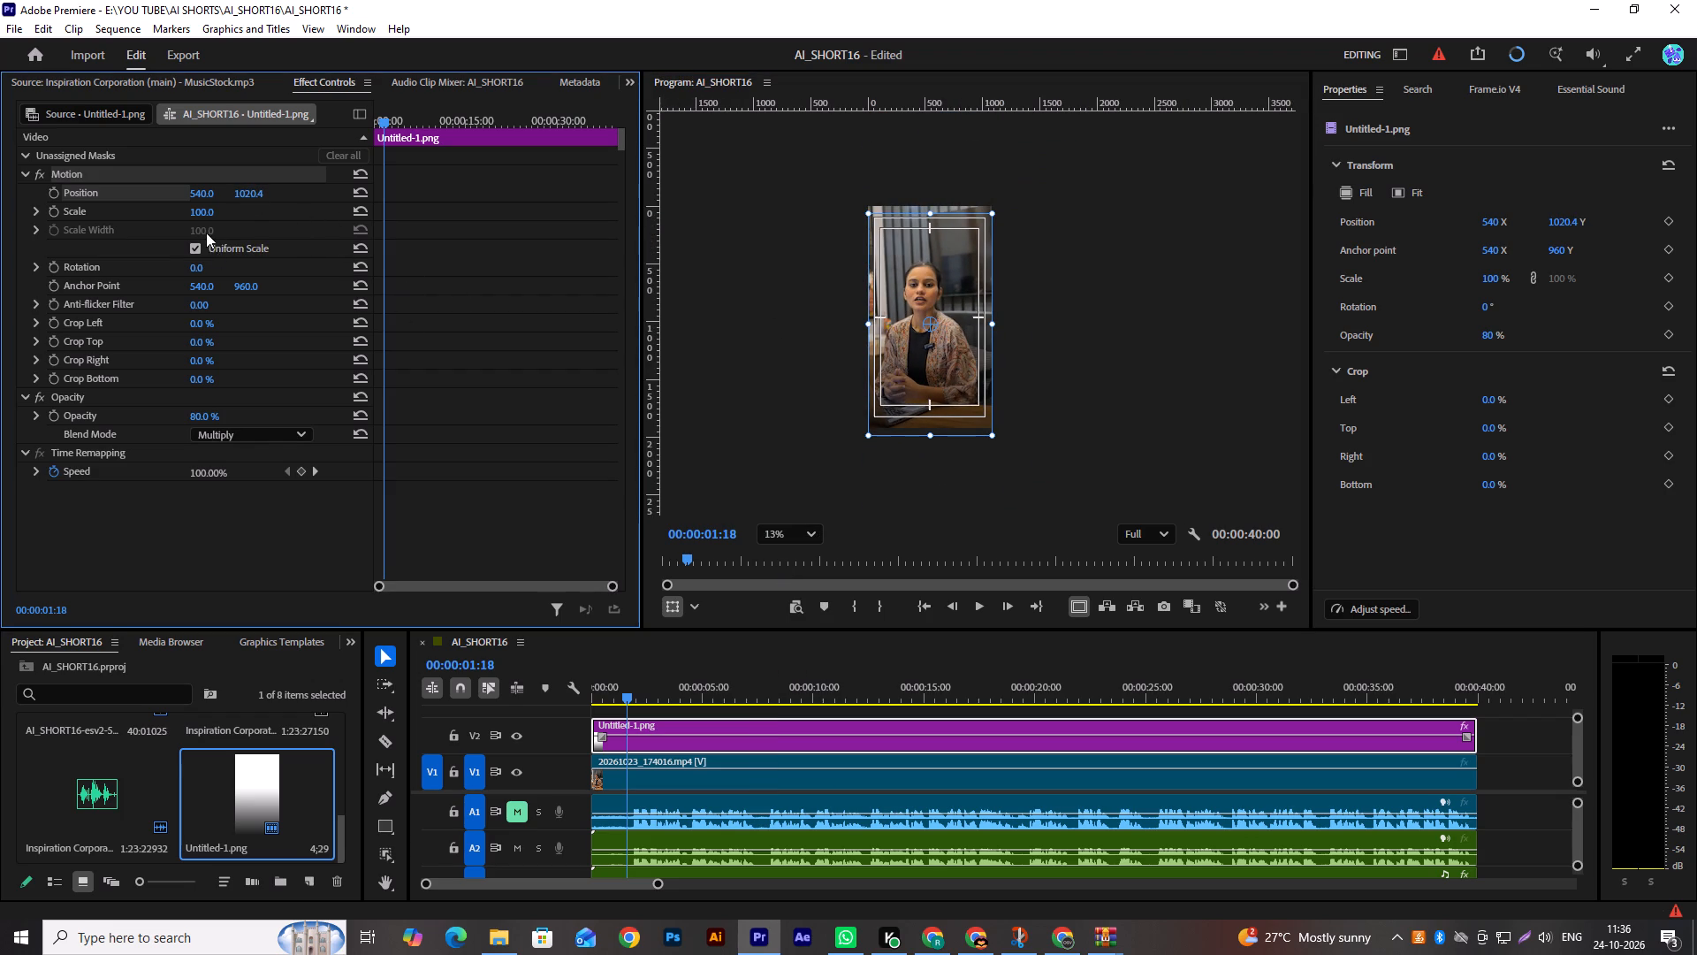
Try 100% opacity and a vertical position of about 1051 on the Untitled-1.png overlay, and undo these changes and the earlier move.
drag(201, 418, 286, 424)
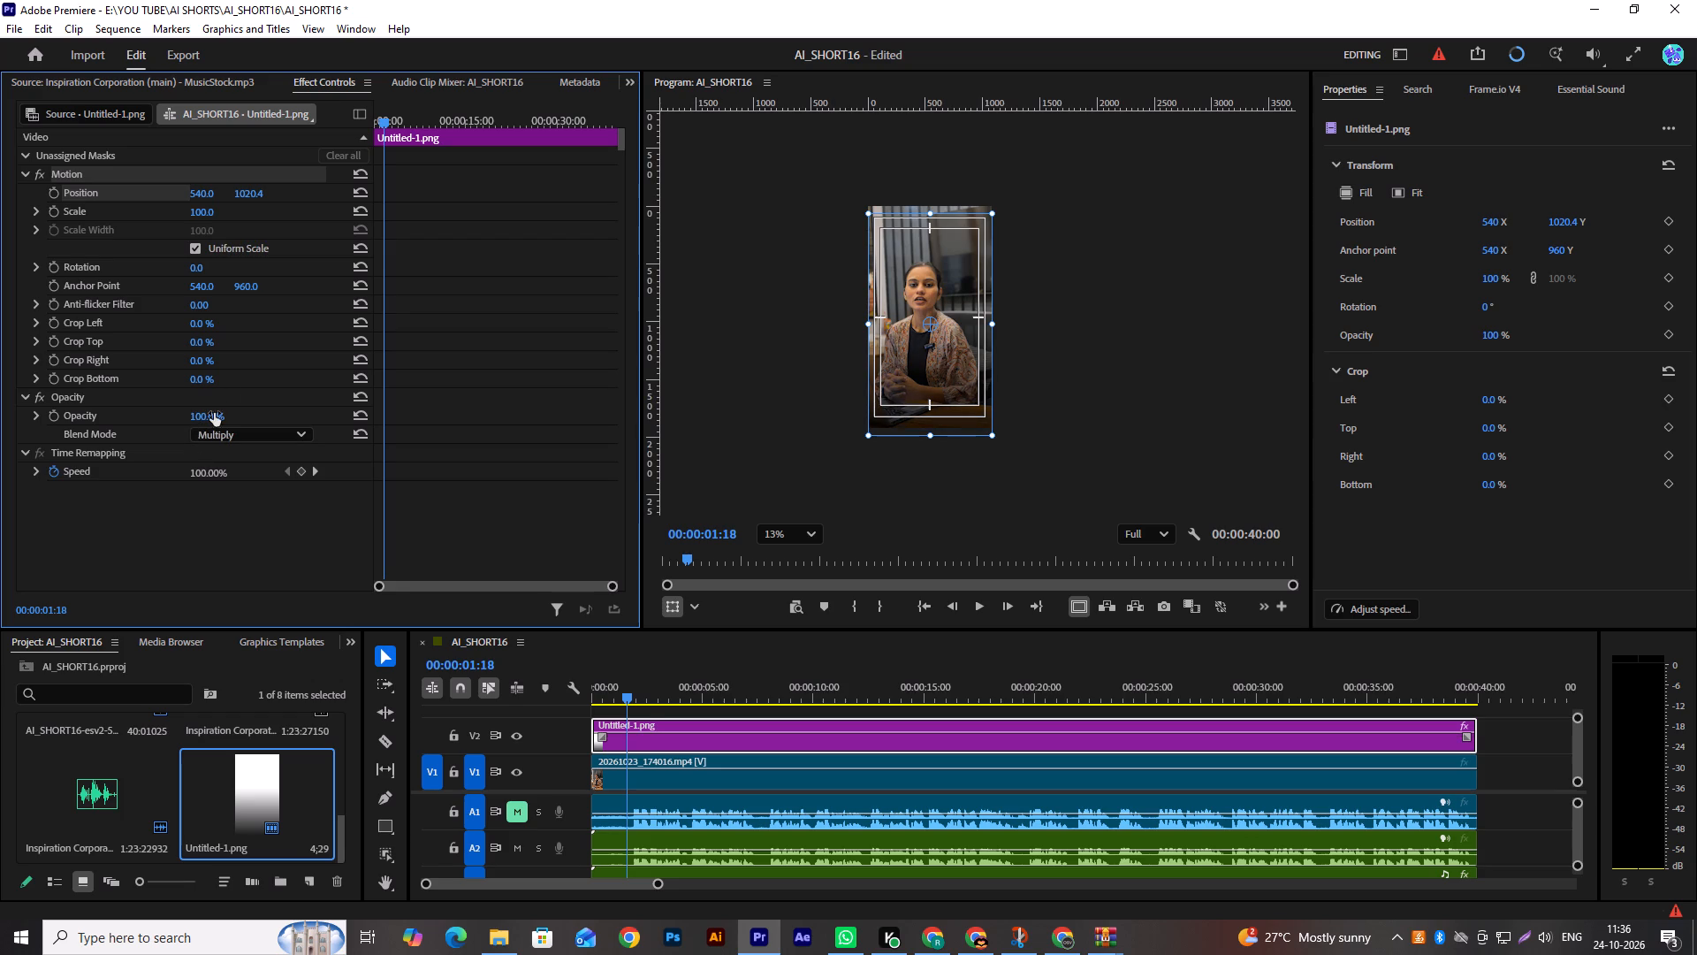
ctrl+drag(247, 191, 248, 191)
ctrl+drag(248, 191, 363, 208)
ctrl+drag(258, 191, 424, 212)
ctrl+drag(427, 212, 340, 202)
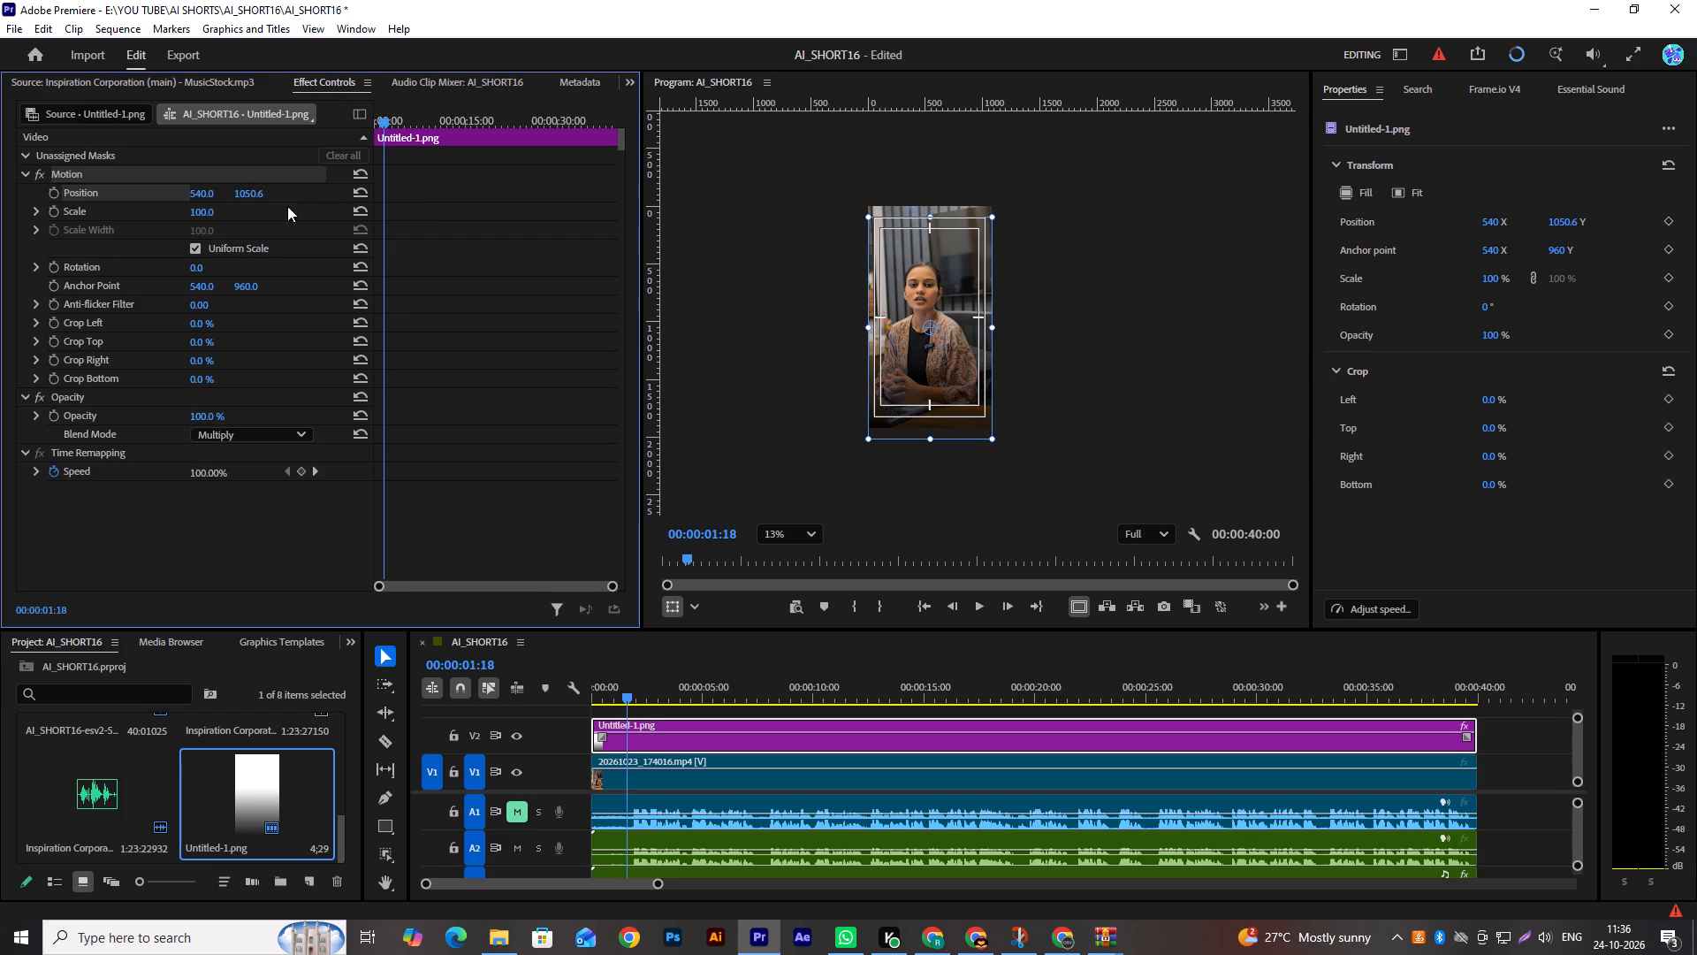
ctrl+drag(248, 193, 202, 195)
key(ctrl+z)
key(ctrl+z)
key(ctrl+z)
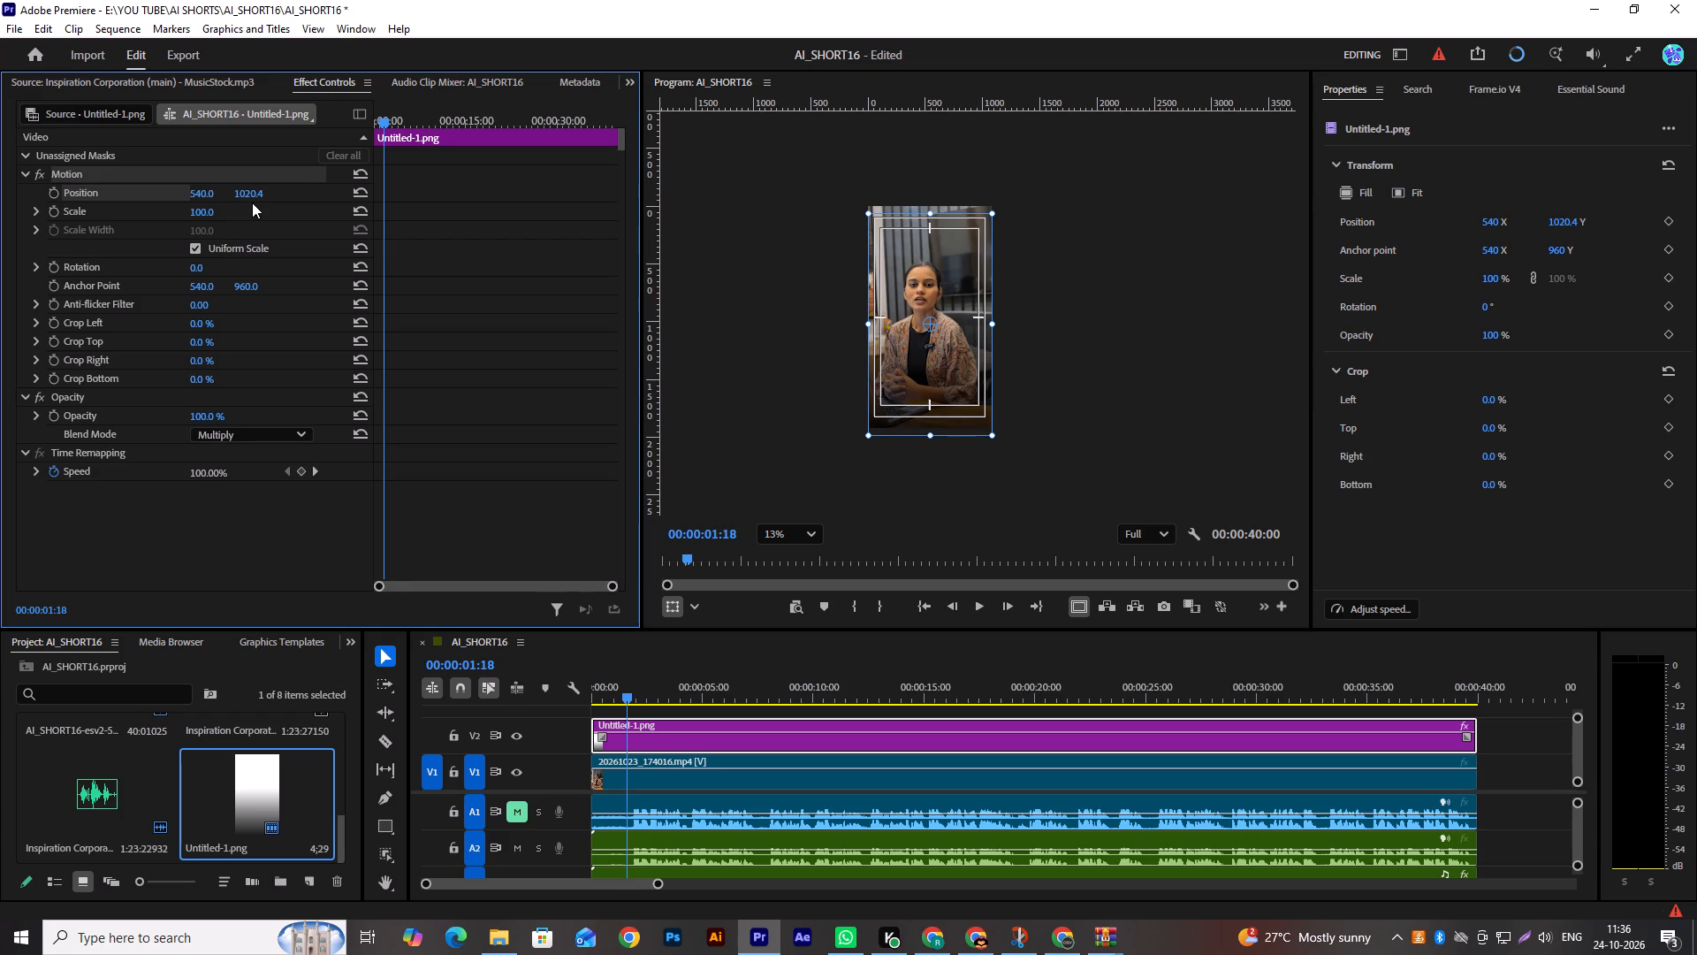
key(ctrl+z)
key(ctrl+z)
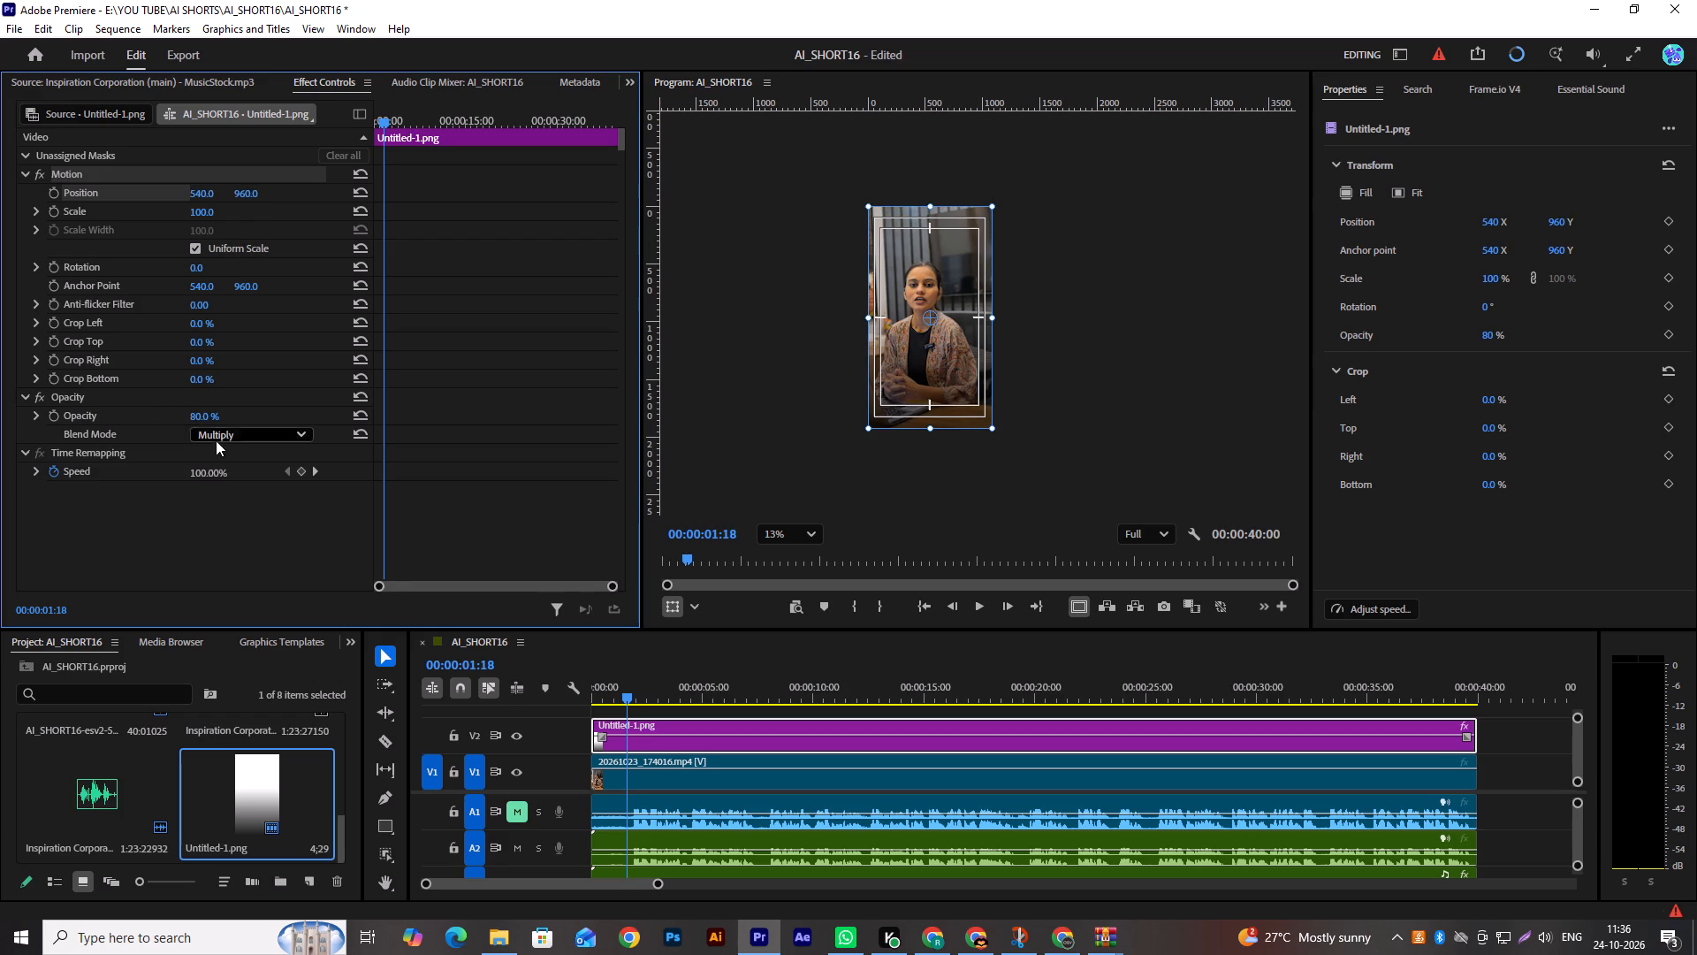
Set the Untitled-1.png overlay's vertical position to 1000.
drag(242, 195, 265, 190)
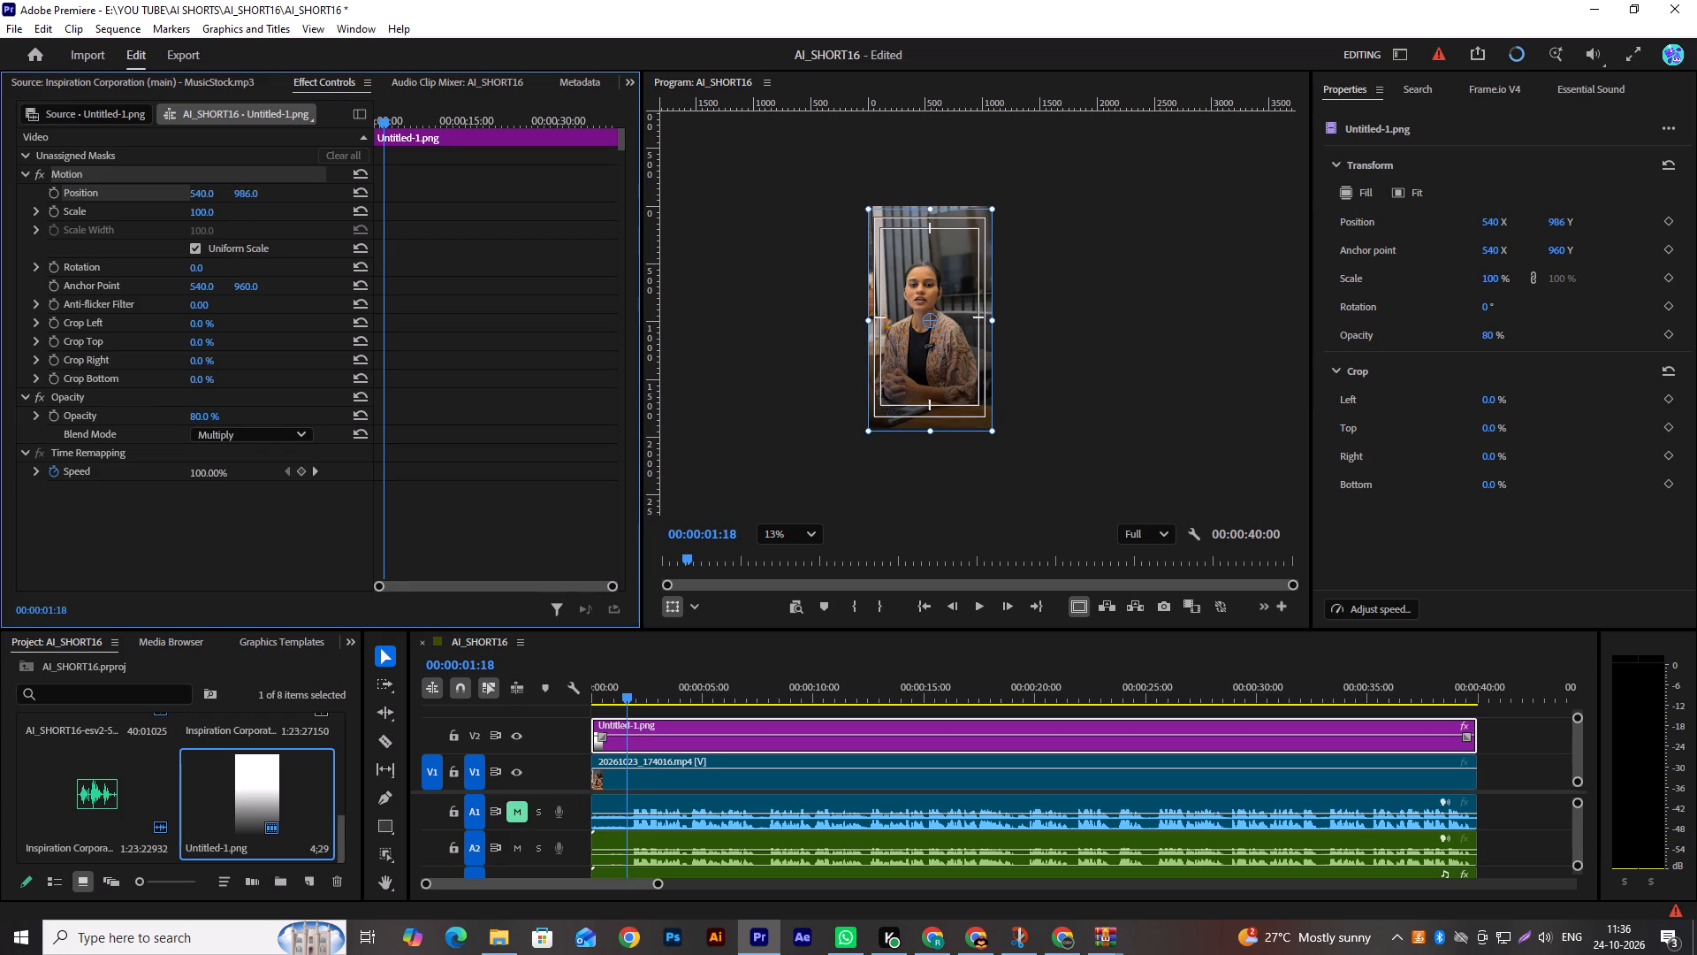
drag(265, 190, 277, 189)
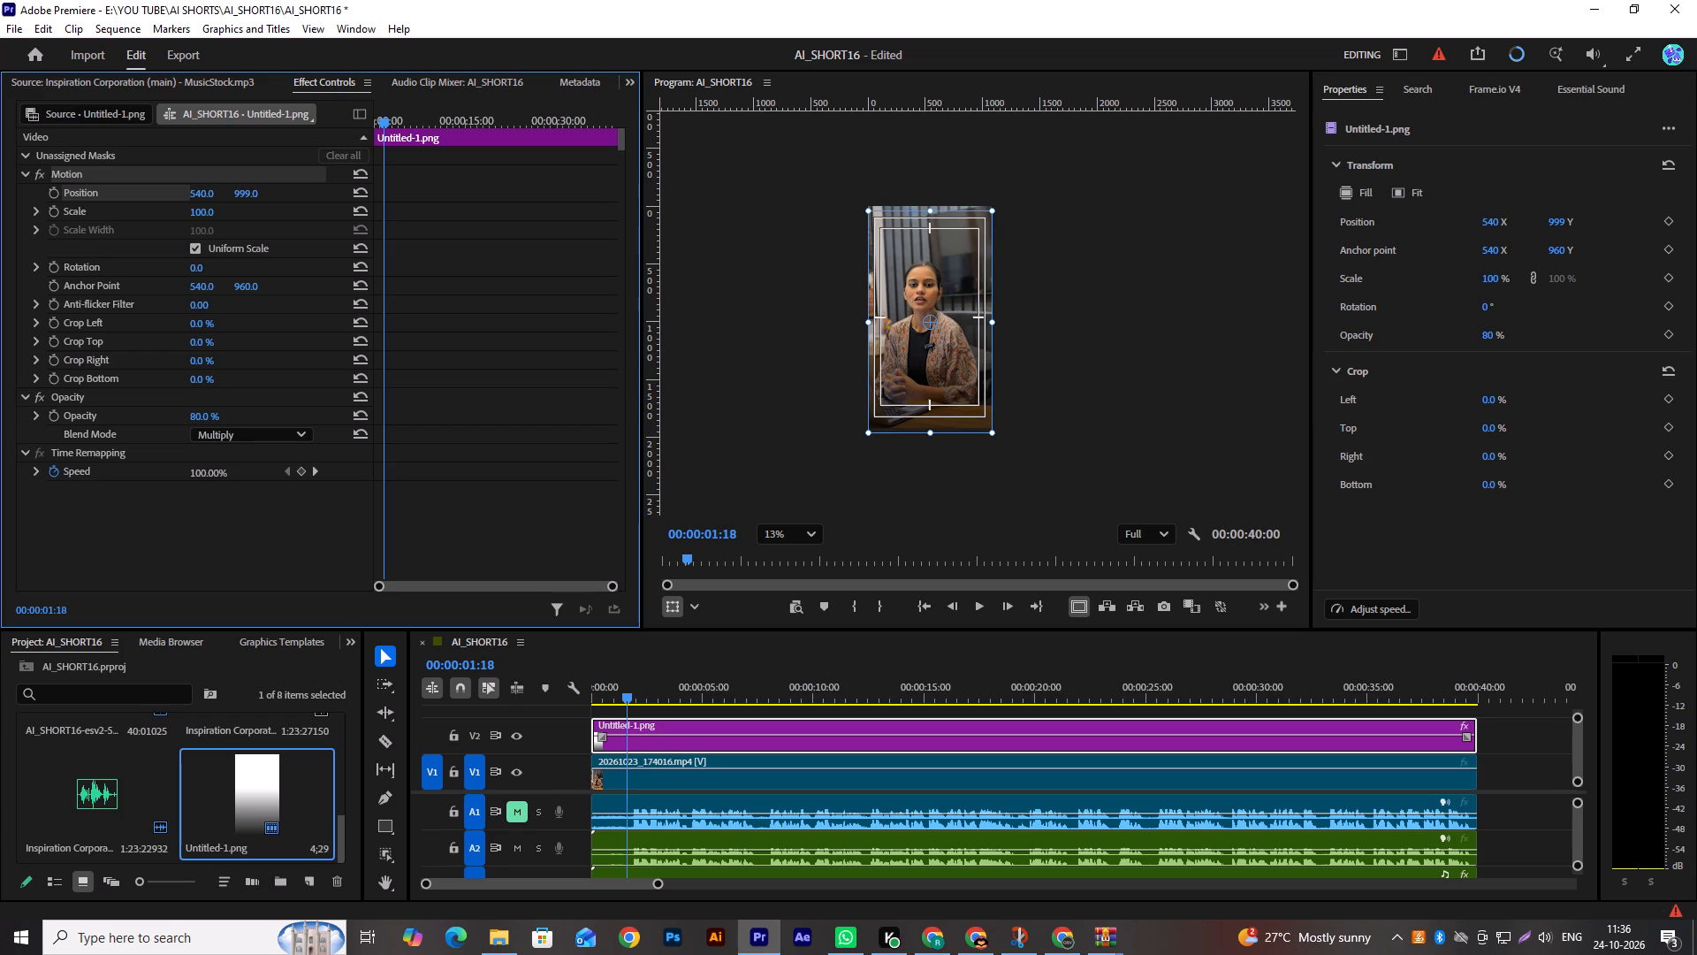
drag(277, 189, 278, 189)
click(236, 192)
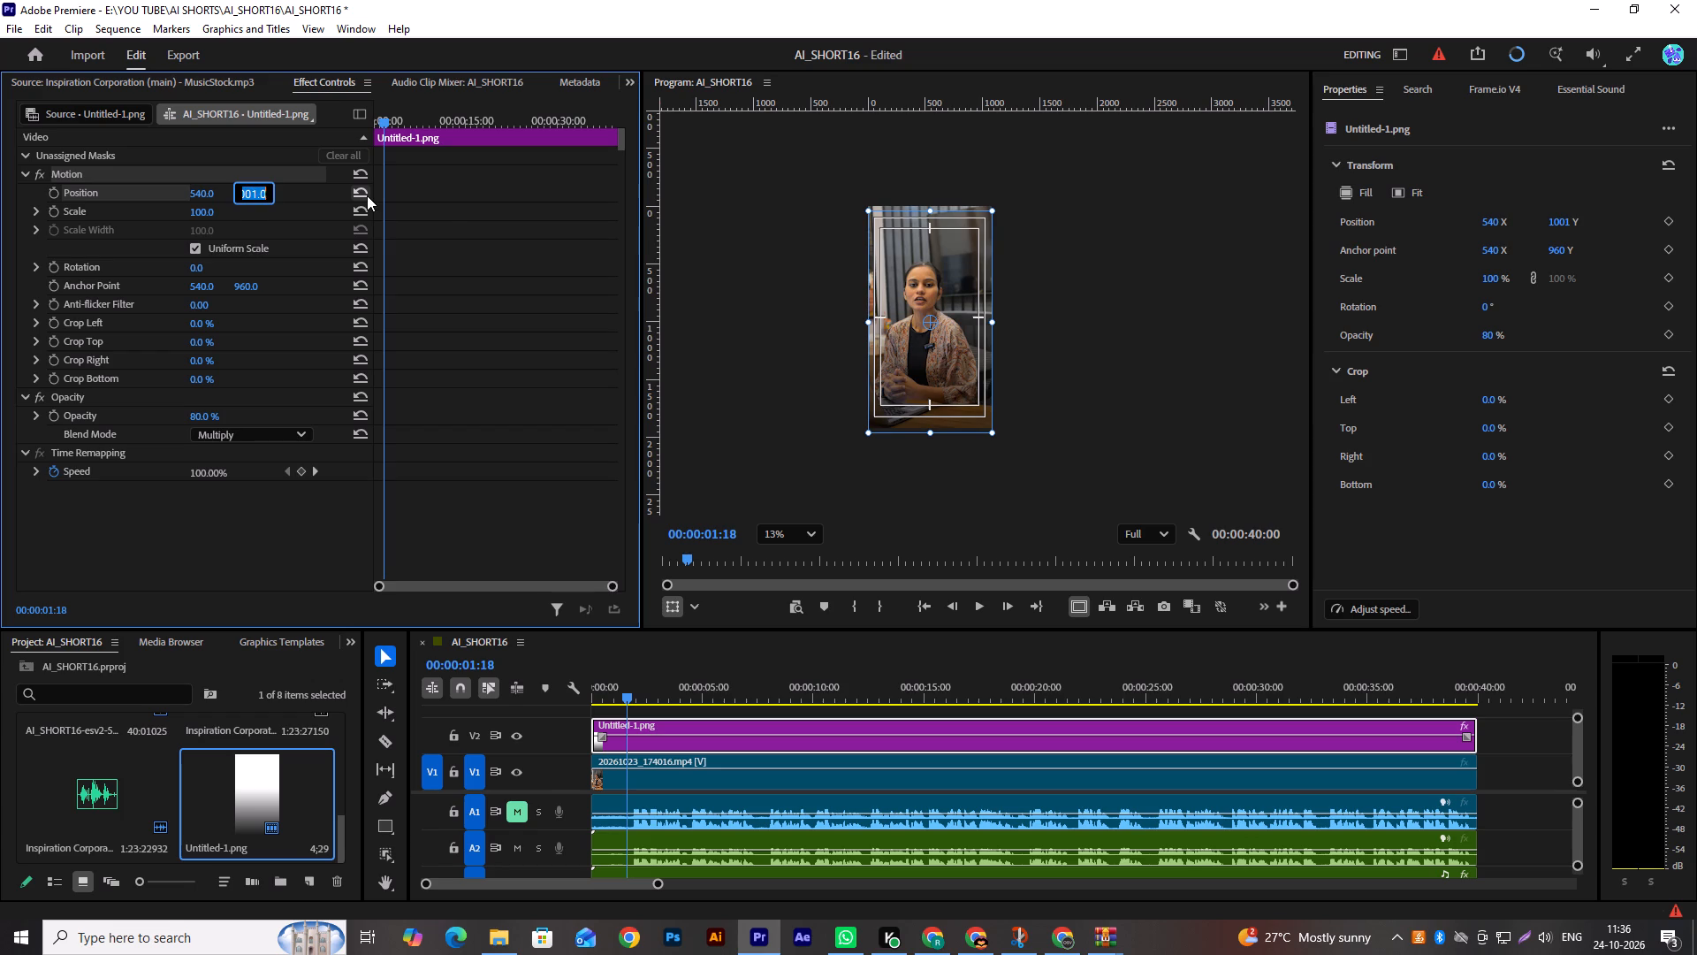
text(1000)
key(Return)
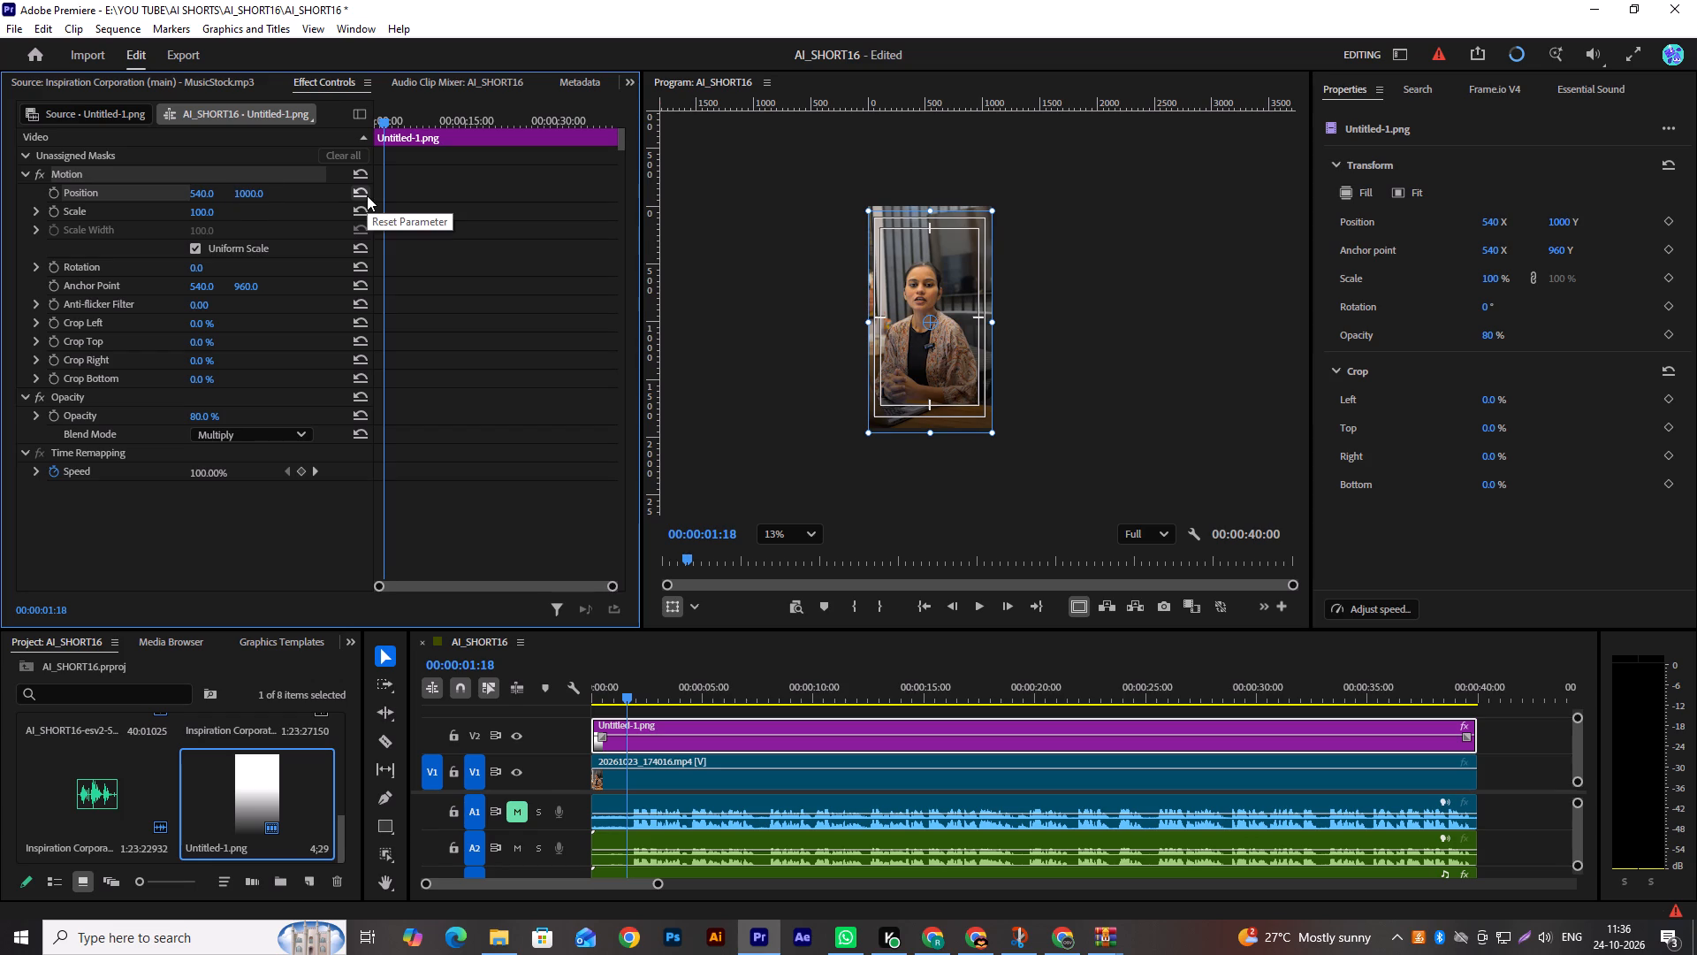
Examine the whole frame in a maximized, fitted preview with the overlay applied.
click(772, 533)
click(788, 405)
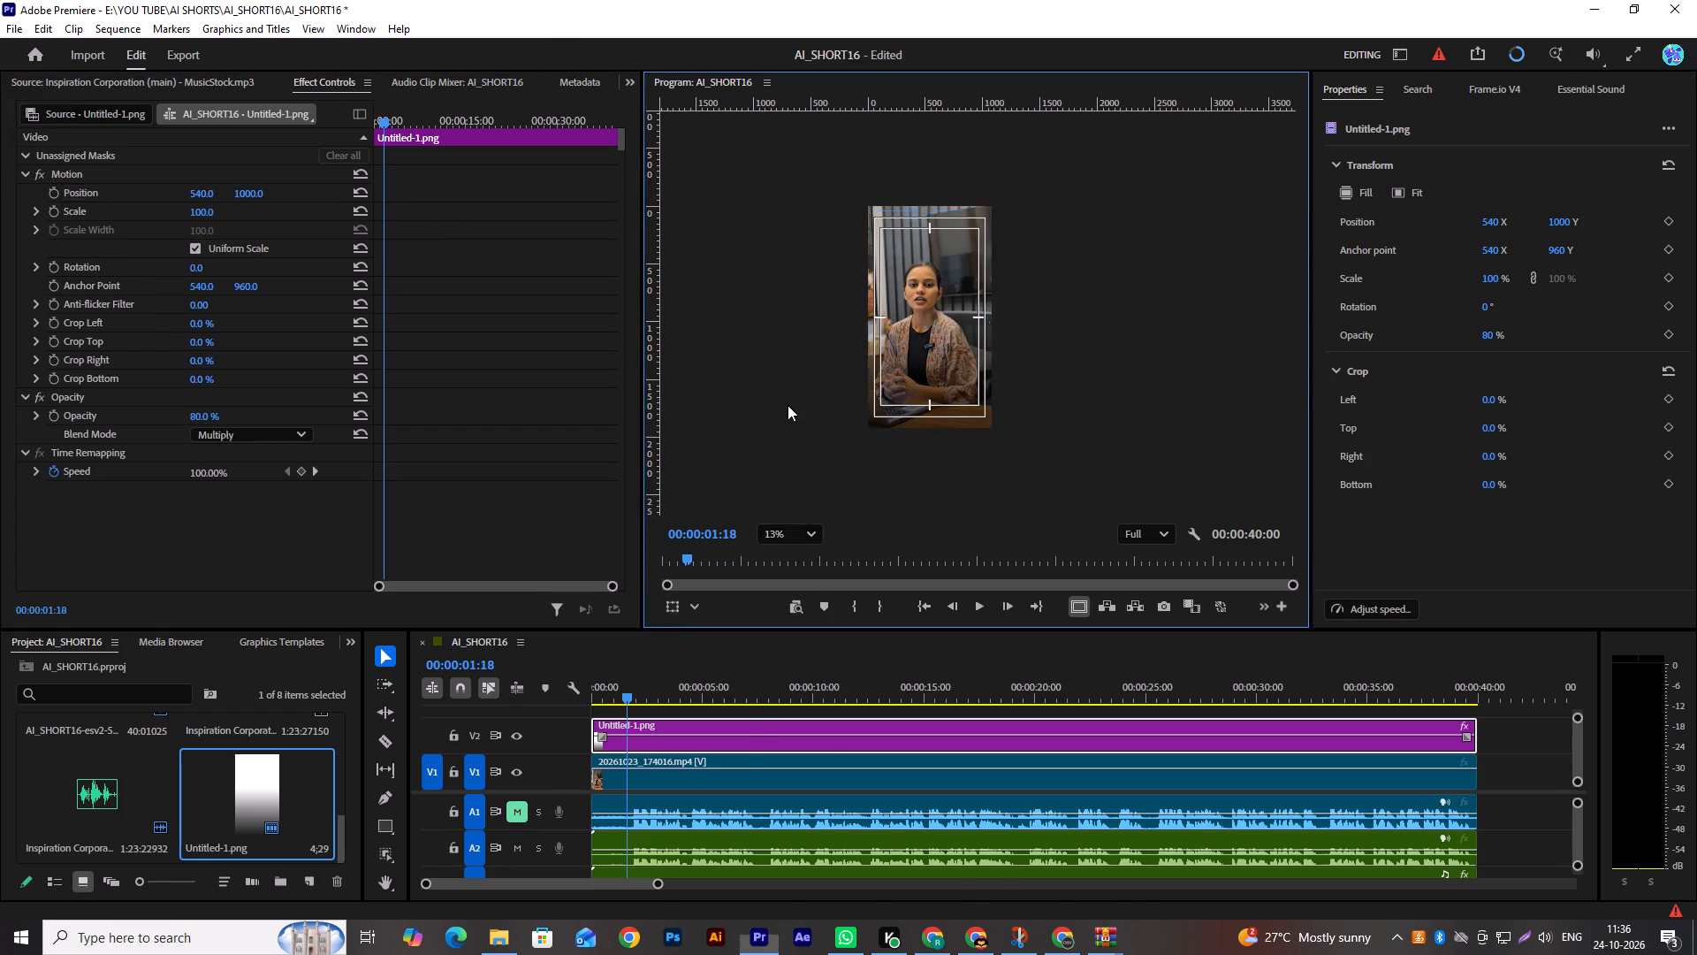
key(grave)
click(122, 813)
click(134, 566)
click(418, 484)
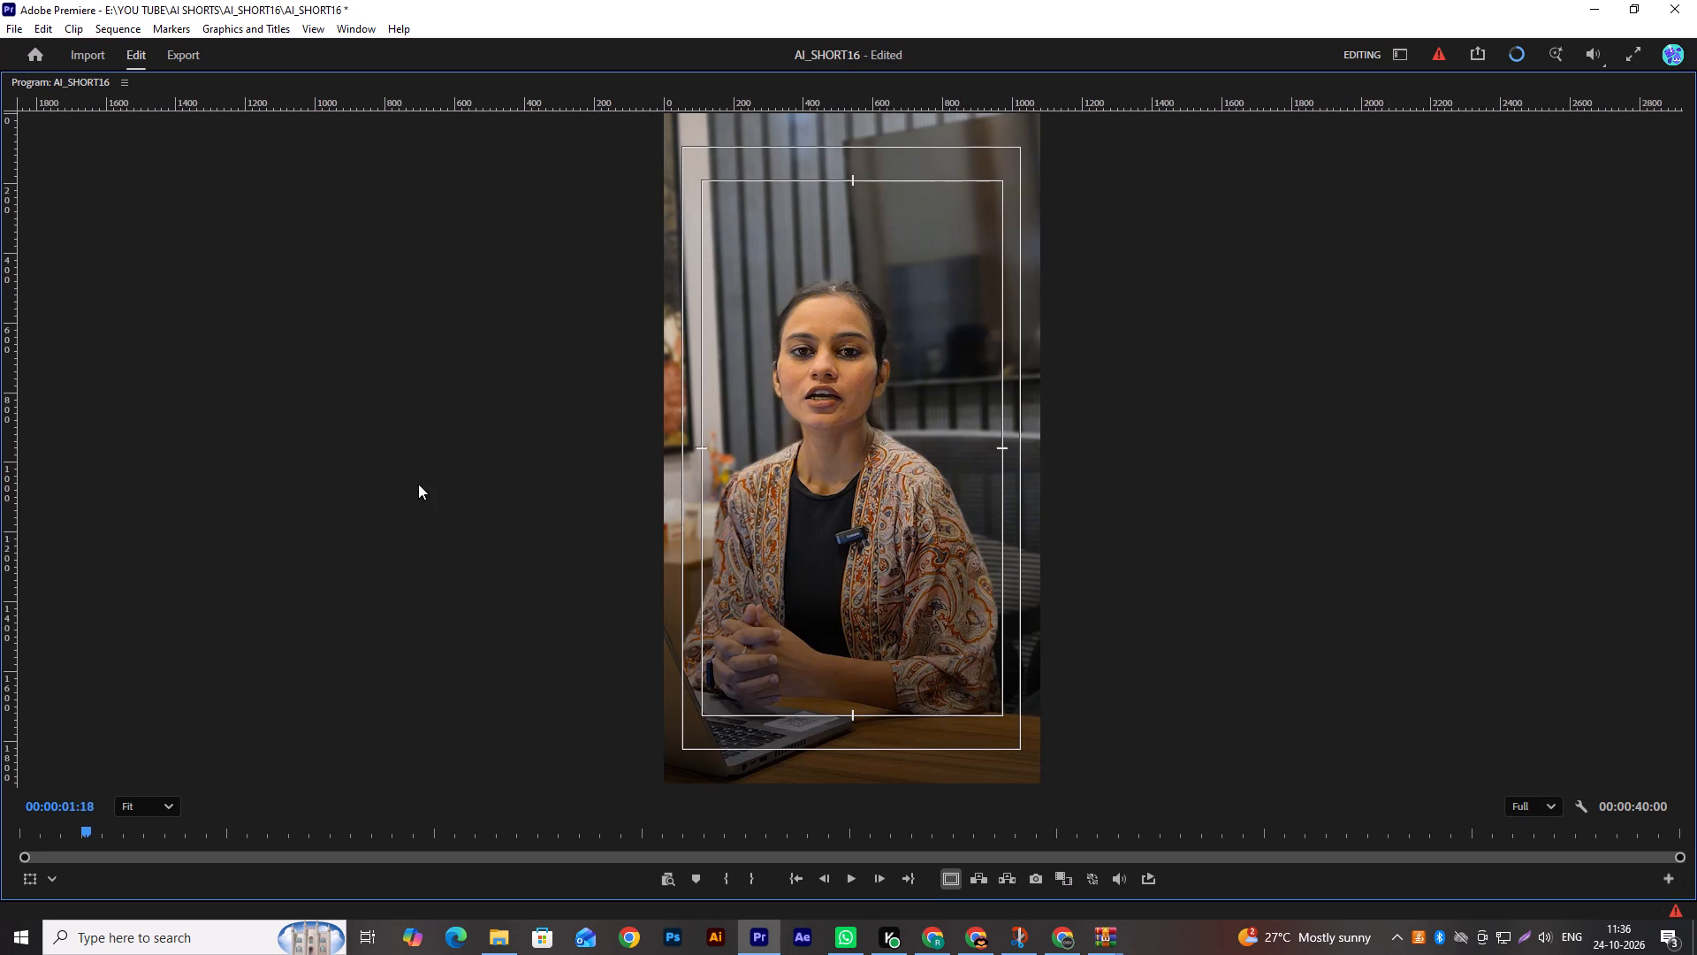
key(grave)
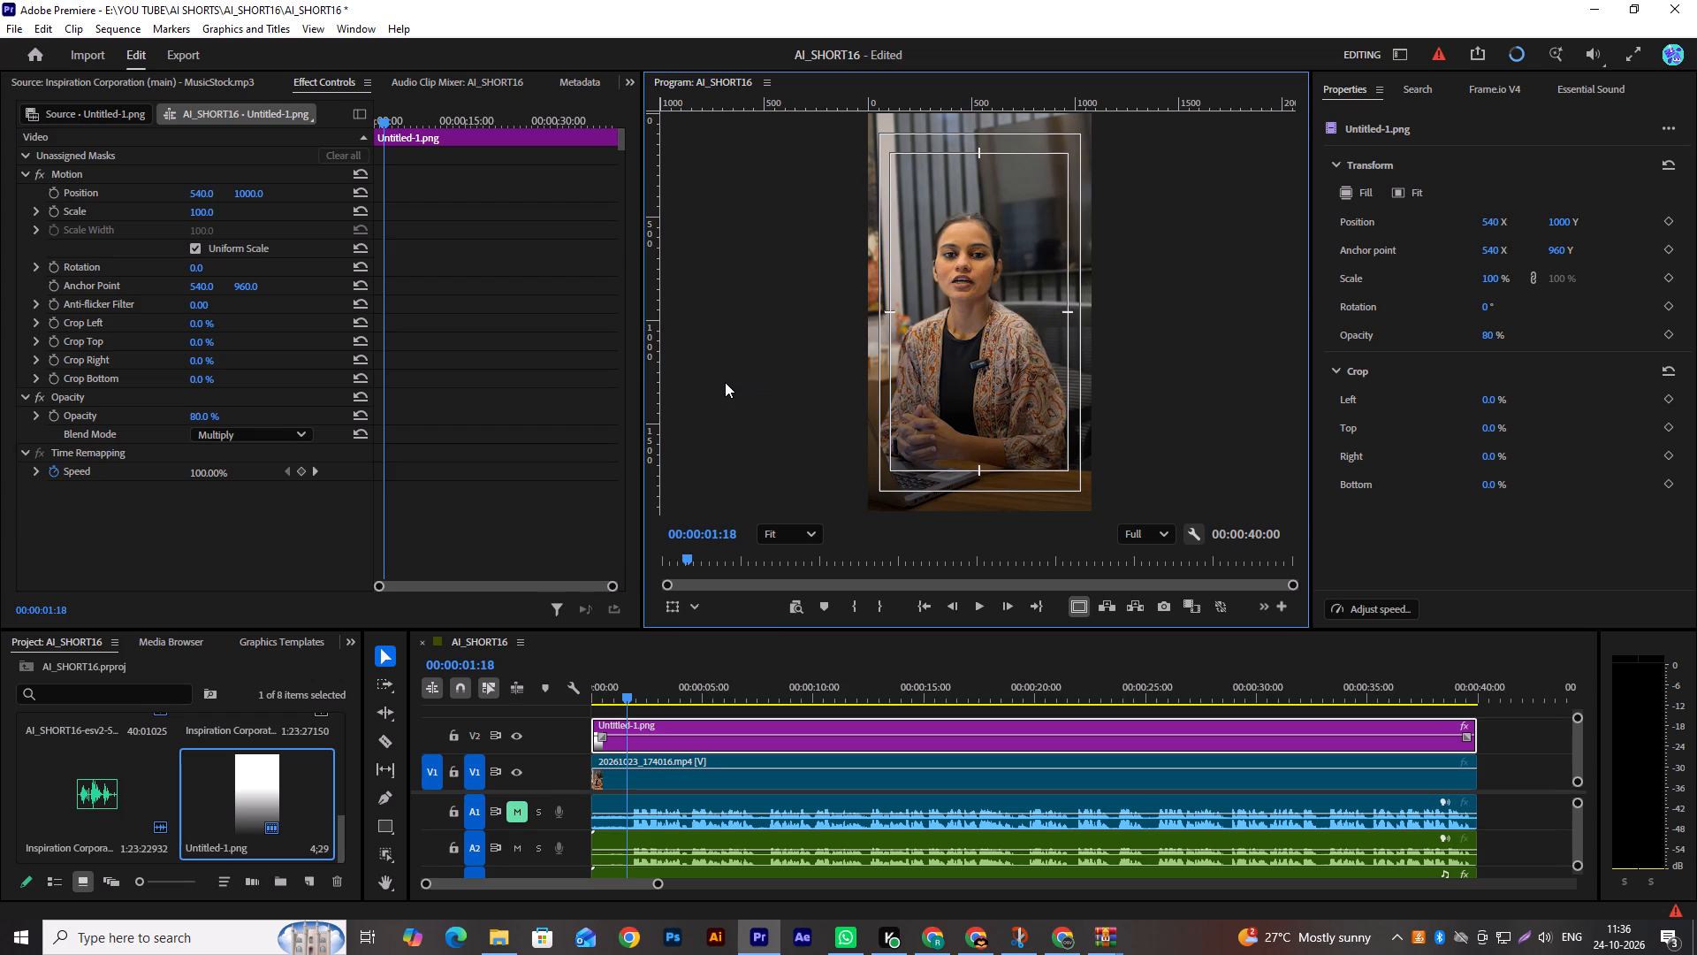
Save the project.
key(ctrl+s)
Play the short from 00:00:01:18 in the maximized preview to check the overlay in motion, stopping playback around eight seconds.
key(space)
click(767, 329)
key(grave)
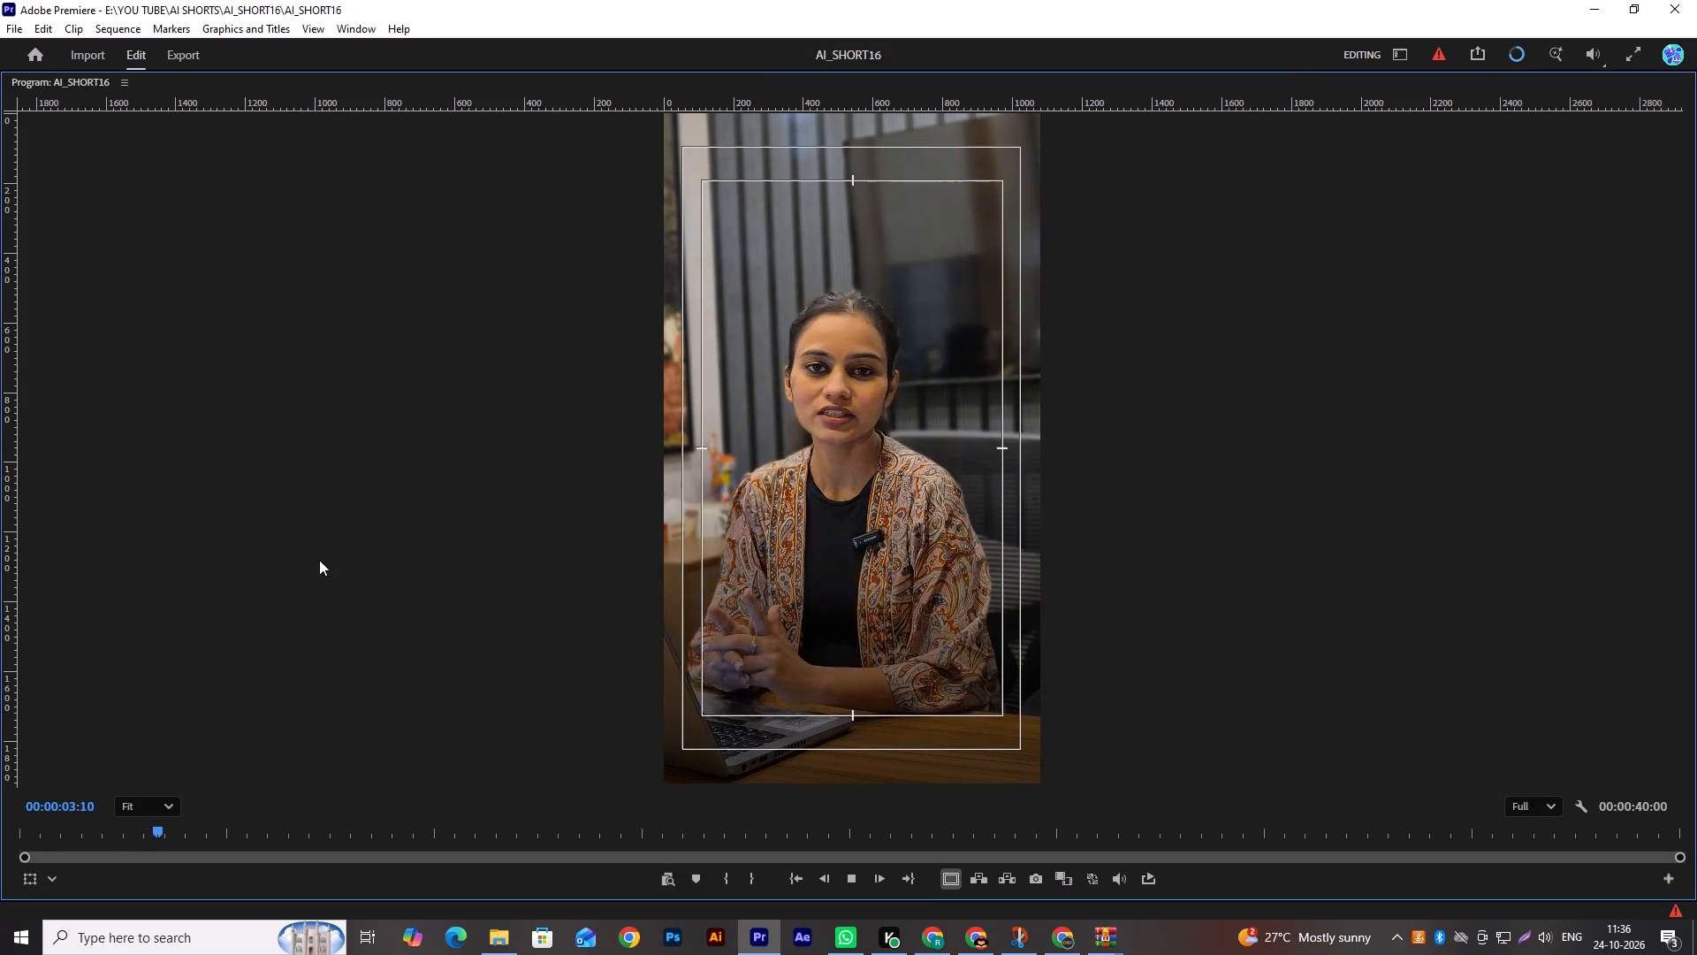
scroll(381, 420, down, 1)
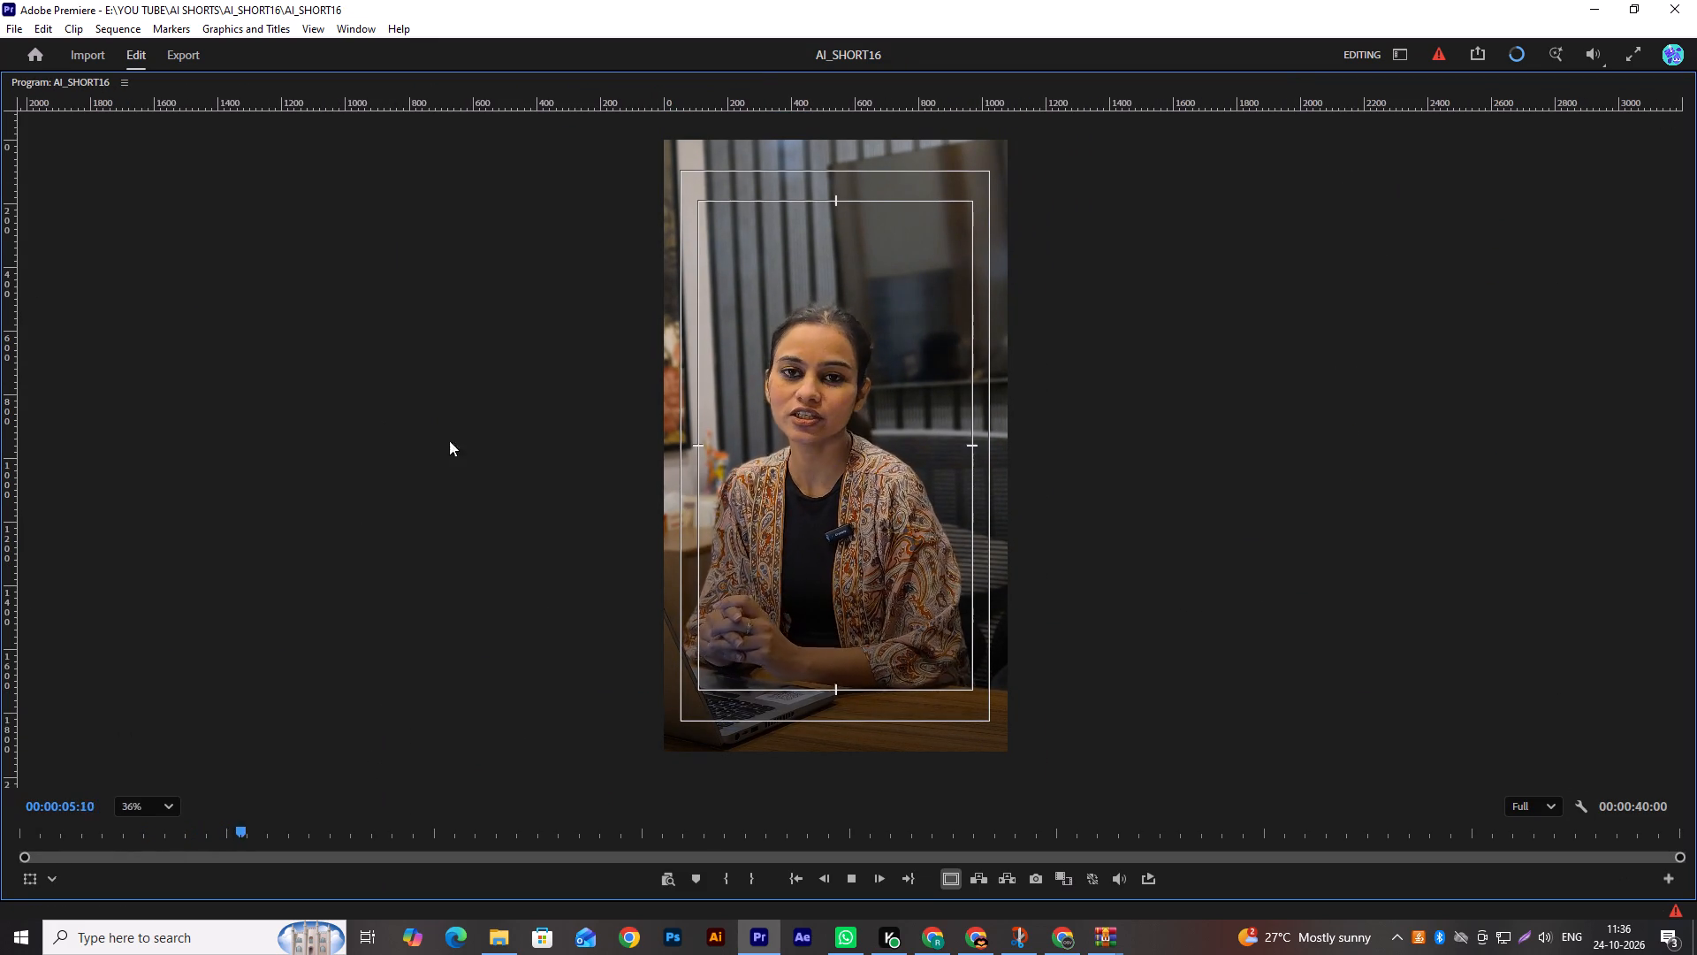
key(grave)
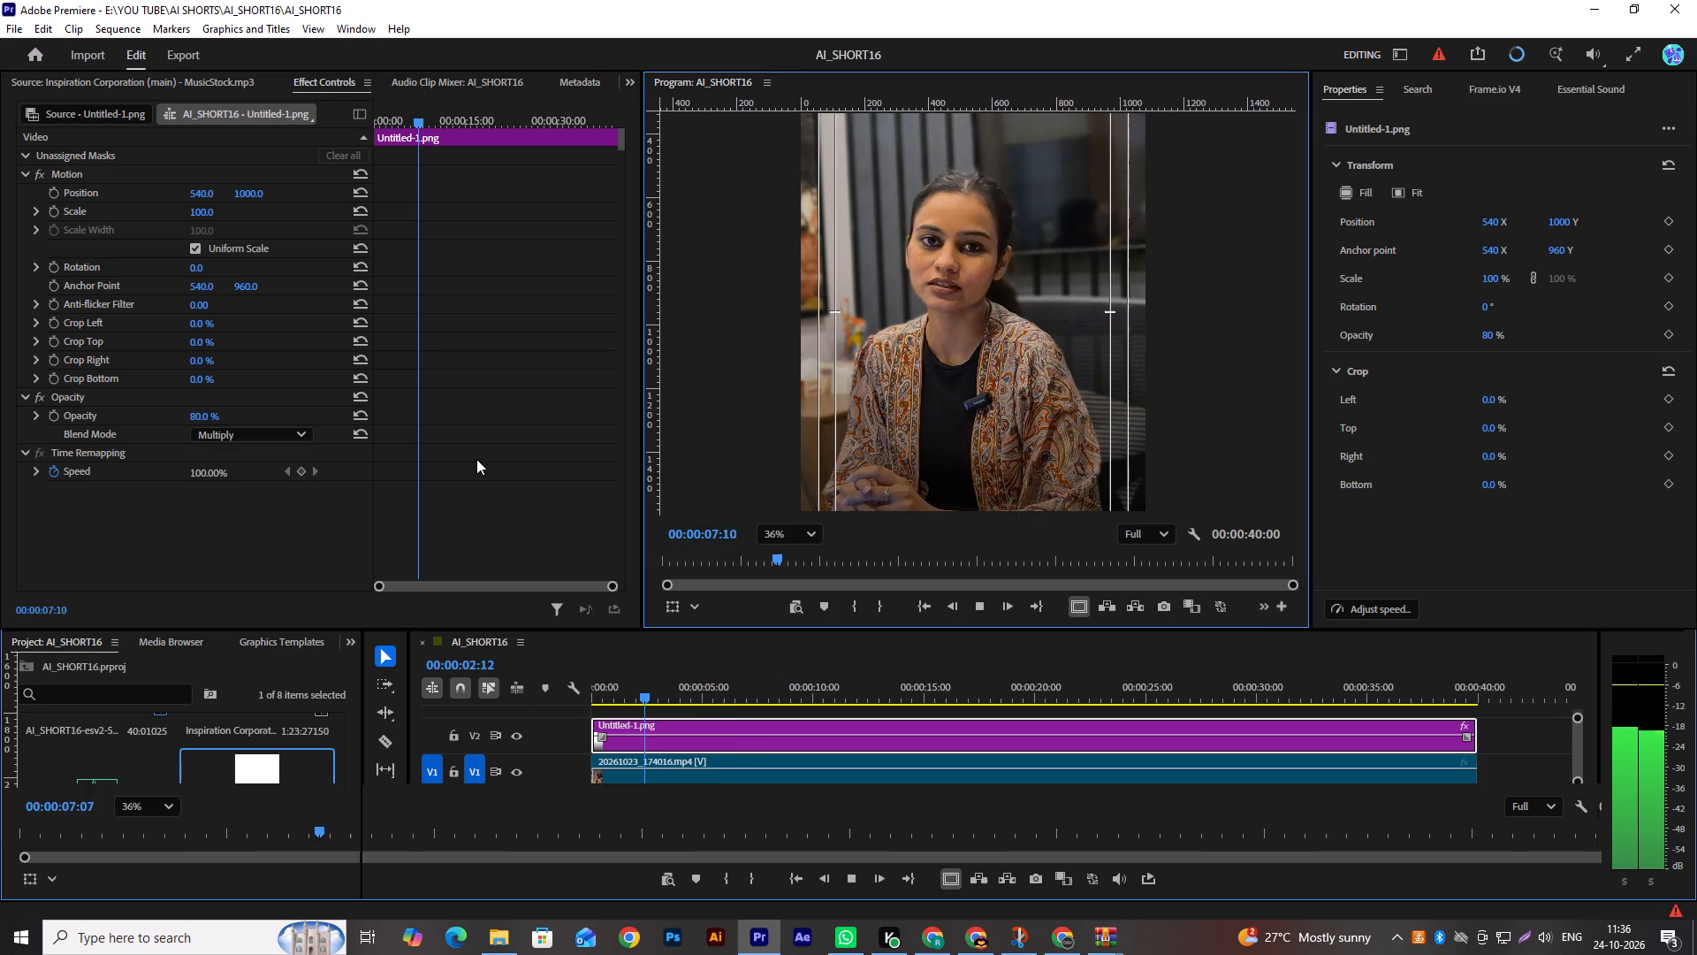
key(space)
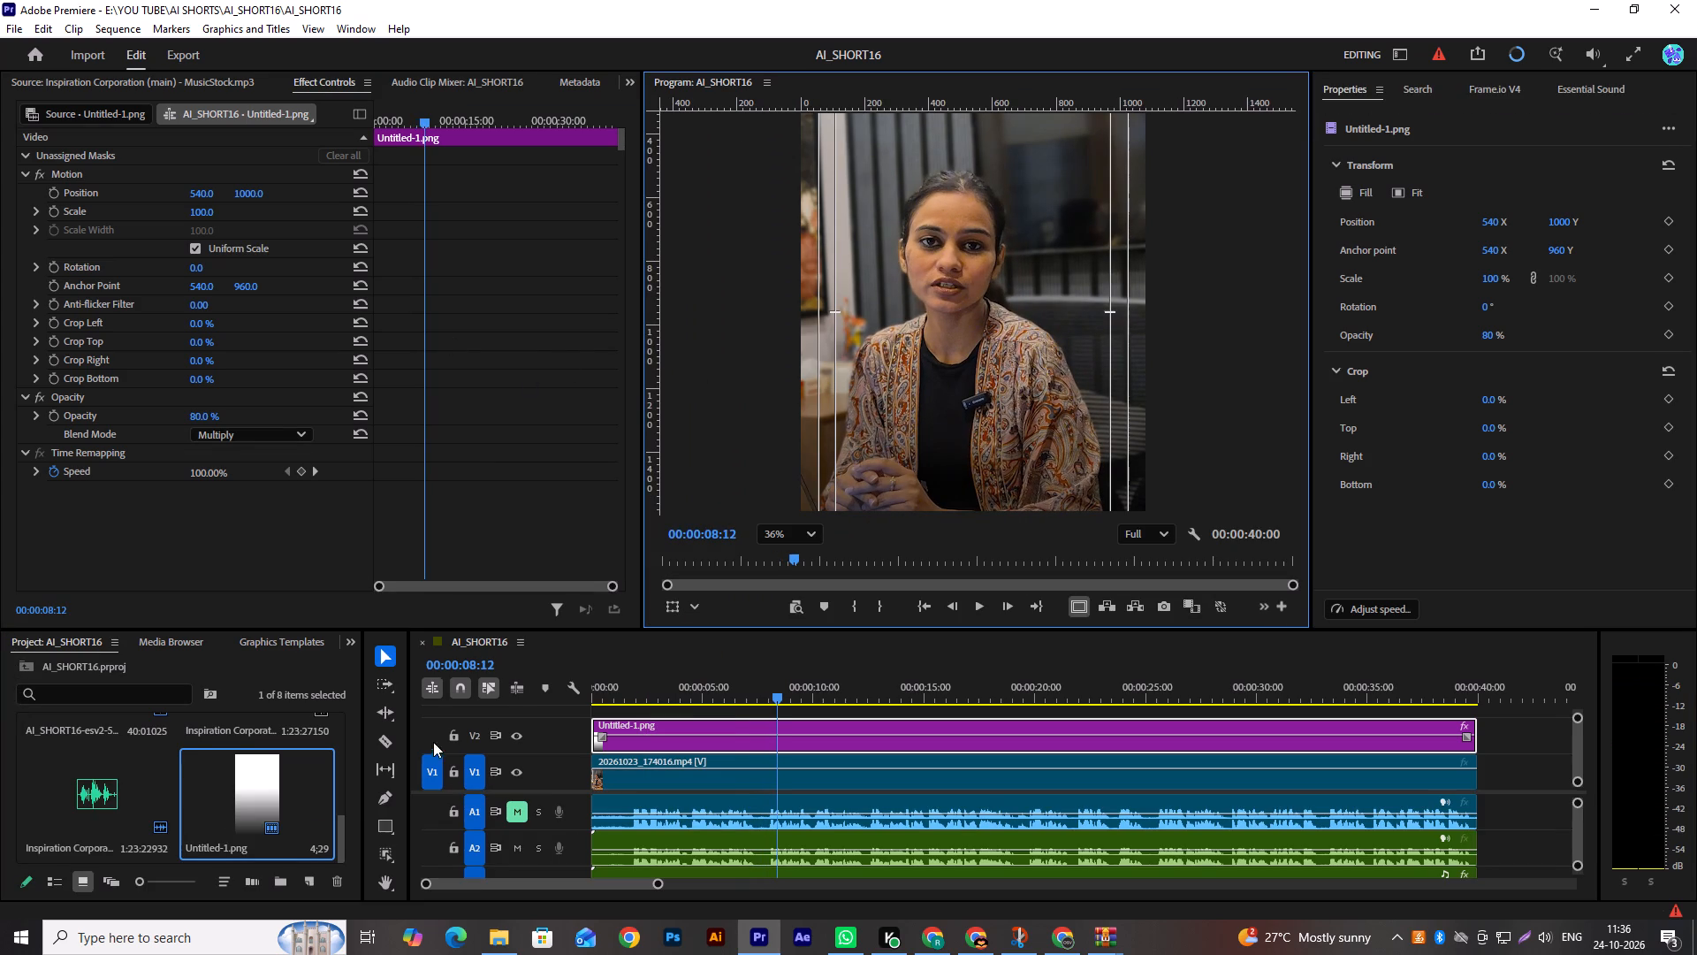
Enlarge the program preview to show the full vertical frame, keeping a slim timeline below it.
scroll(752, 416, down, 2)
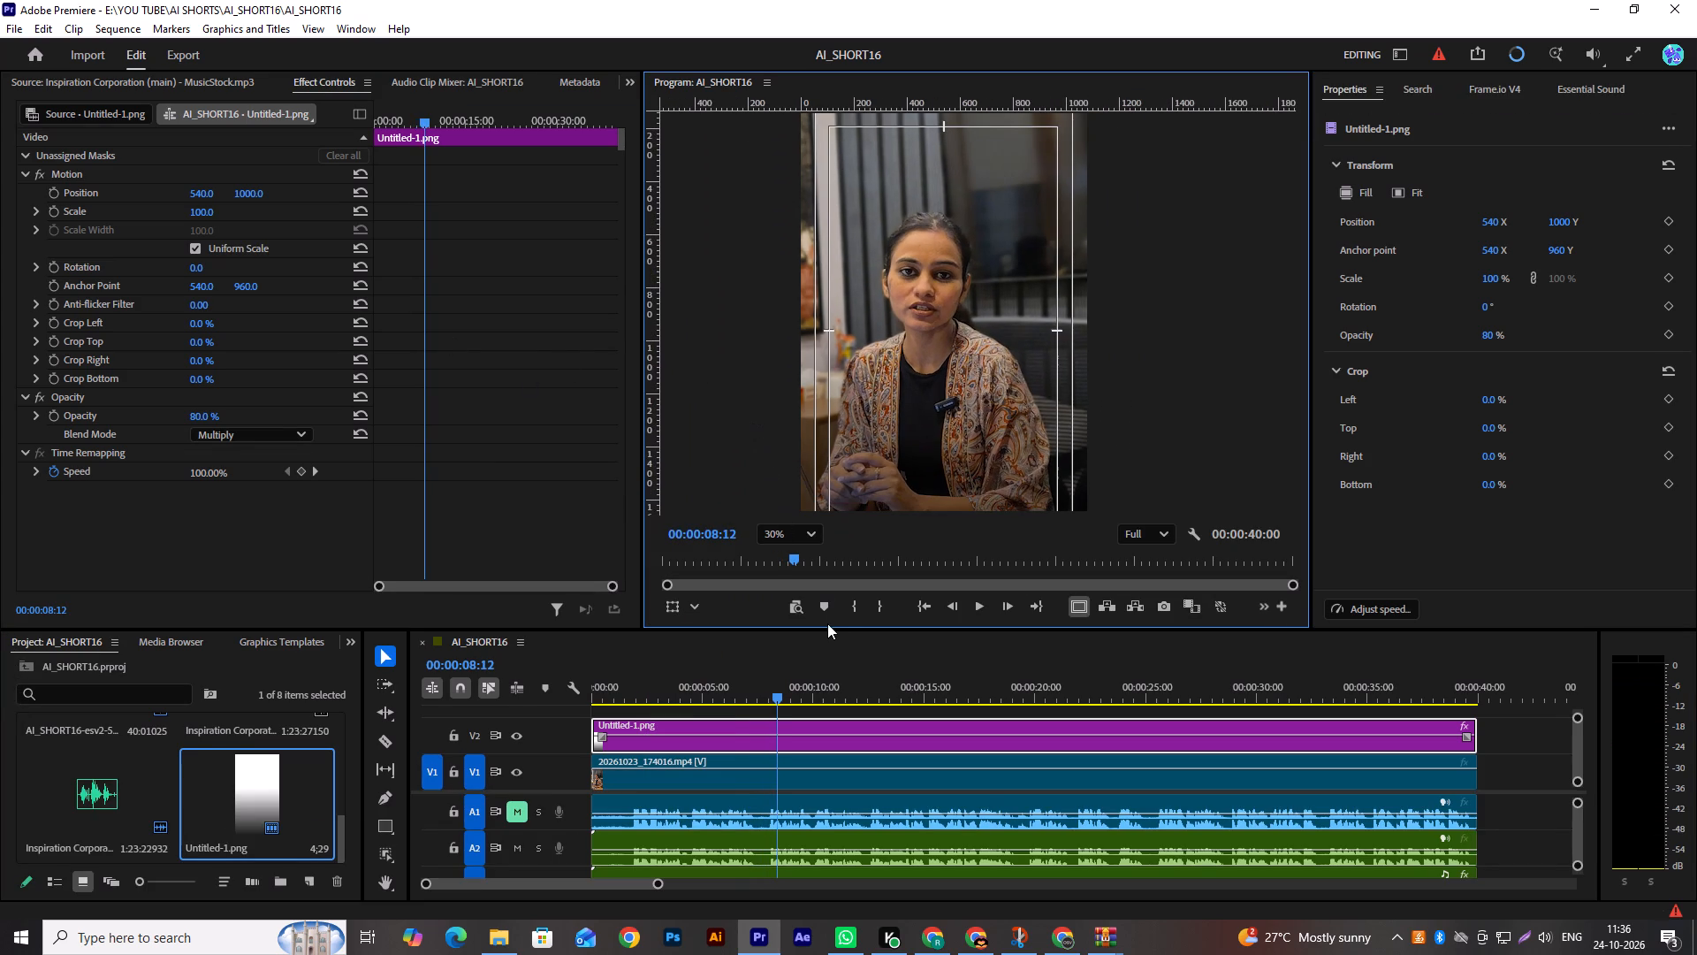
drag(828, 630, 834, 790)
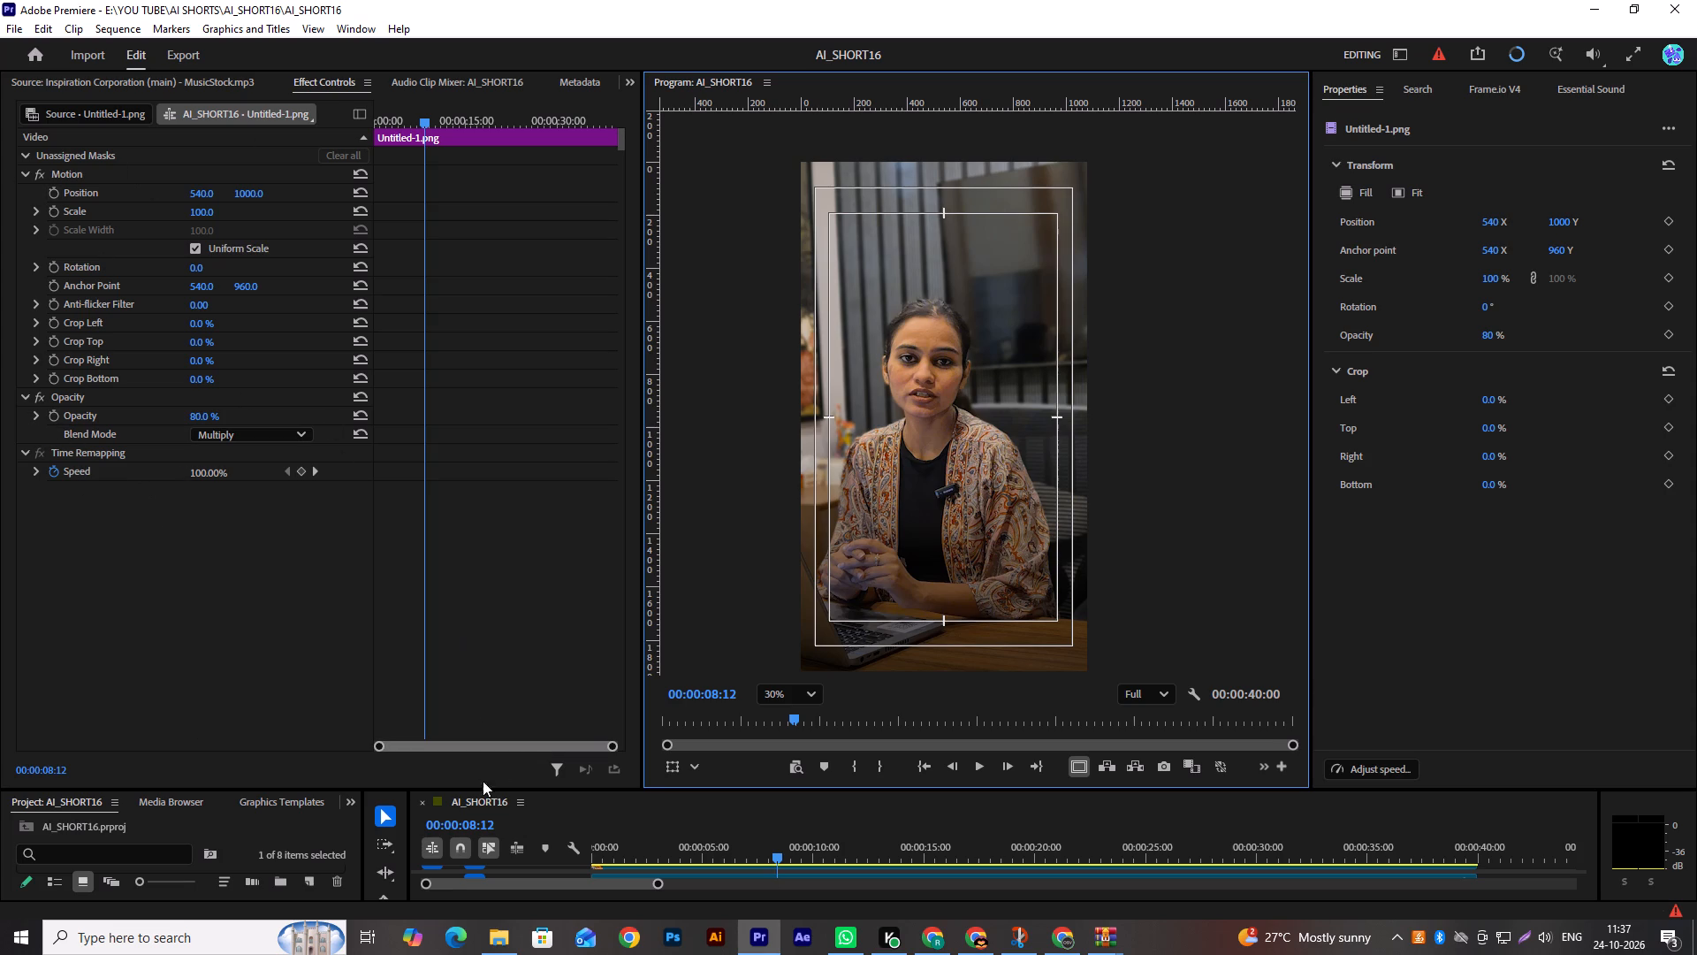
scroll(570, 867, up, 3)
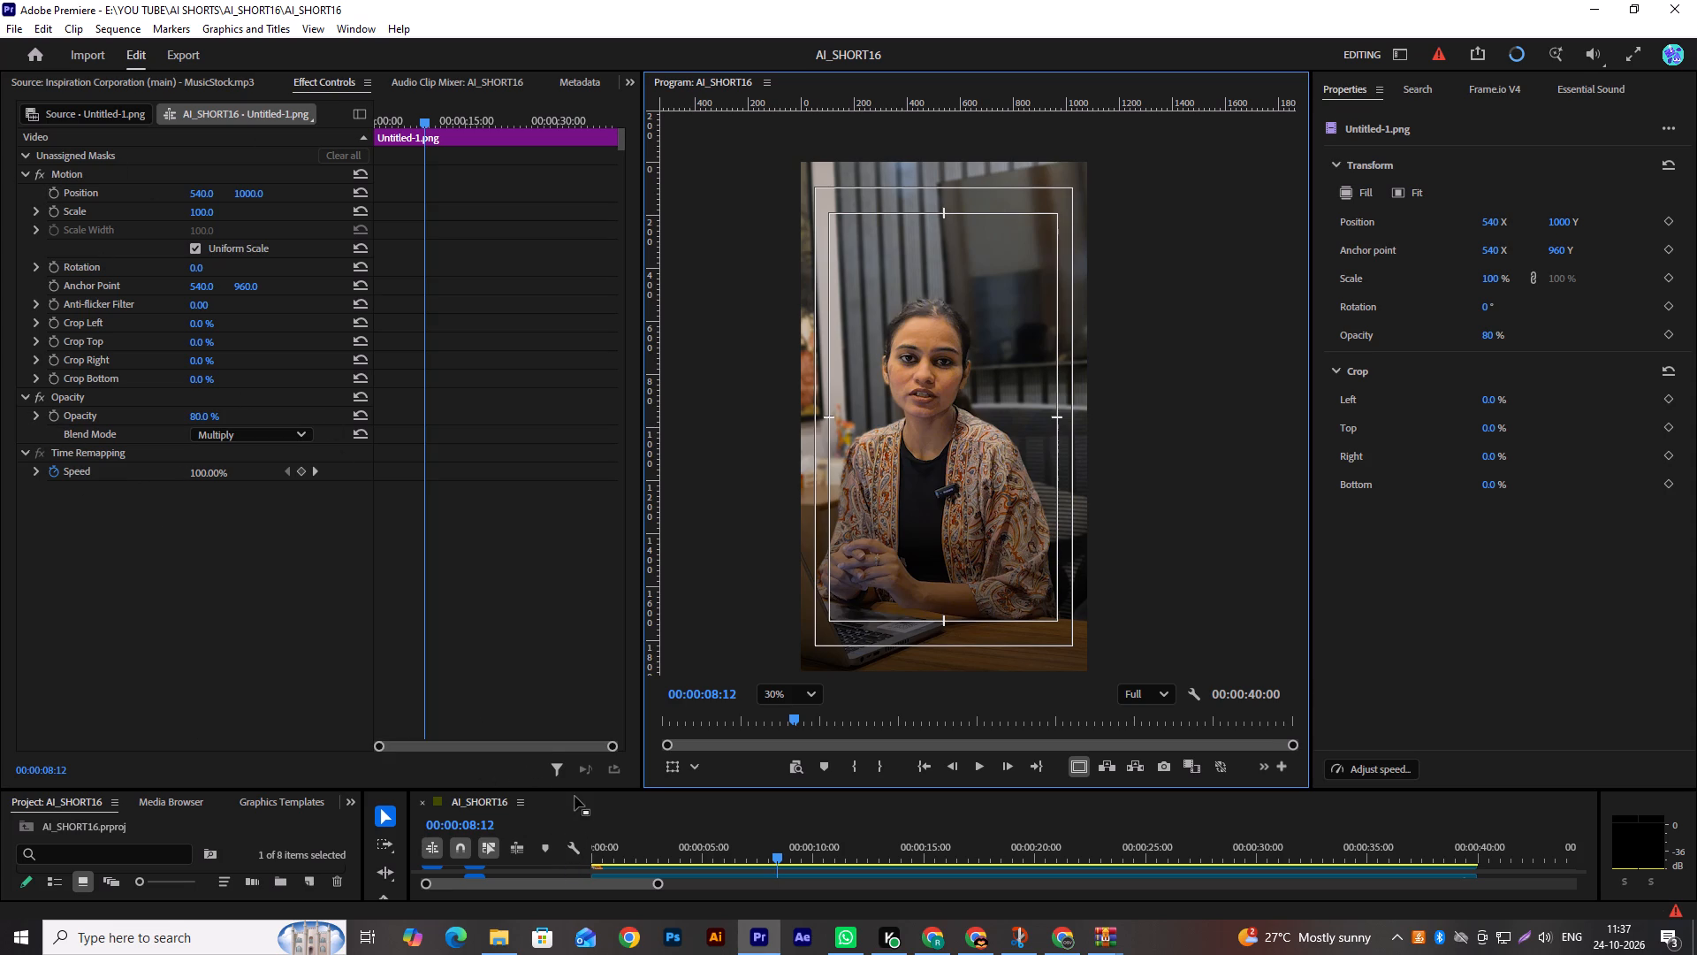
drag(575, 789, 578, 742)
Compare the picture with and without the V2 gradient overlay, leaving the V2 track visible.
scroll(584, 853, up, 5)
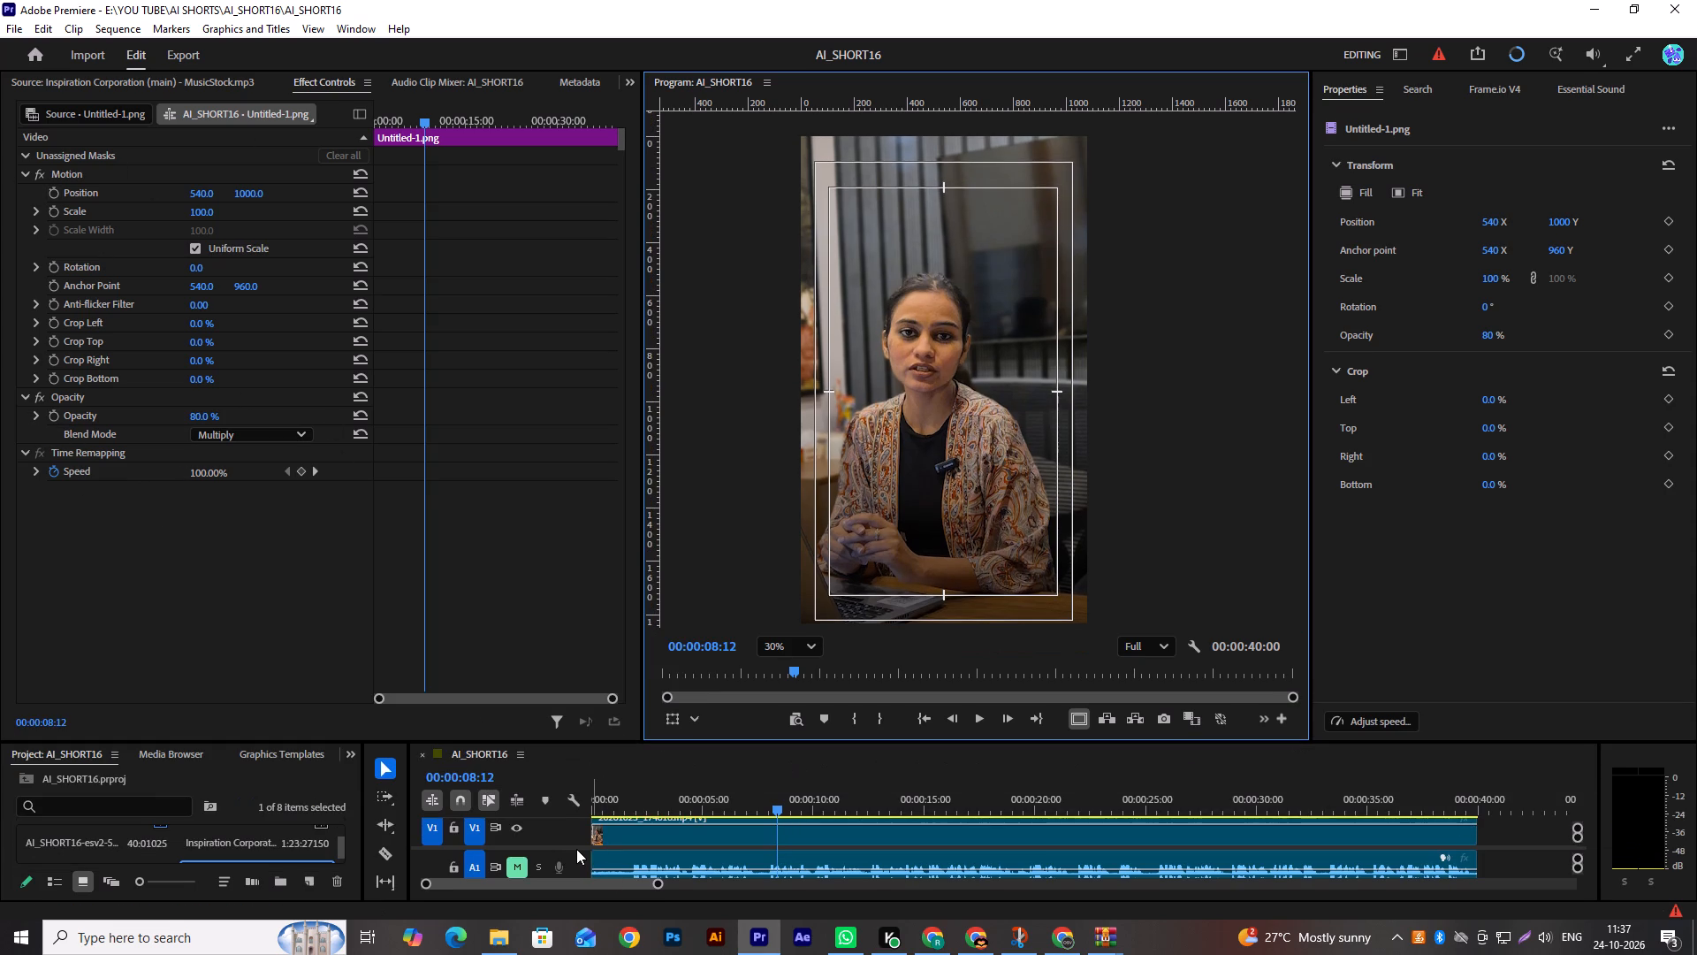
alt+scroll(565, 837, up, 4)
alt+scroll(565, 837, down, 3)
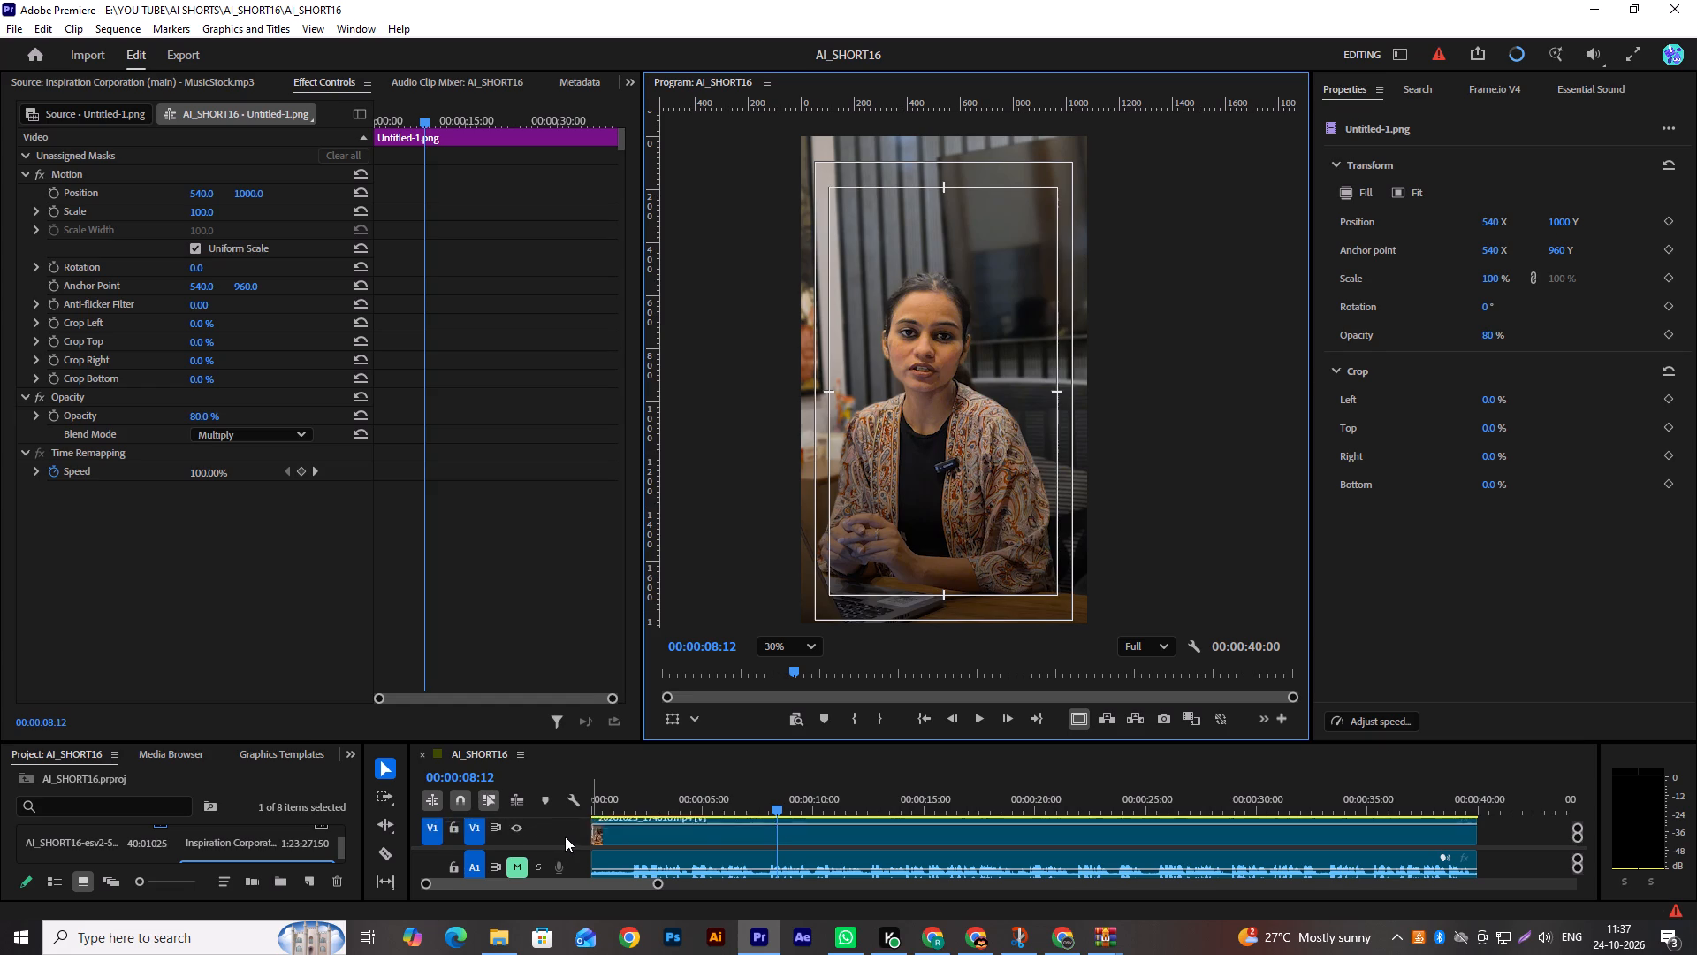
alt+scroll(565, 837, down, 7)
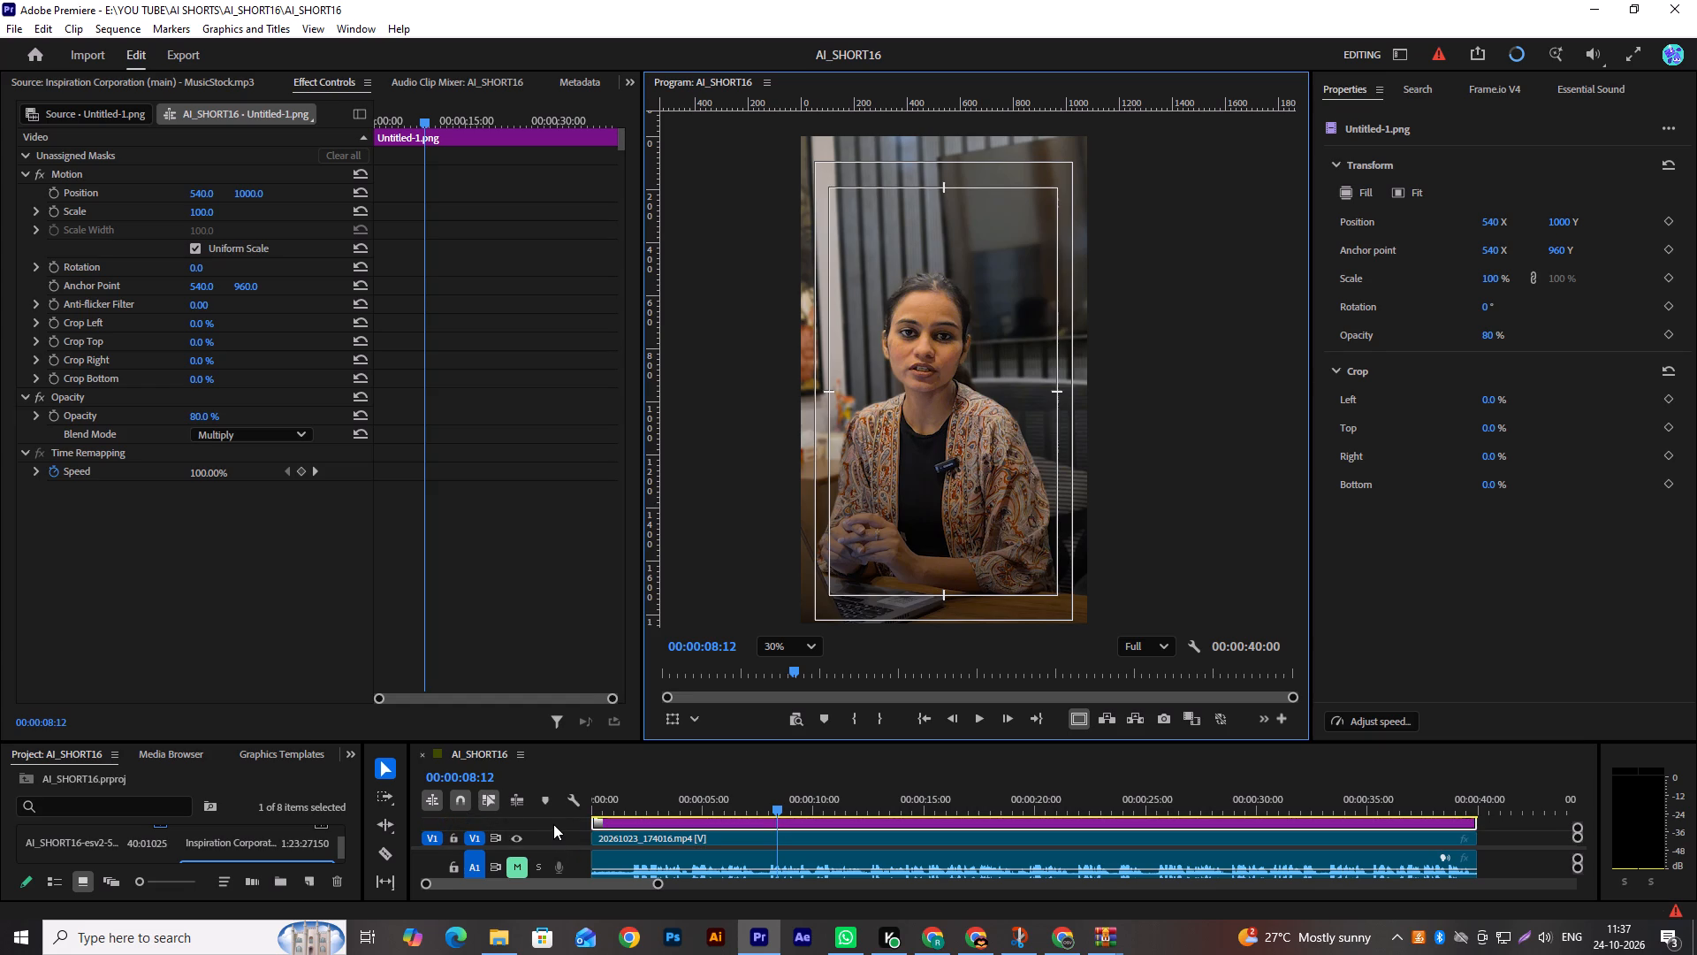
ctrl+scroll(555, 824, up, 4)
ctrl+scroll(555, 824, down, 2)
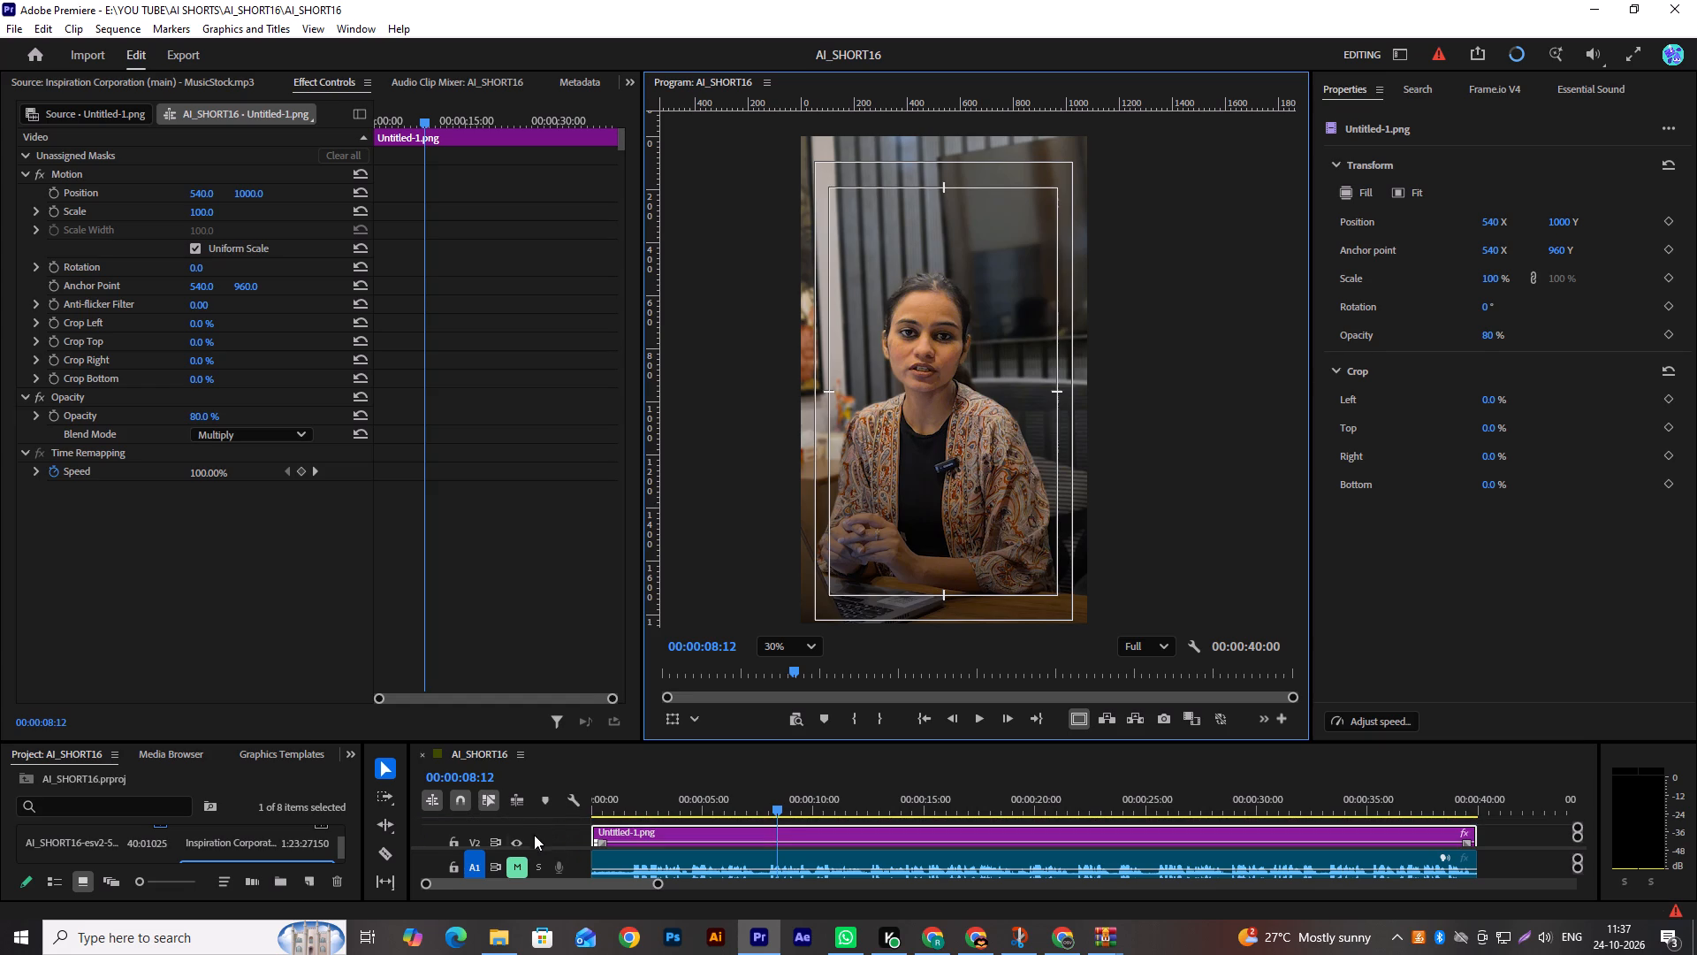
click(515, 840)
click(515, 840)
double_click(515, 840)
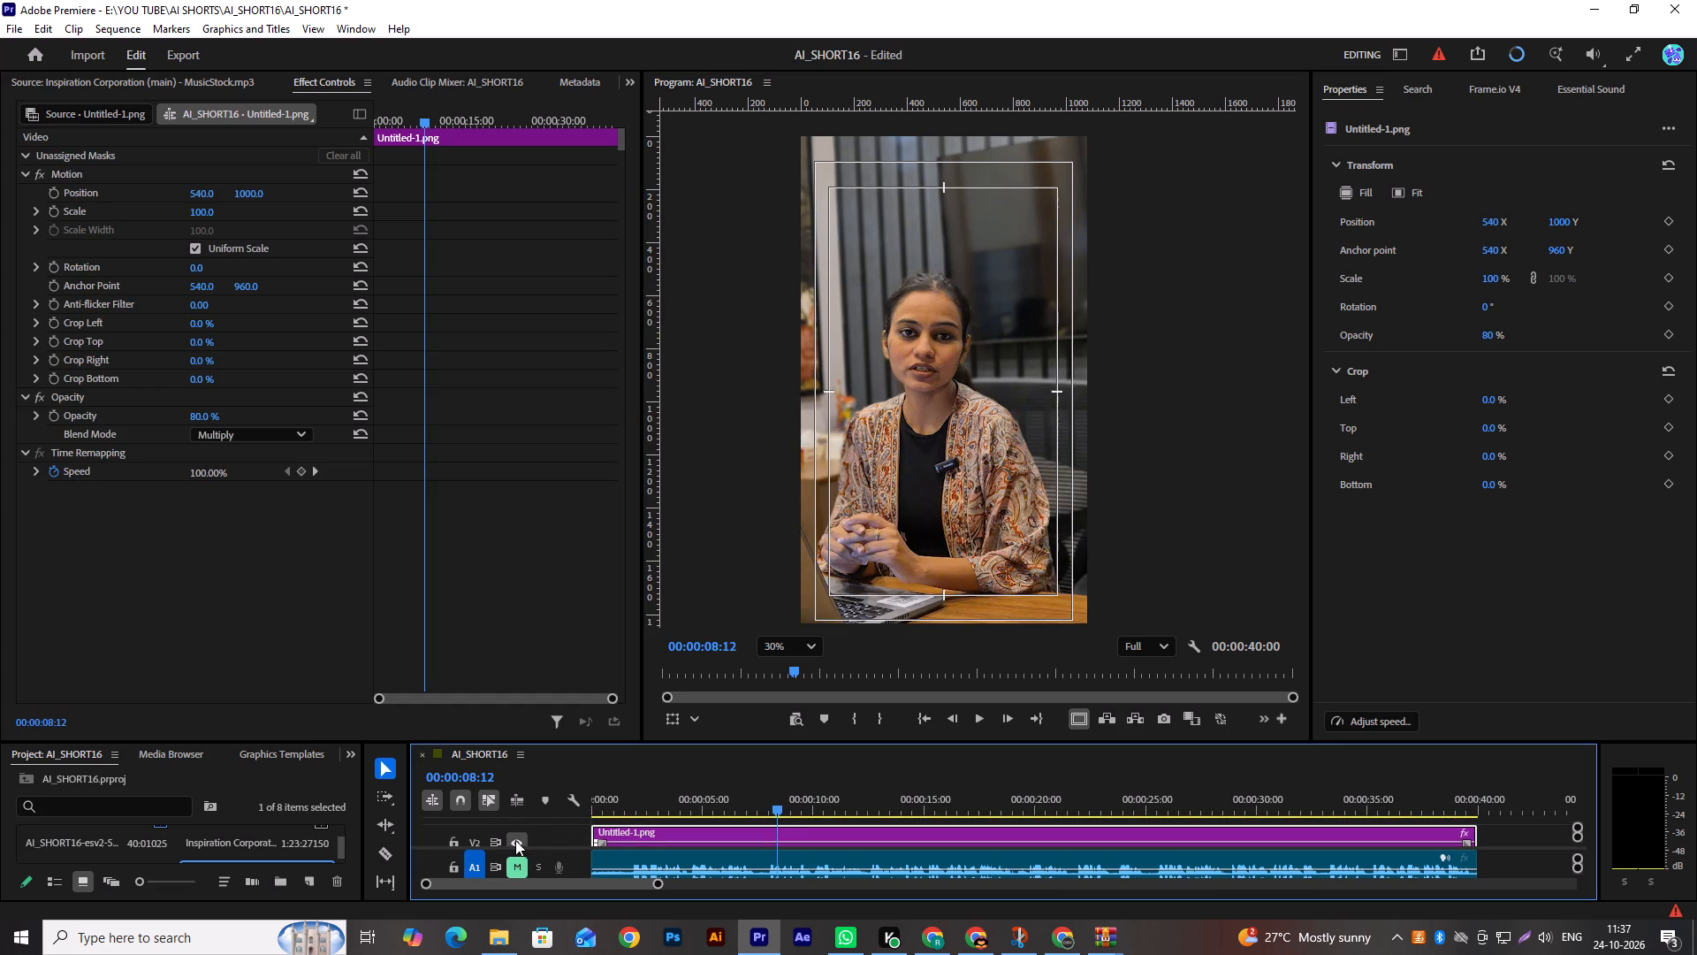
click(515, 840)
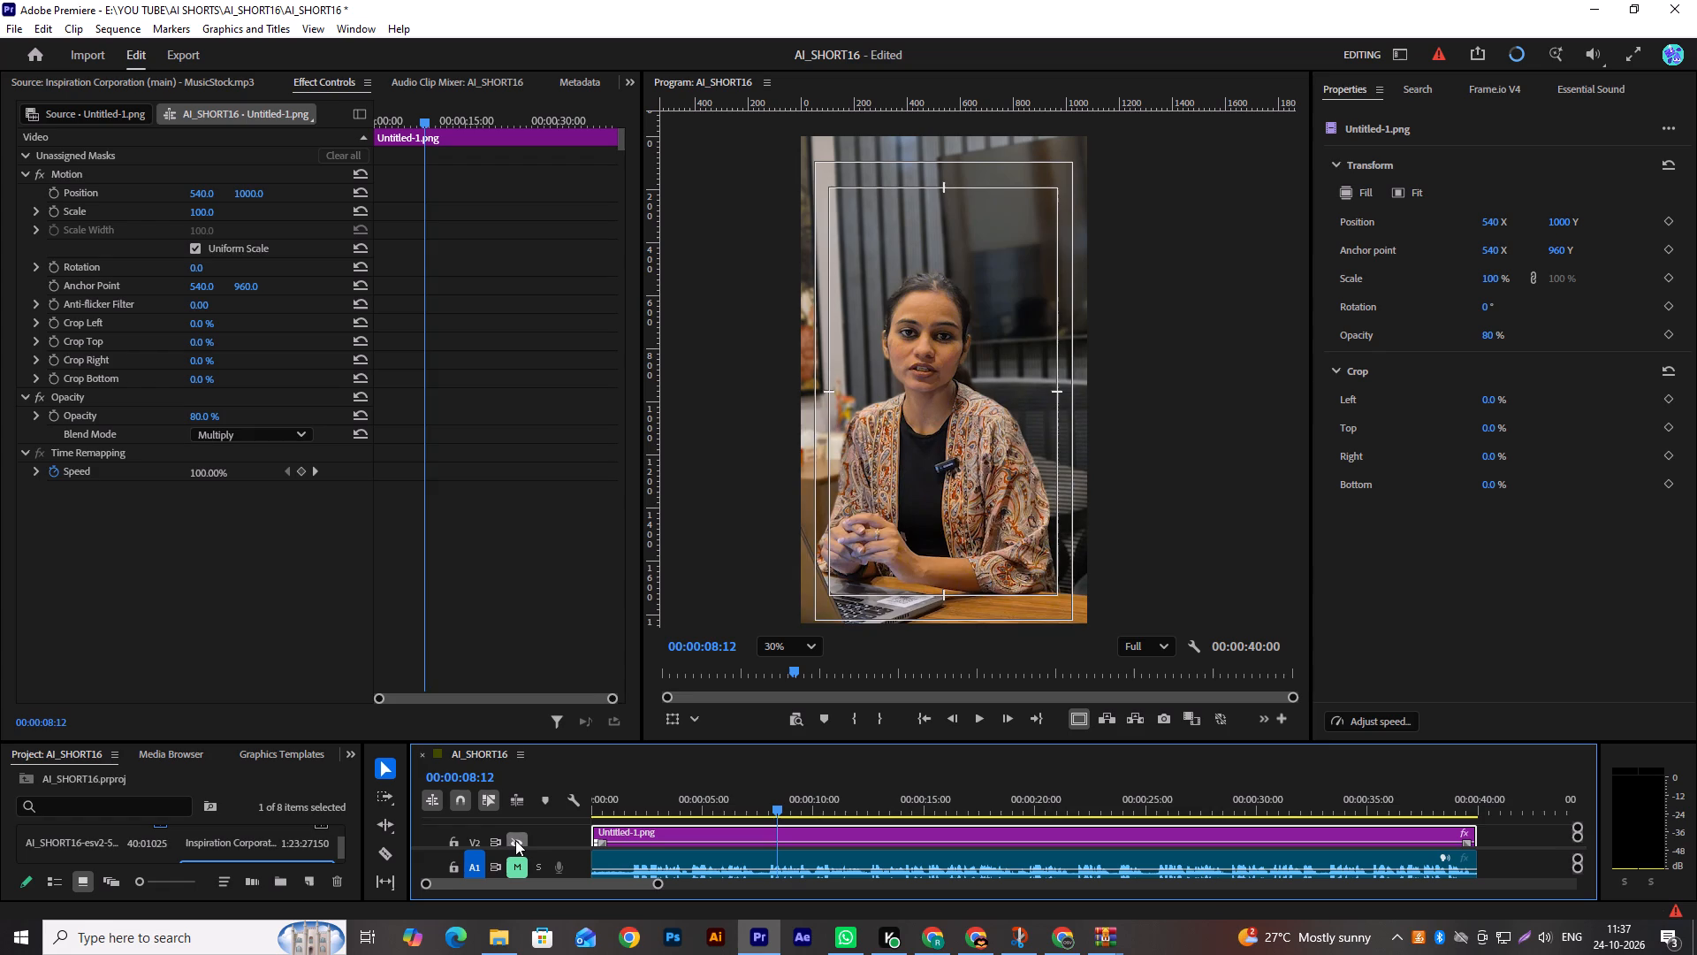
click(520, 839)
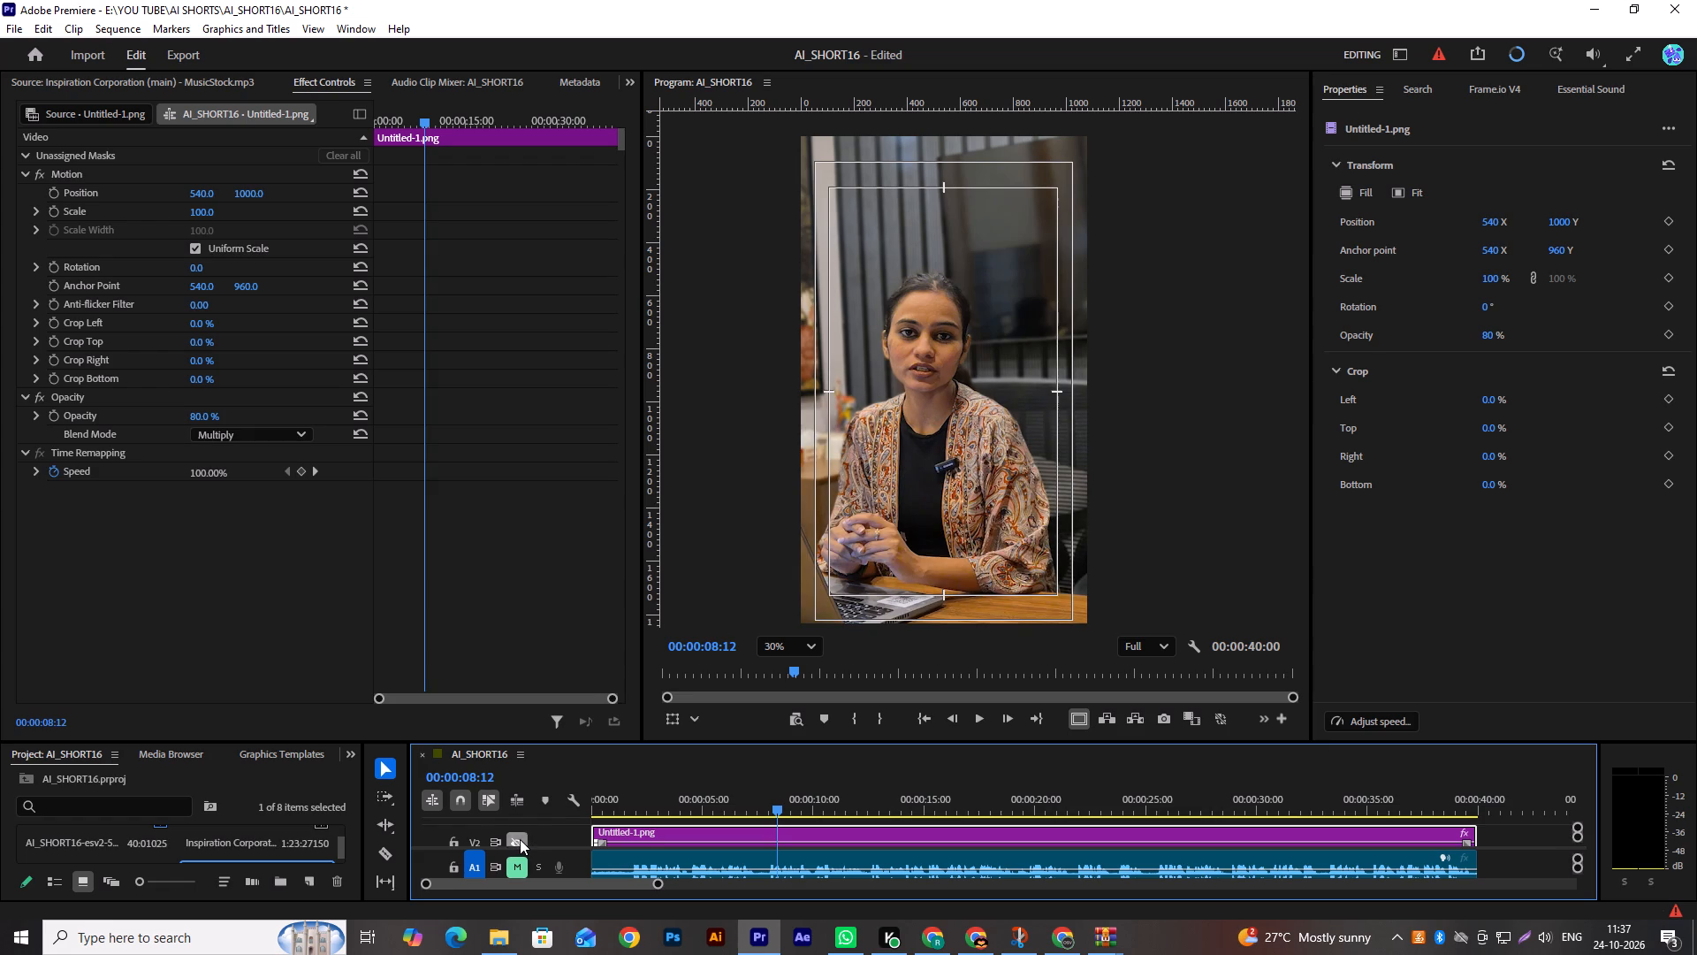
double_click(520, 839)
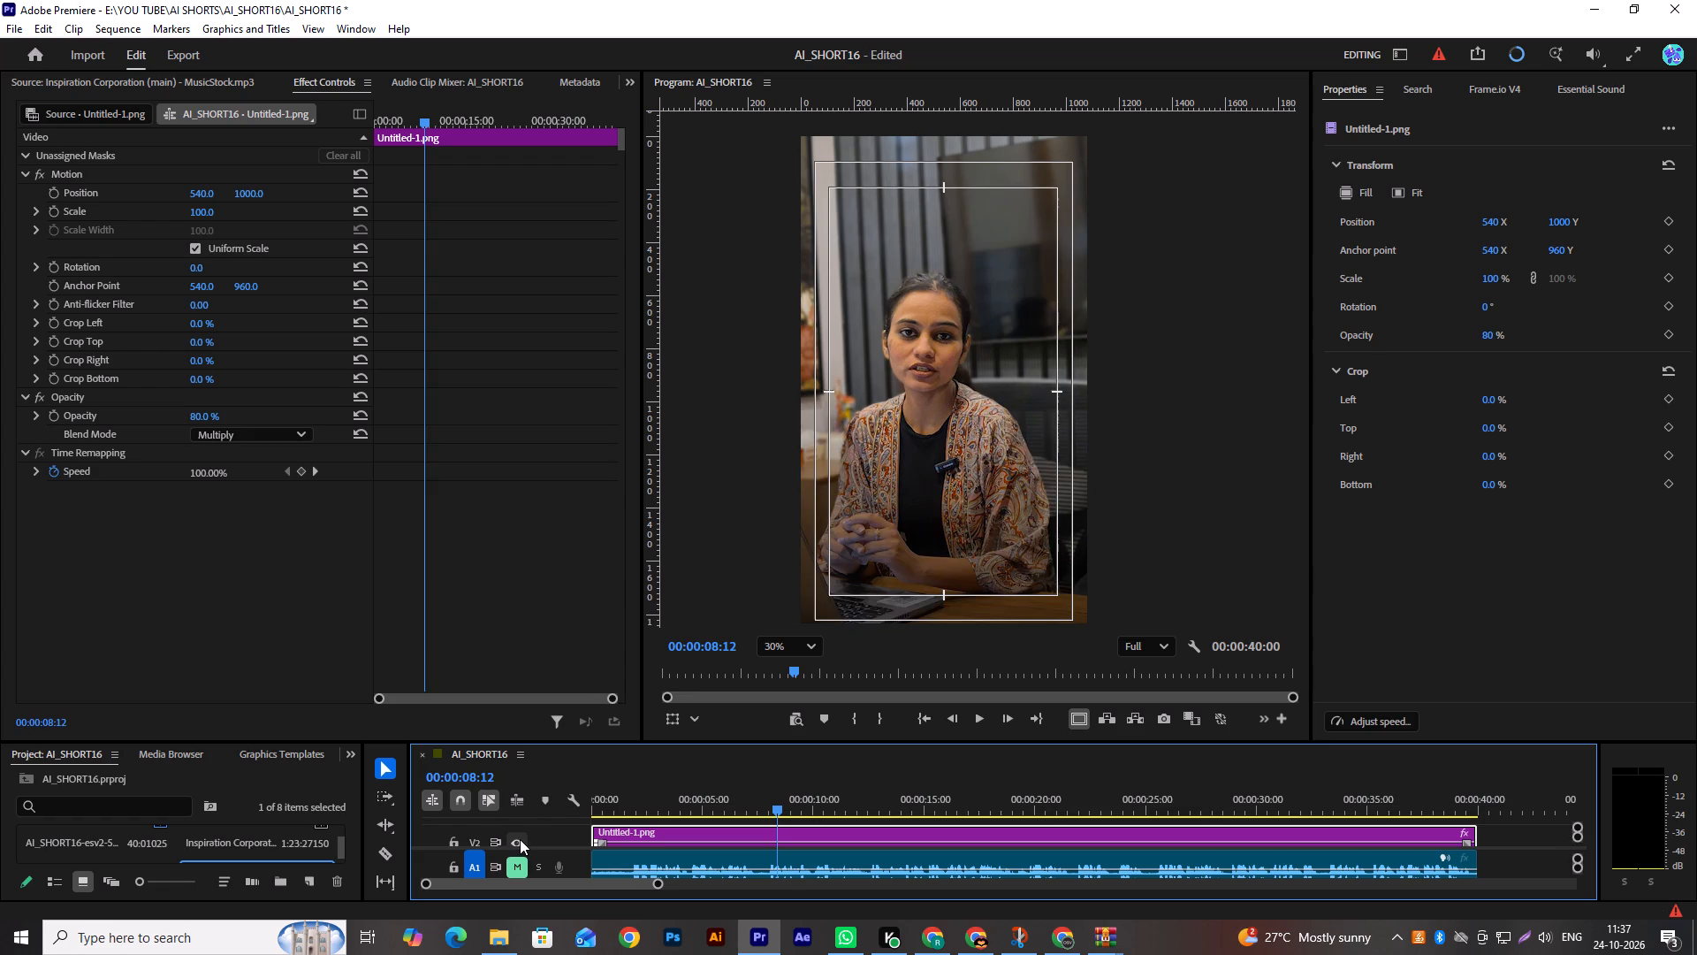
Set the Untitled-1.png overlay's opacity to 75%.
click(194, 419)
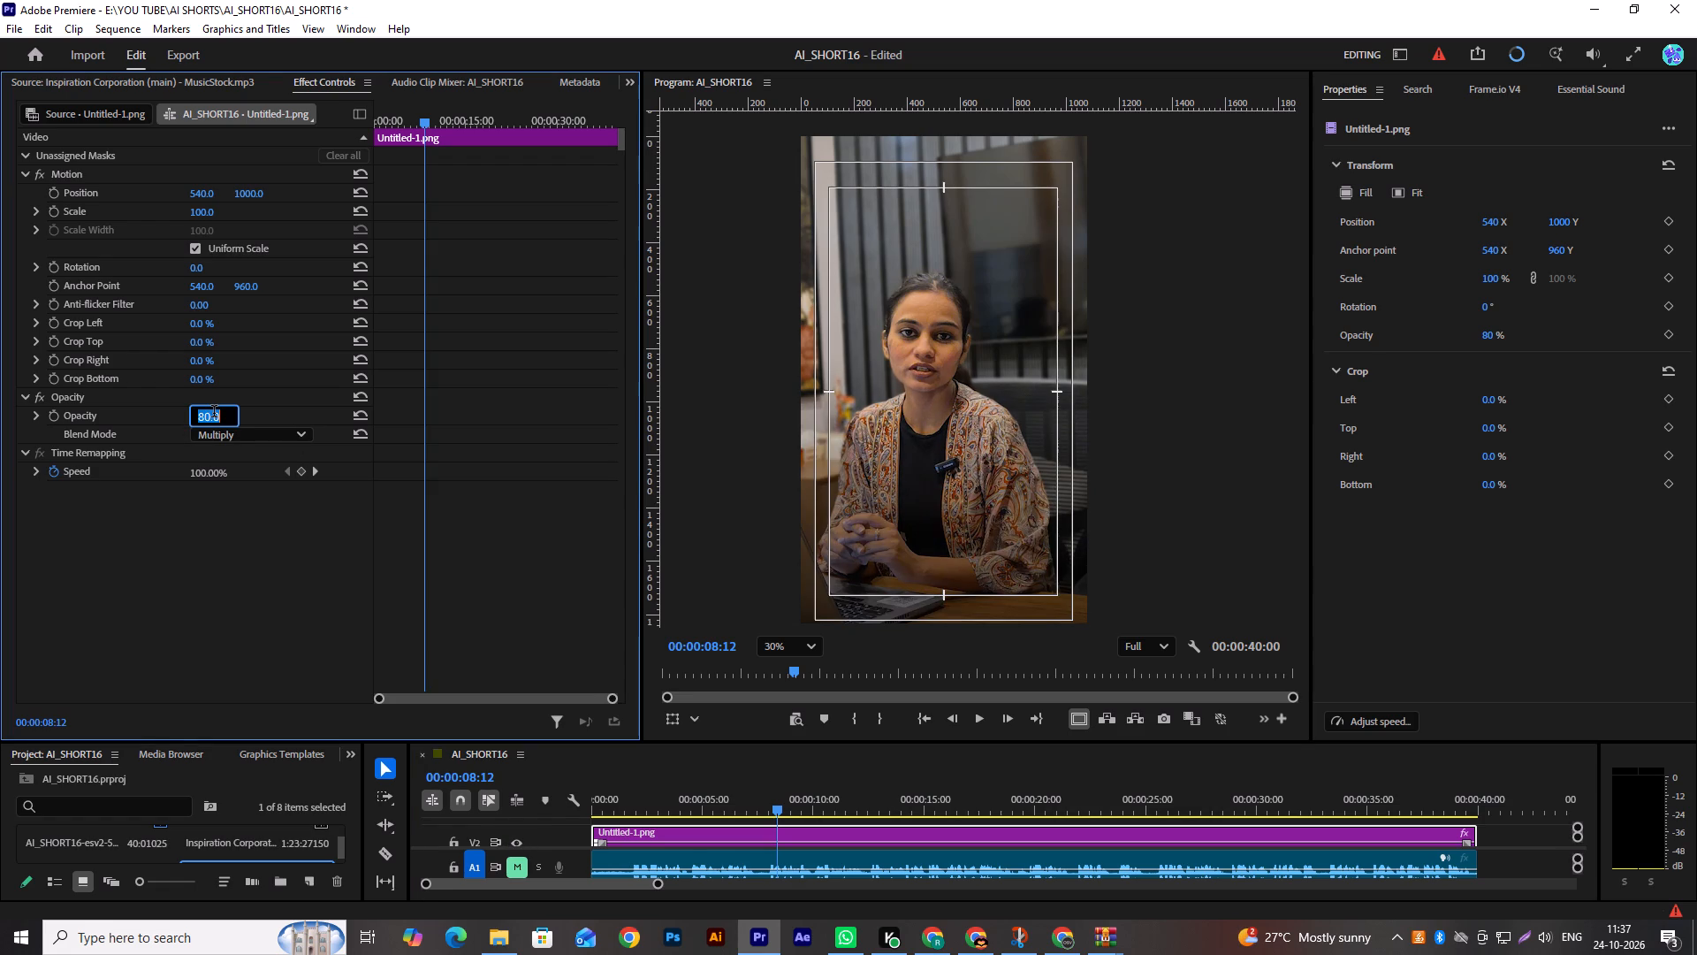
text(75)
key(Return)
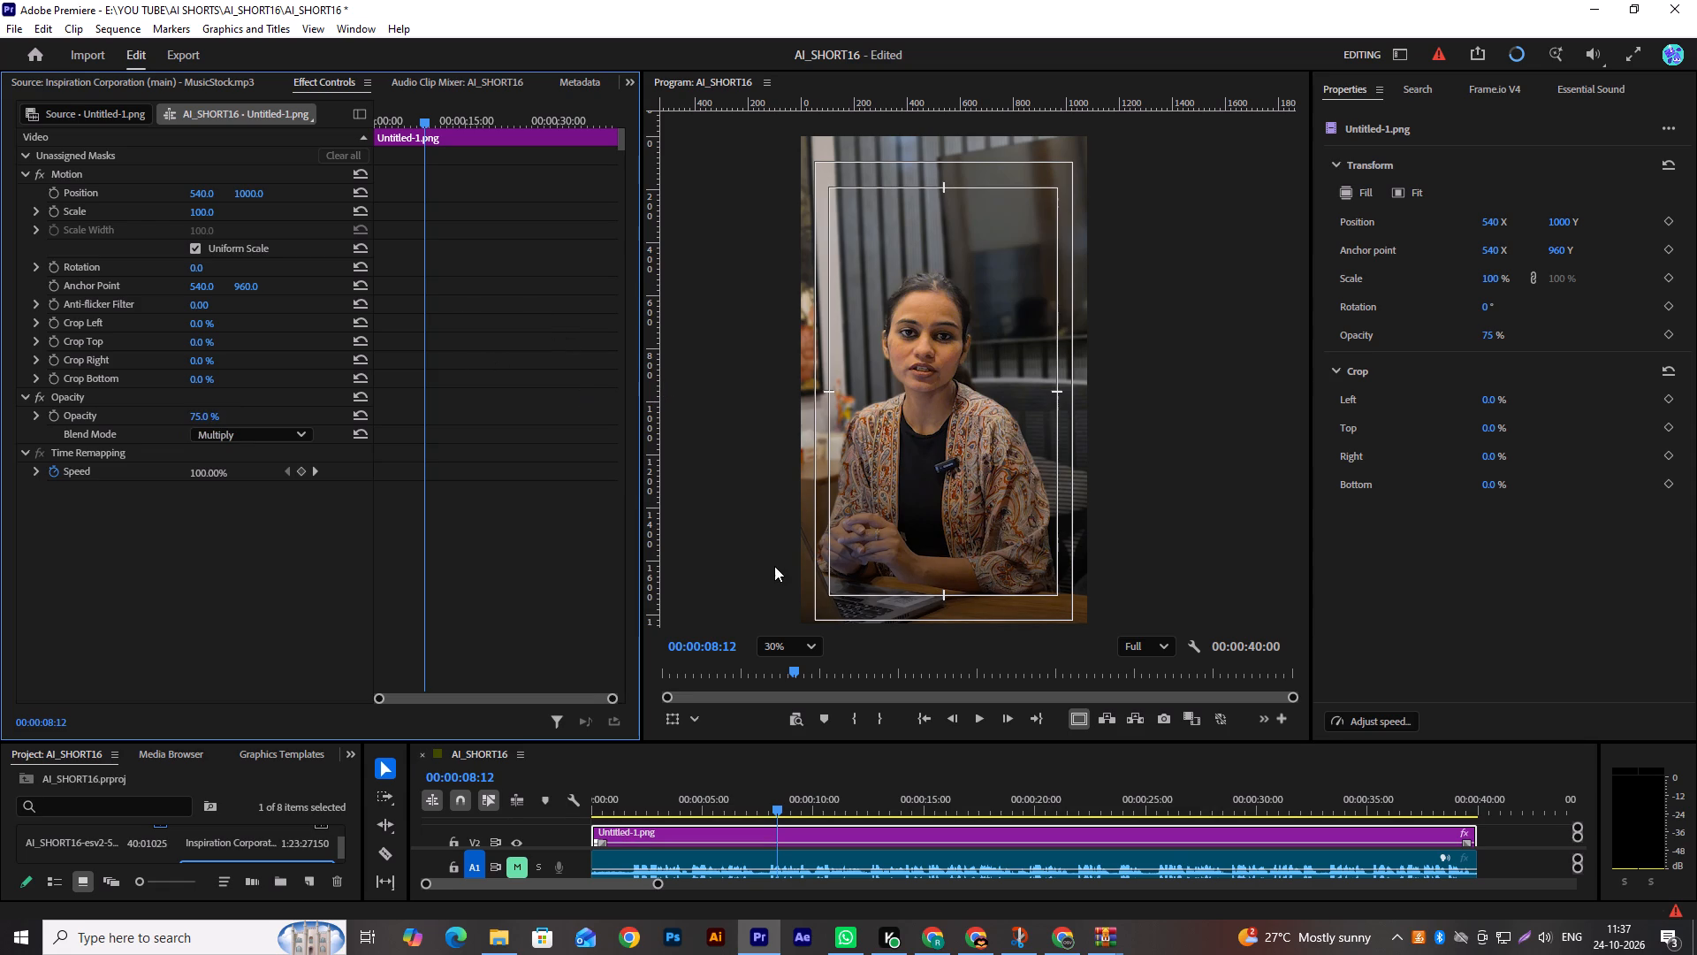
Save the project with the adjusted overlay.
click(735, 433)
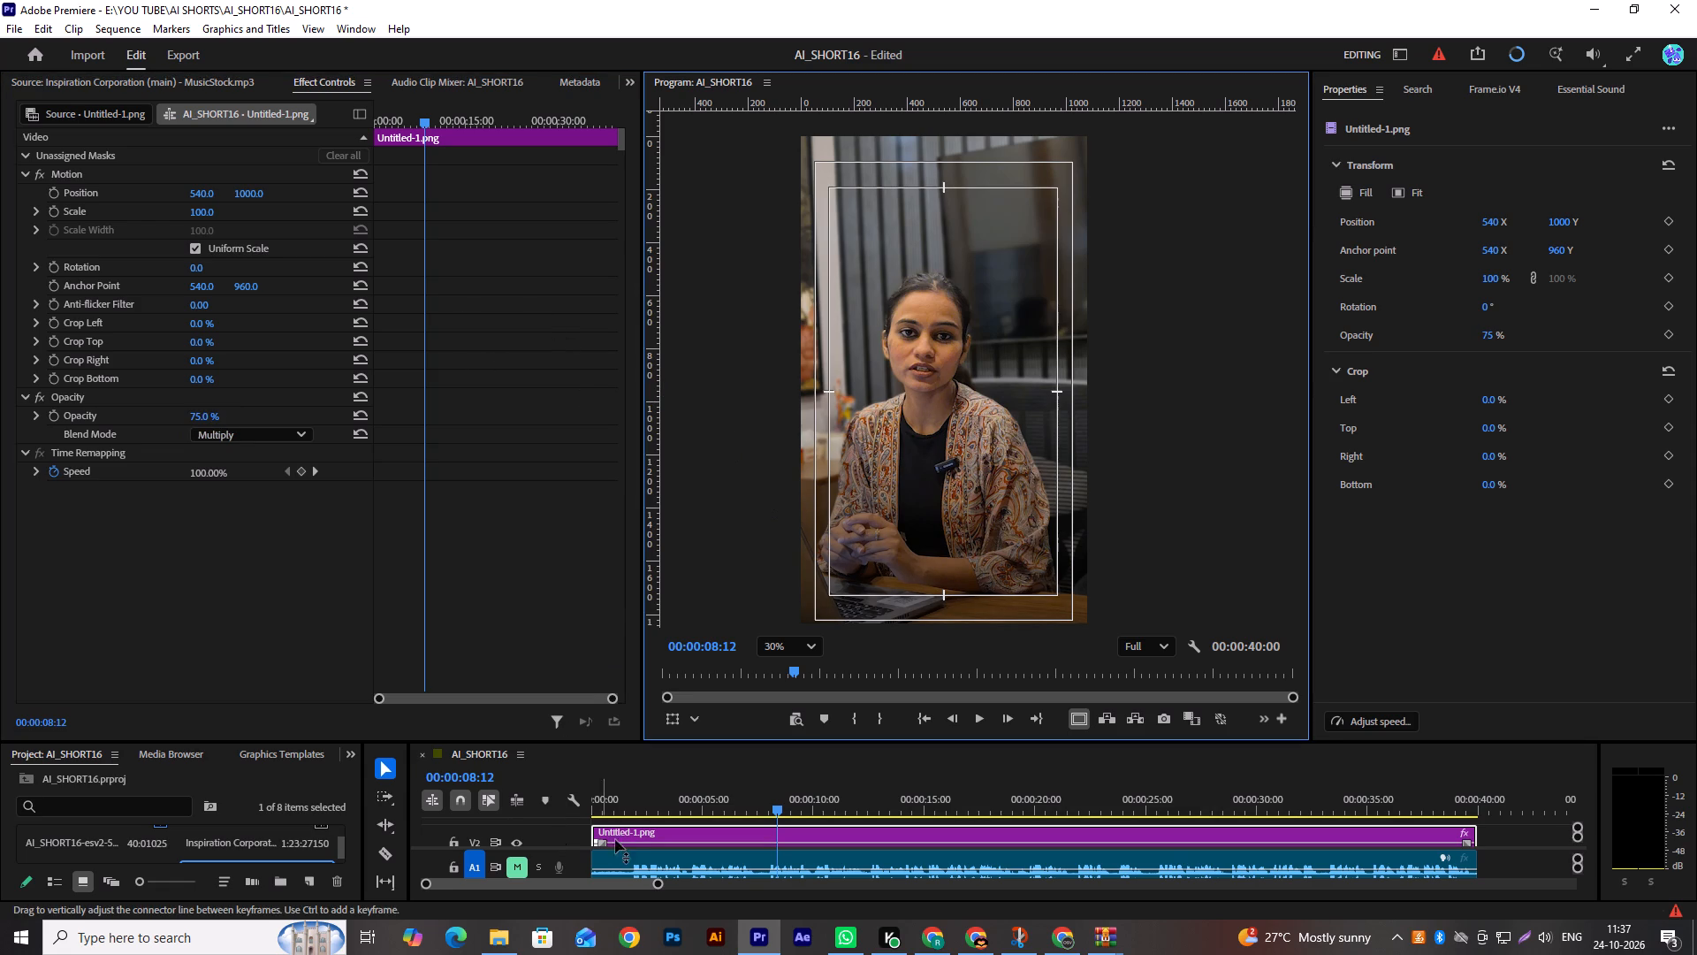
click(628, 838)
key(ctrl+s)
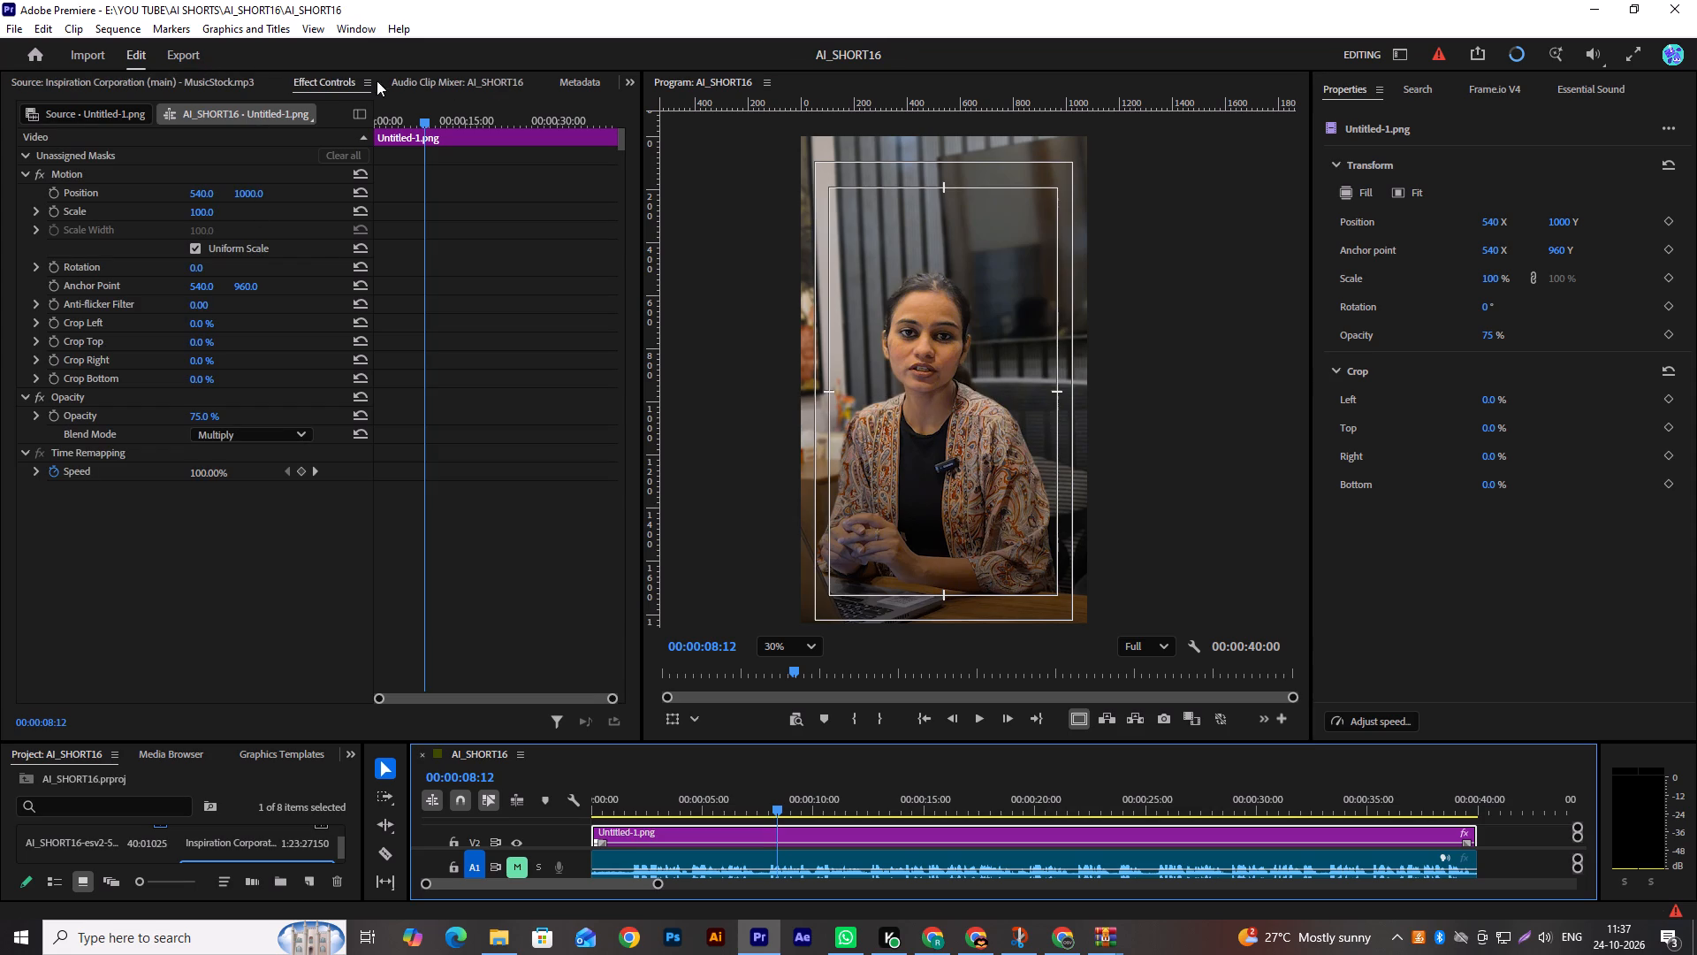
Open the sequence transcript and start transcribing the two selected source clips.
scroll(487, 83, down, 4)
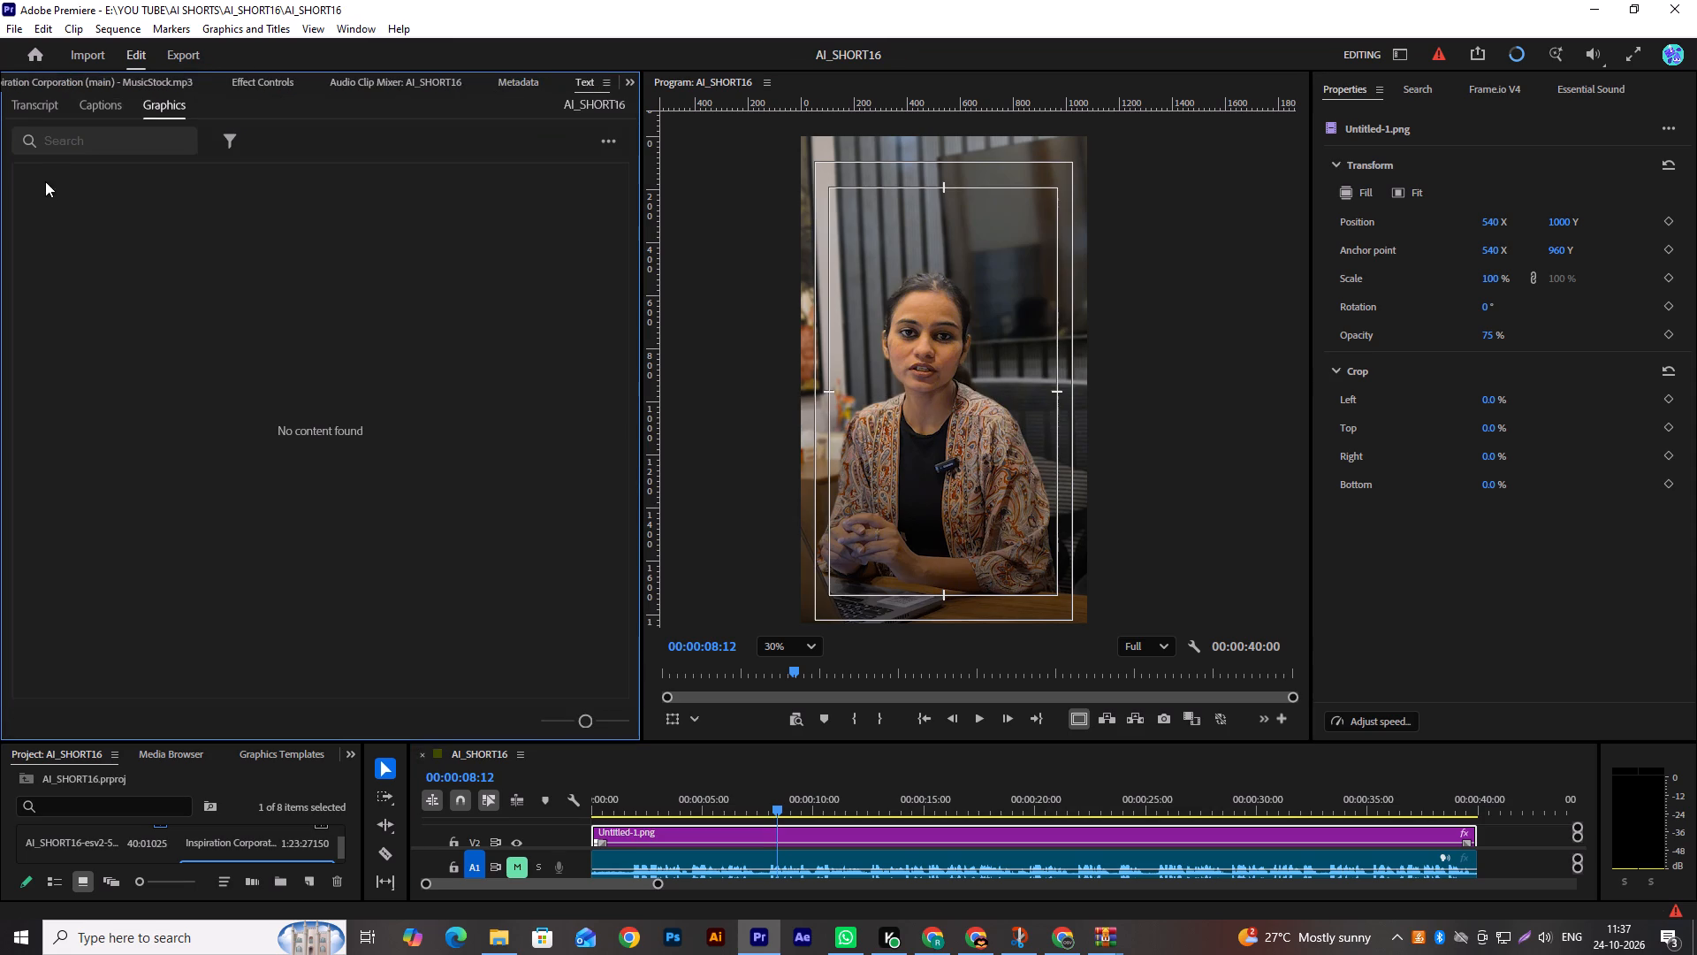
click(14, 105)
click(566, 183)
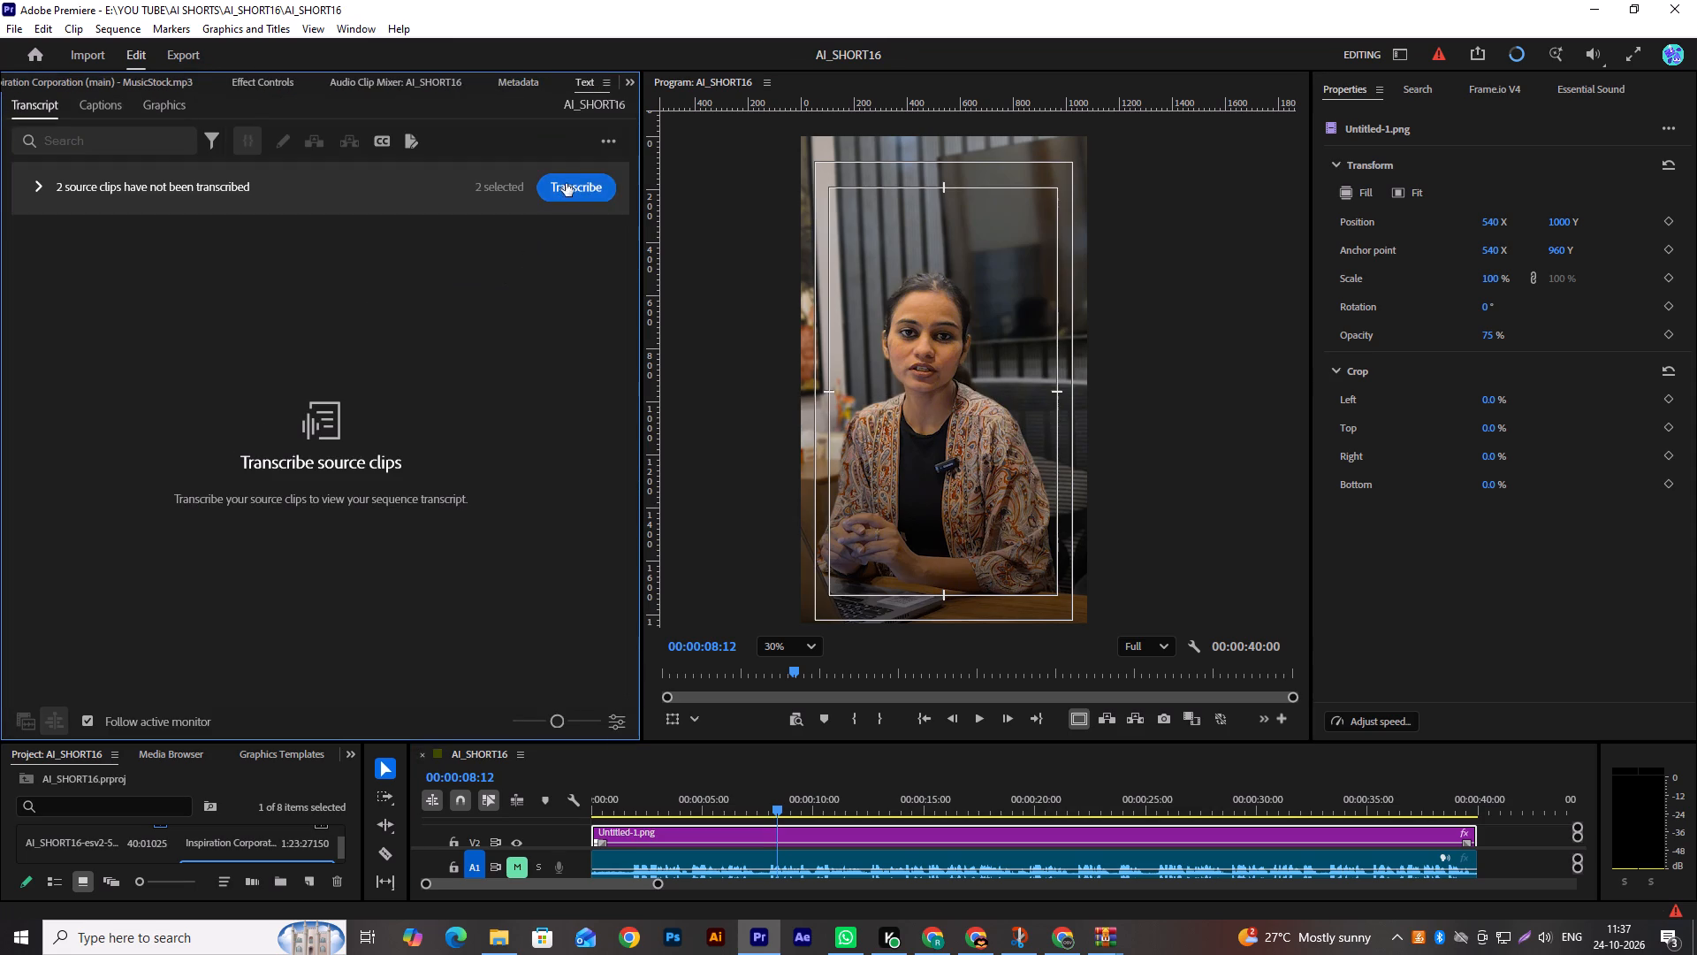
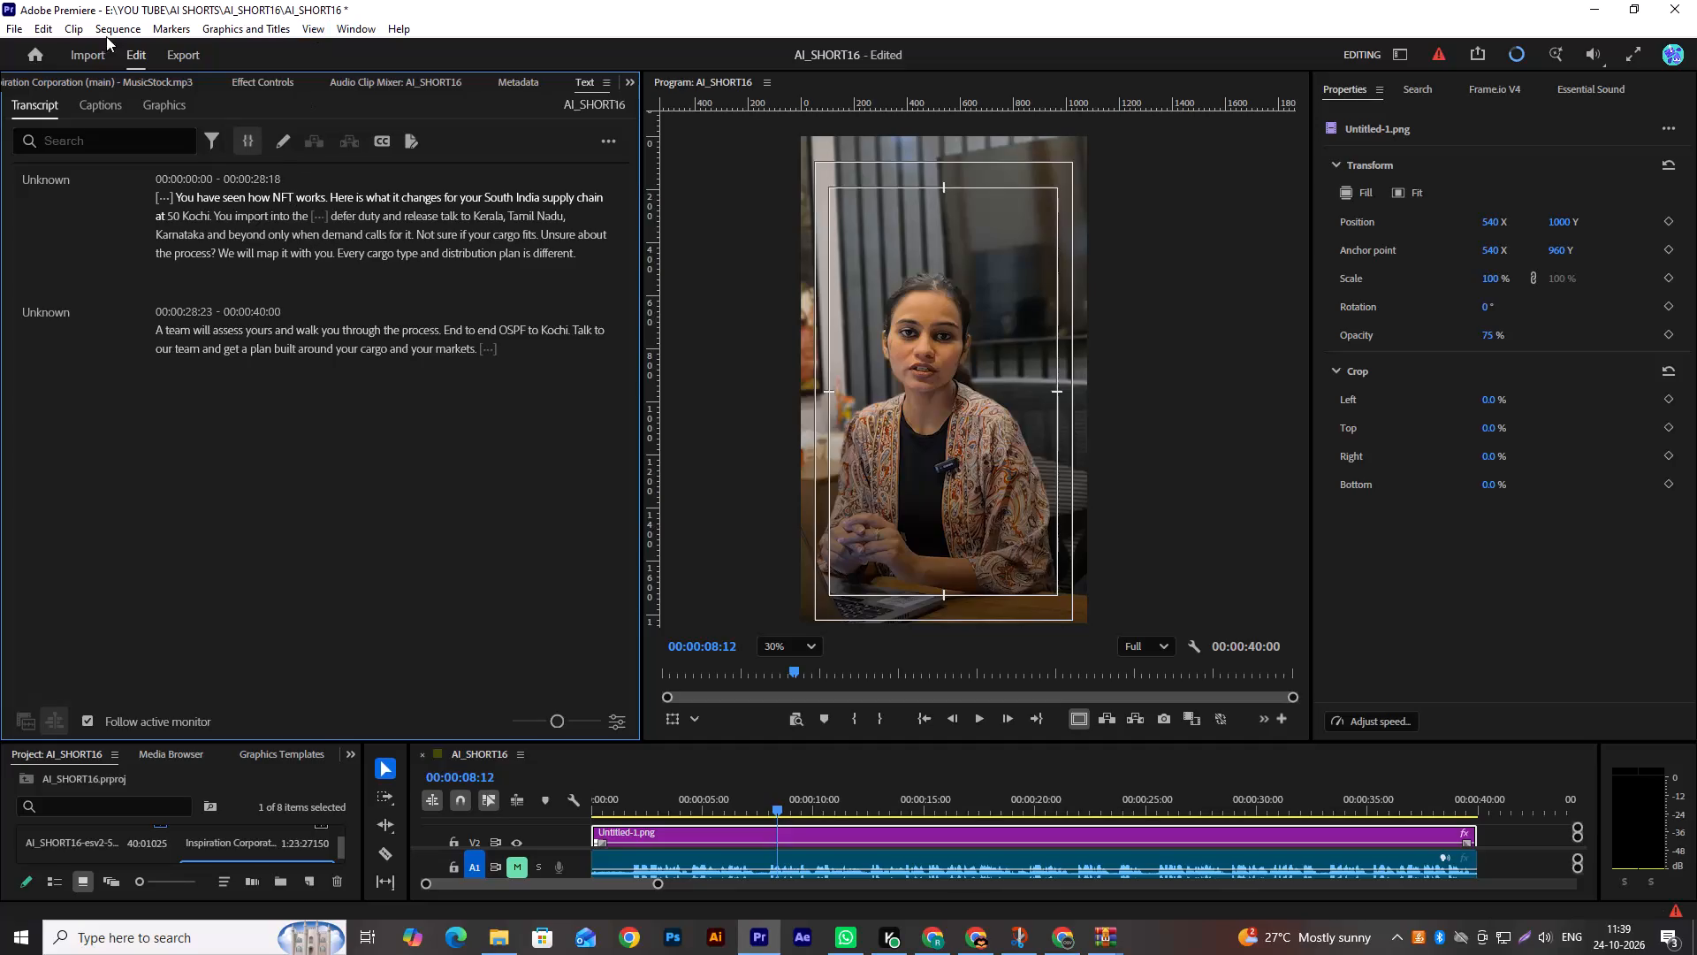
Start creating captions from the transcript with the Subtitle Default preset and expand the captioning preferences.
click(103, 110)
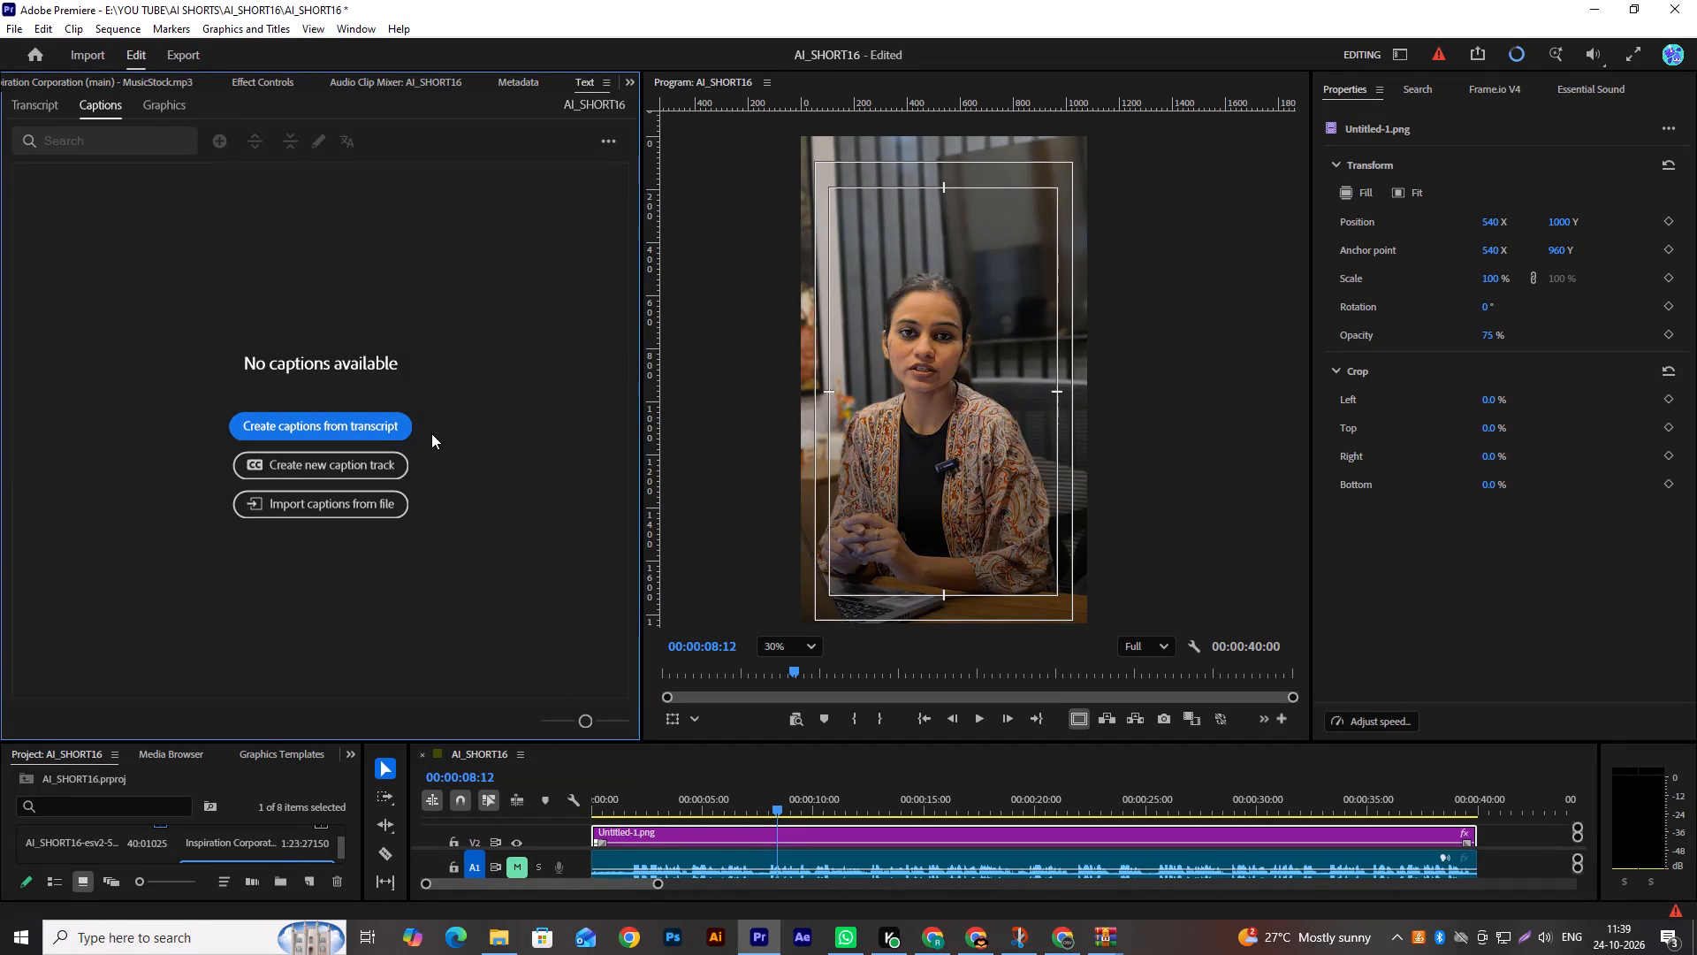
click(374, 432)
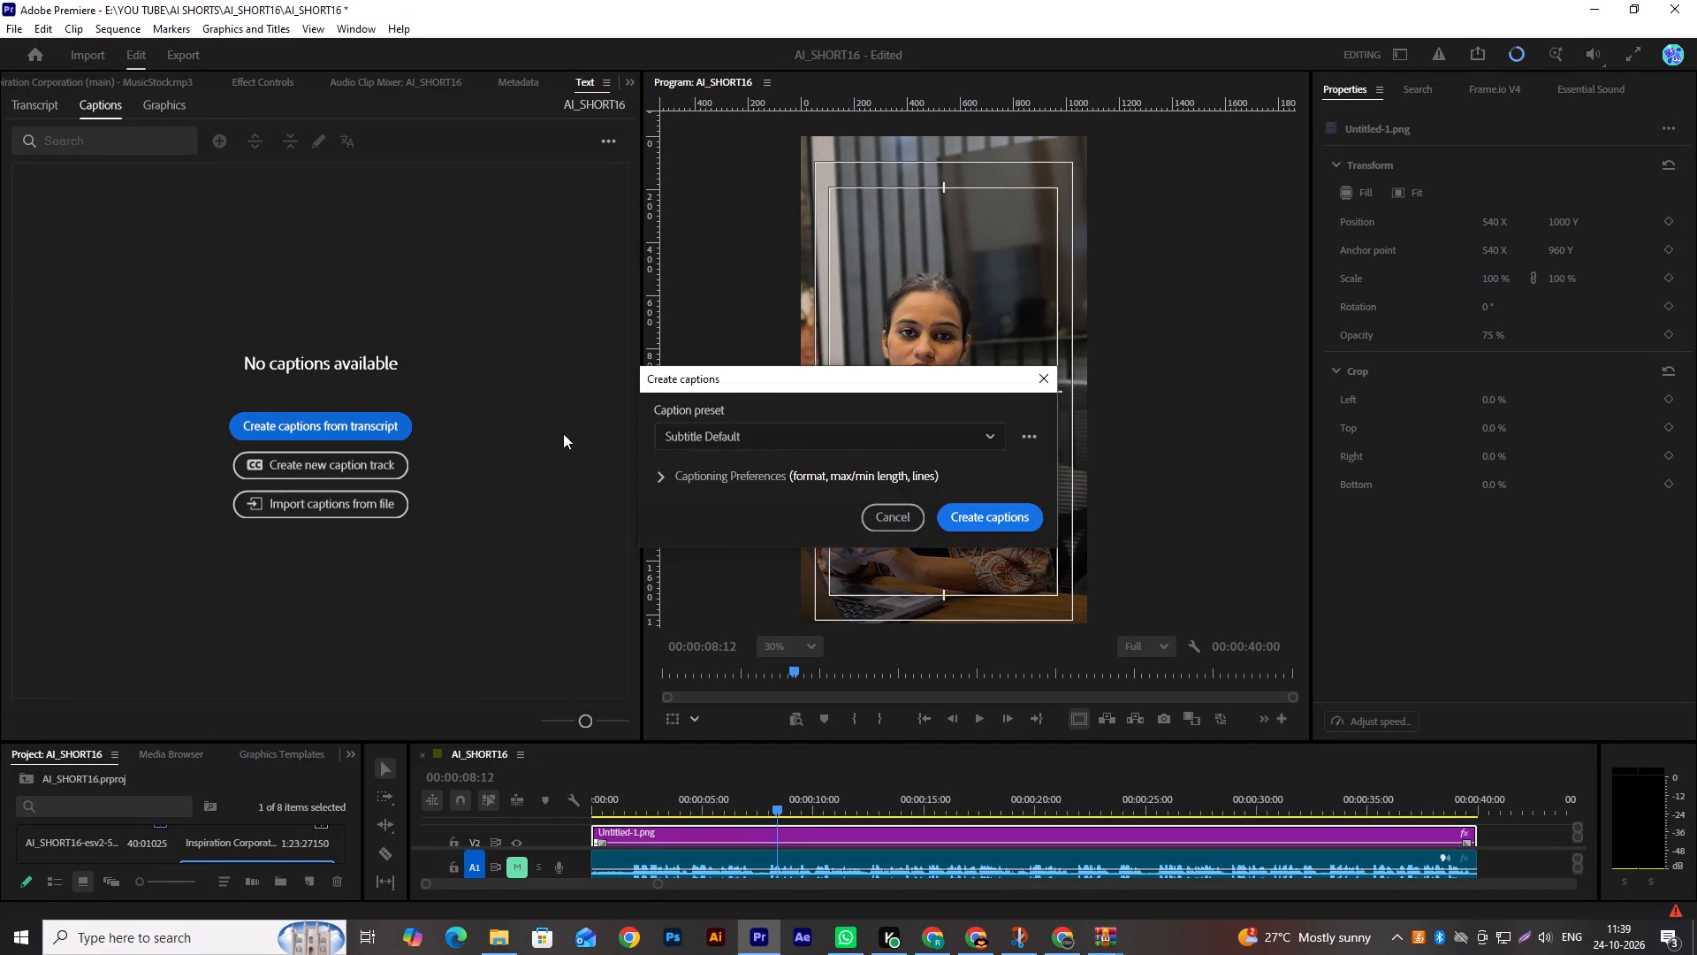
click(757, 449)
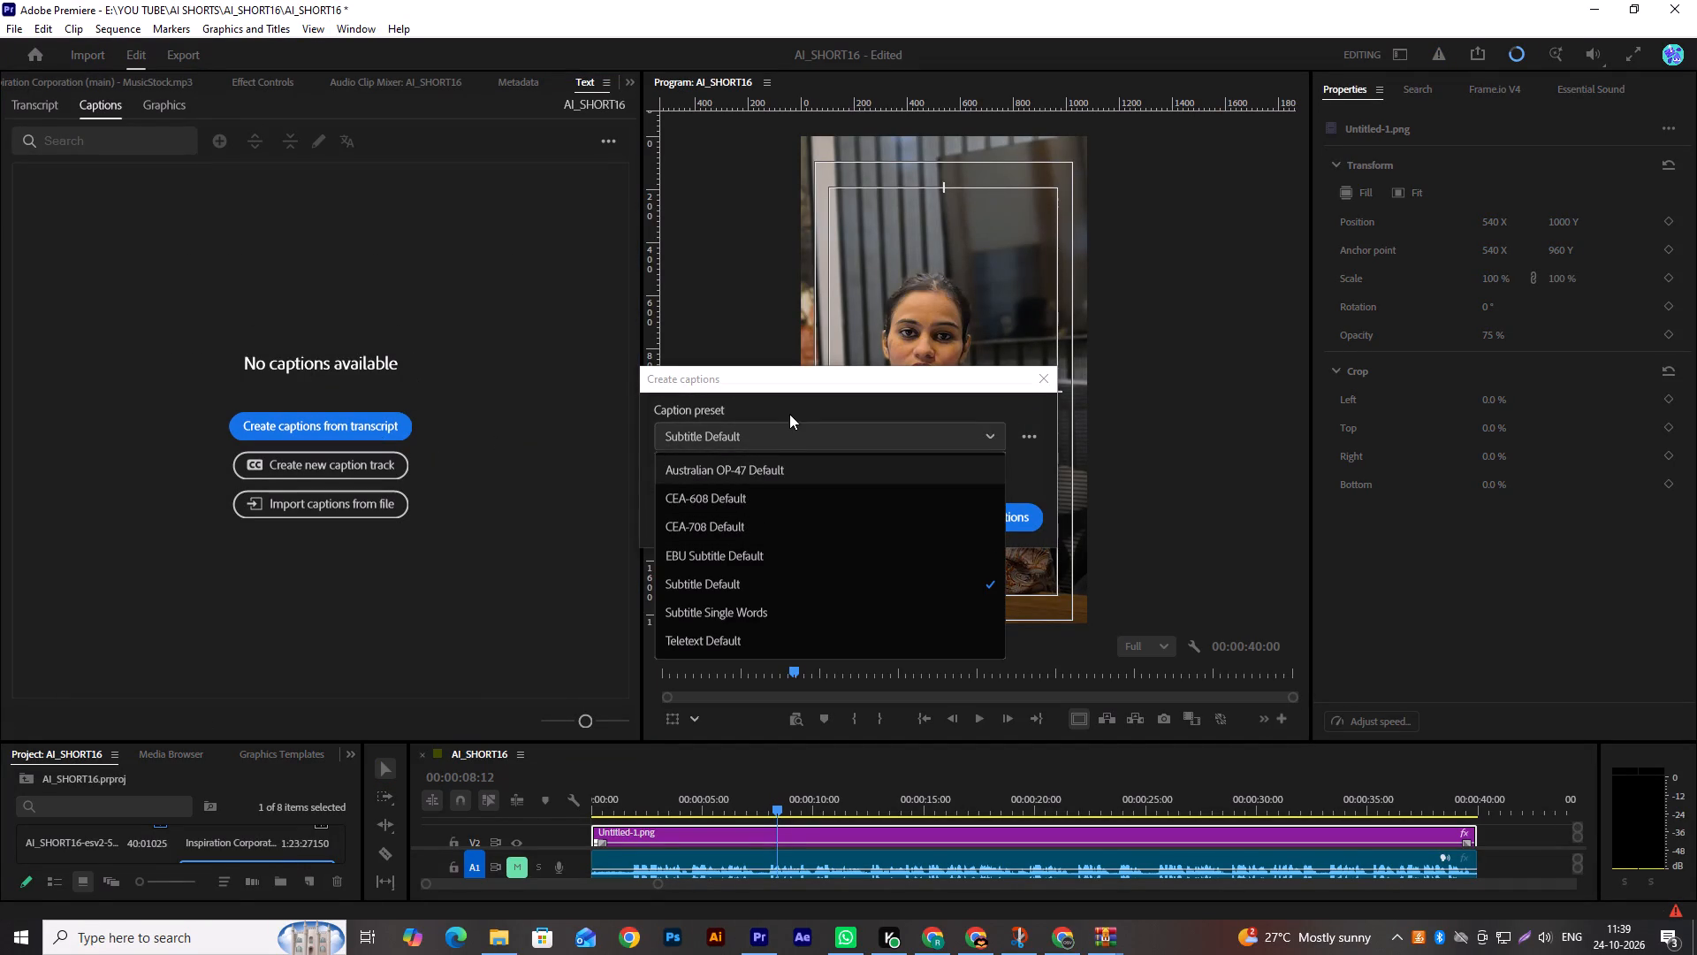
click(797, 409)
click(703, 474)
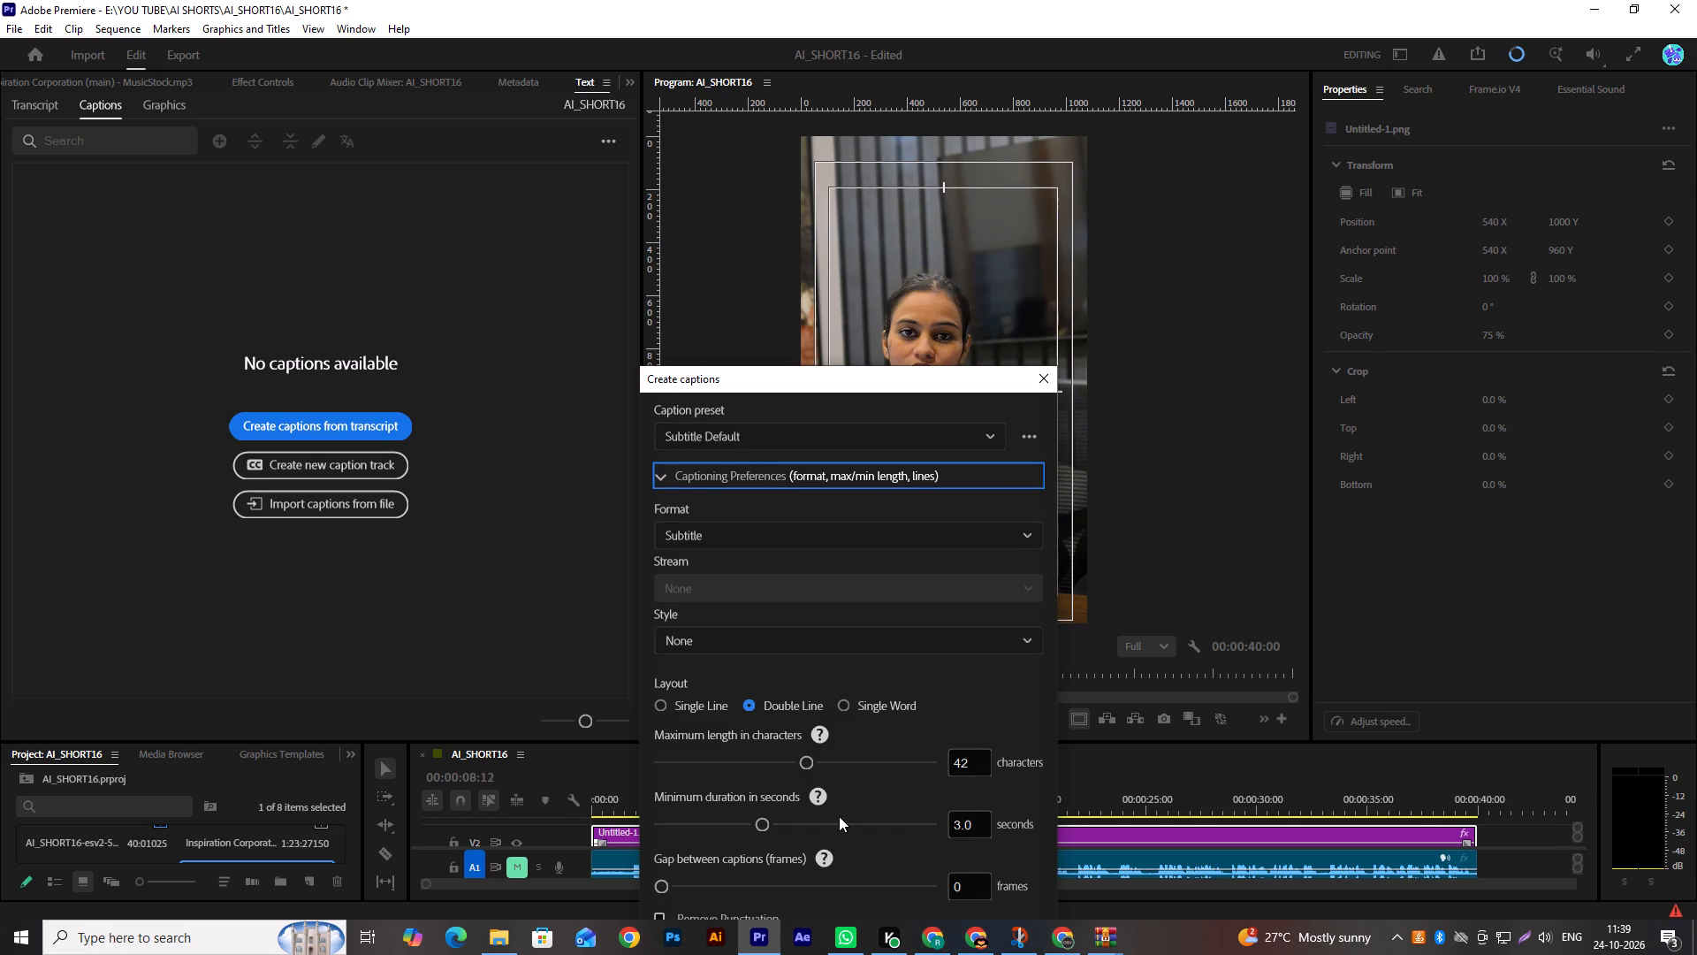
scroll(1007, 700, down, 3)
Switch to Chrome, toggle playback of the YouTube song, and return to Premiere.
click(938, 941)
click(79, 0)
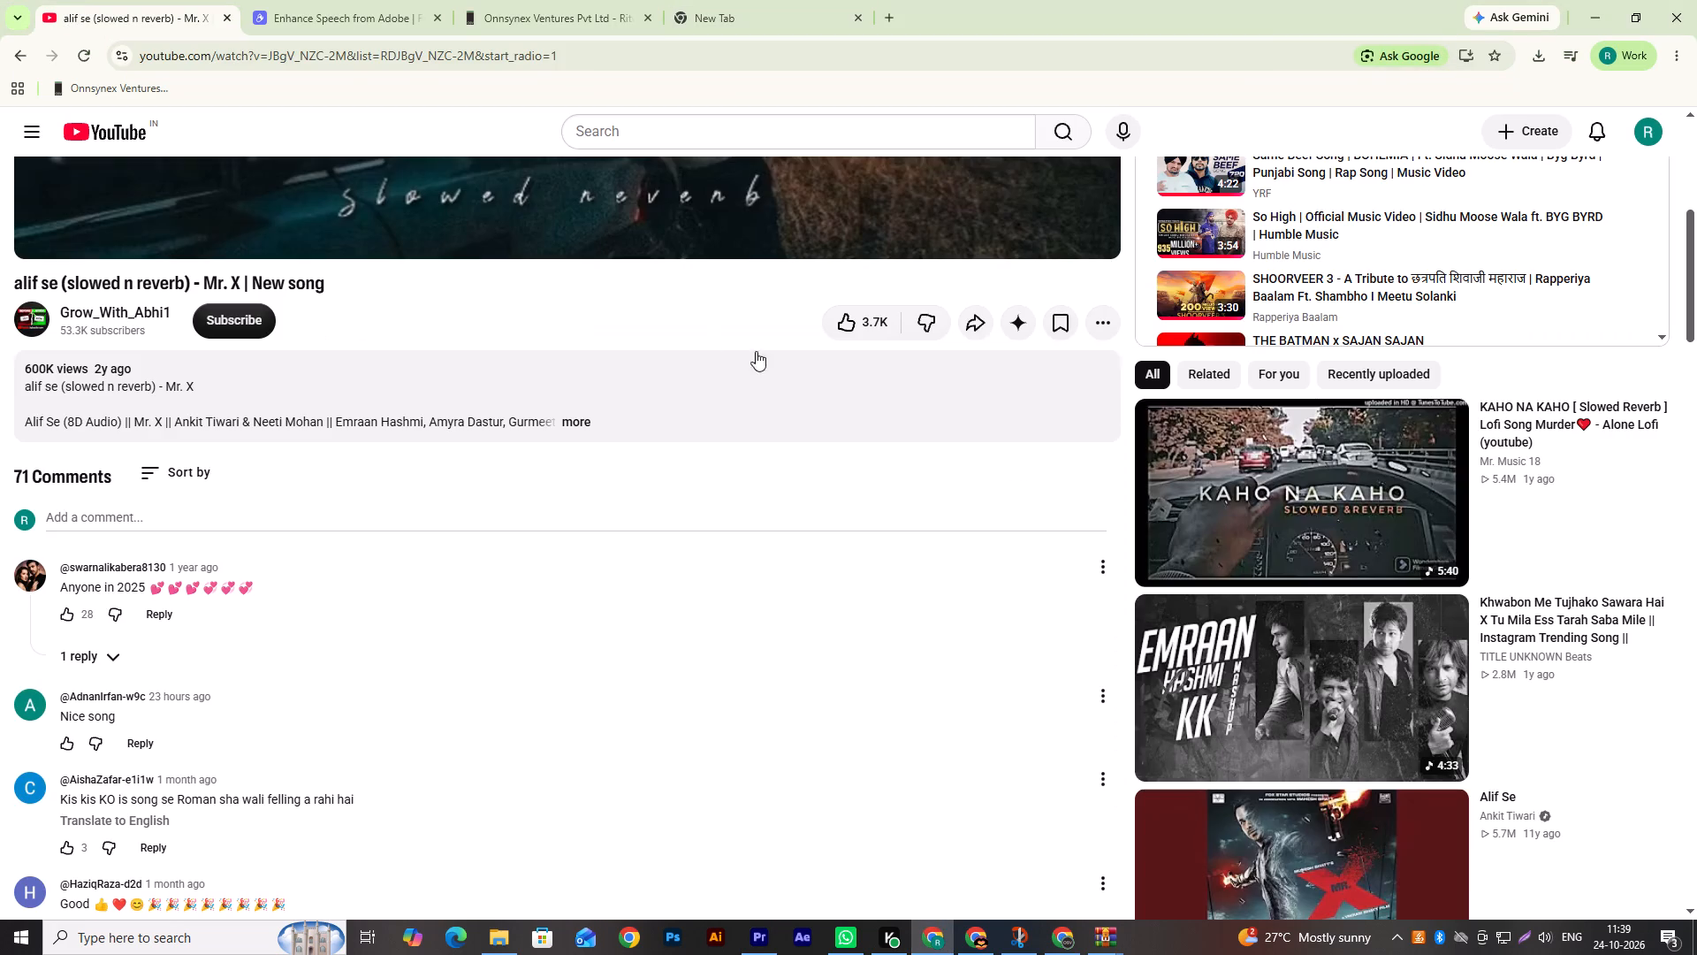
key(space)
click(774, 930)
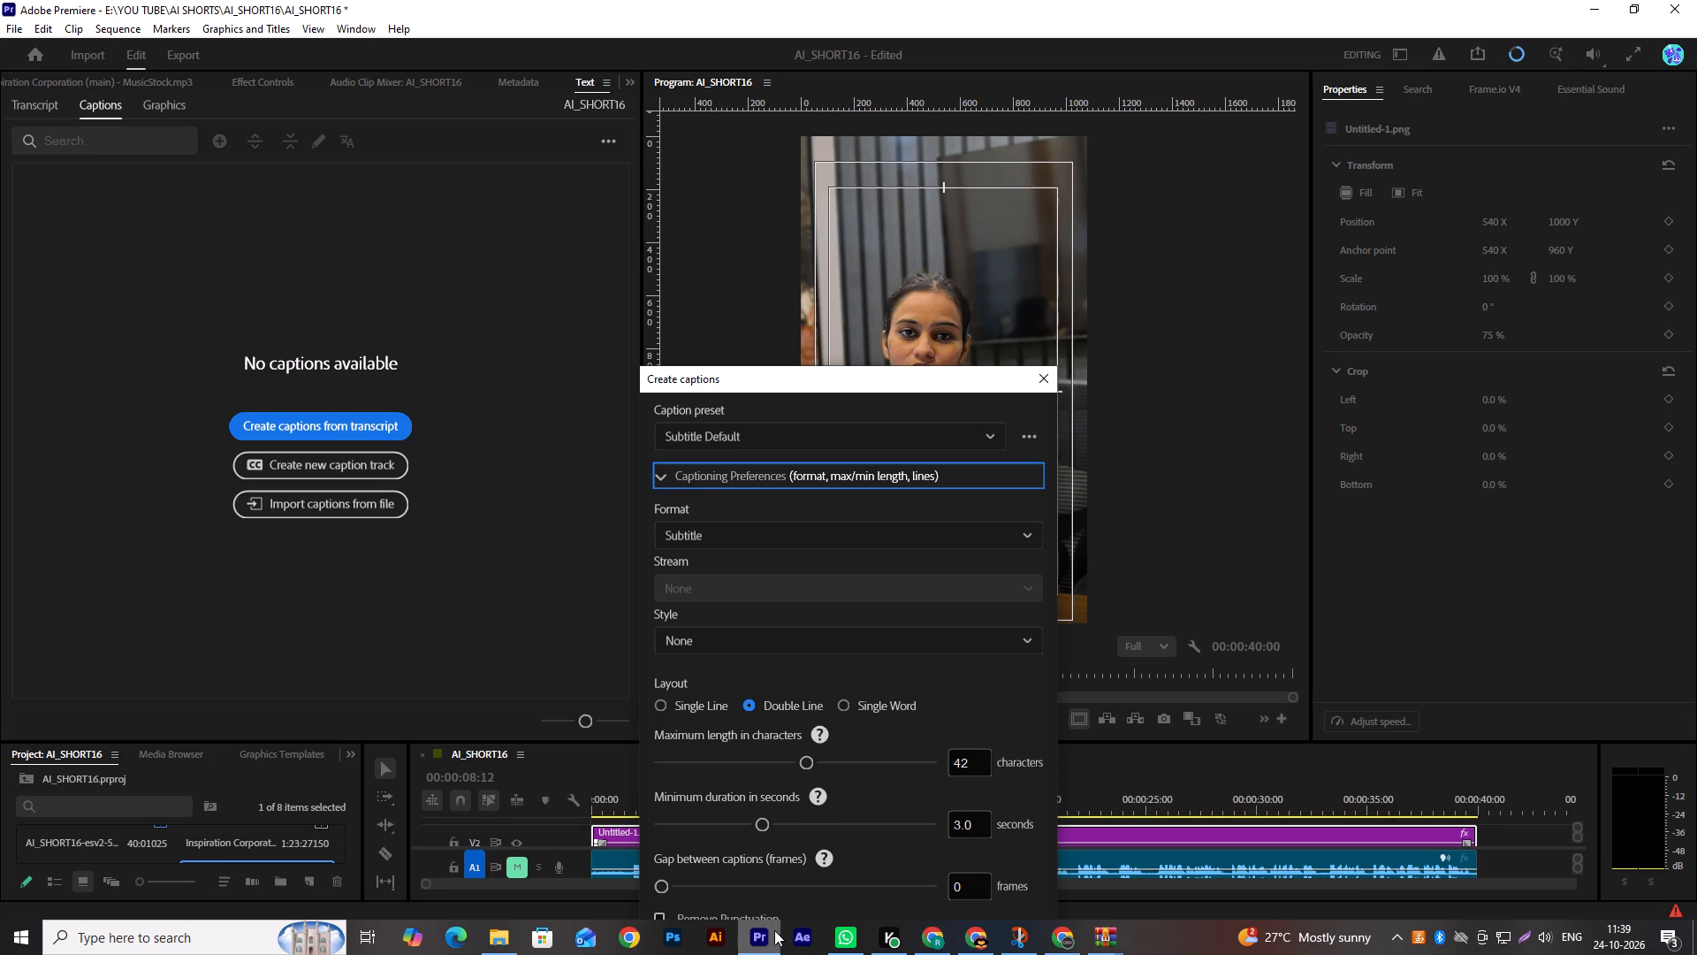
Set the caption layout to Single Line with a maximum length of 24 characters.
click(848, 703)
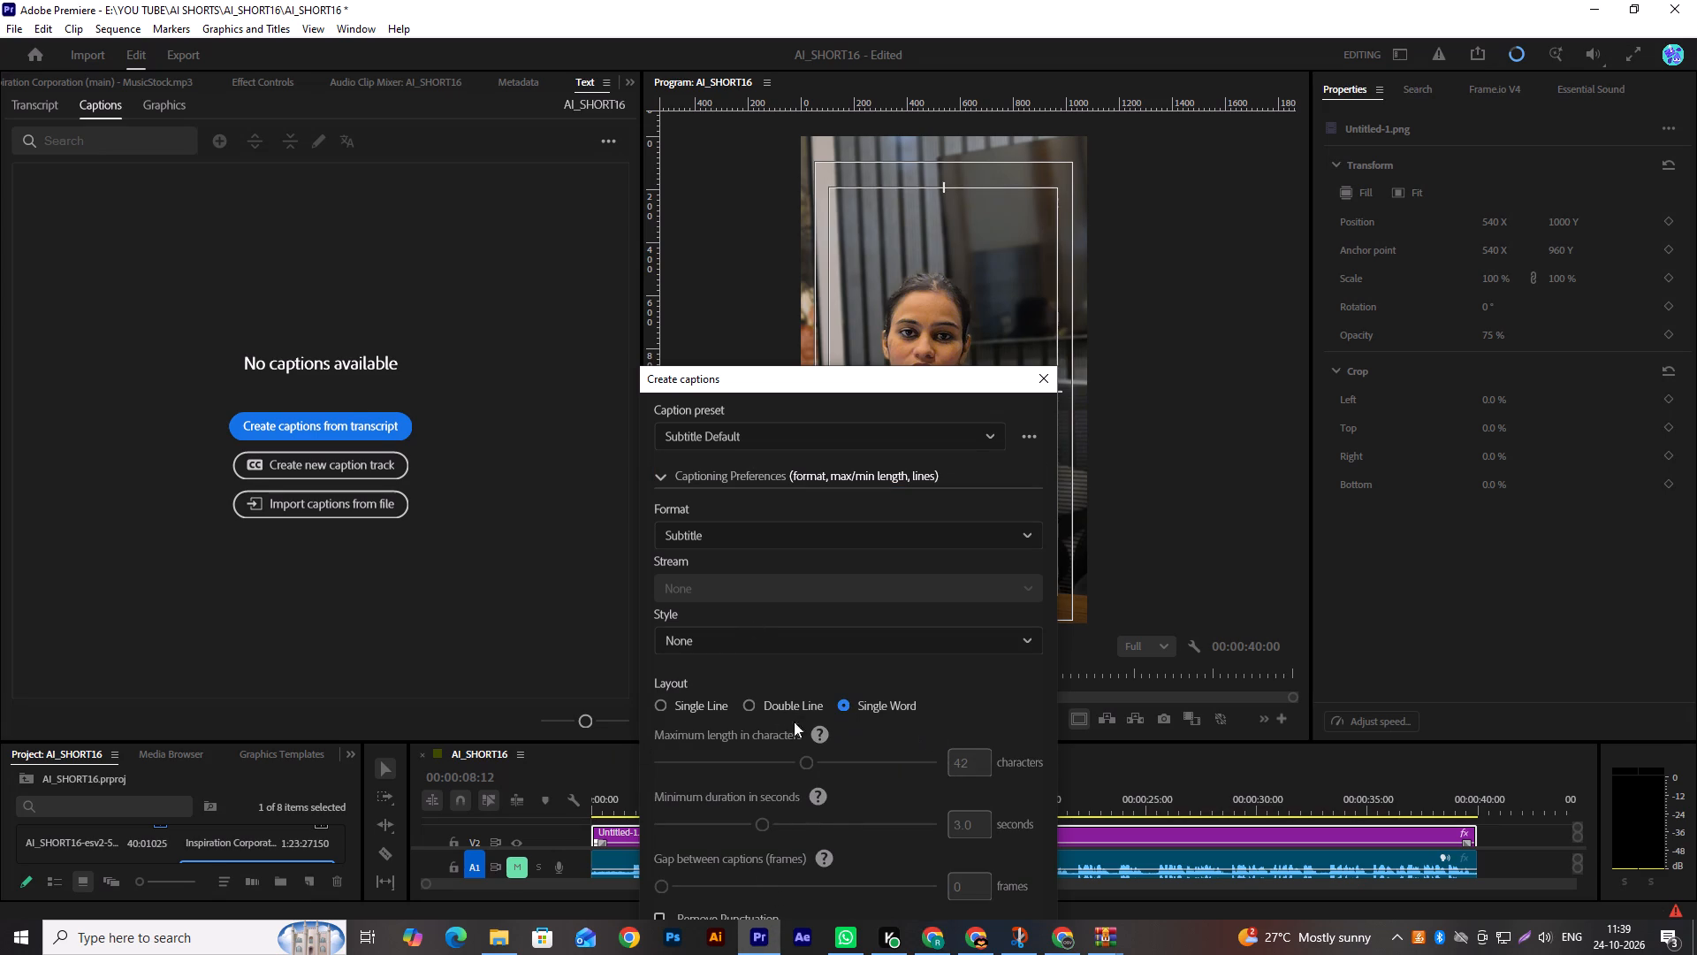
click(696, 706)
click(974, 768)
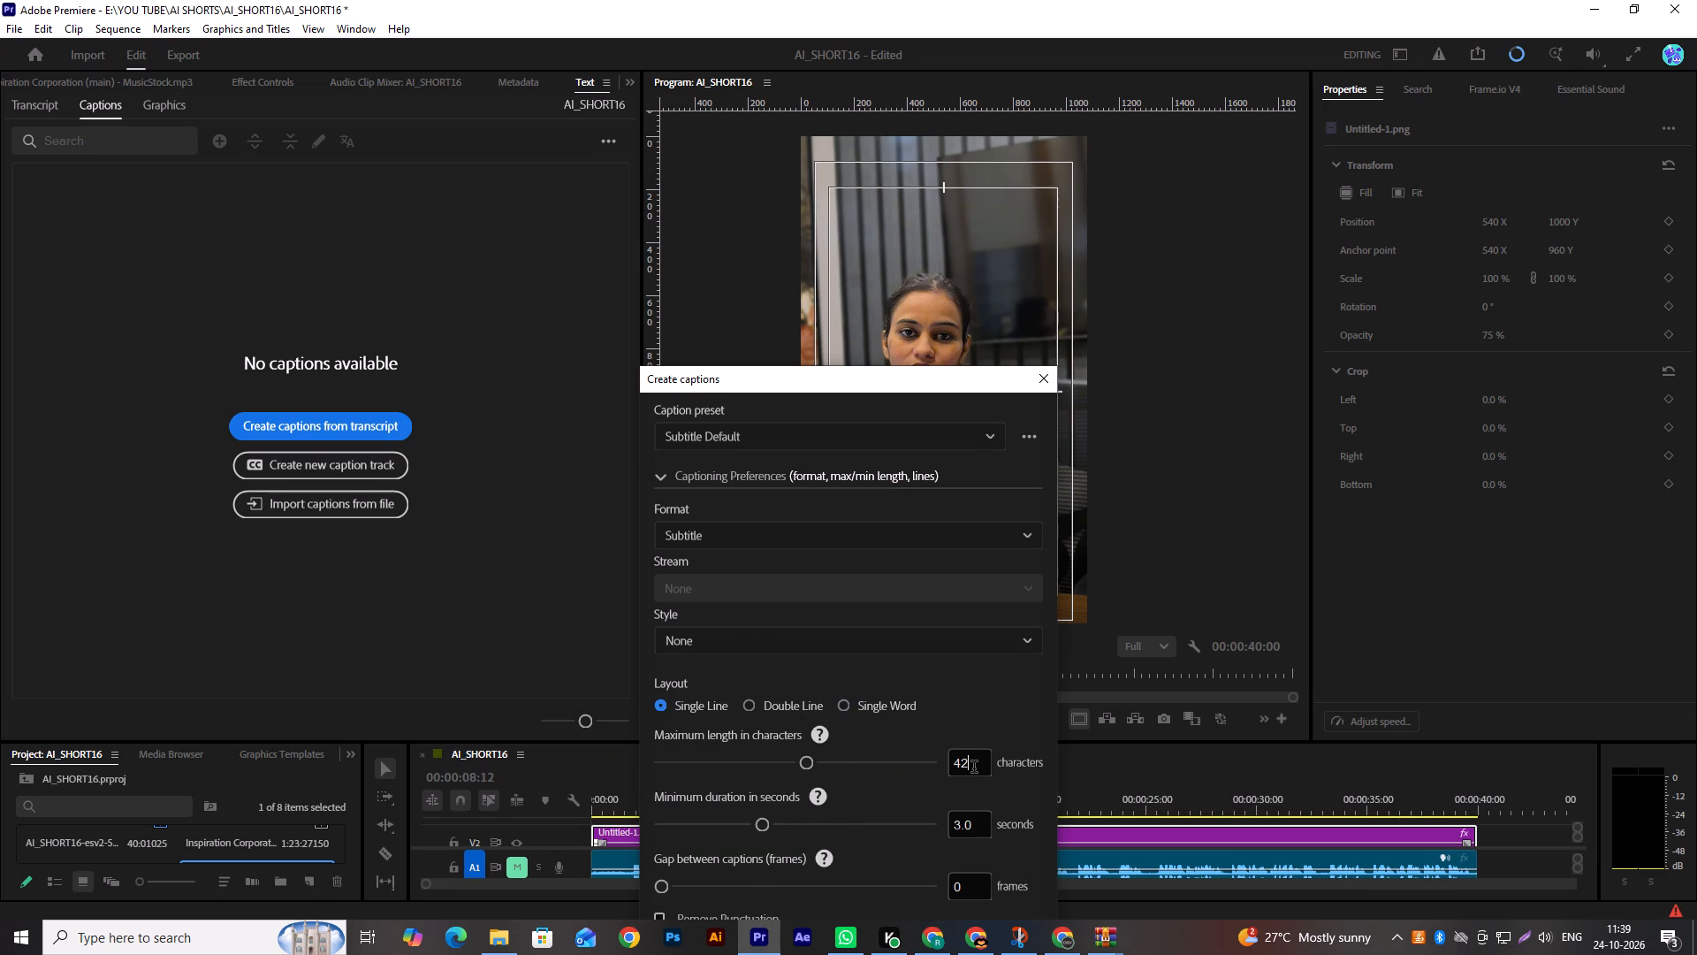
key(BackSpace)
key(BackSpace)
key(BackSpace)
click(978, 762)
key(BackSpace)
key(BackSpace)
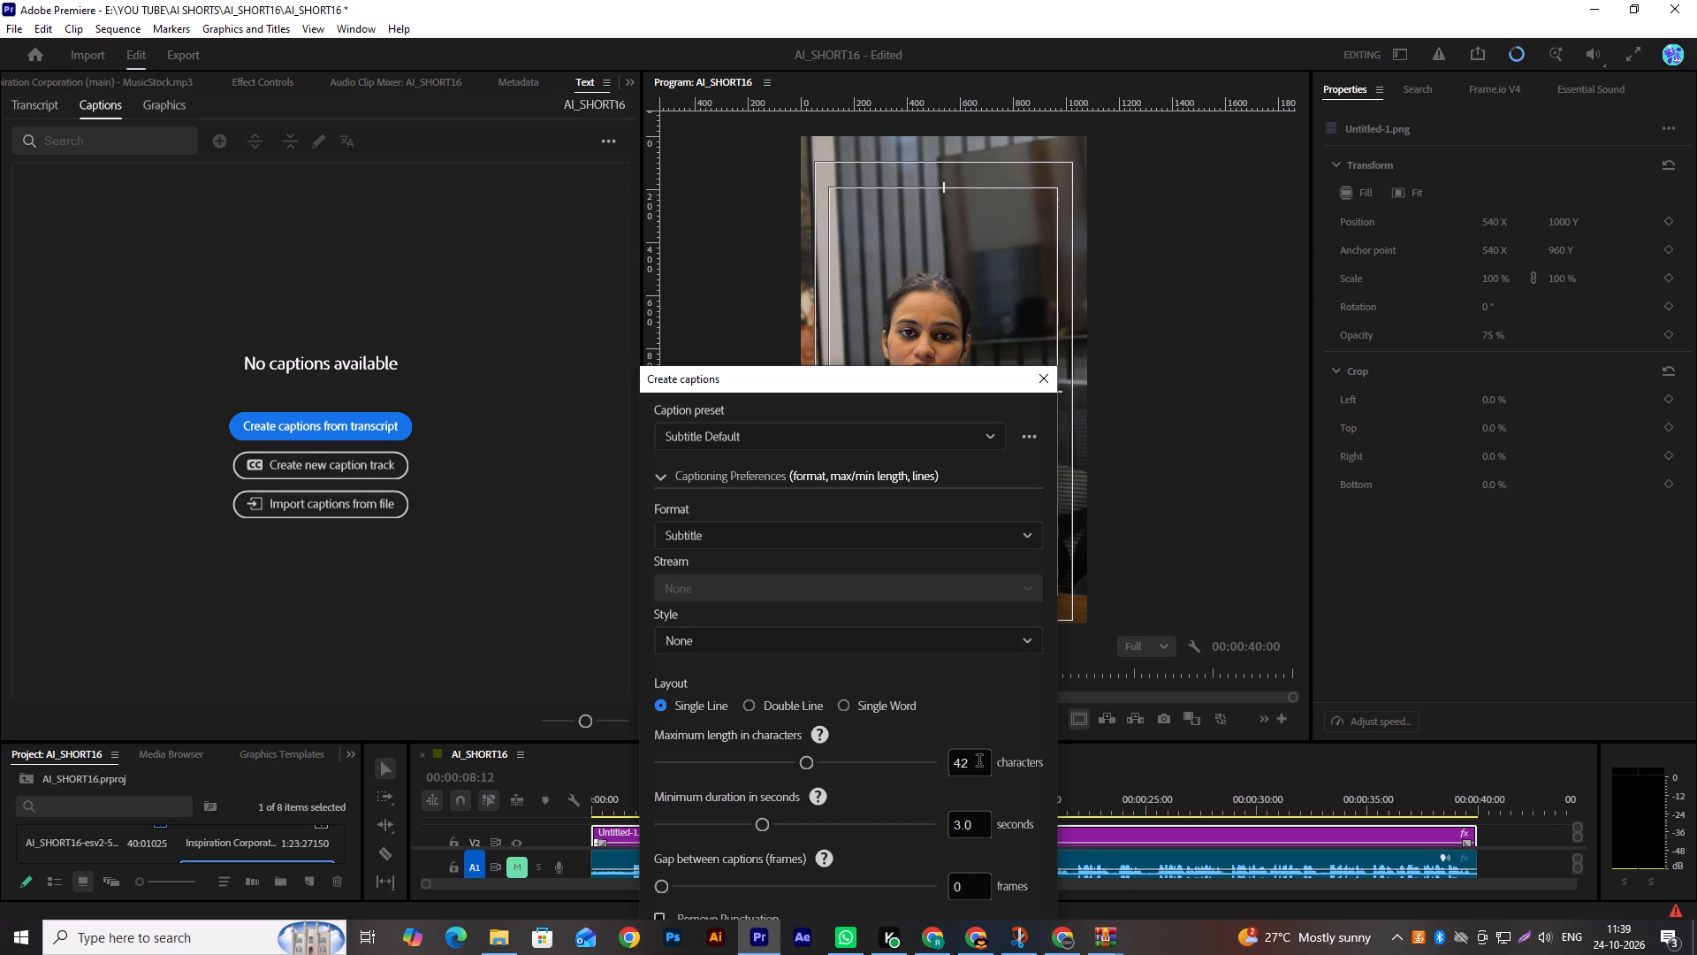
click(977, 763)
key(BackSpace)
key(BackSpace)
text(24)
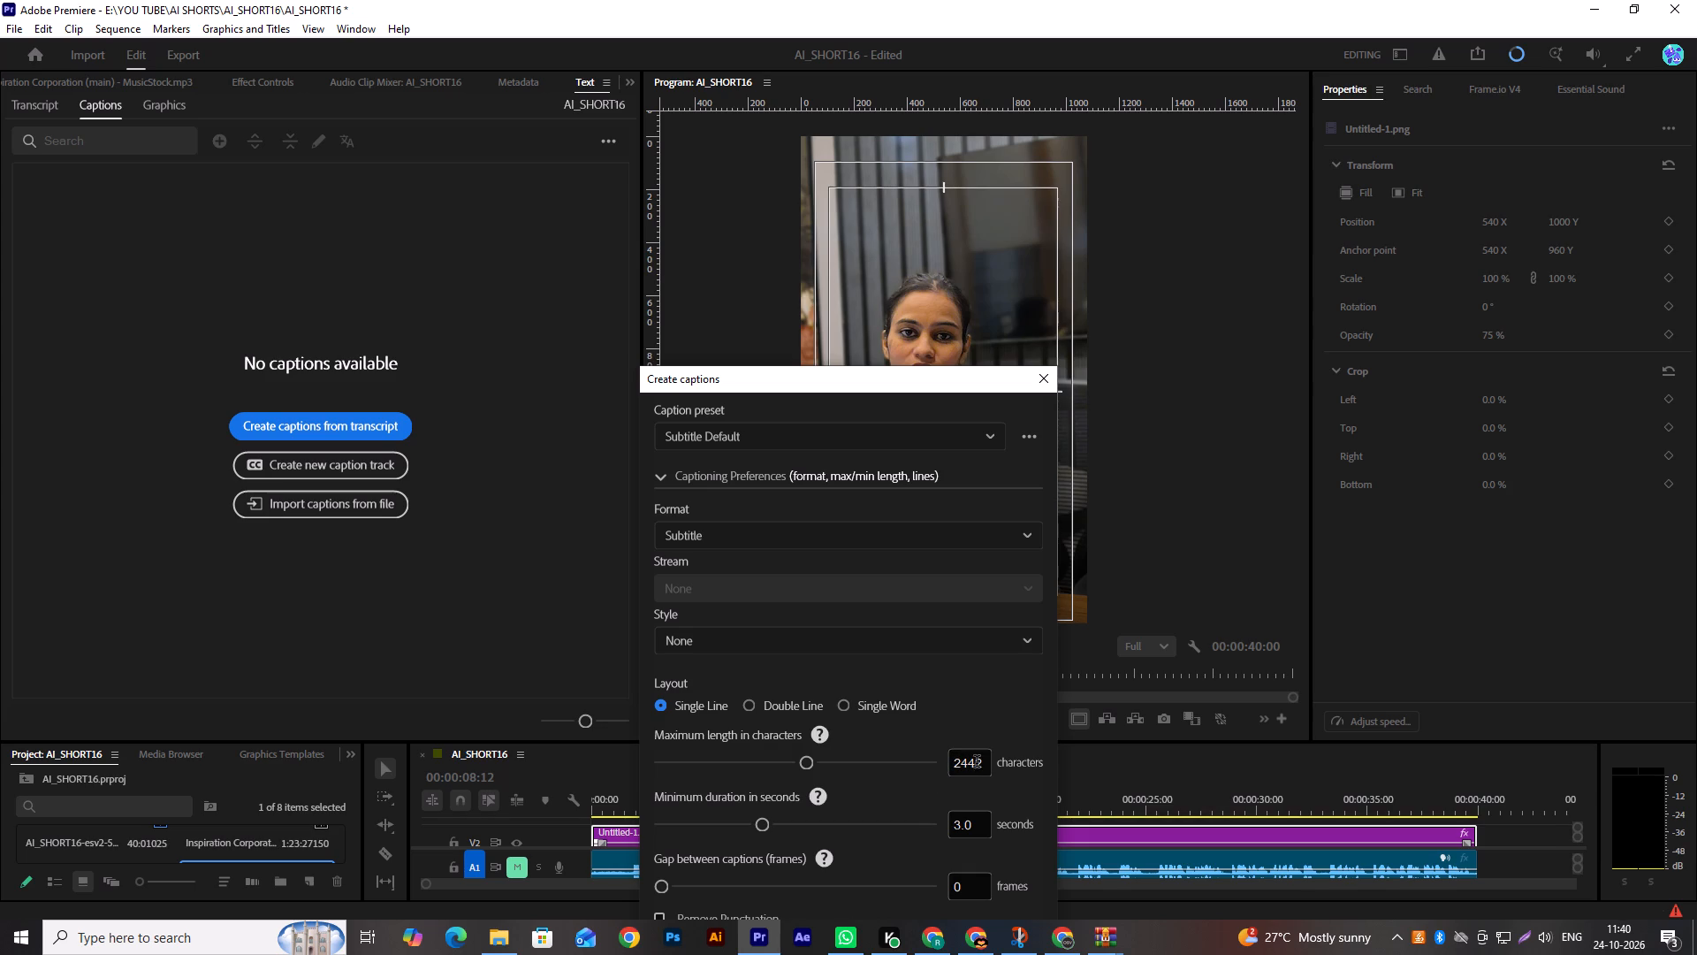
double_click(977, 763)
text(24)
click(928, 710)
Generate the subtitle captions from the transcript with the chosen preferences.
scroll(1025, 685, down, 2)
drag(1029, 696, 1016, 673)
drag(947, 379, 932, 227)
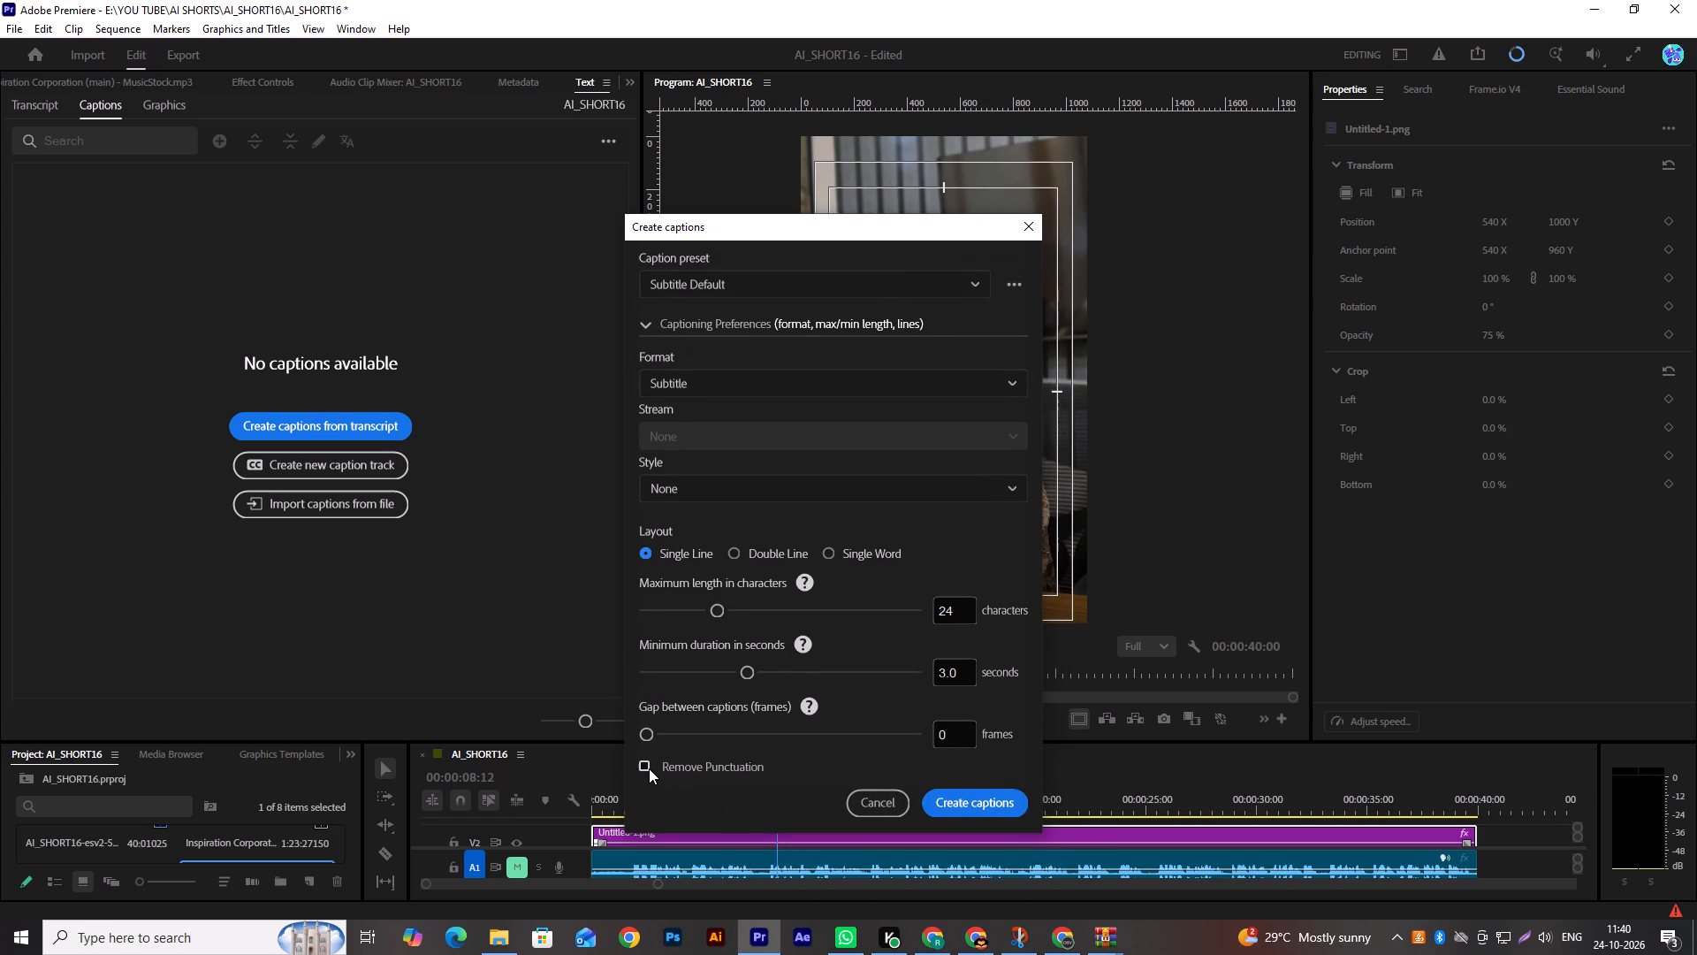
click(976, 812)
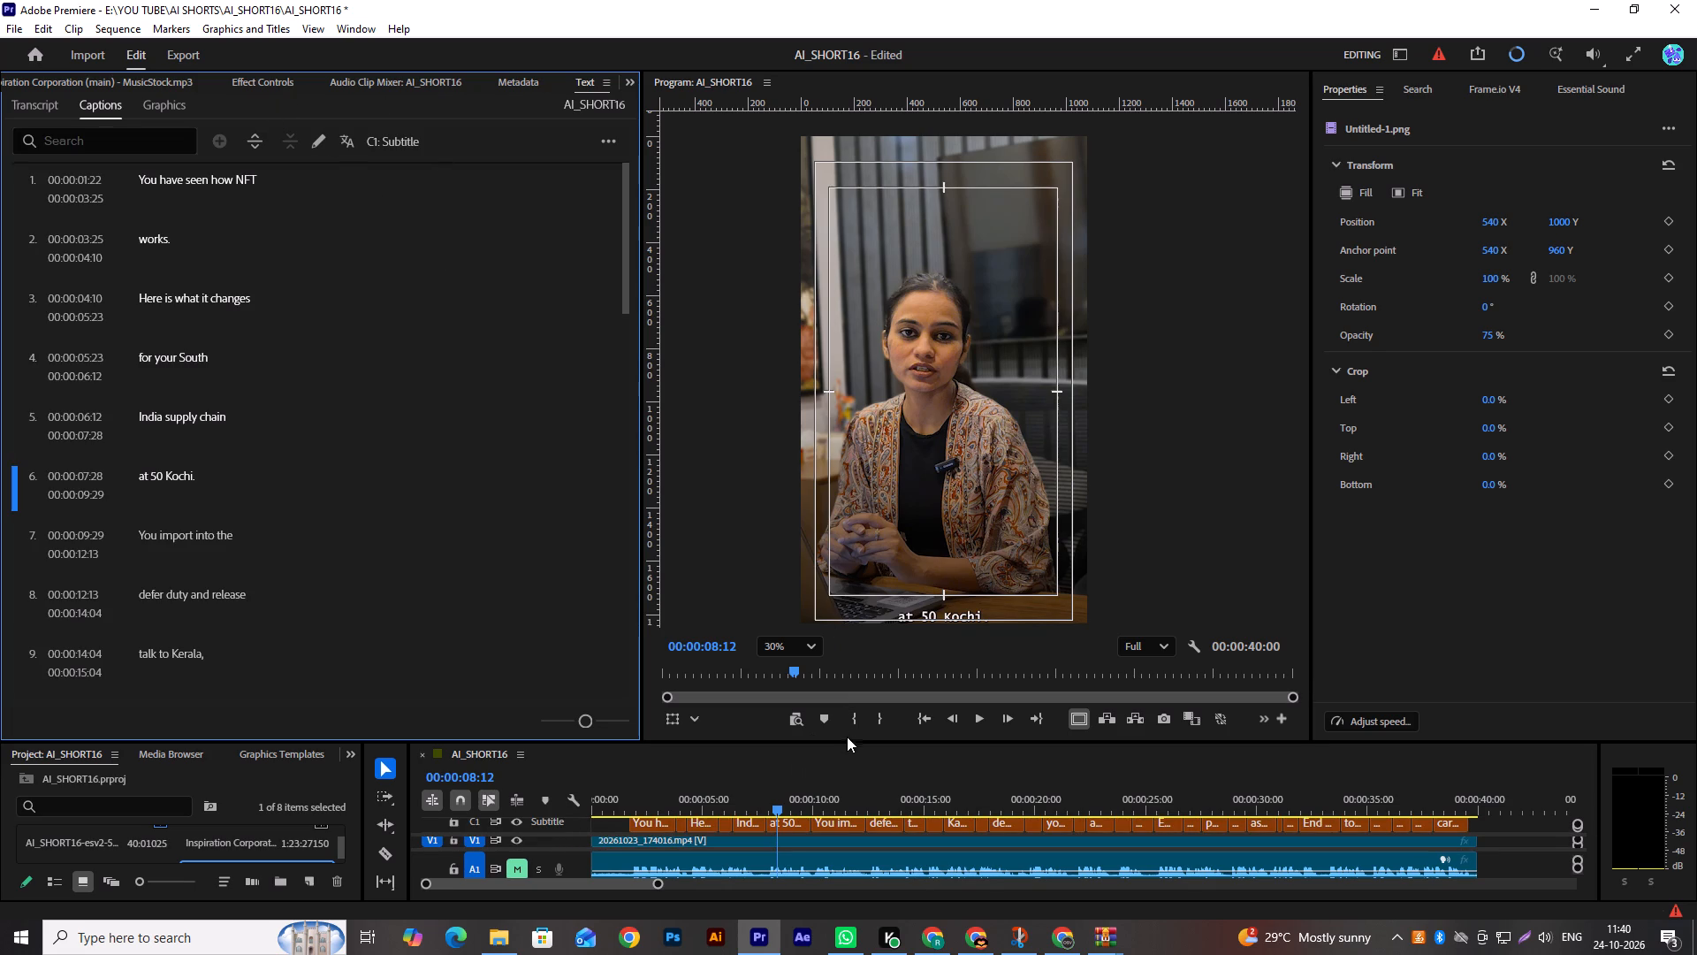
Select all captions on the Subtitle track and upgrade them to graphics.
drag(845, 743, 821, 402)
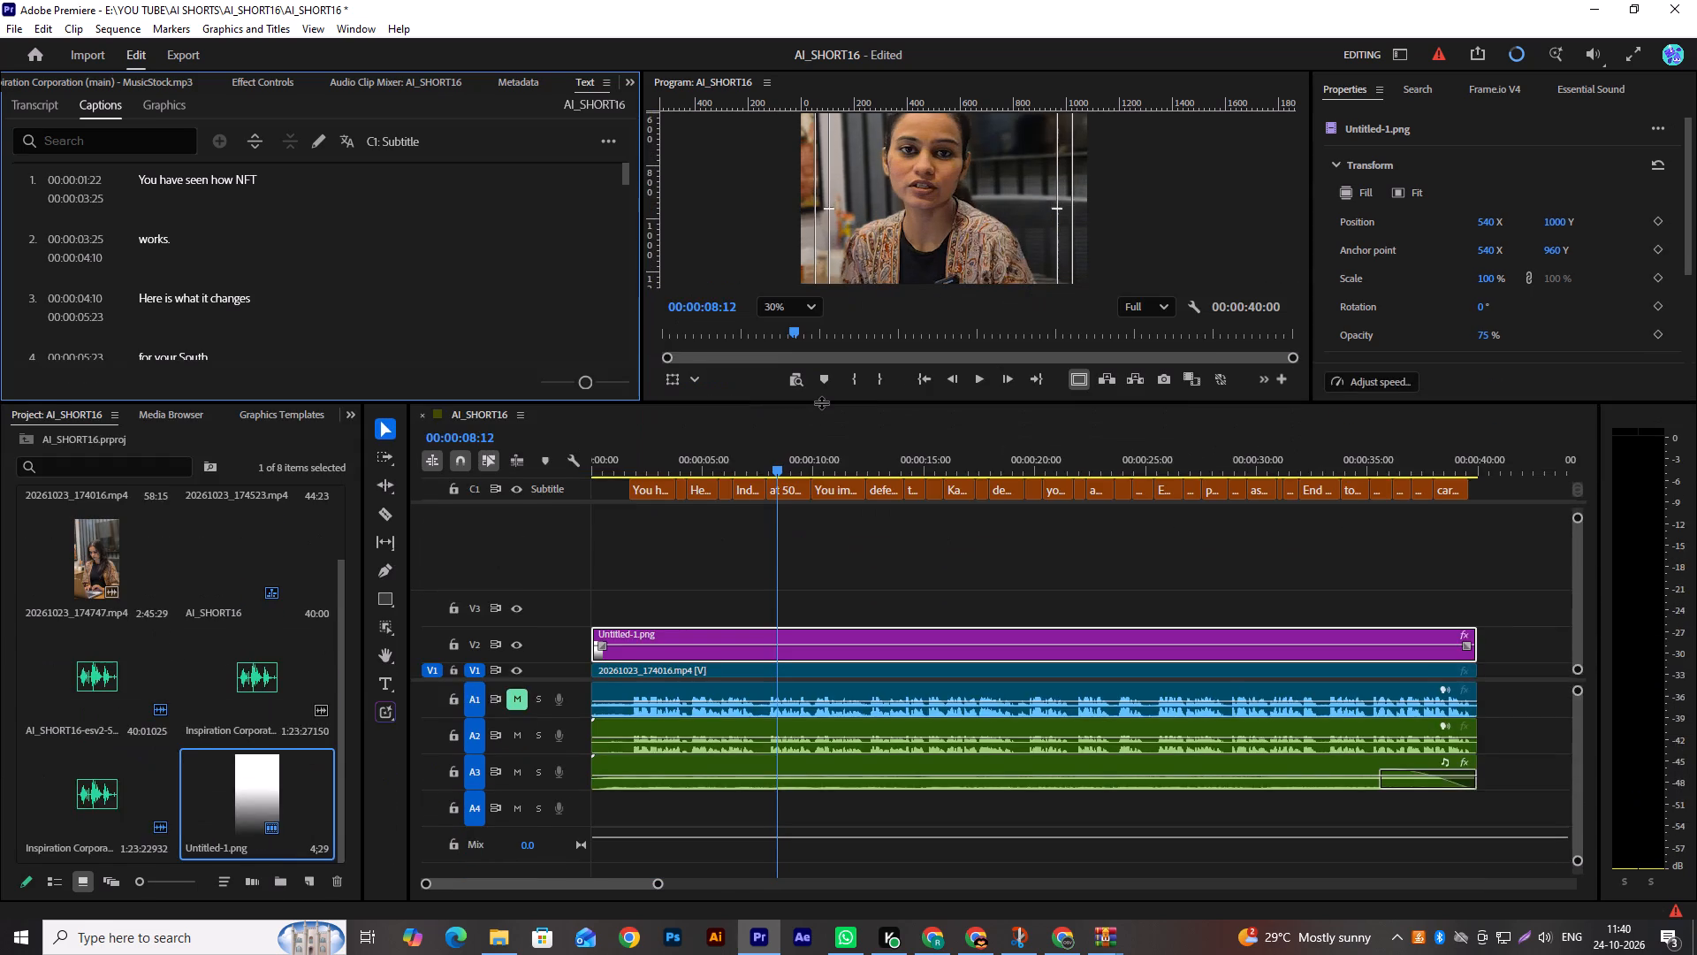
drag(821, 402, 810, 474)
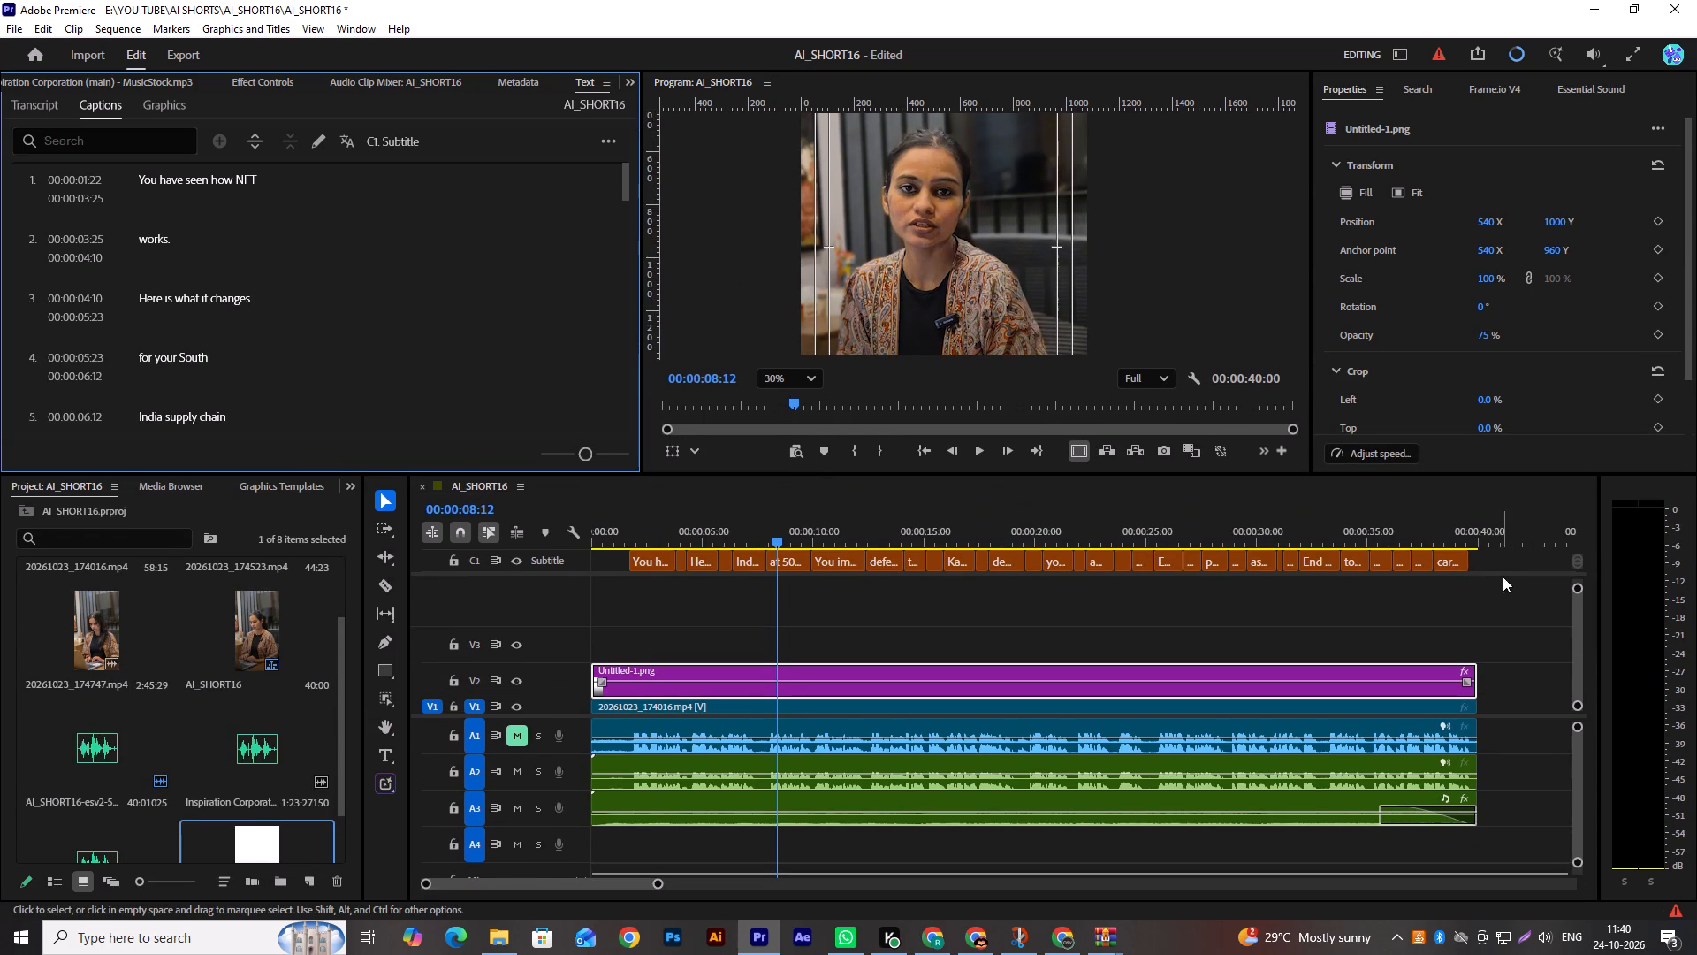
drag(1500, 561, 639, 606)
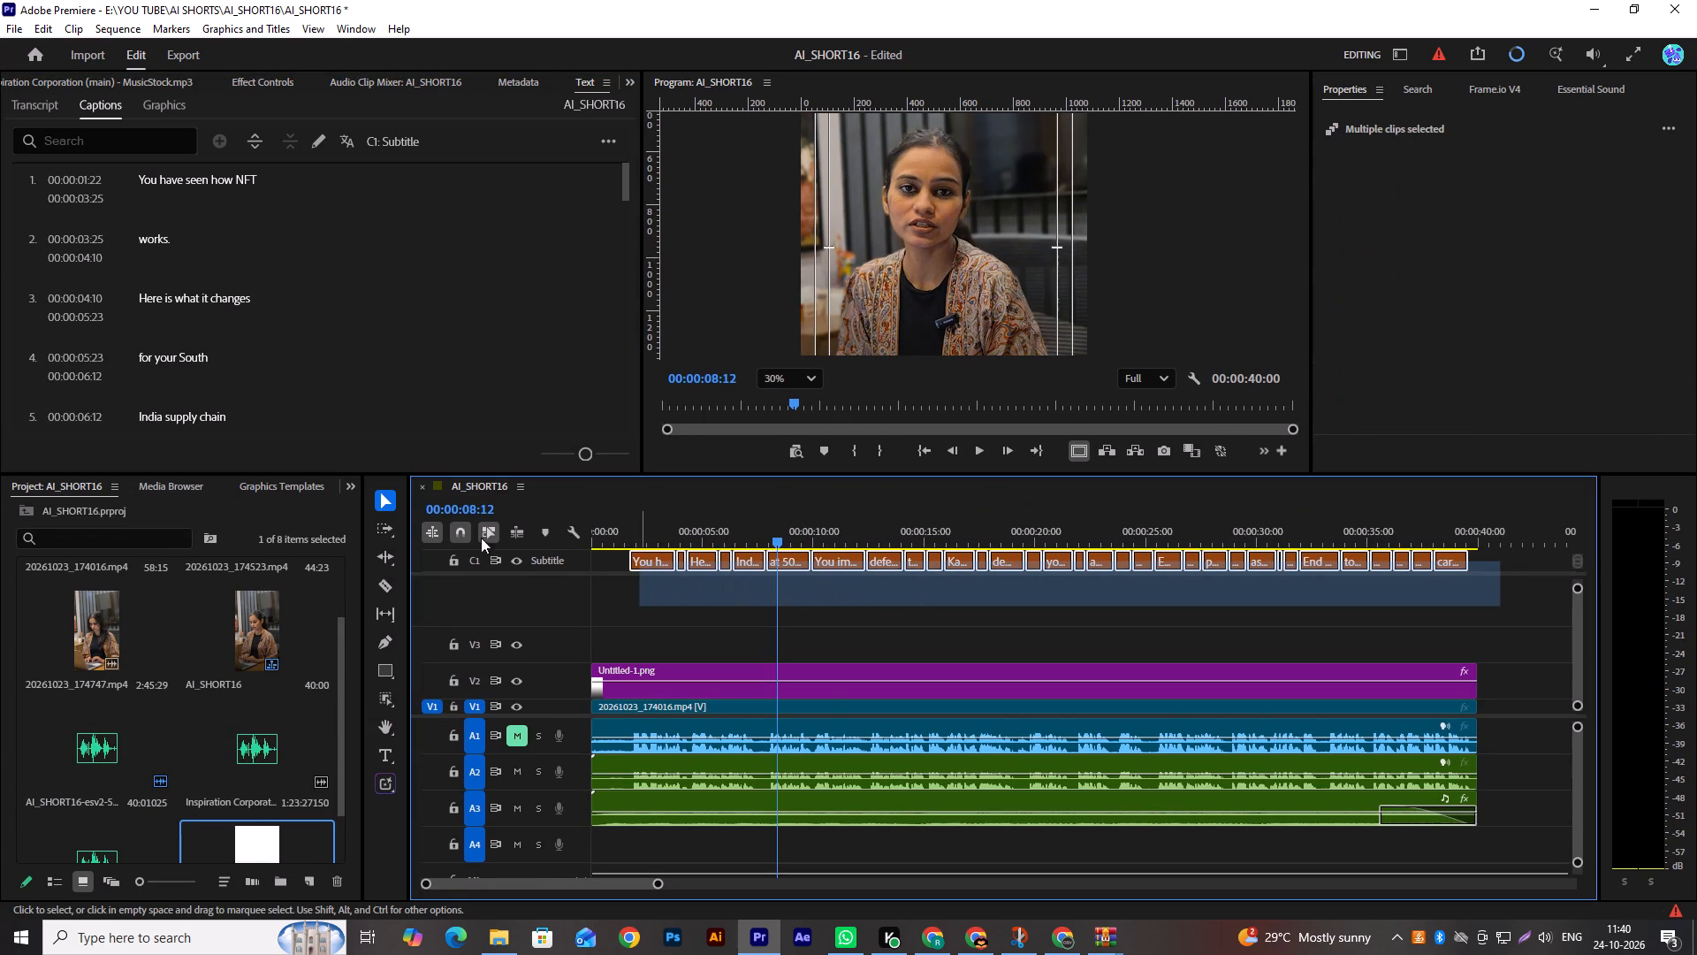
click(244, 25)
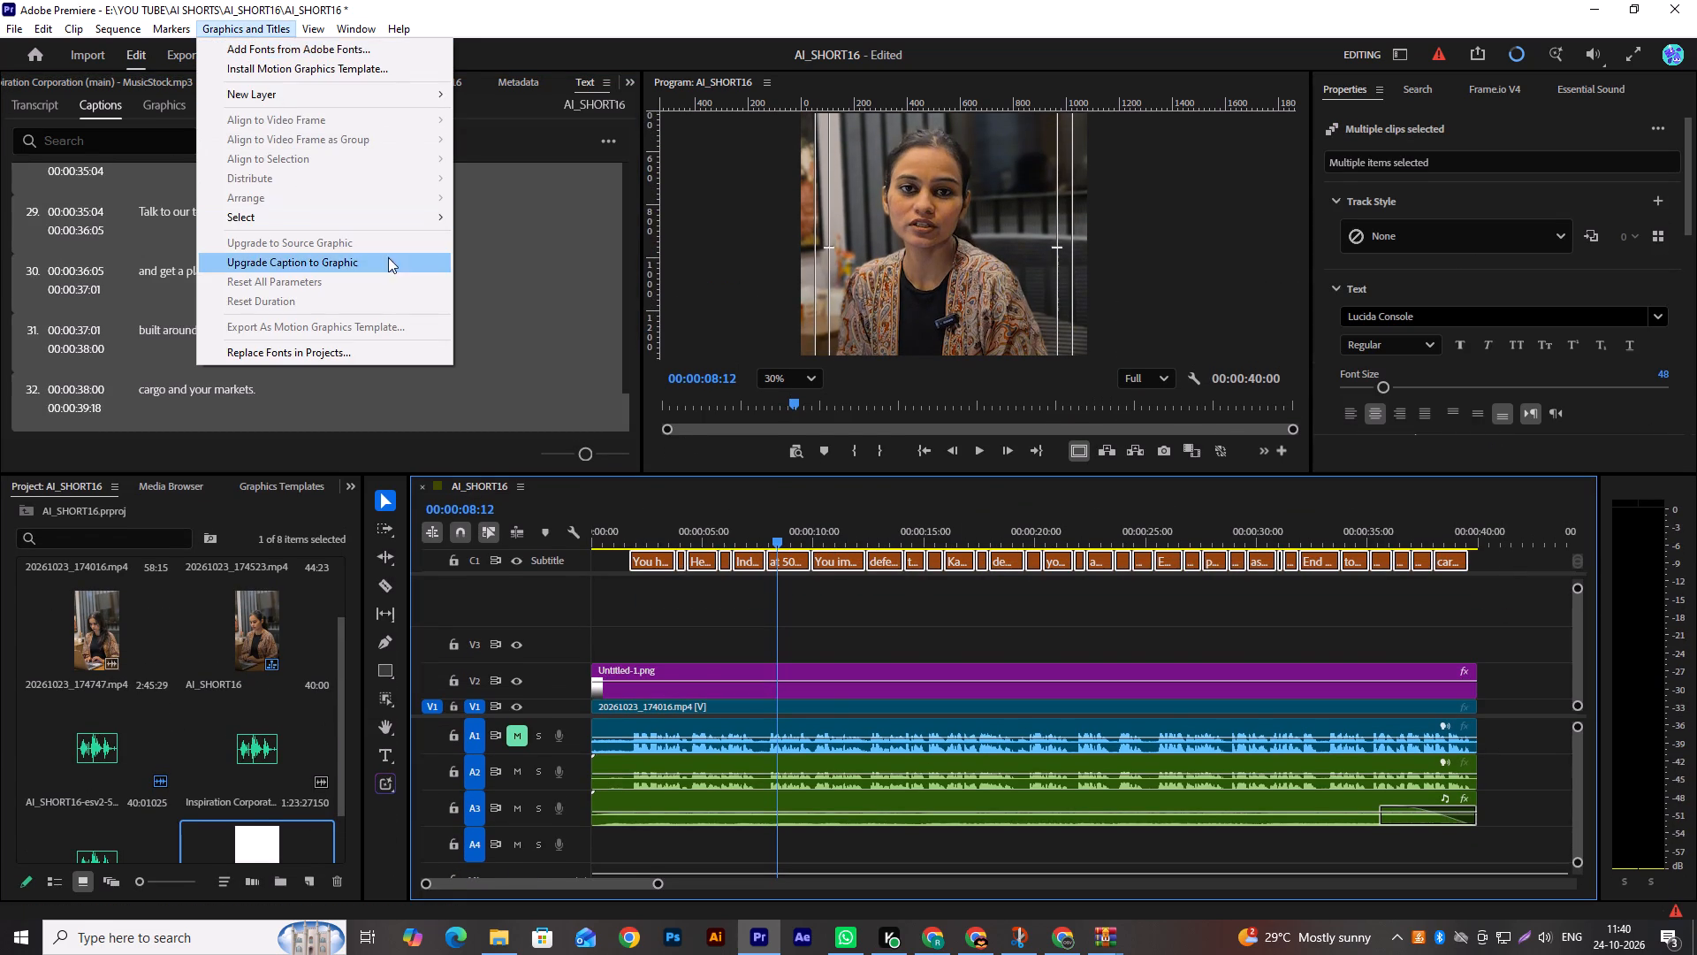
click(397, 261)
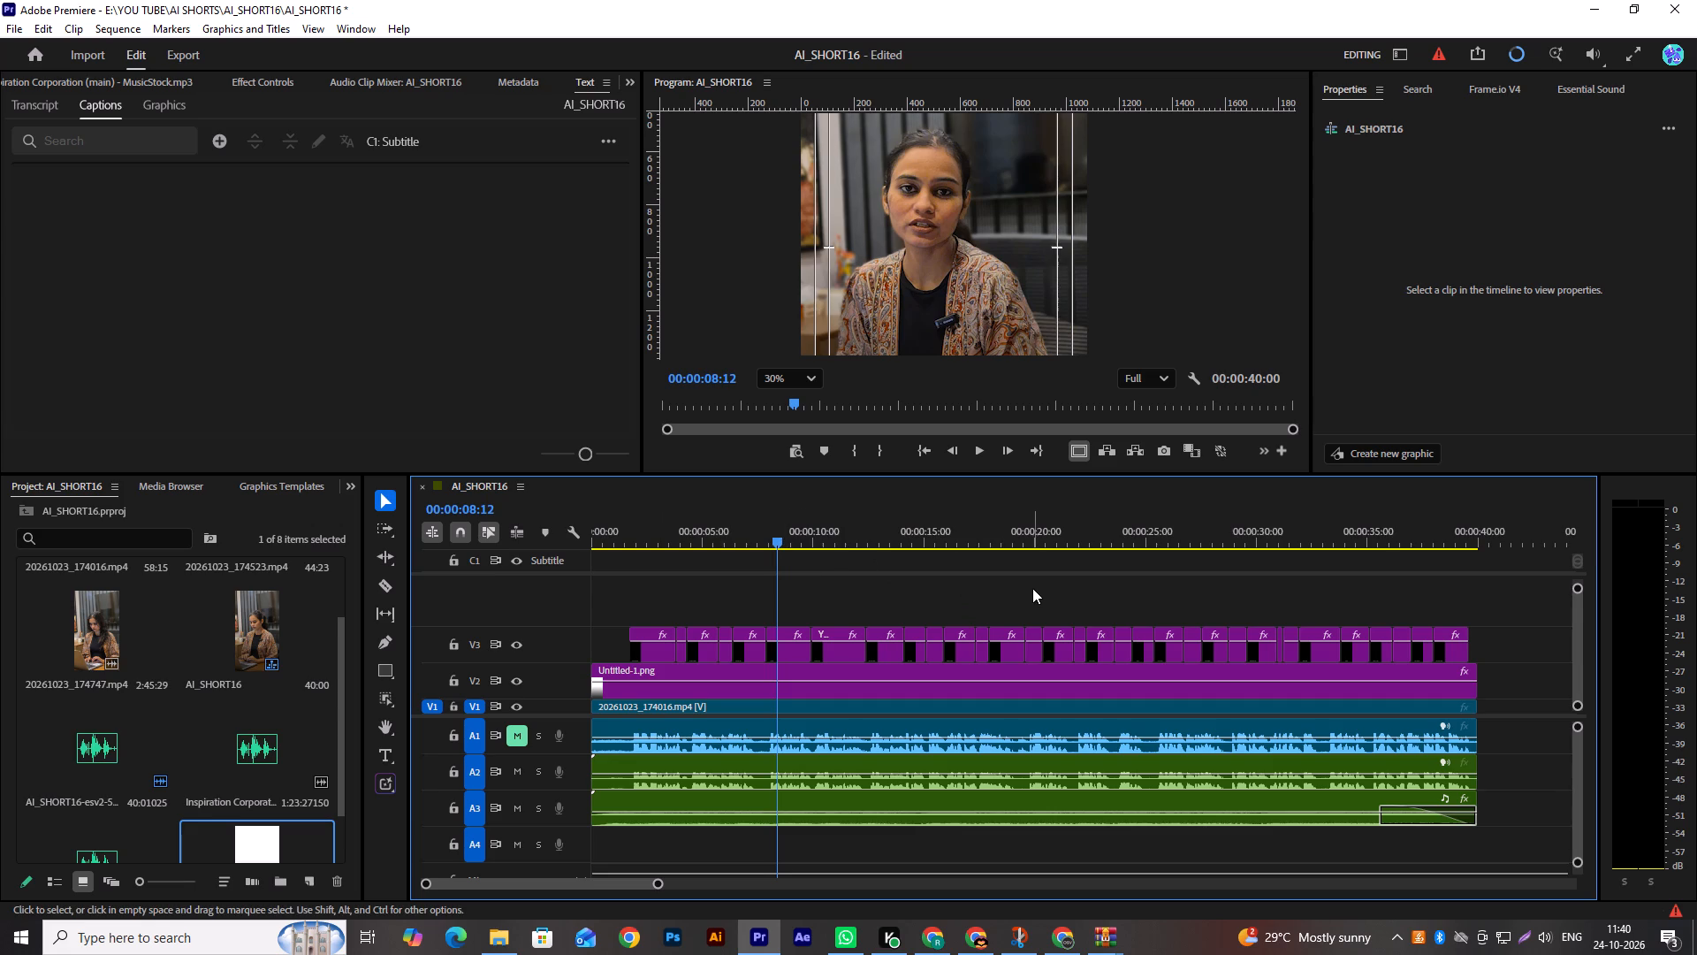
click(1495, 648)
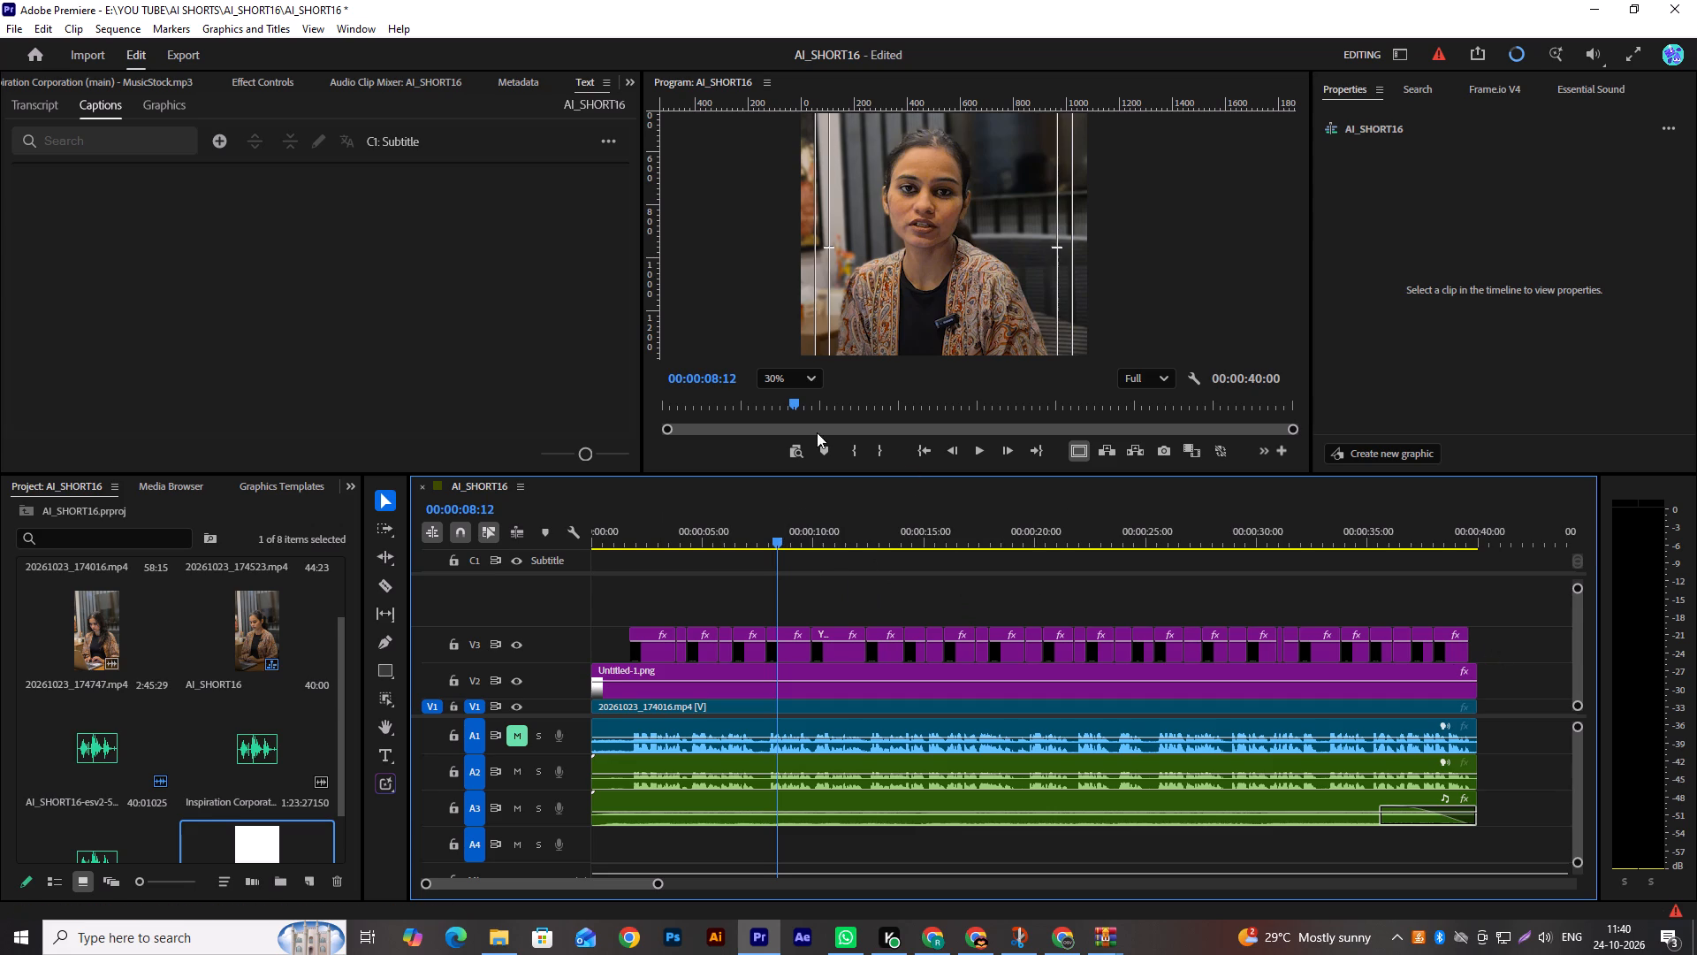
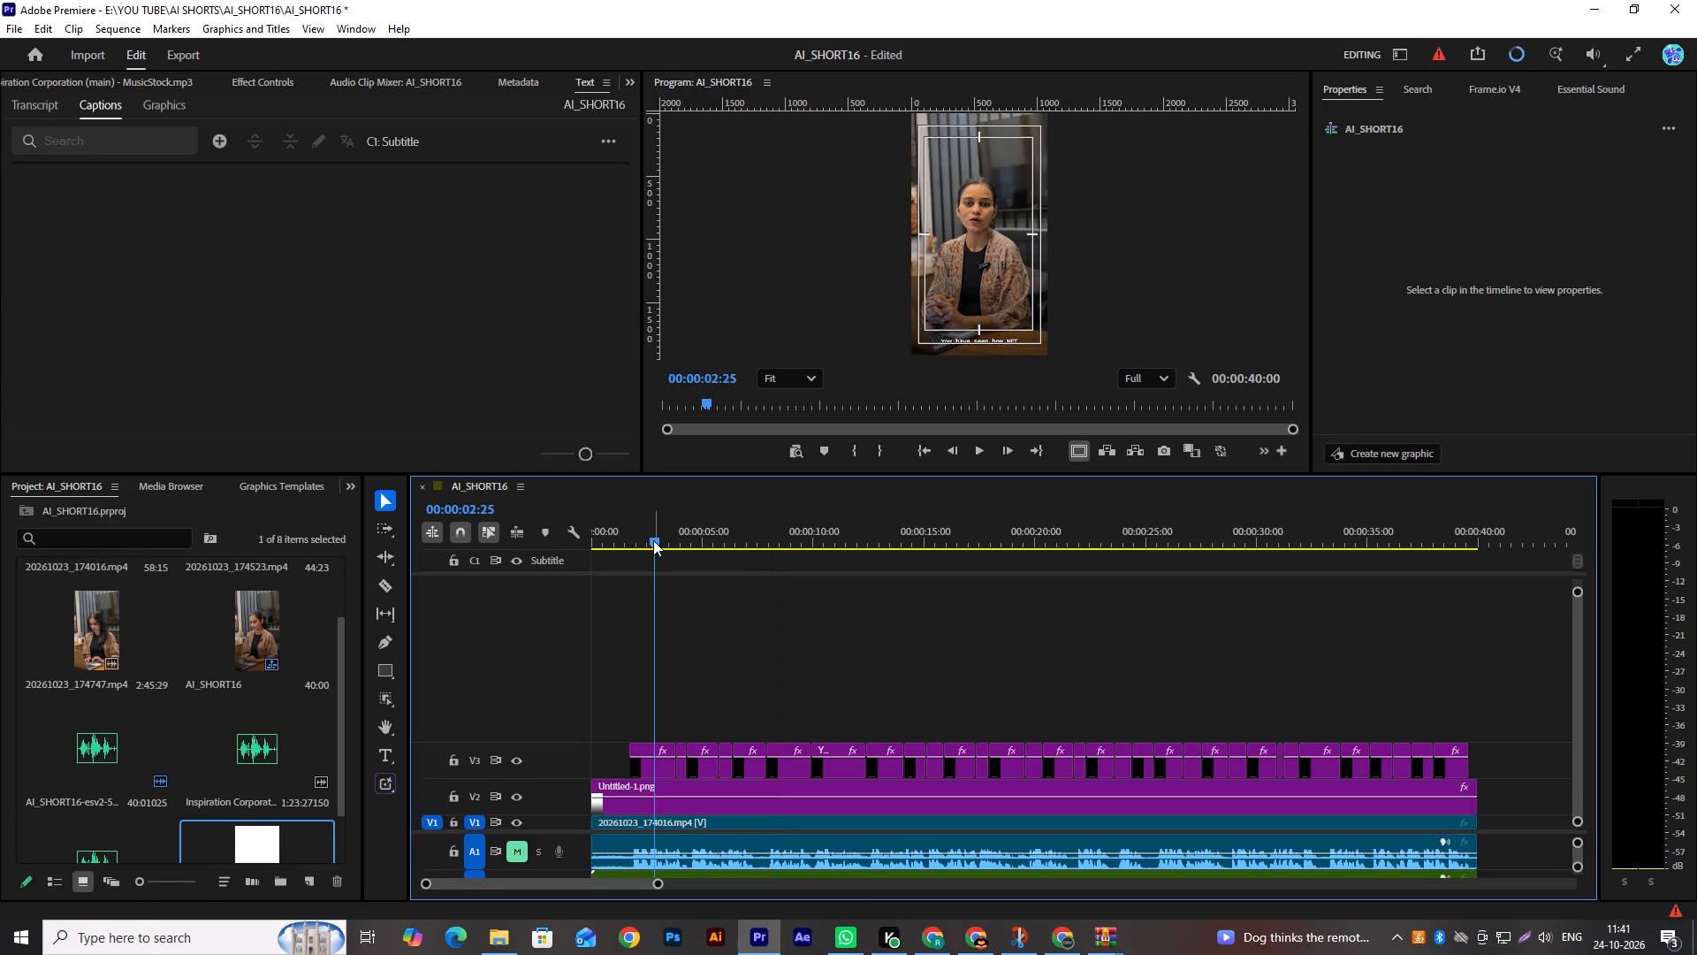
scroll(984, 355, up, 6)
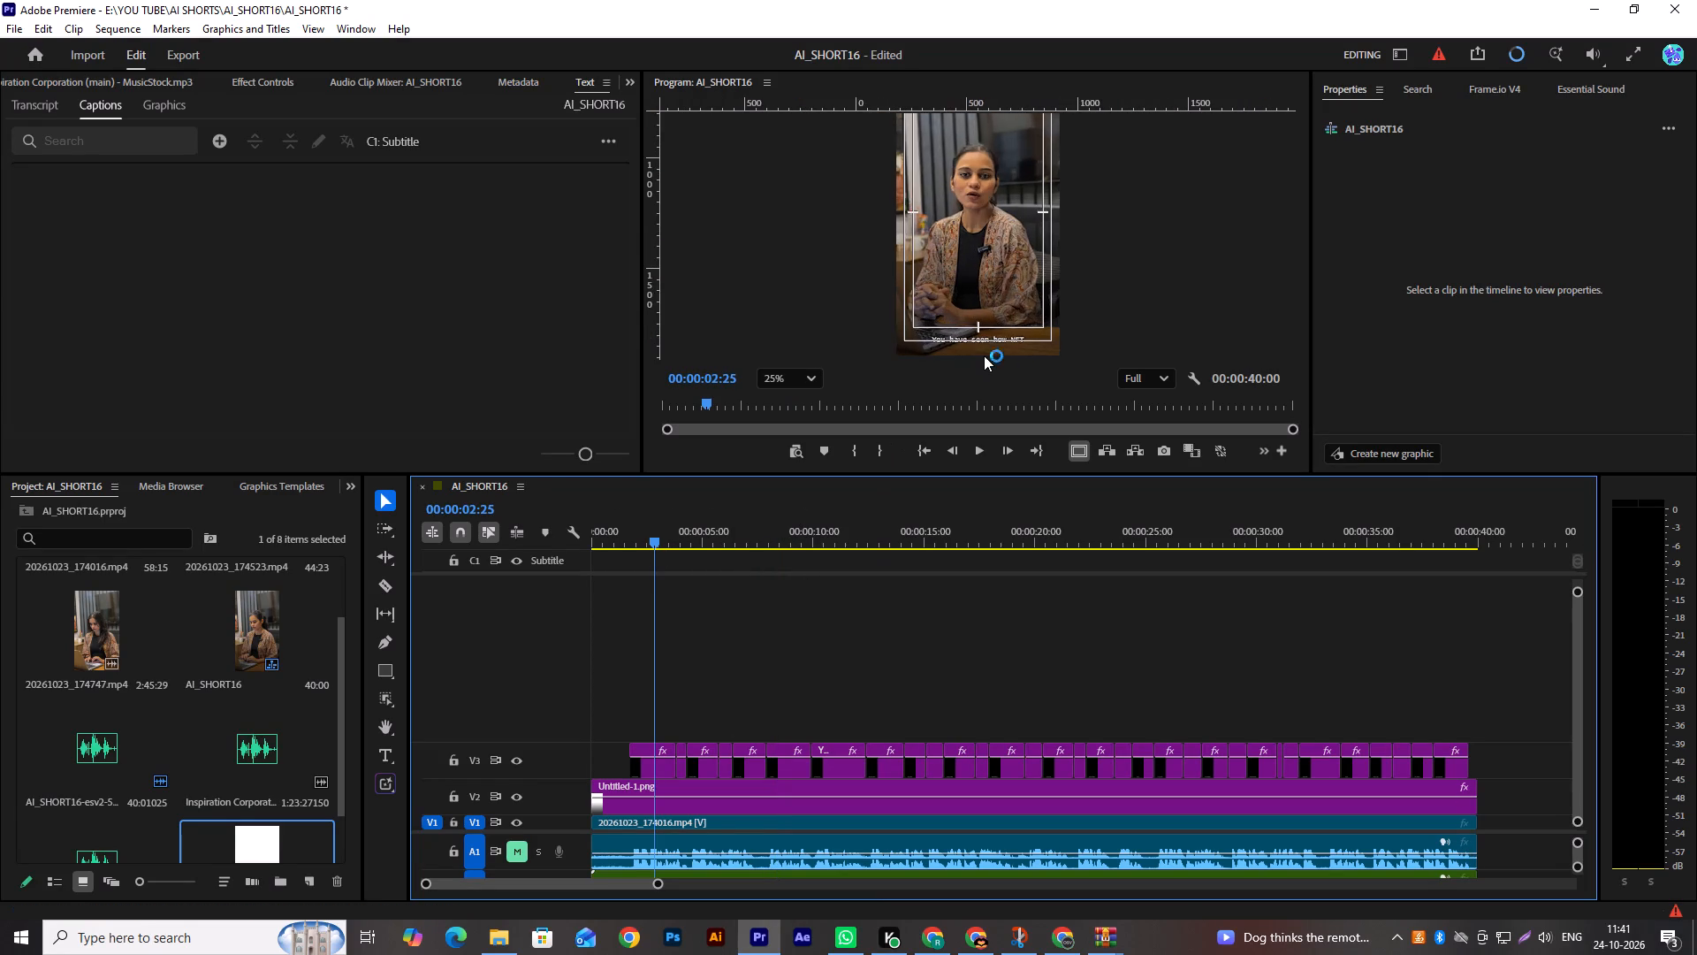
scroll(984, 355, up, 5)
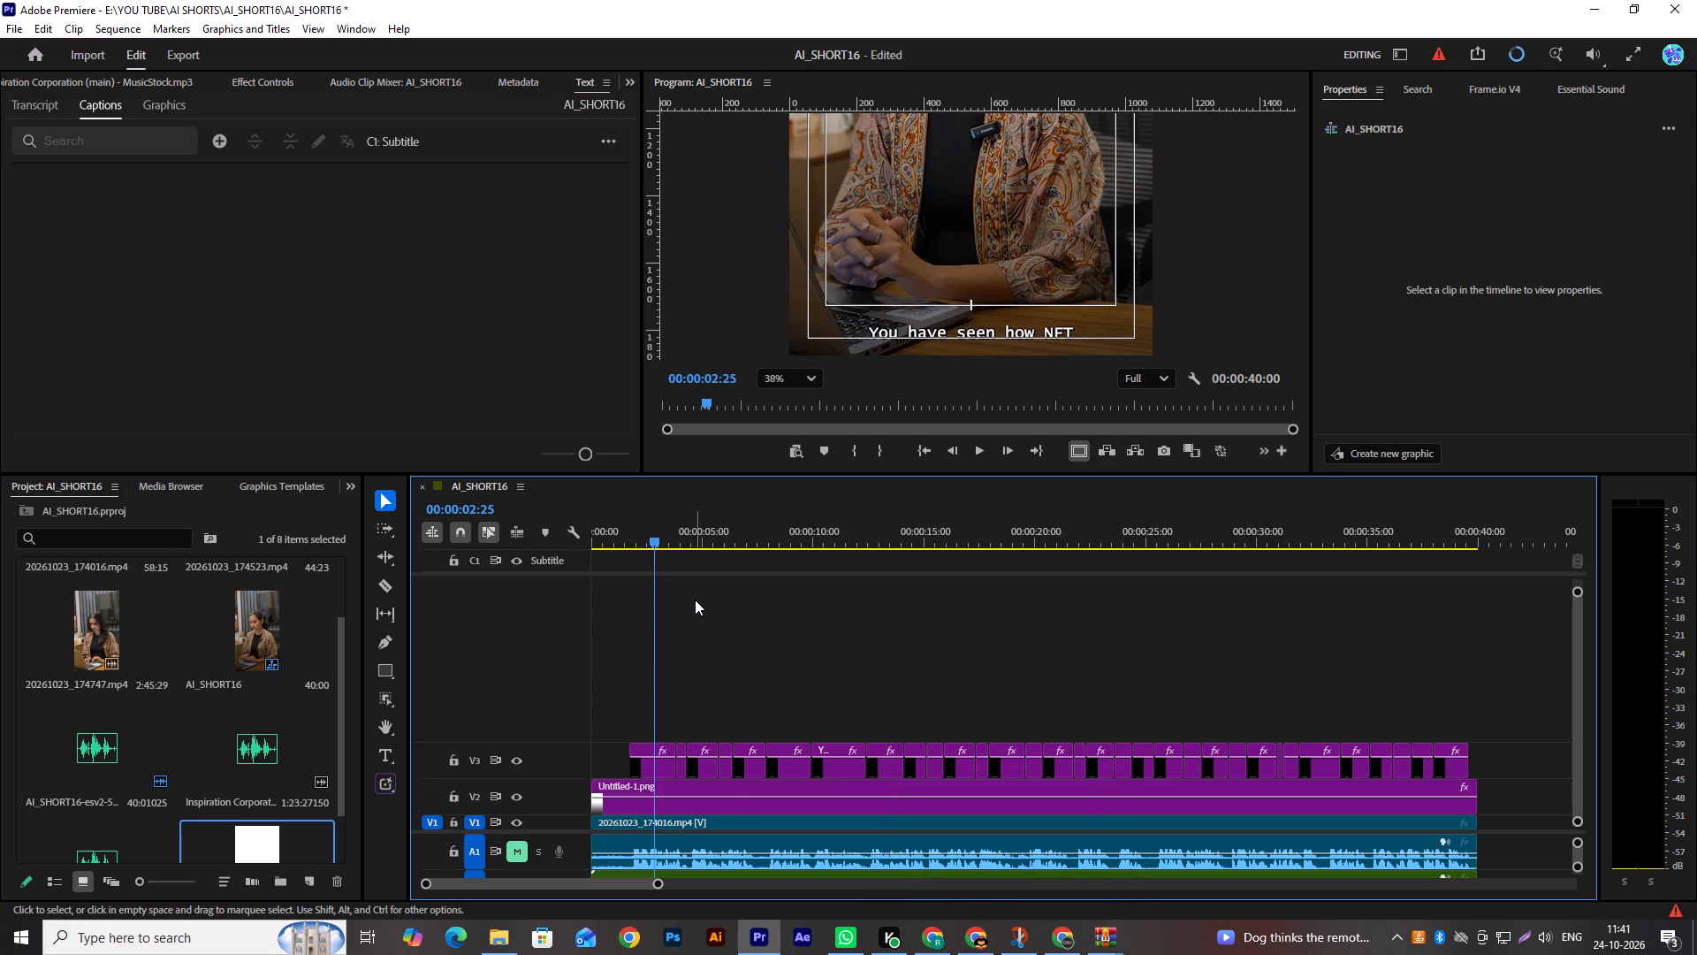
click(772, 384)
click(777, 417)
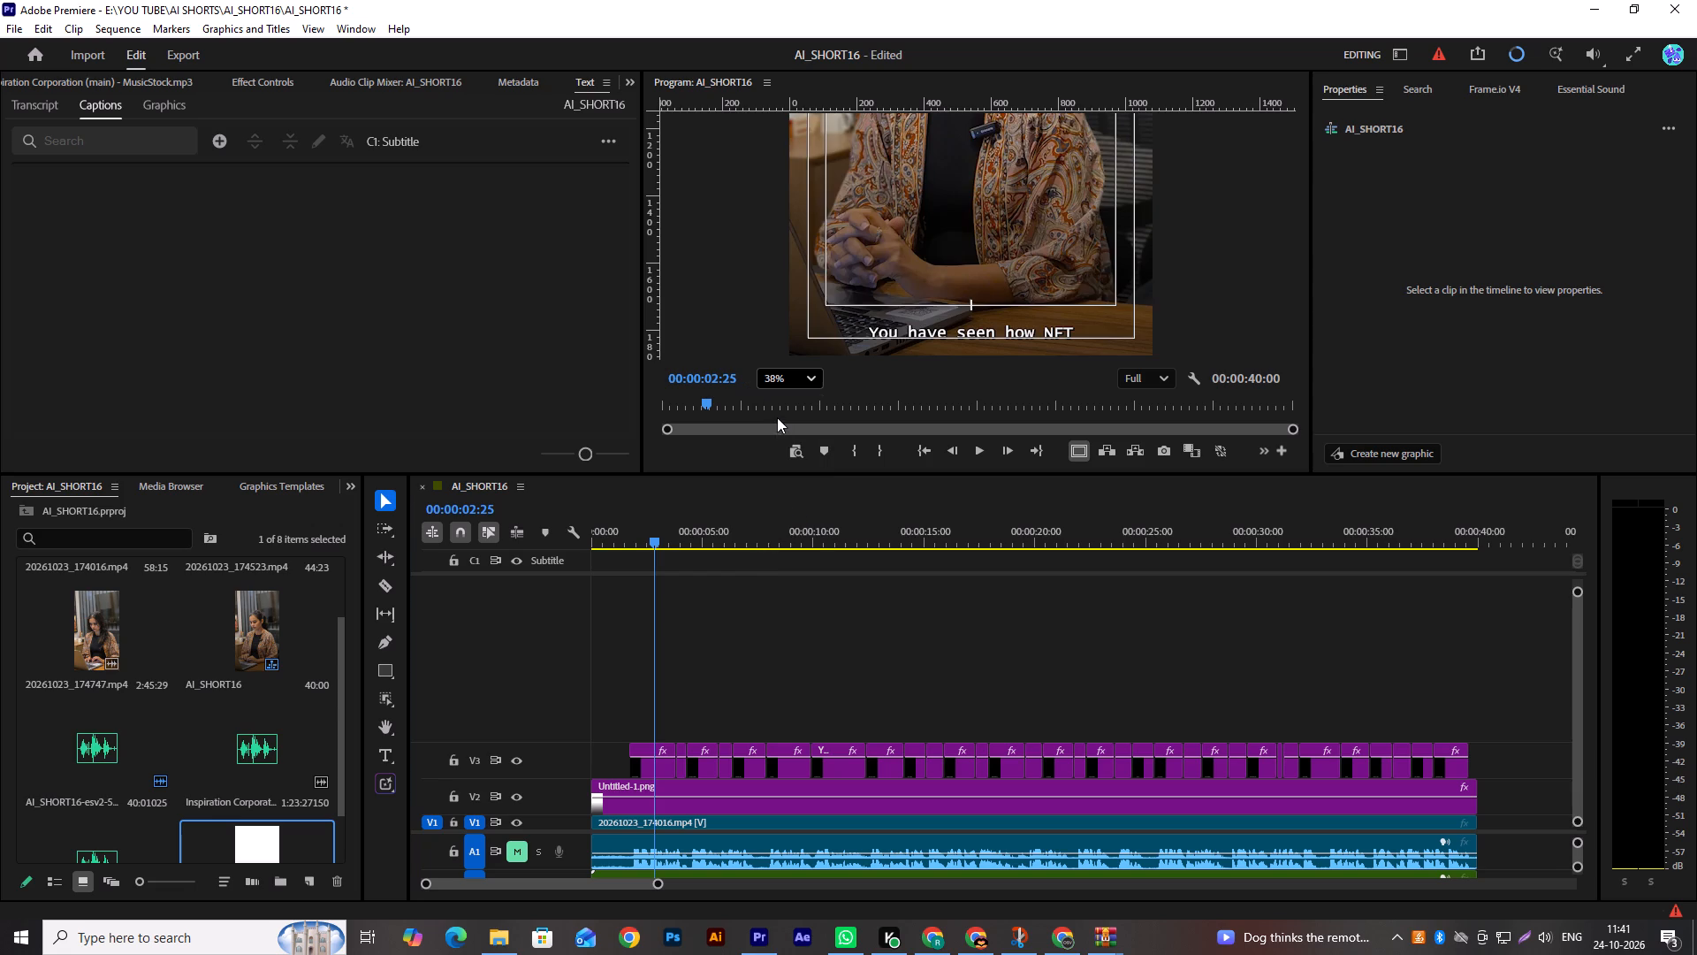
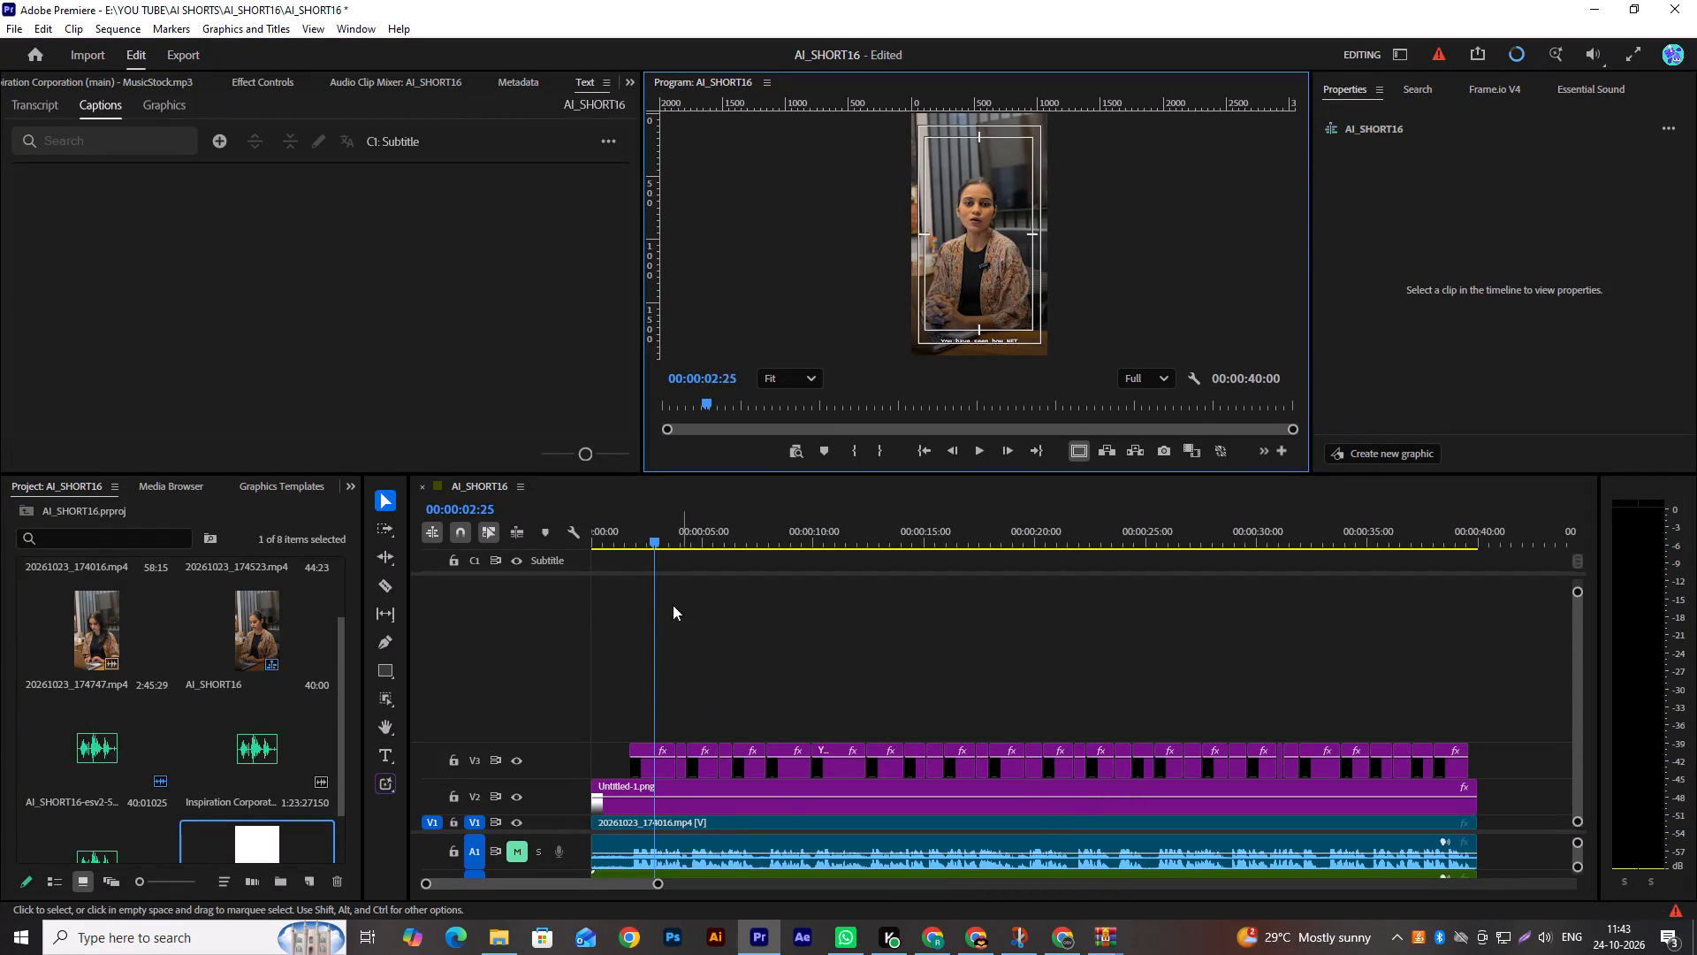
Play the opening speech to find the phrase break, and trim the end of the "You have seen how NFT" caption graphic to 00:00:02:18.
drag(655, 547, 620, 554)
key(space)
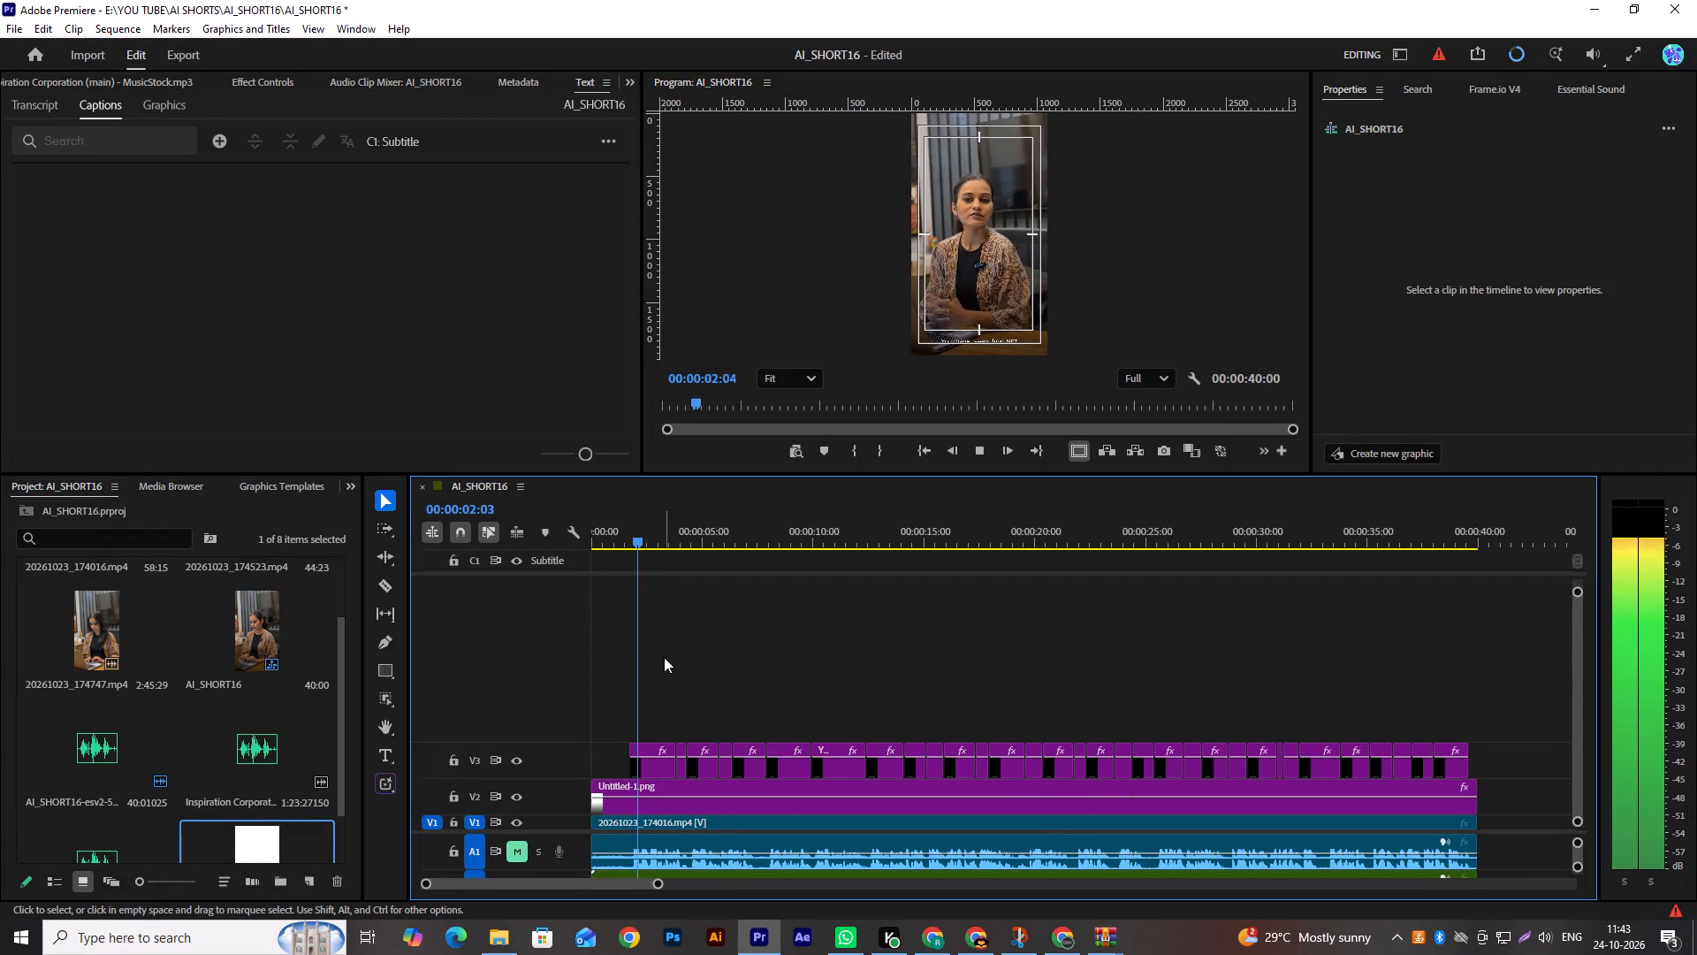
key(space)
alt+scroll(664, 657, up, 5)
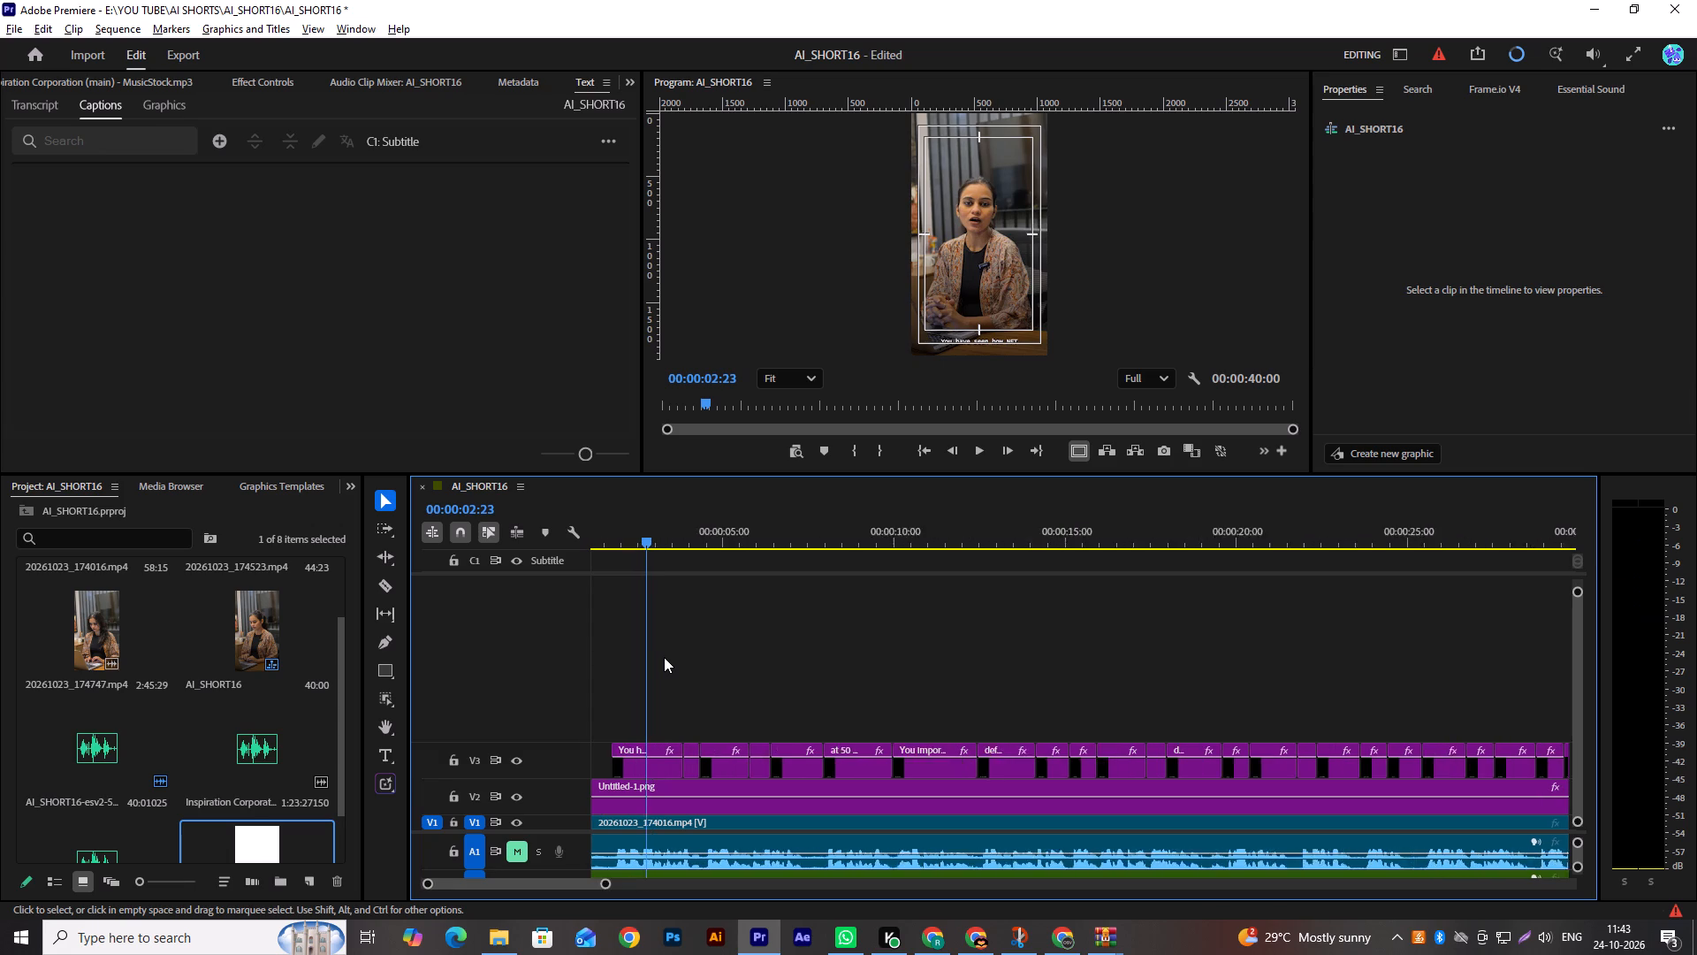
alt+scroll(664, 657, up, 4)
scroll(664, 821, up, 2)
scroll(664, 821, down, 1)
scroll(664, 821, up, 3)
alt+scroll(689, 829, up, 2)
alt+scroll(689, 829, down, 1)
alt+scroll(689, 829, up, 10)
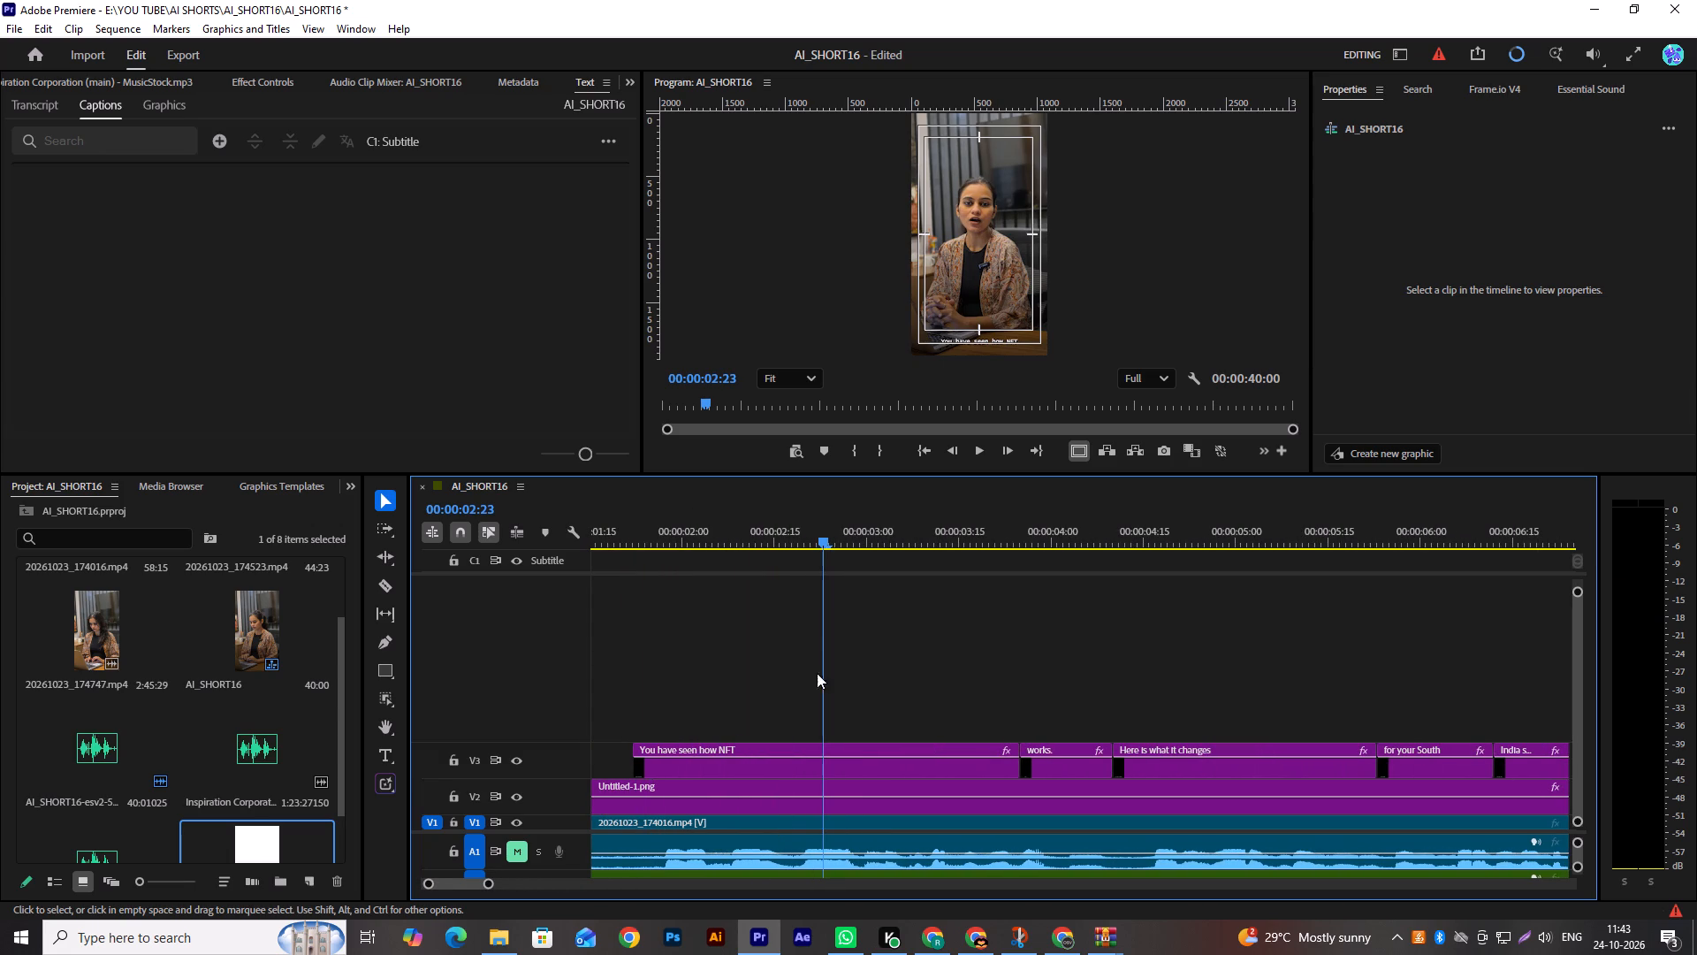
click(804, 544)
key(space)
key(space)
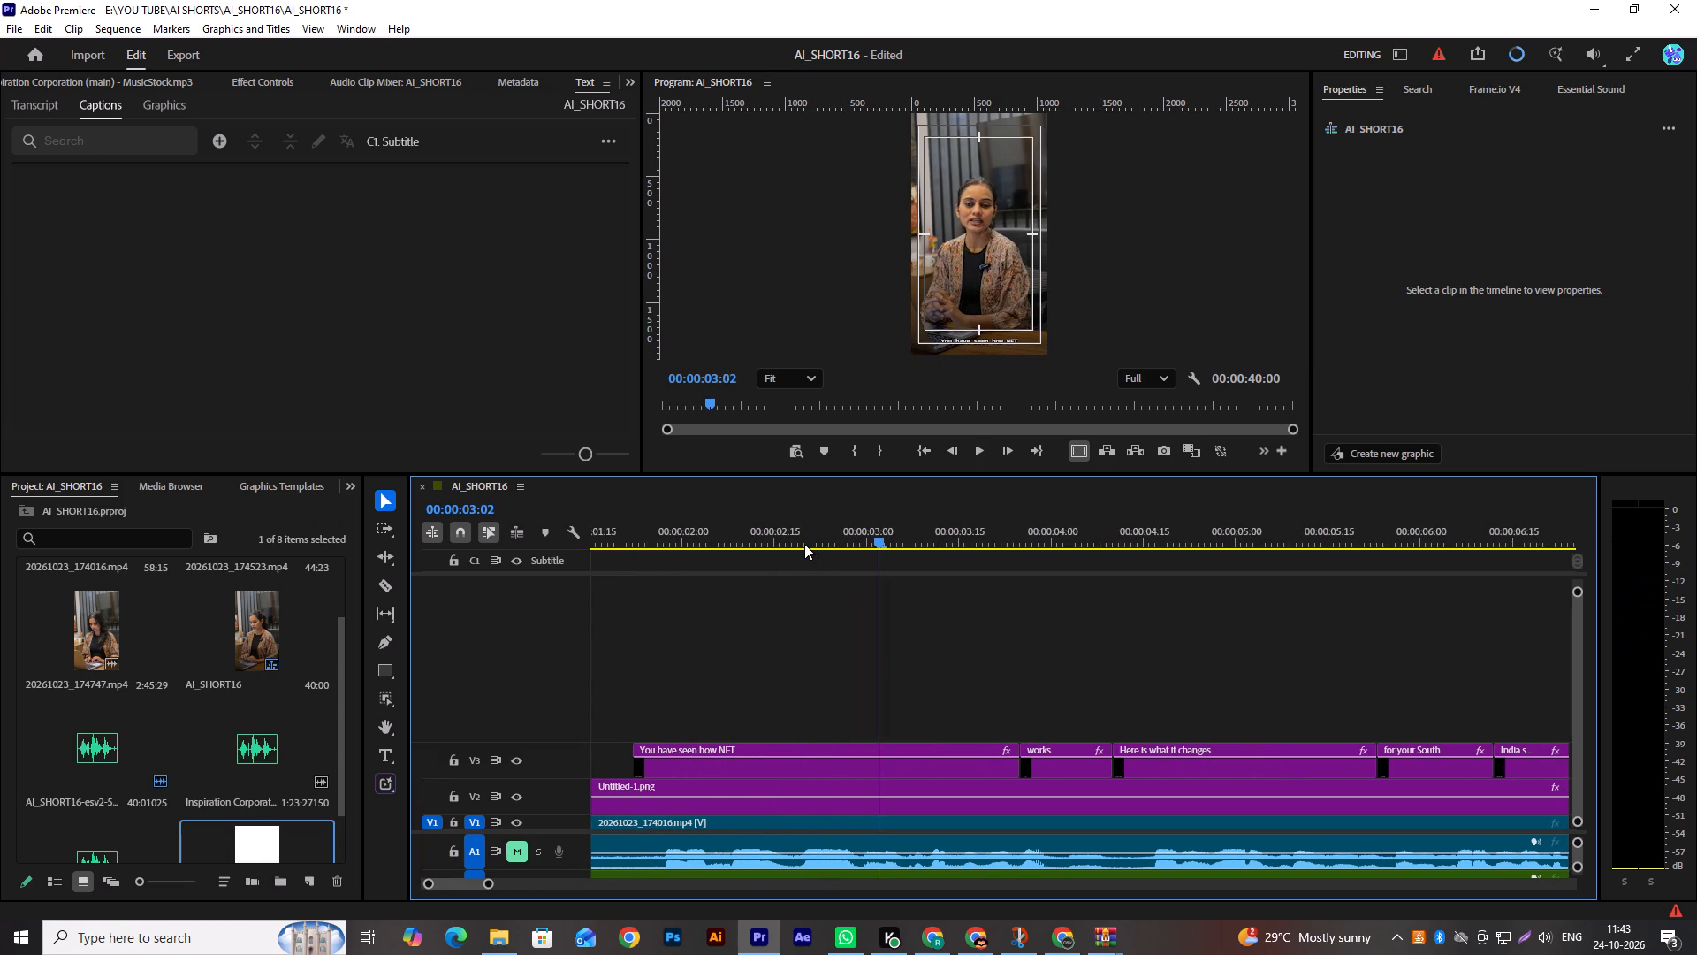
click(798, 543)
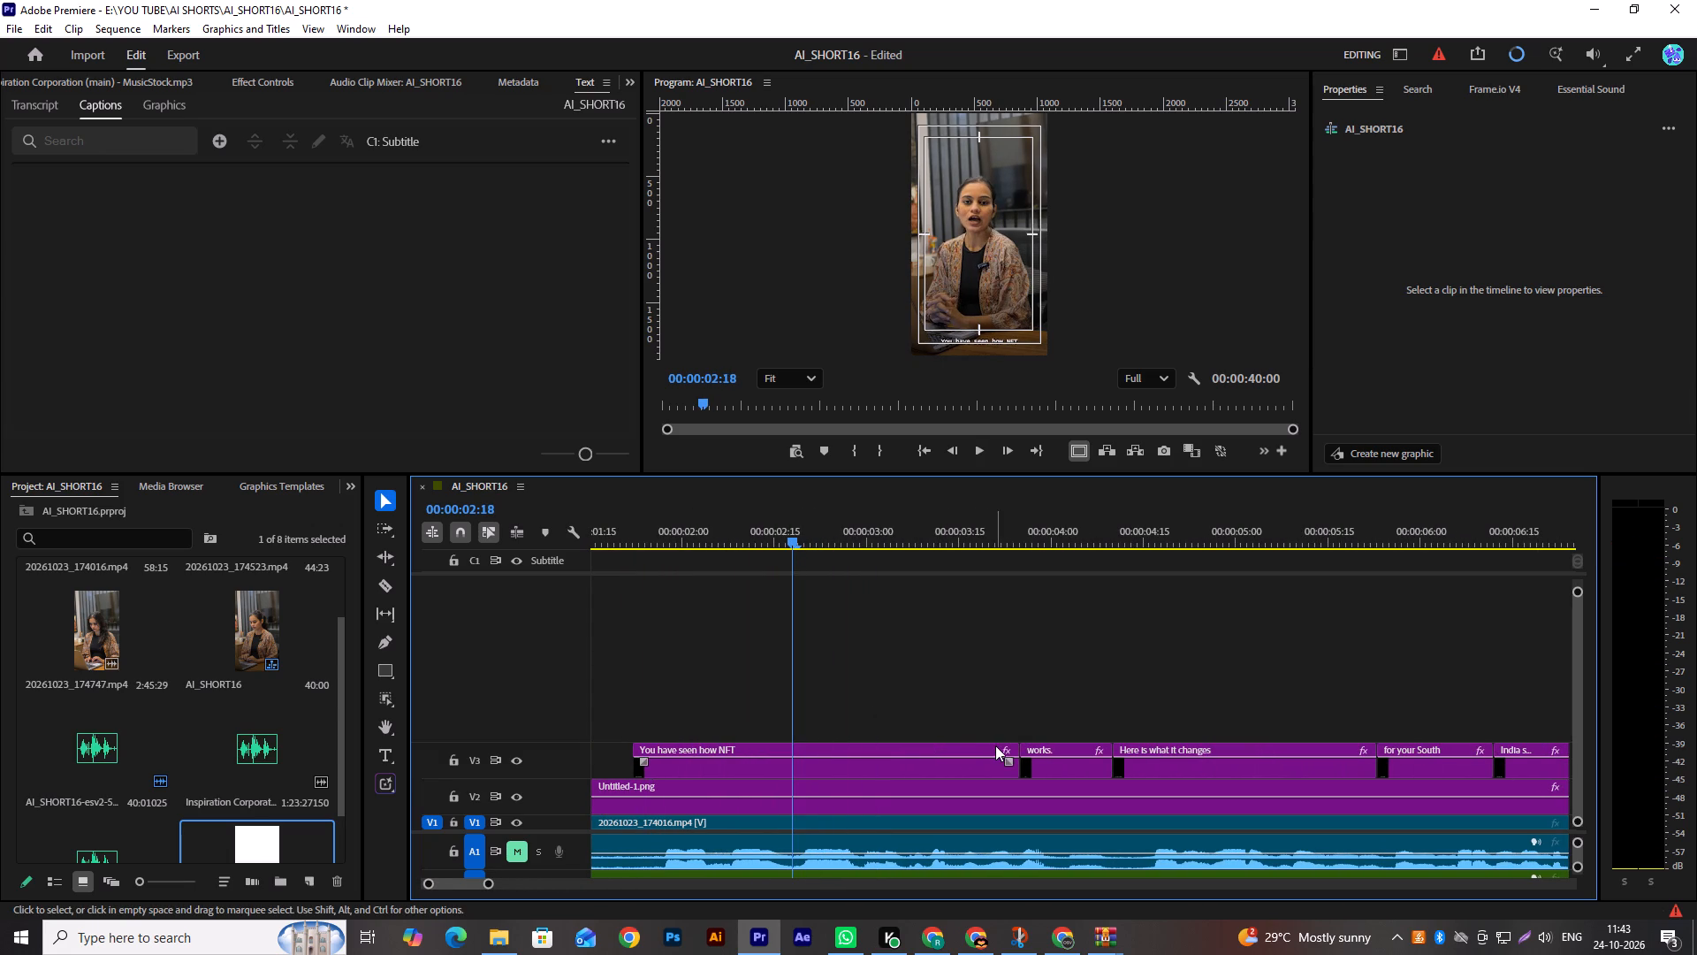
drag(1015, 749, 782, 747)
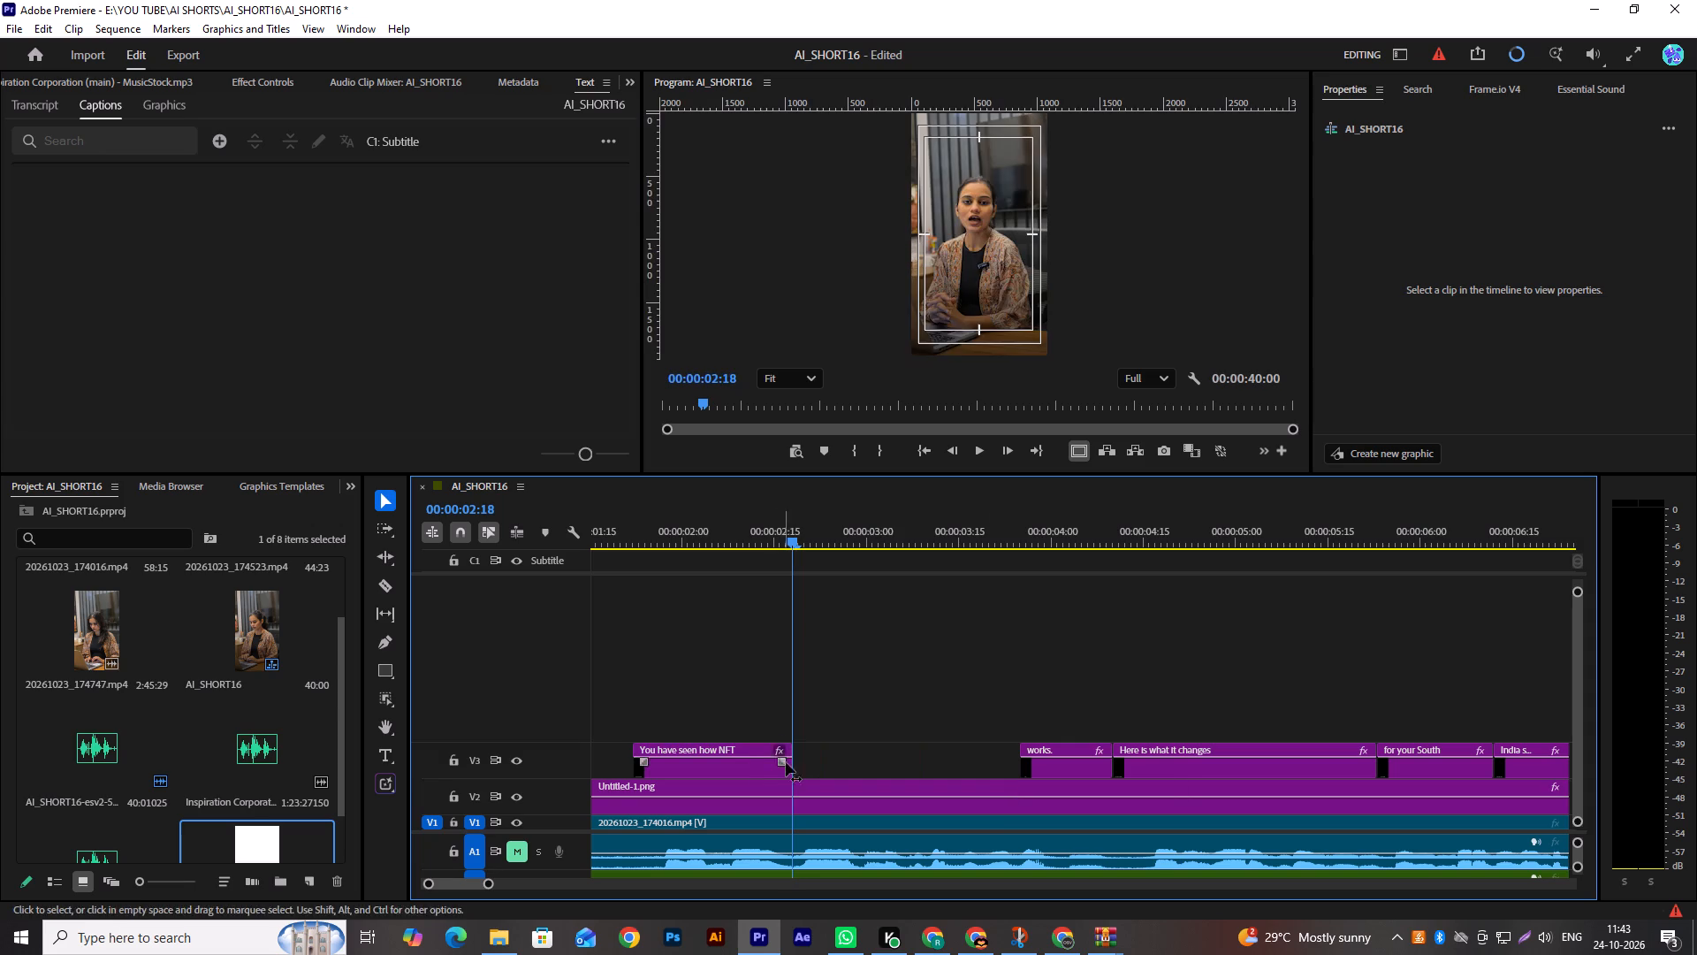
Duplicate the trimmed "You have seen how NFT" graphic on V3, butt the copy against its end at 00:00:02:18, and play it back.
alt+drag(743, 763, 857, 760)
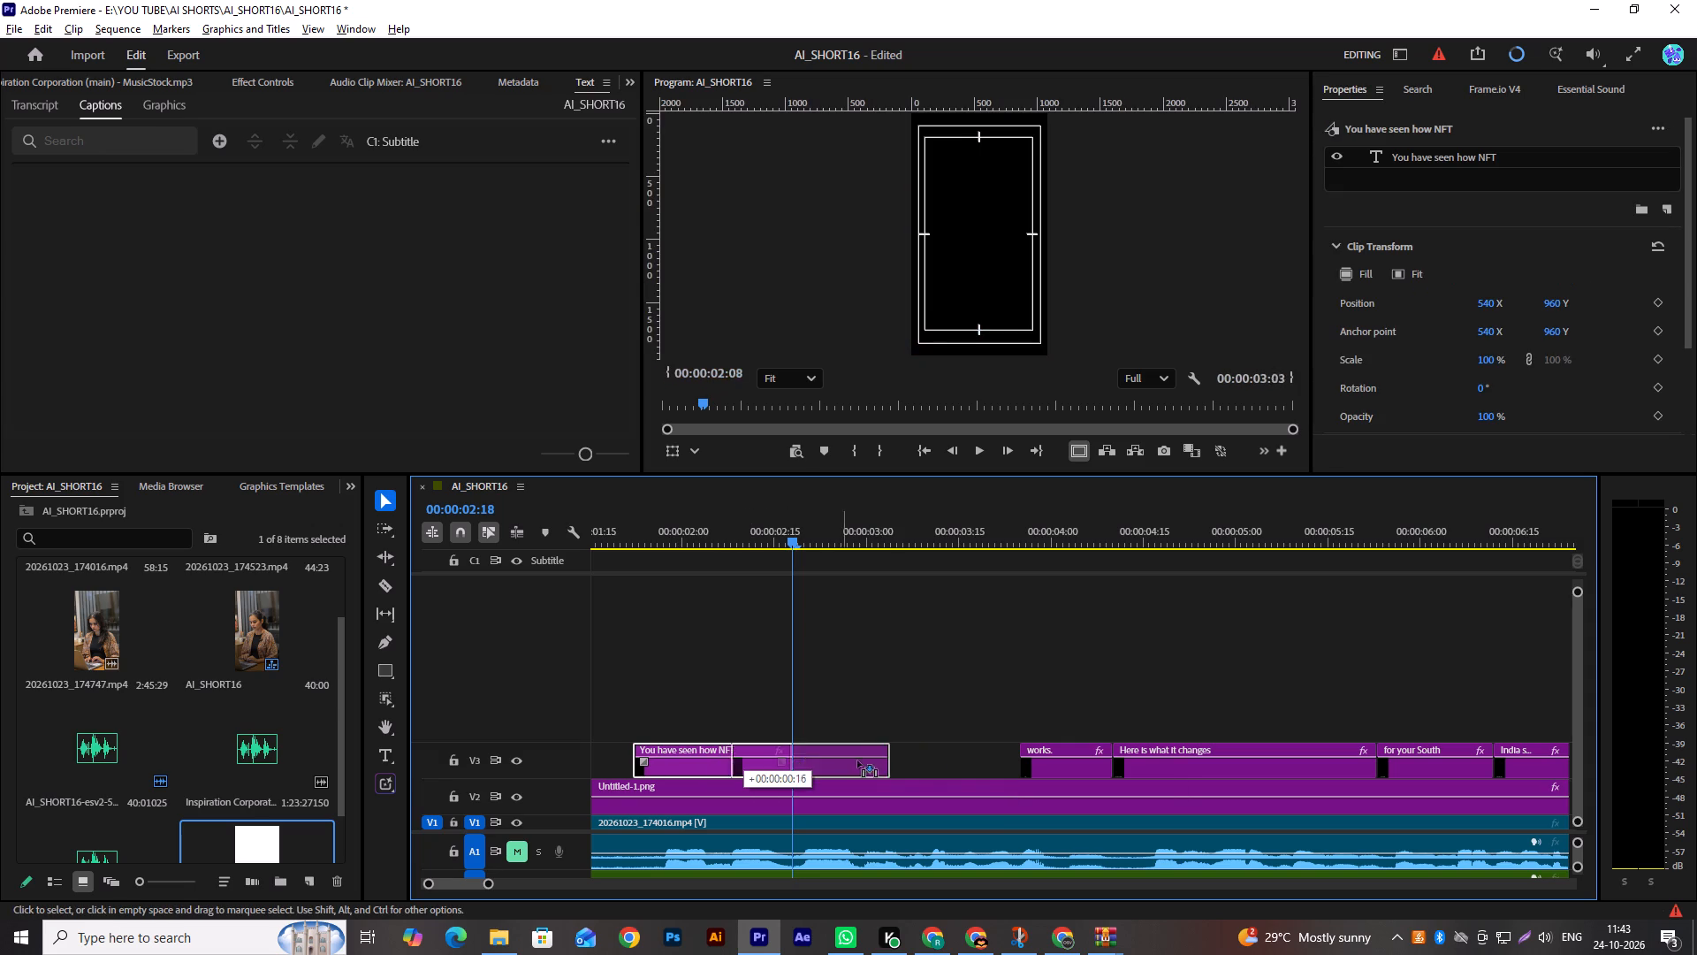
alt+drag(857, 760, 922, 761)
drag(915, 765, 896, 768)
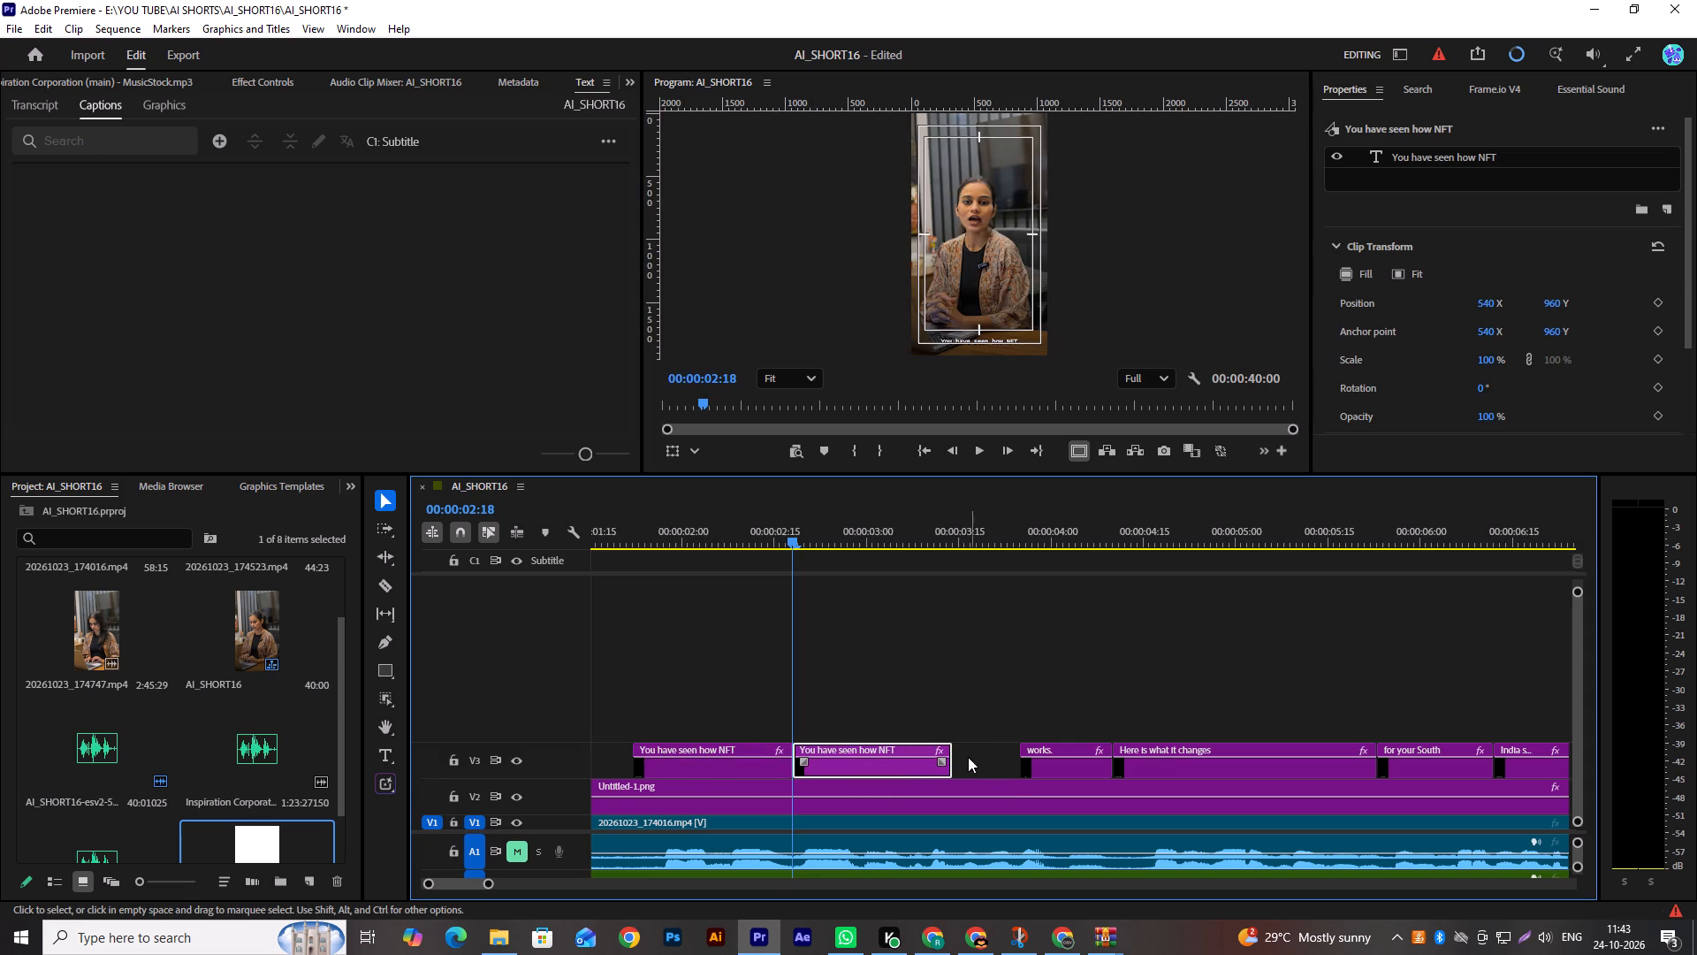
key(space)
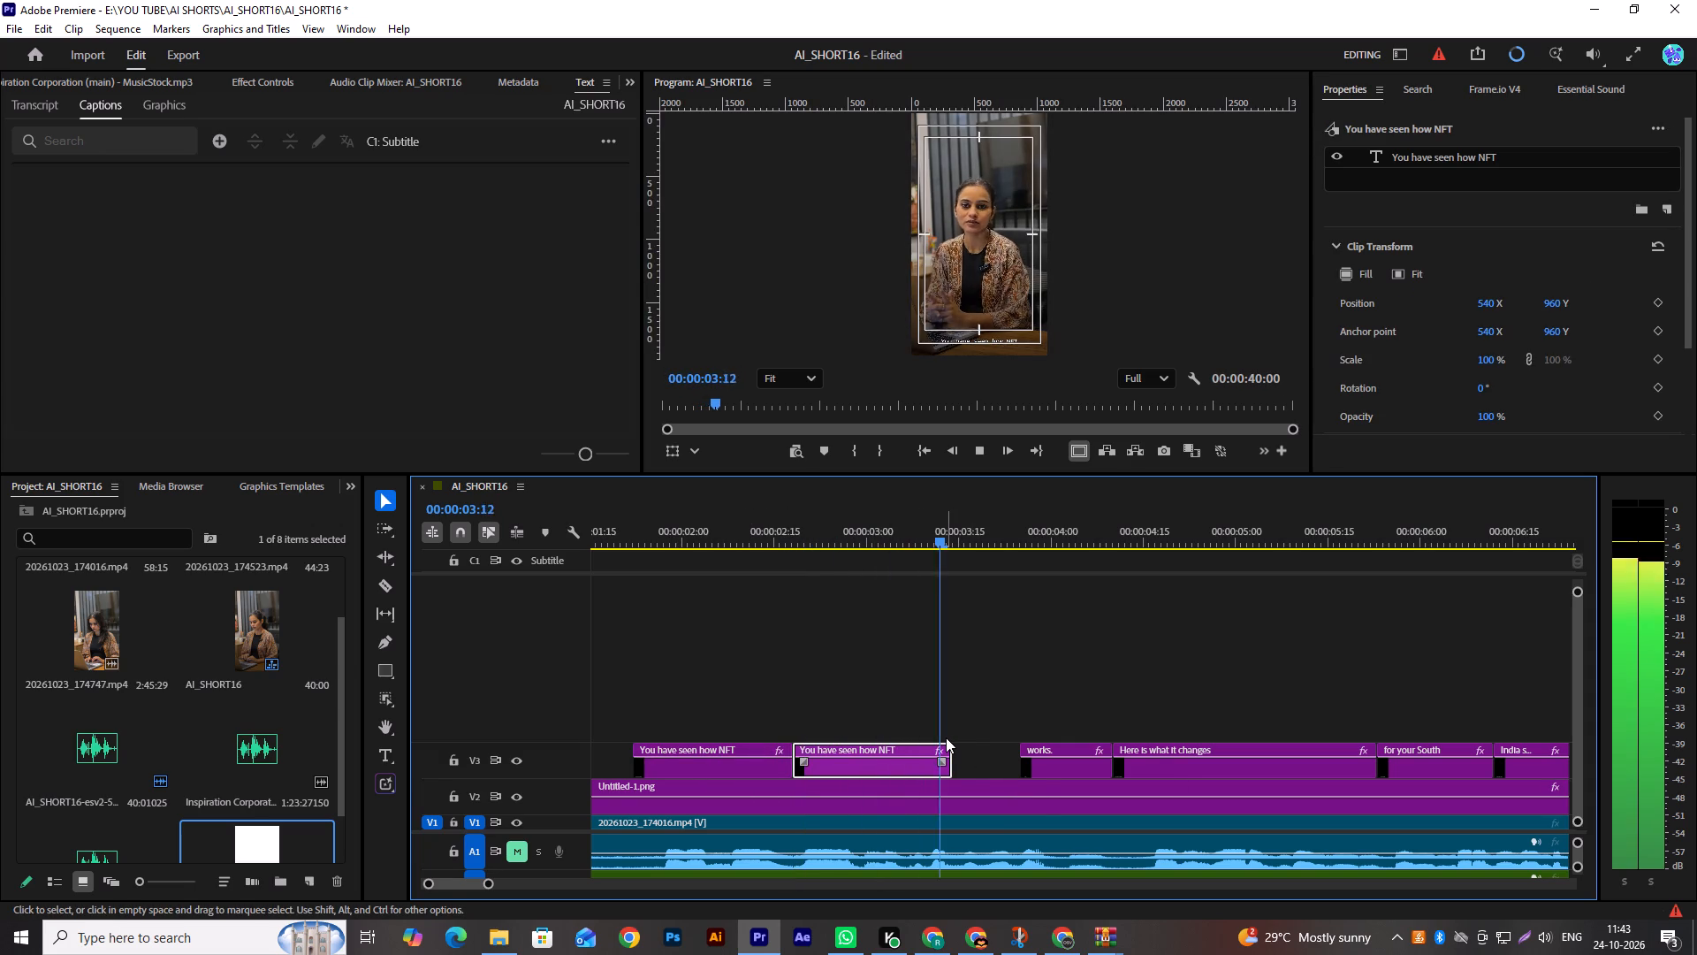
key(space)
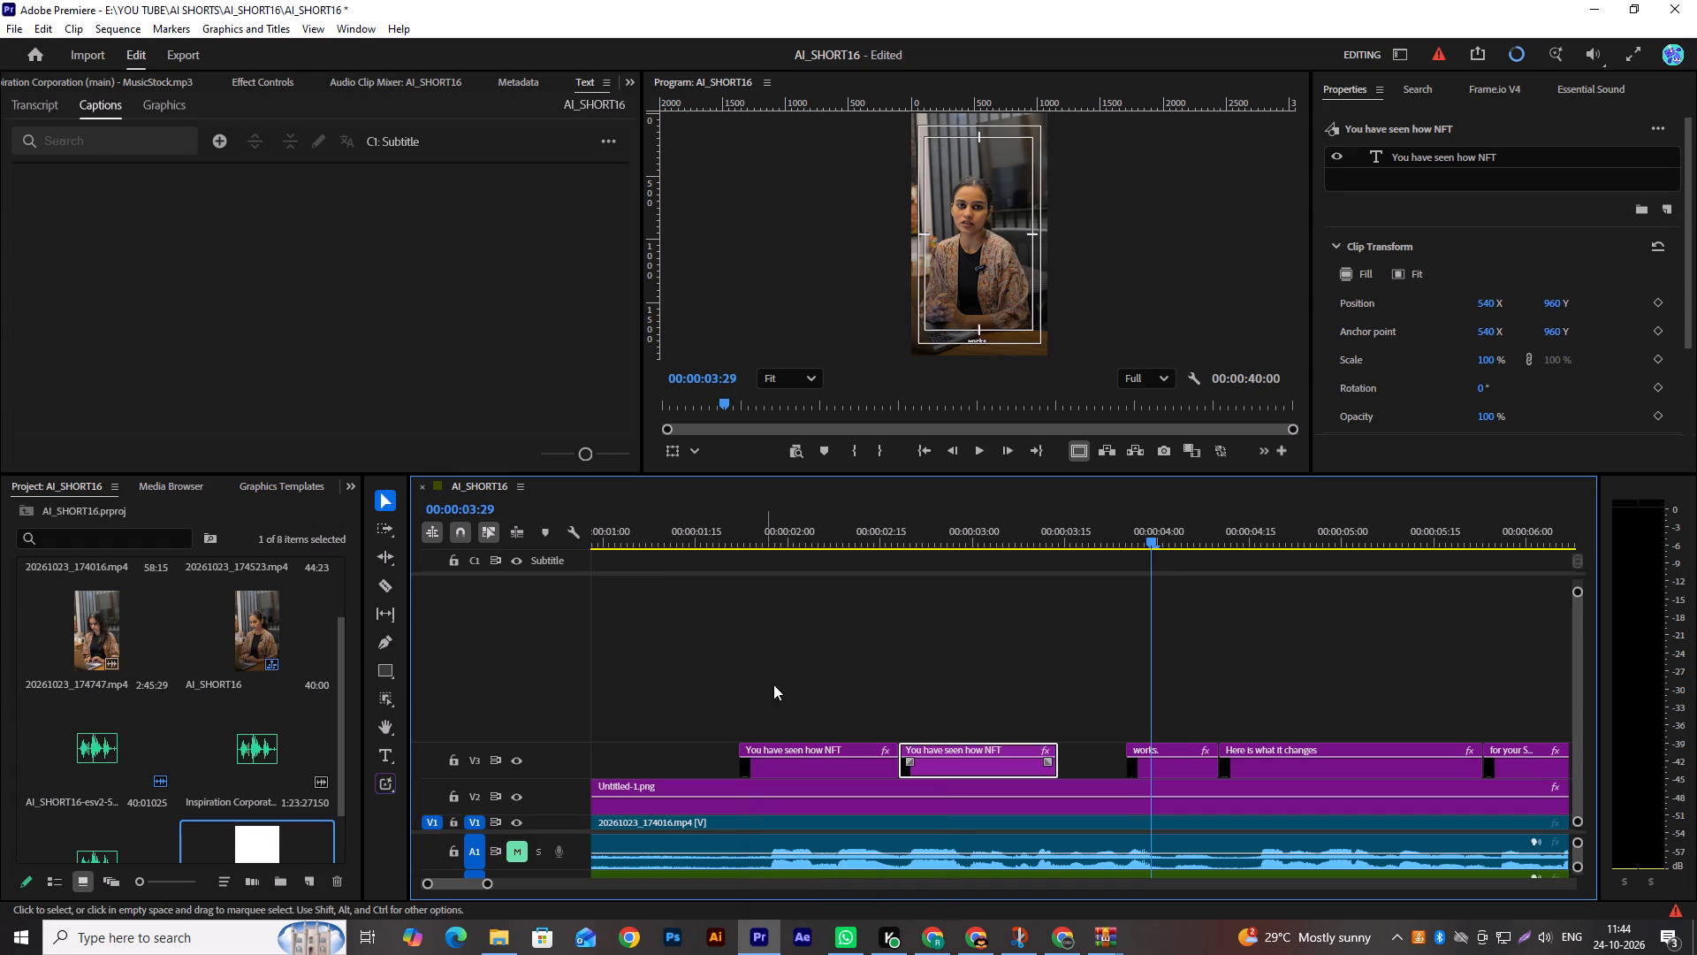
click(812, 755)
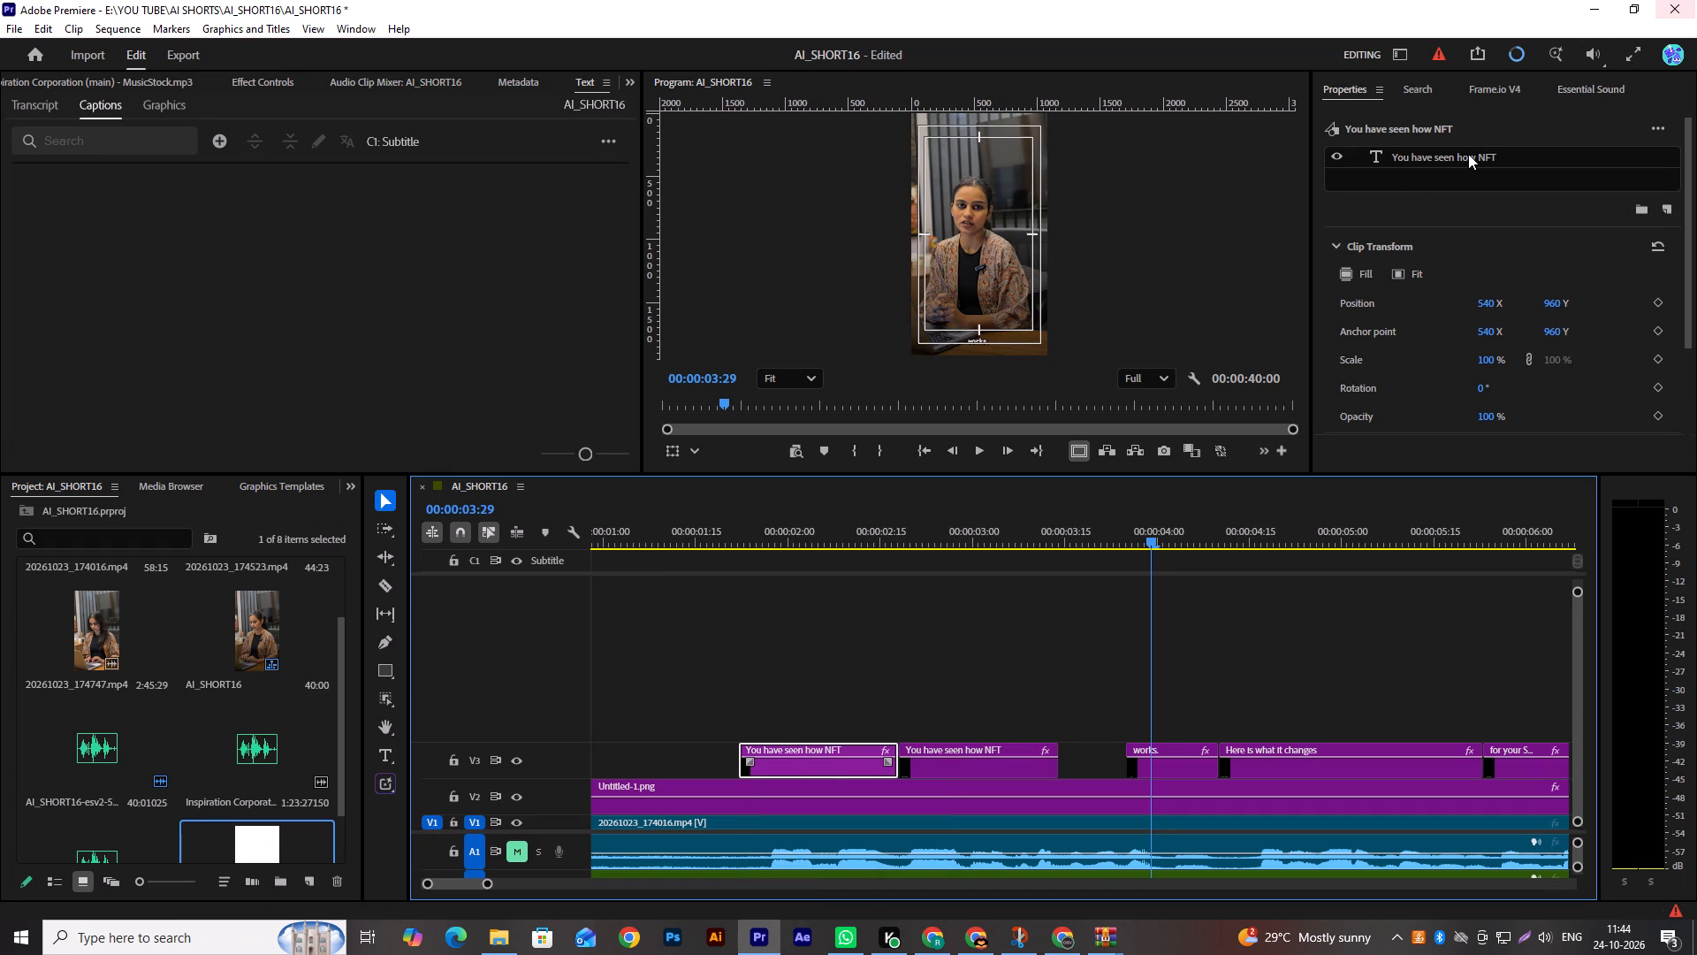
double_click(1468, 154)
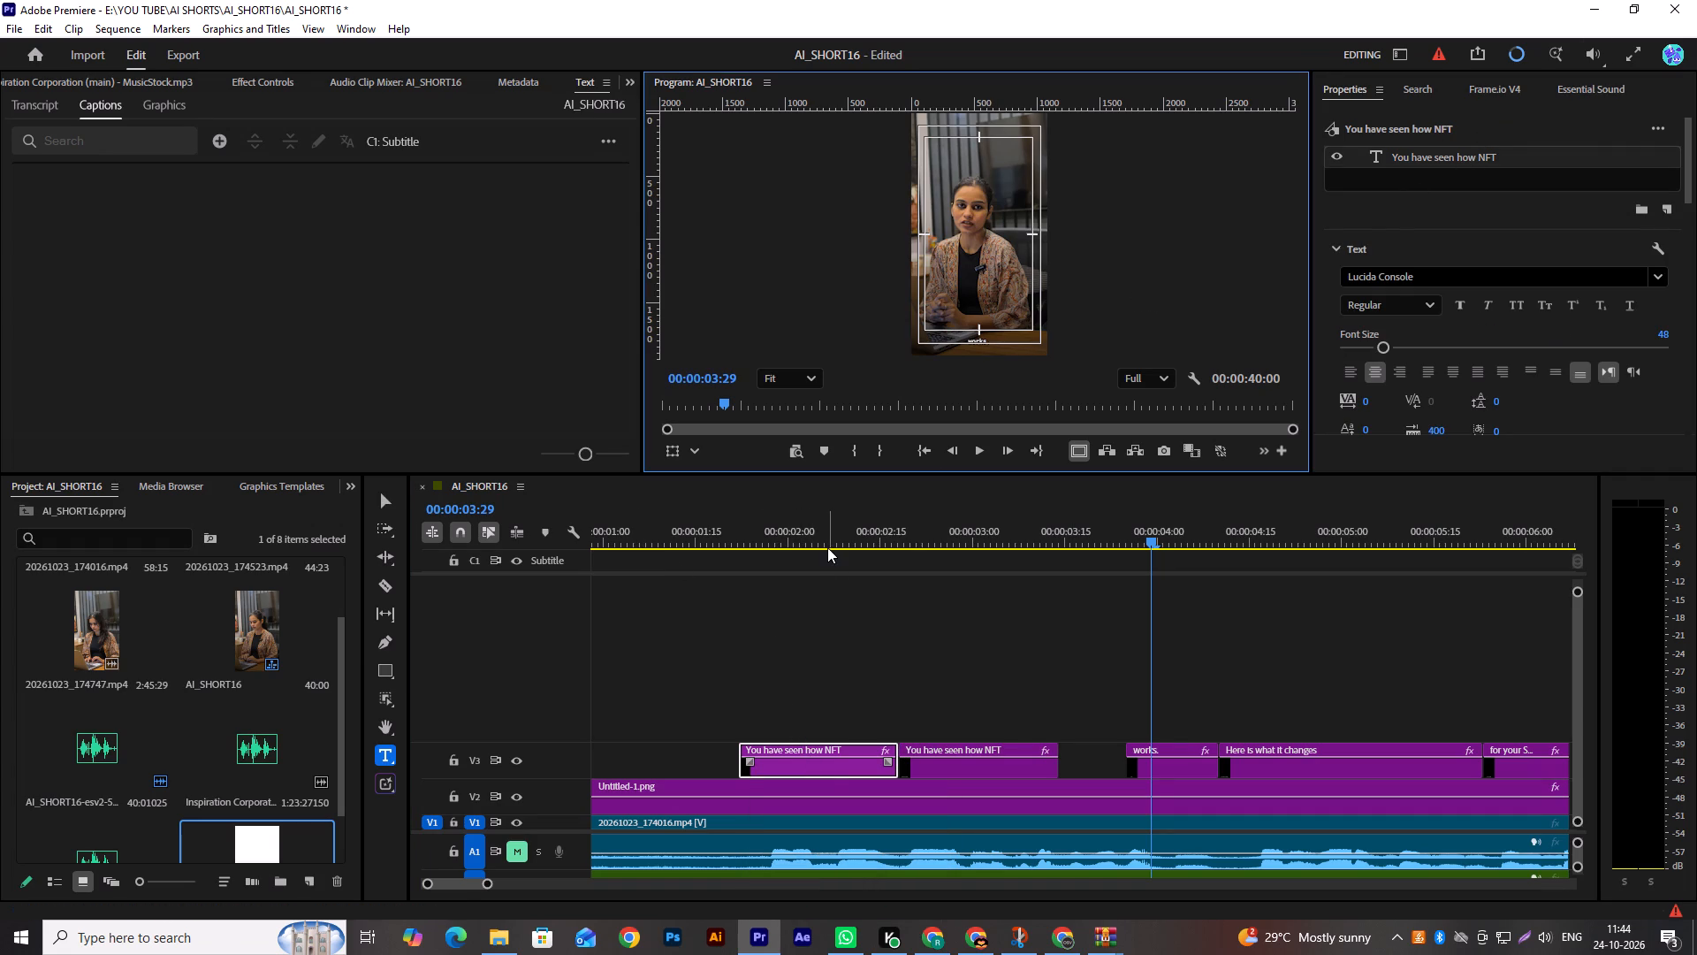
click(827, 547)
scroll(958, 369, up, 10)
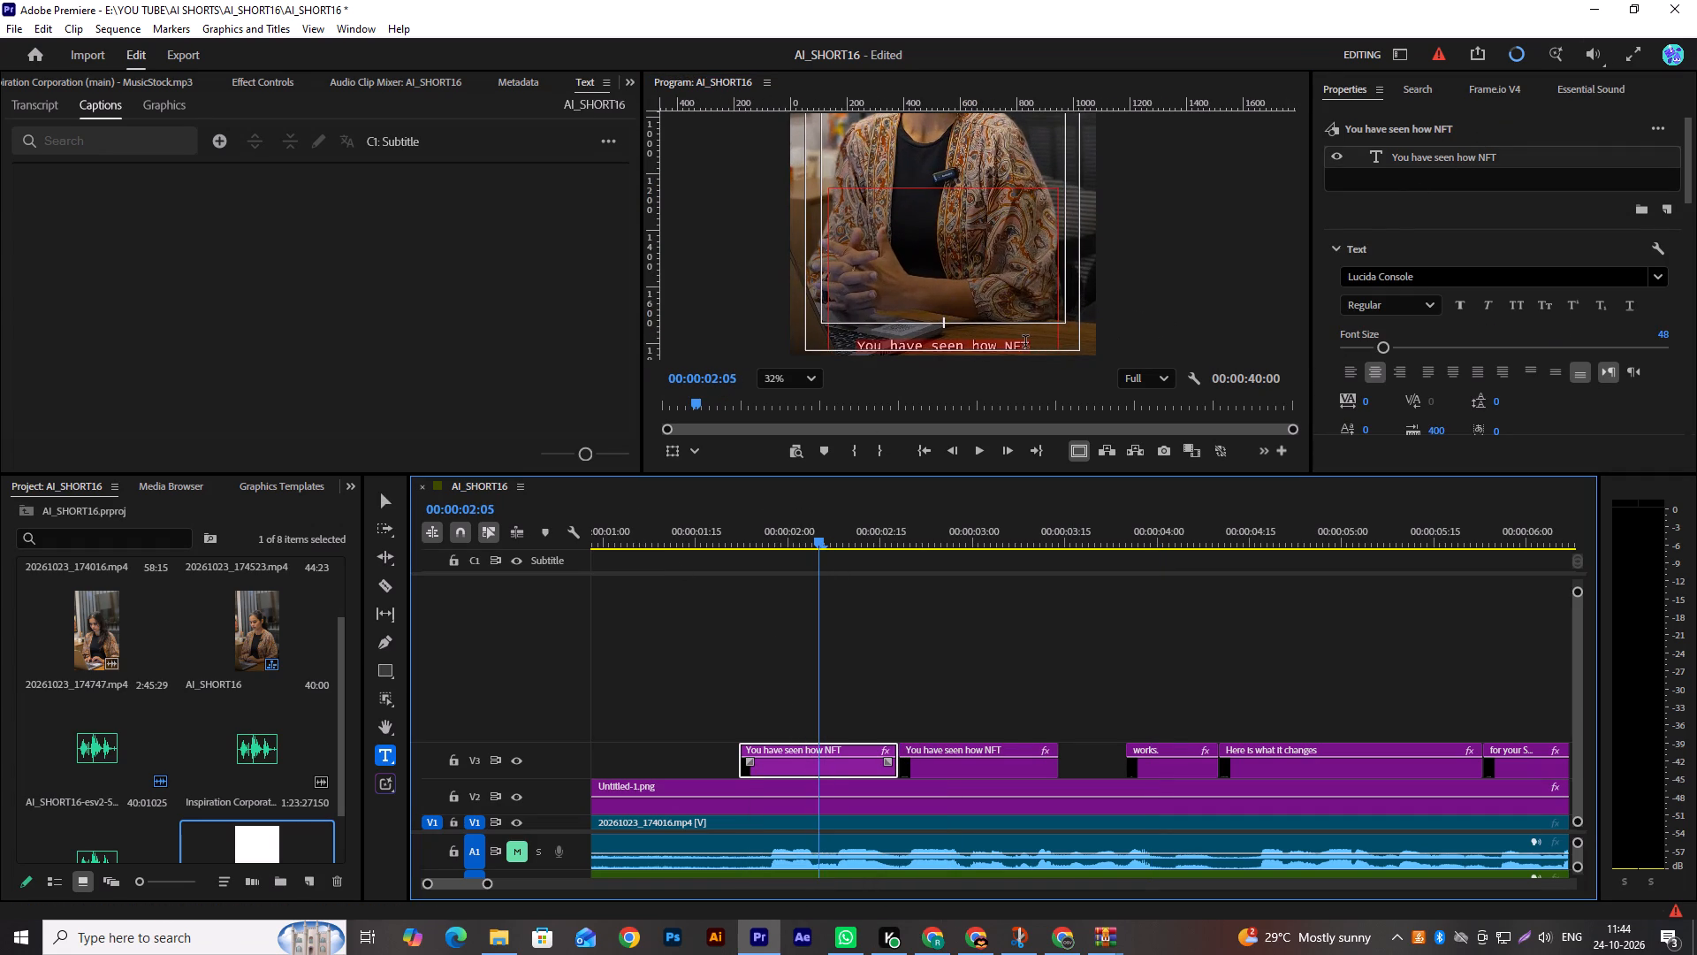
click(1025, 343)
key(BackSpace)
key(BackSpace)
key(BackSpace)
key(BackSpace)
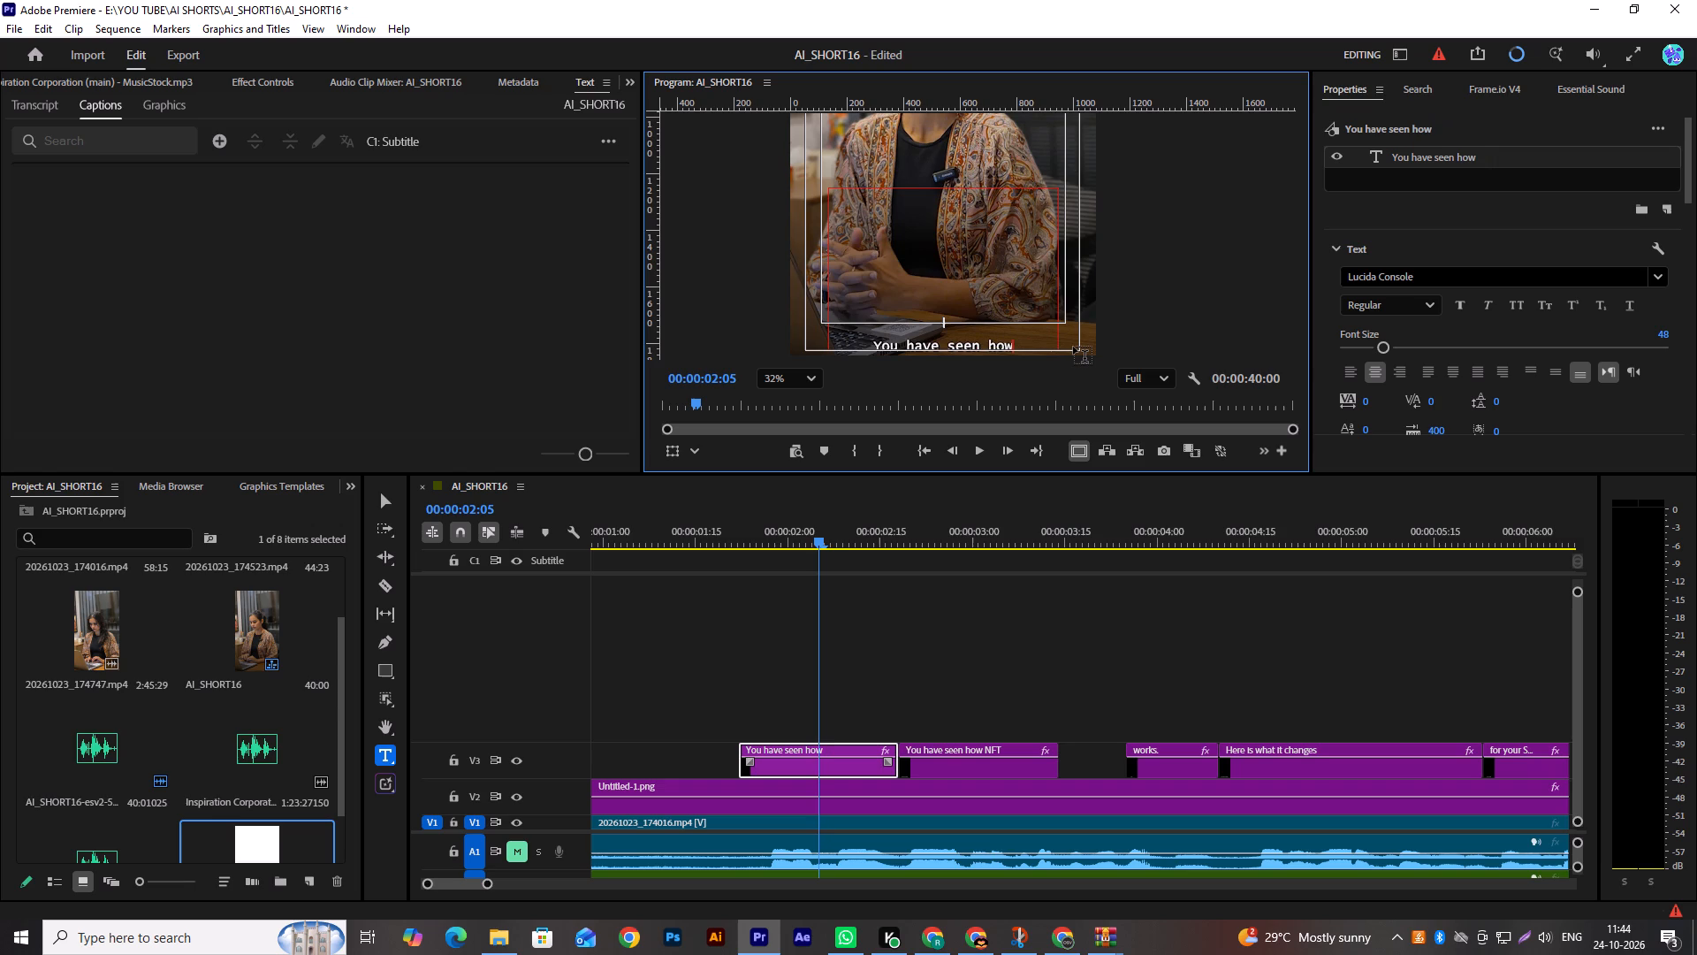
key(BackSpace)
key(BackSpace)
key(BackSpace)
key(BackSpace)
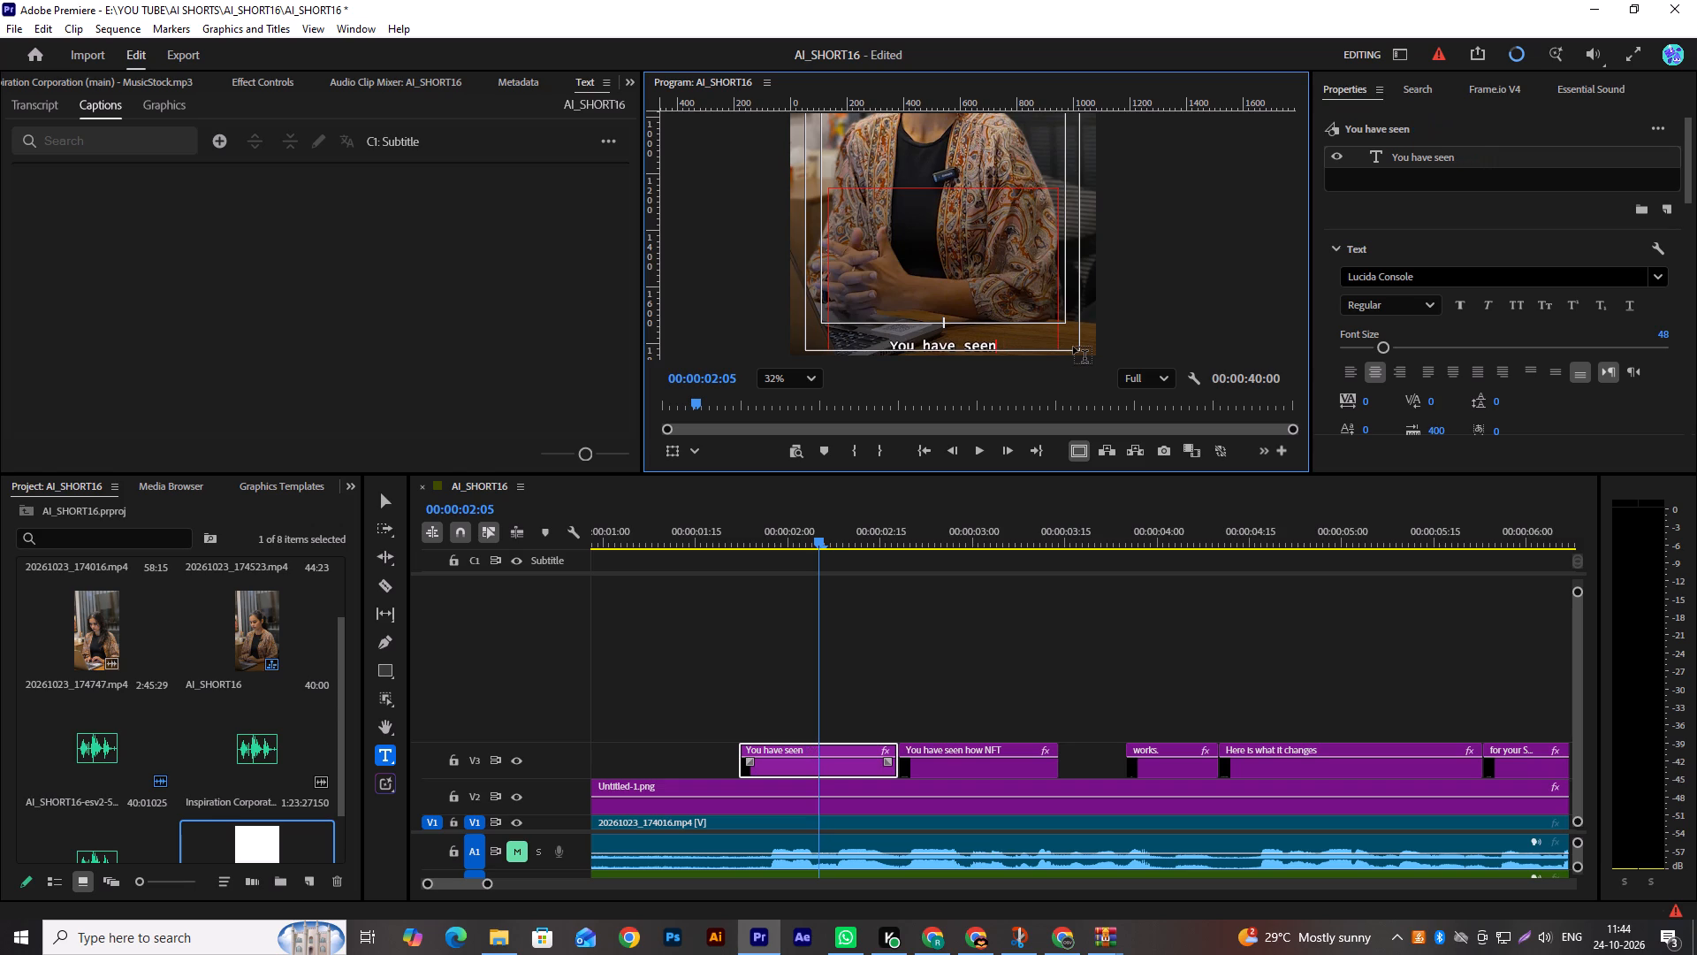
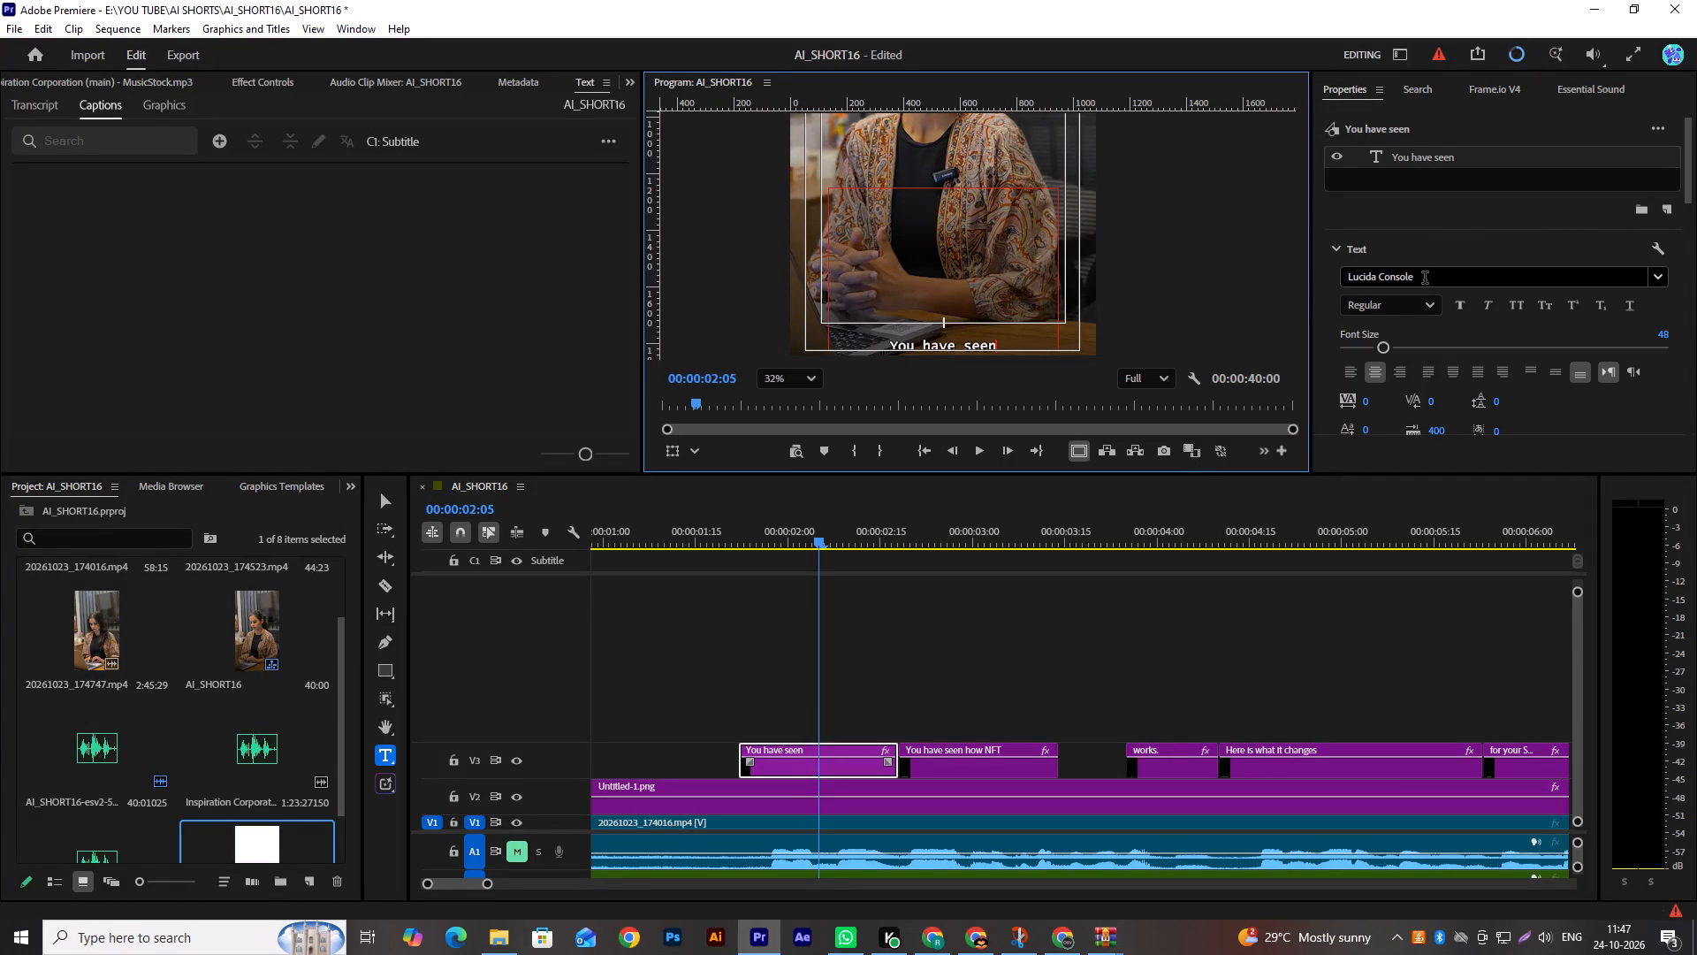
Browse the available fonts for the "You have seen" caption graphic to look for a replacement typeface.
click(1663, 278)
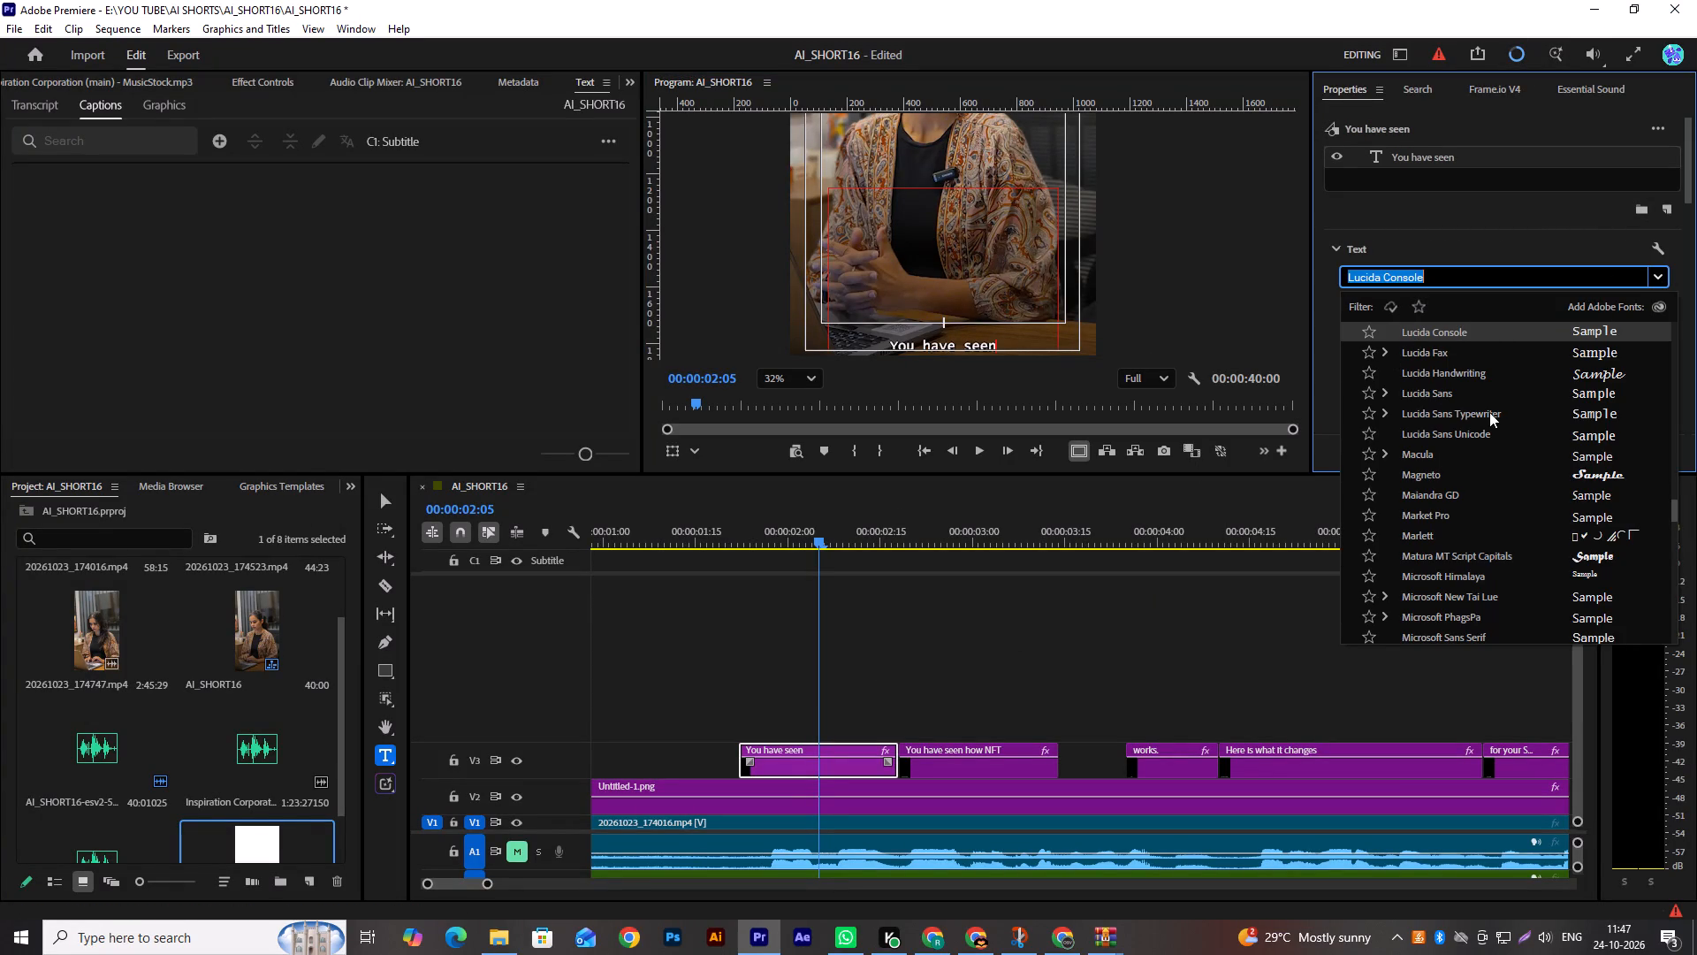
scroll(1489, 412, down, 6)
scroll(1489, 412, up, 5)
click(1443, 280)
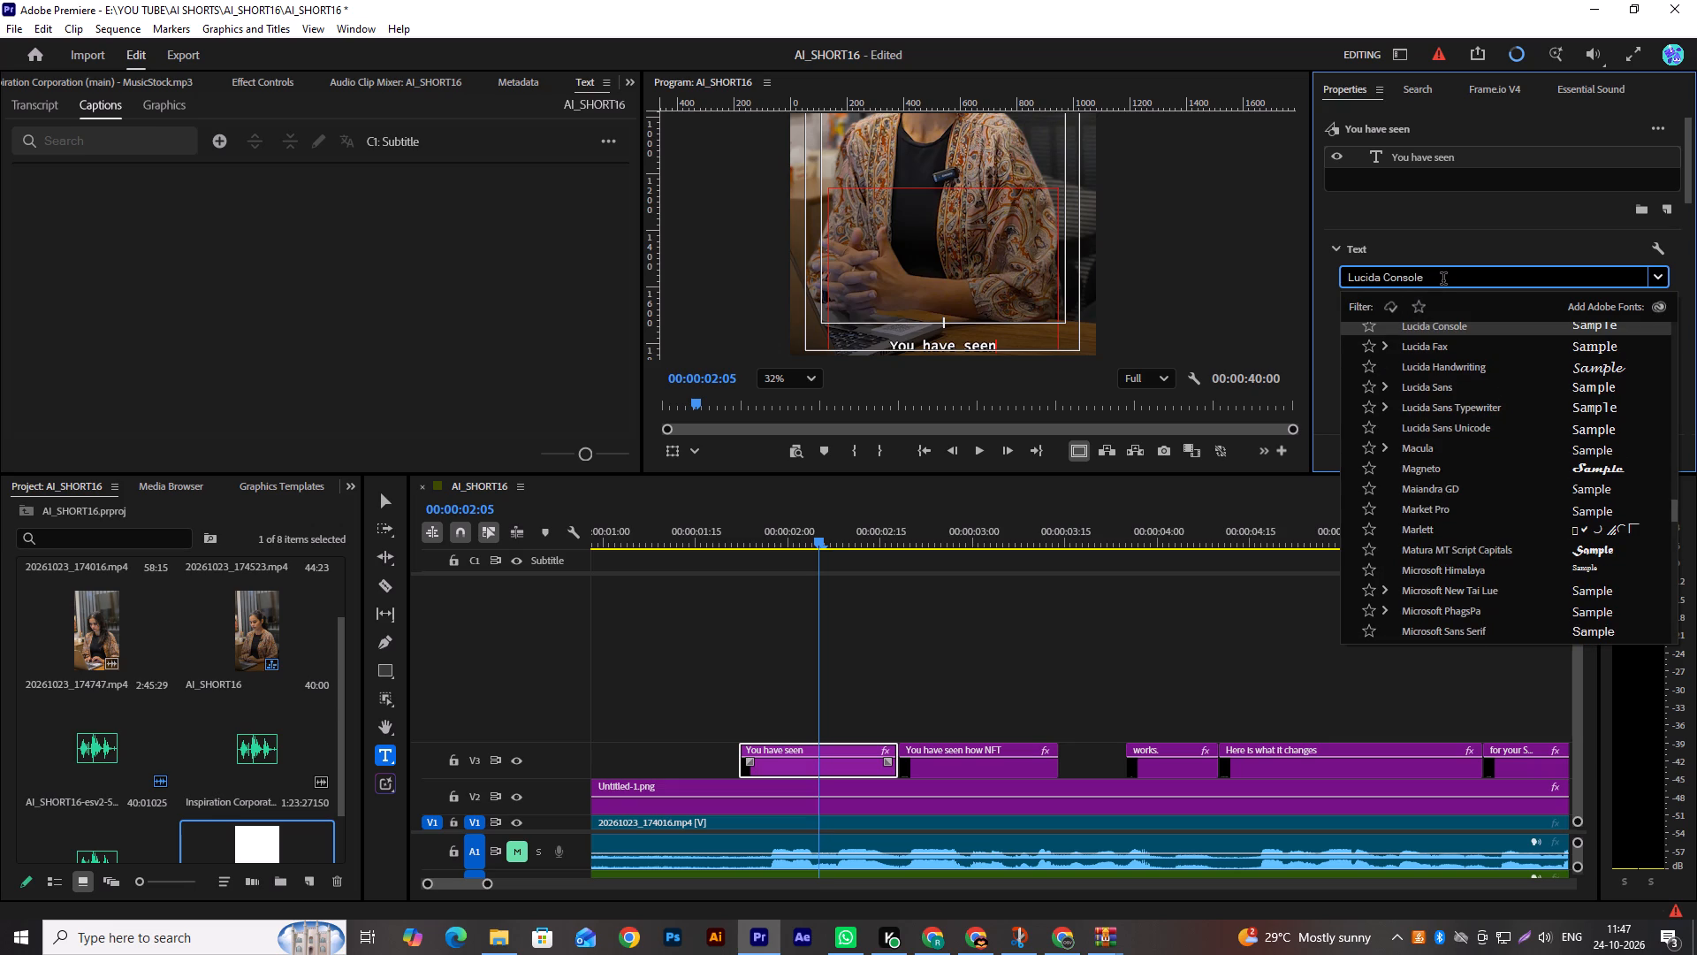
click(1360, 311)
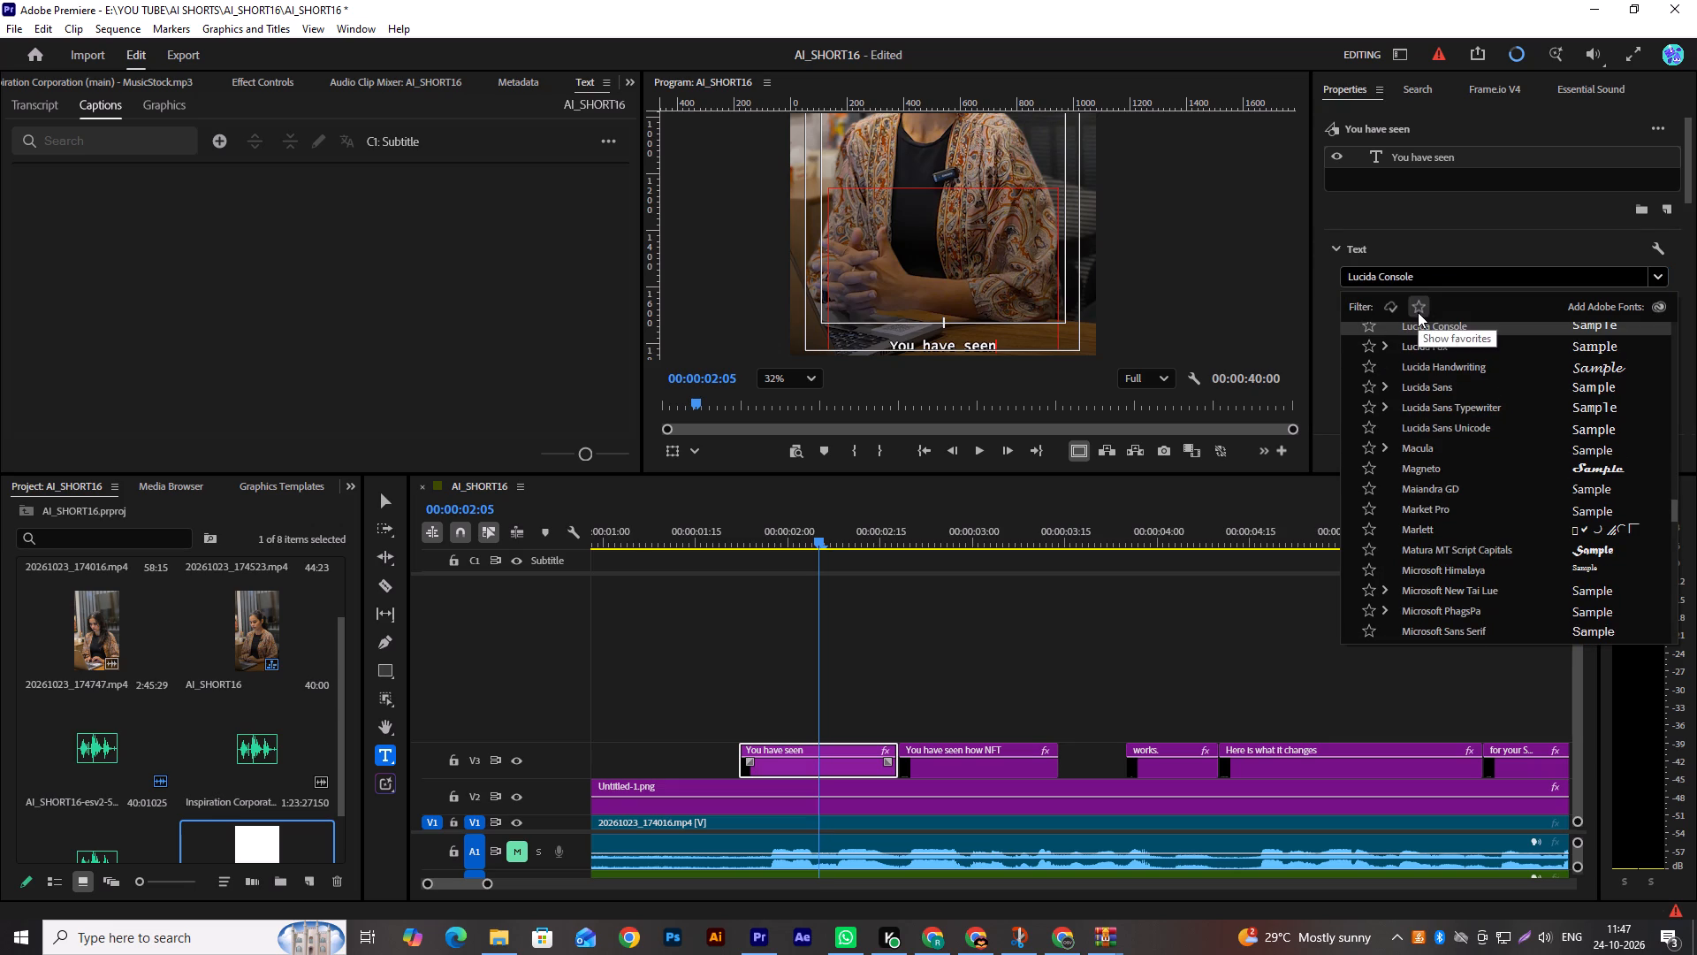
click(1418, 312)
click(1418, 312)
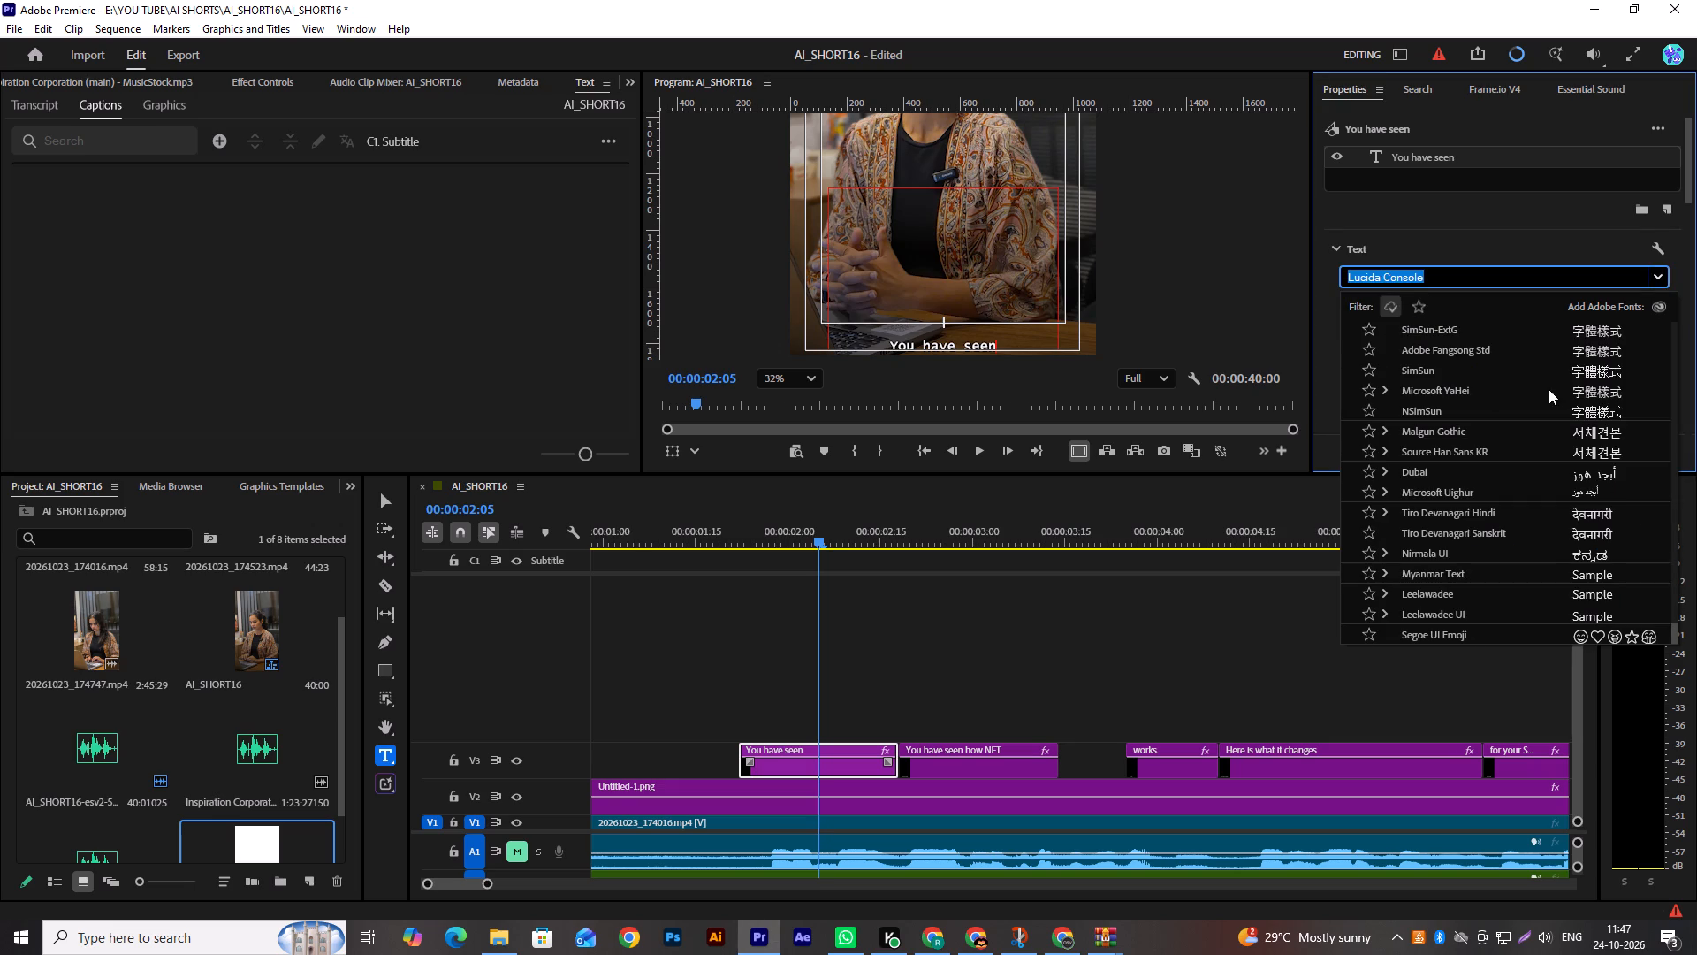
scroll(1549, 389, down, 8)
scroll(1446, 559, down, 6)
scroll(1463, 424, up, 2)
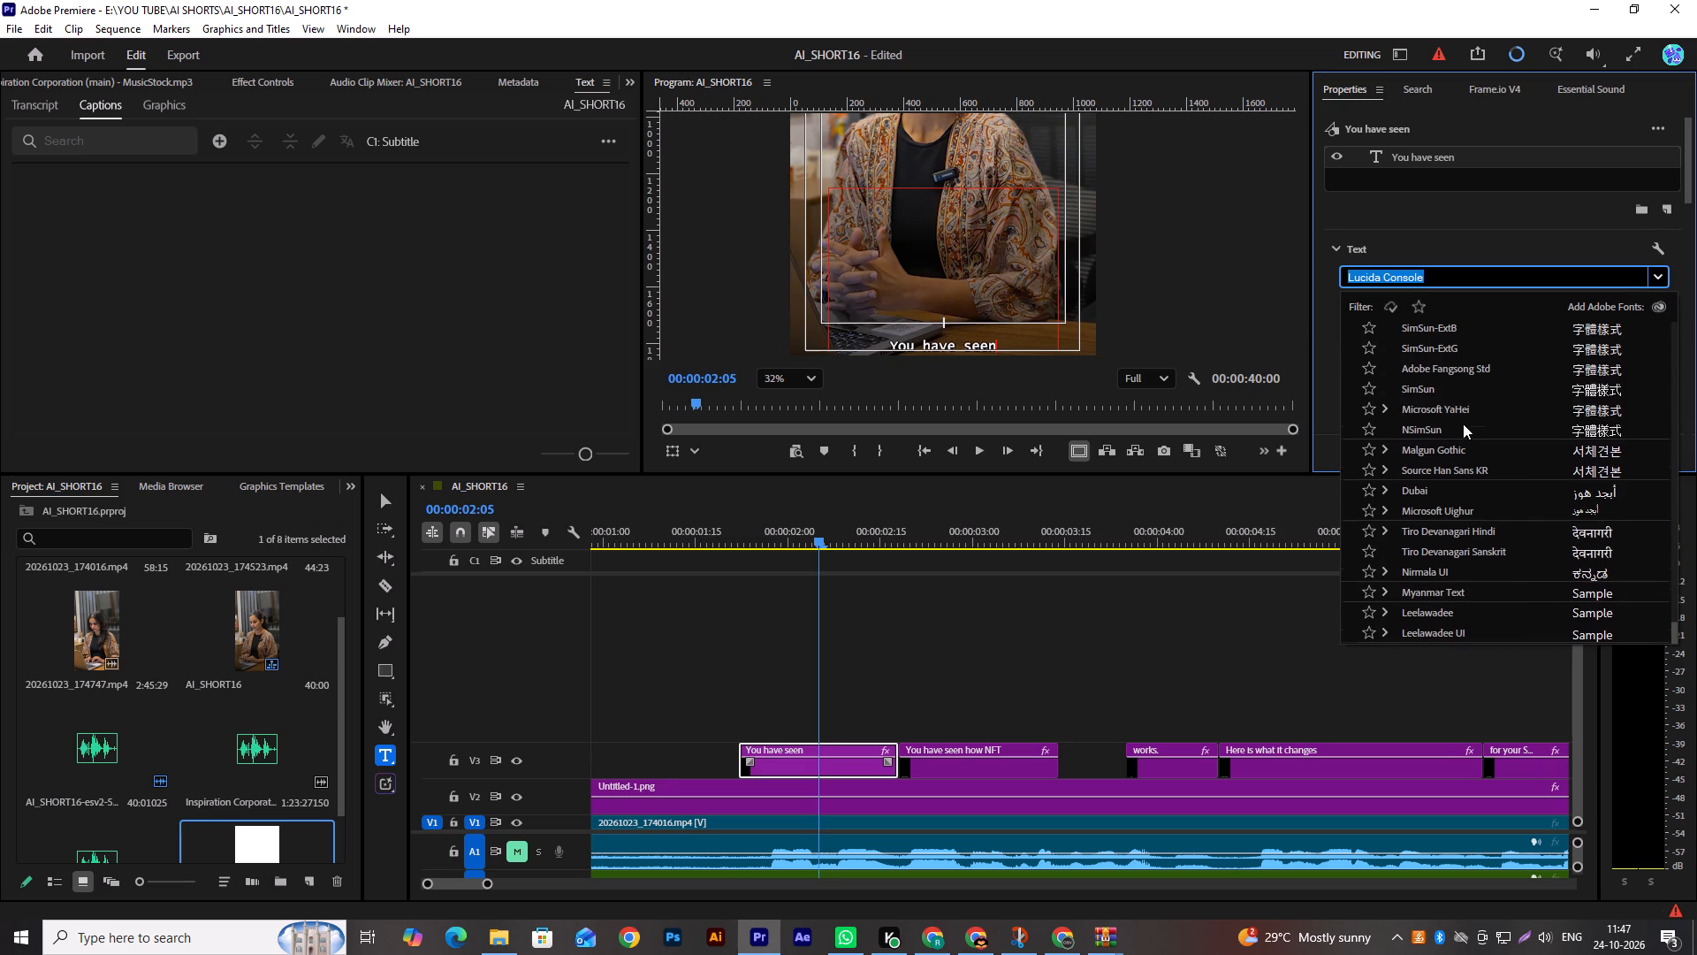
scroll(1463, 424, up, 2)
click(1456, 278)
scroll(1552, 484, down, 20)
scroll(1552, 484, down, 1)
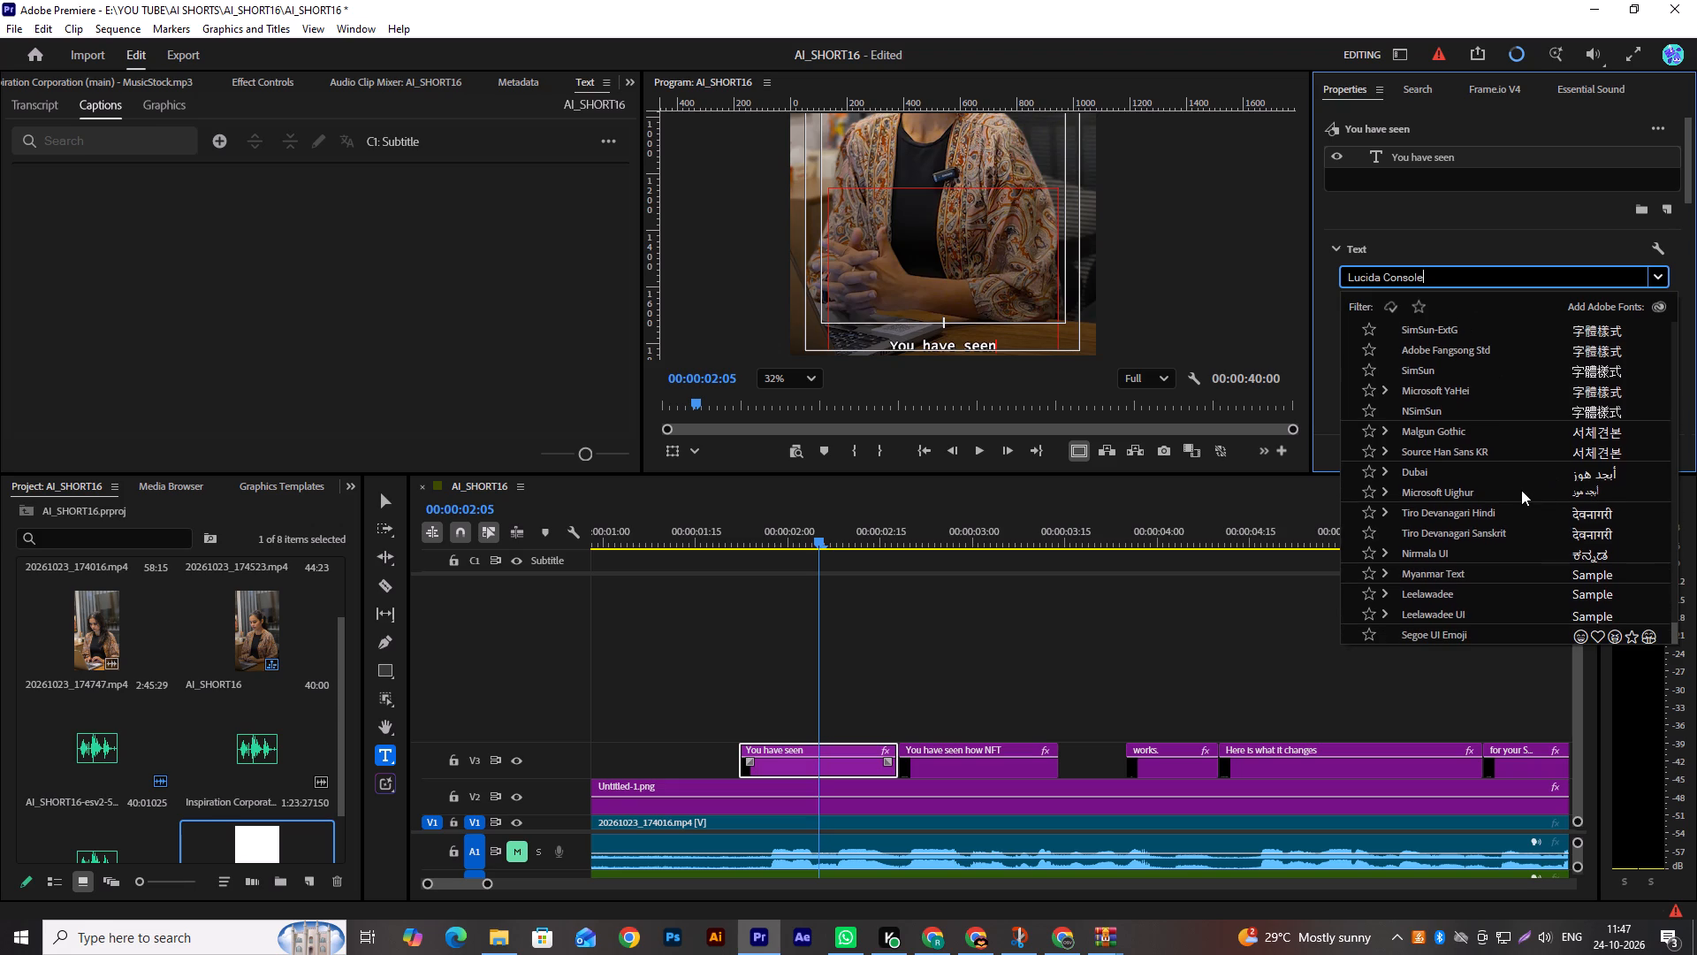
scroll(1520, 491, up, 11)
scroll(1520, 491, down, 15)
scroll(1520, 491, up, 8)
scroll(1520, 491, down, 1)
scroll(1520, 491, up, 11)
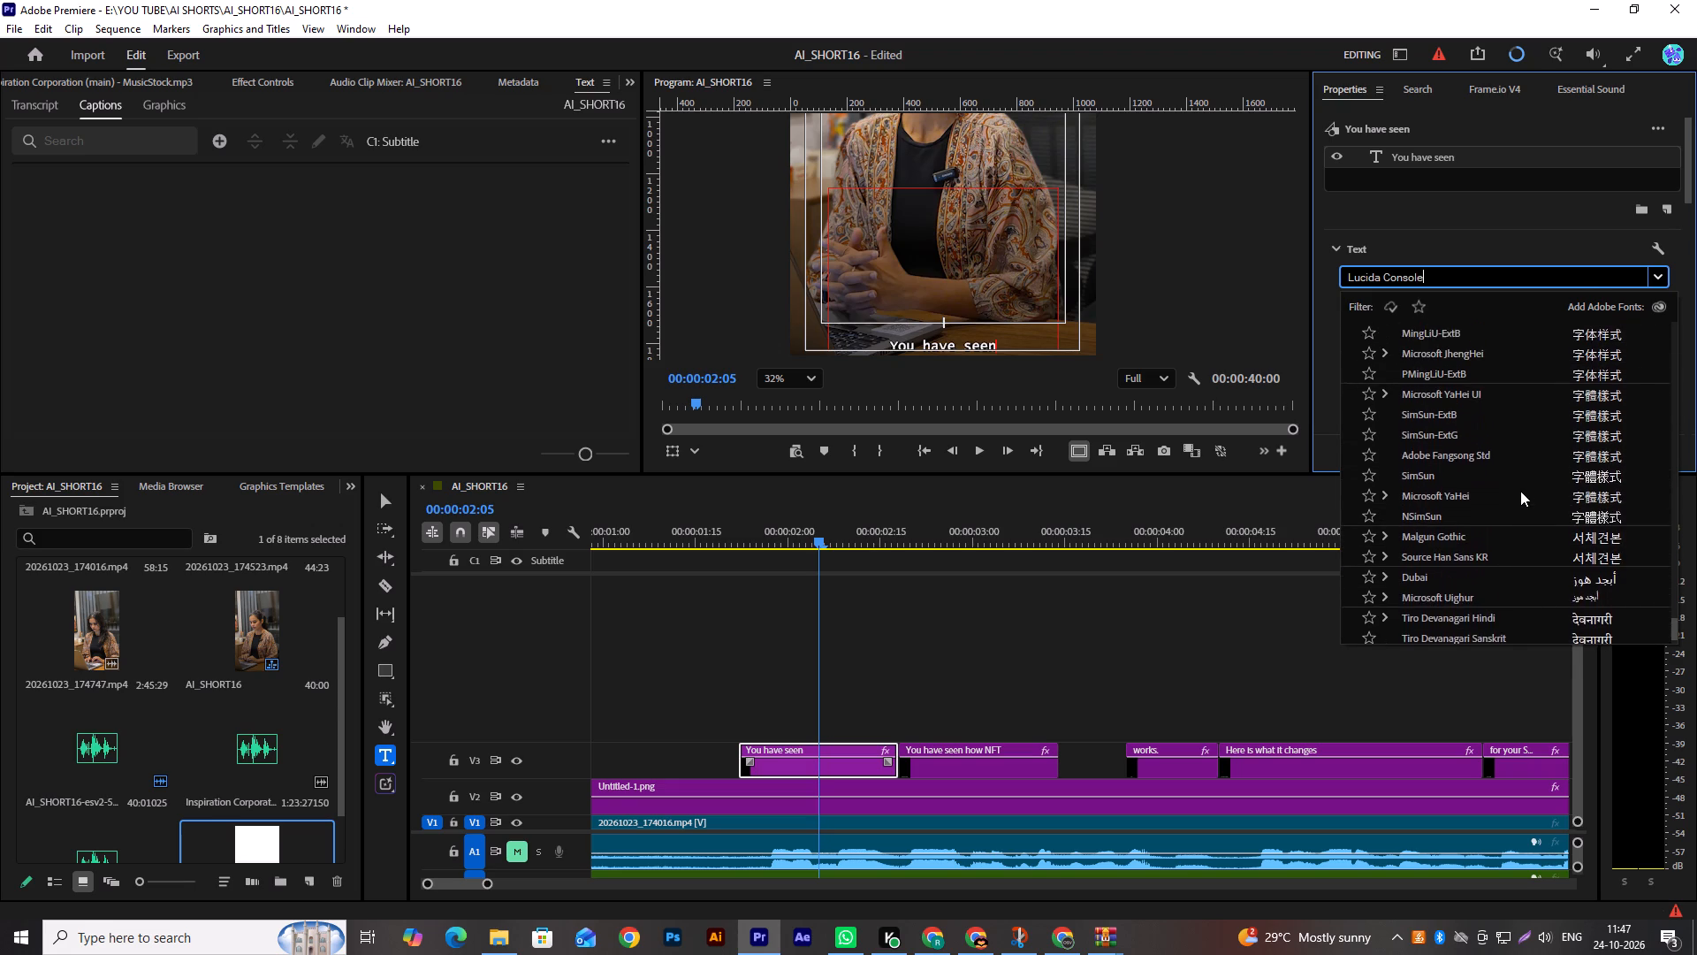
scroll(1520, 491, up, 11)
scroll(1520, 491, down, 1)
scroll(1520, 491, up, 1)
scroll(1520, 491, down, 1)
scroll(1520, 491, up, 3)
scroll(1520, 491, down, 1)
scroll(1520, 491, up, 1)
scroll(1520, 491, down, 1)
scroll(1520, 491, up, 1)
scroll(1520, 491, down, 1)
scroll(1520, 491, up, 20)
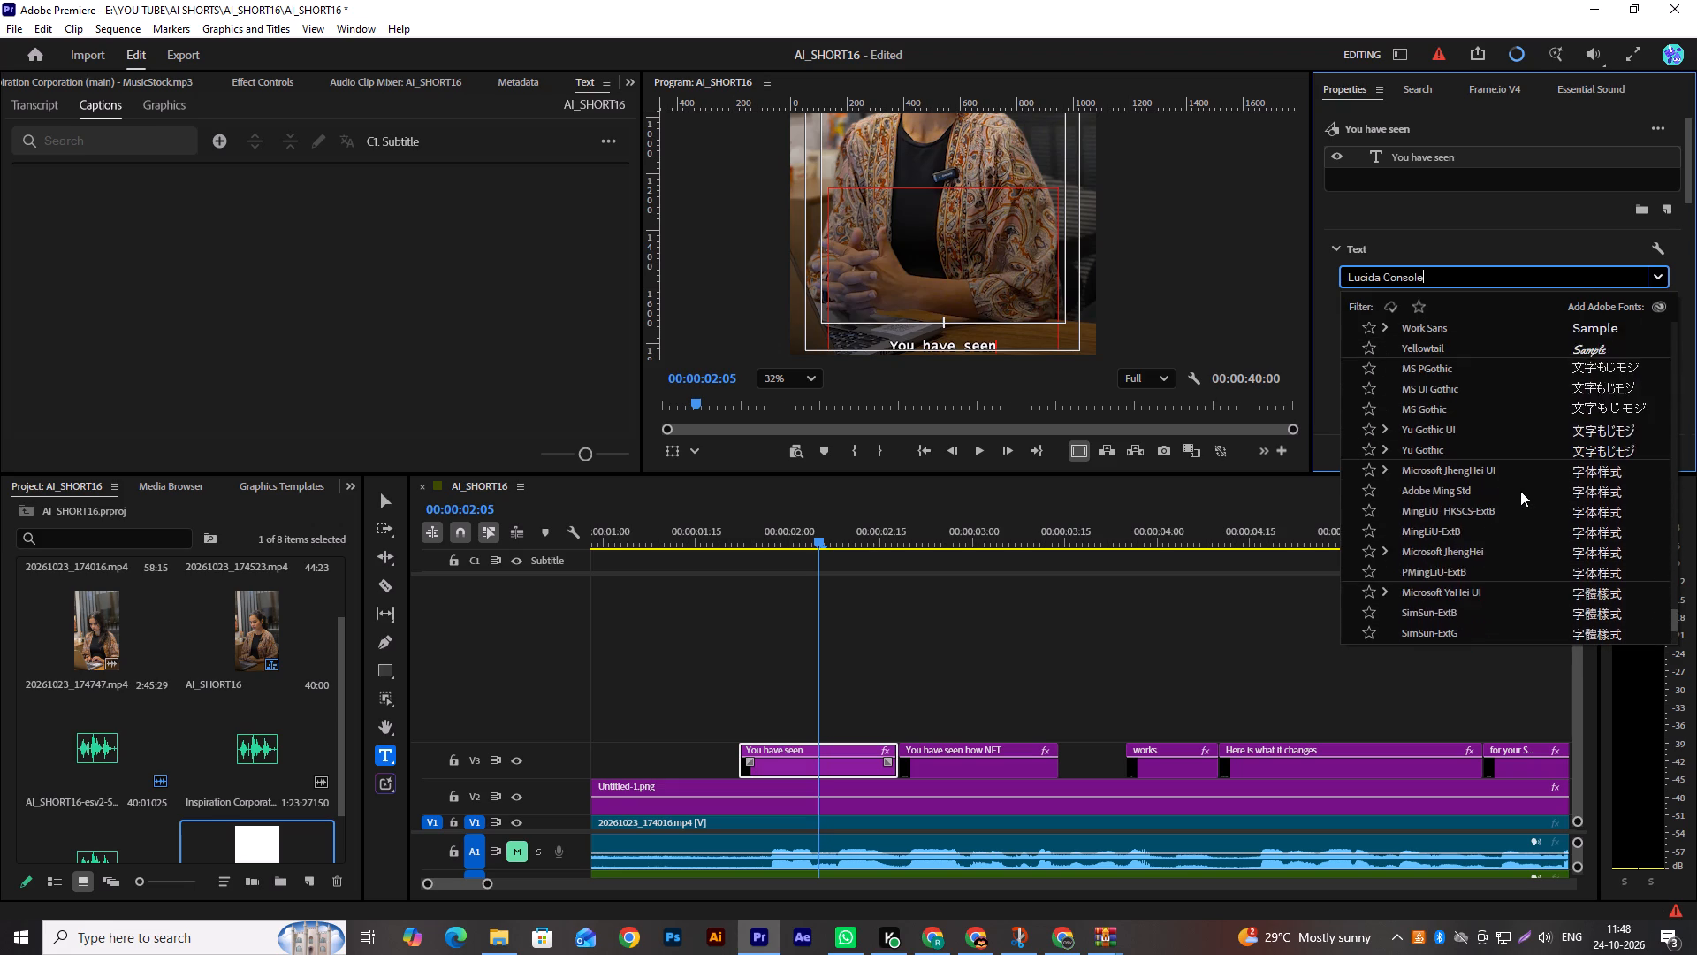
scroll(1520, 491, up, 8)
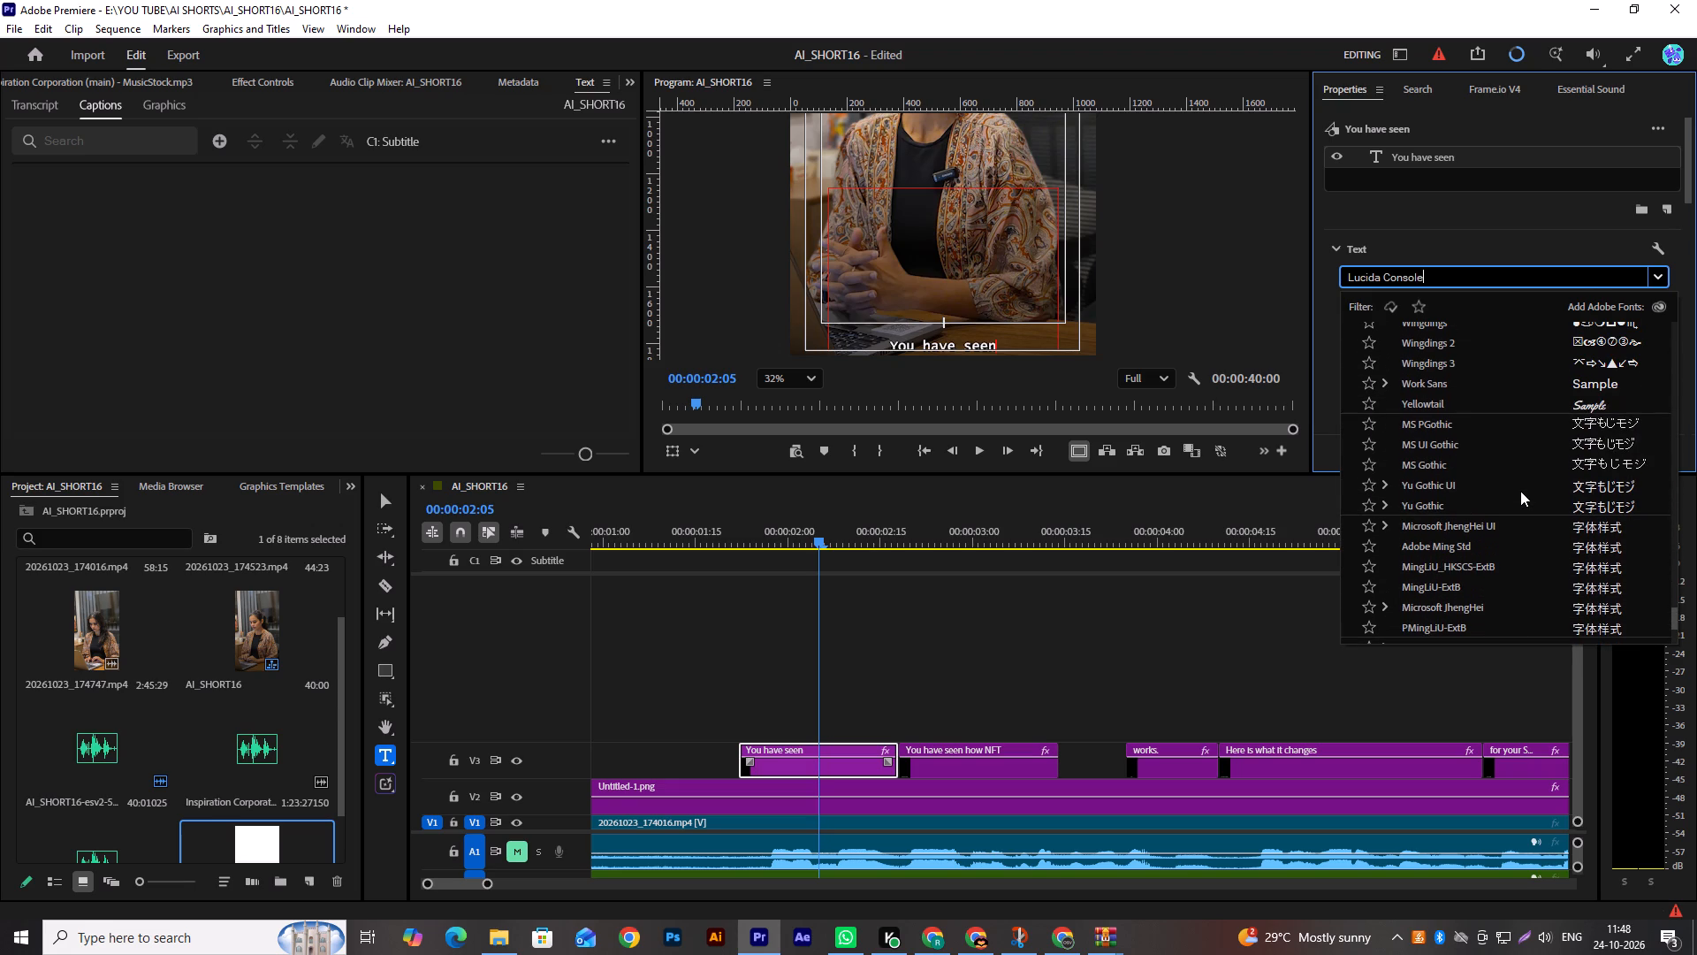
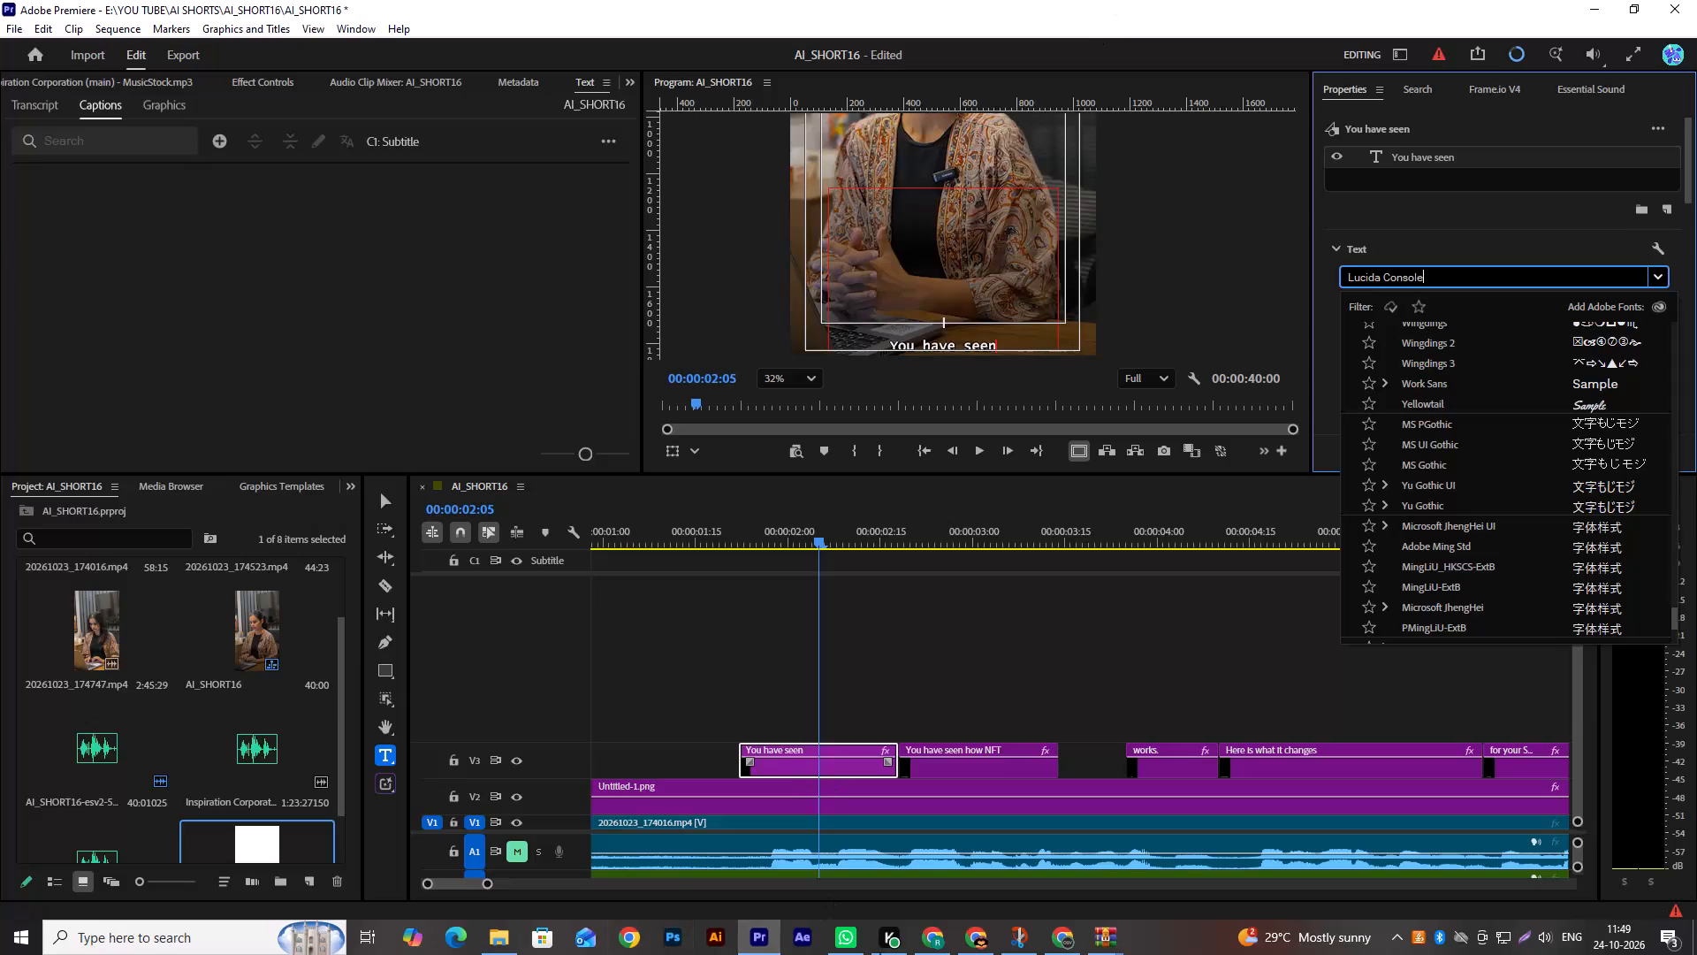
Switch to Chrome, open Pinterest from a web search, and search its pins for "SANS SERIF FONT".
click(934, 937)
click(789, 0)
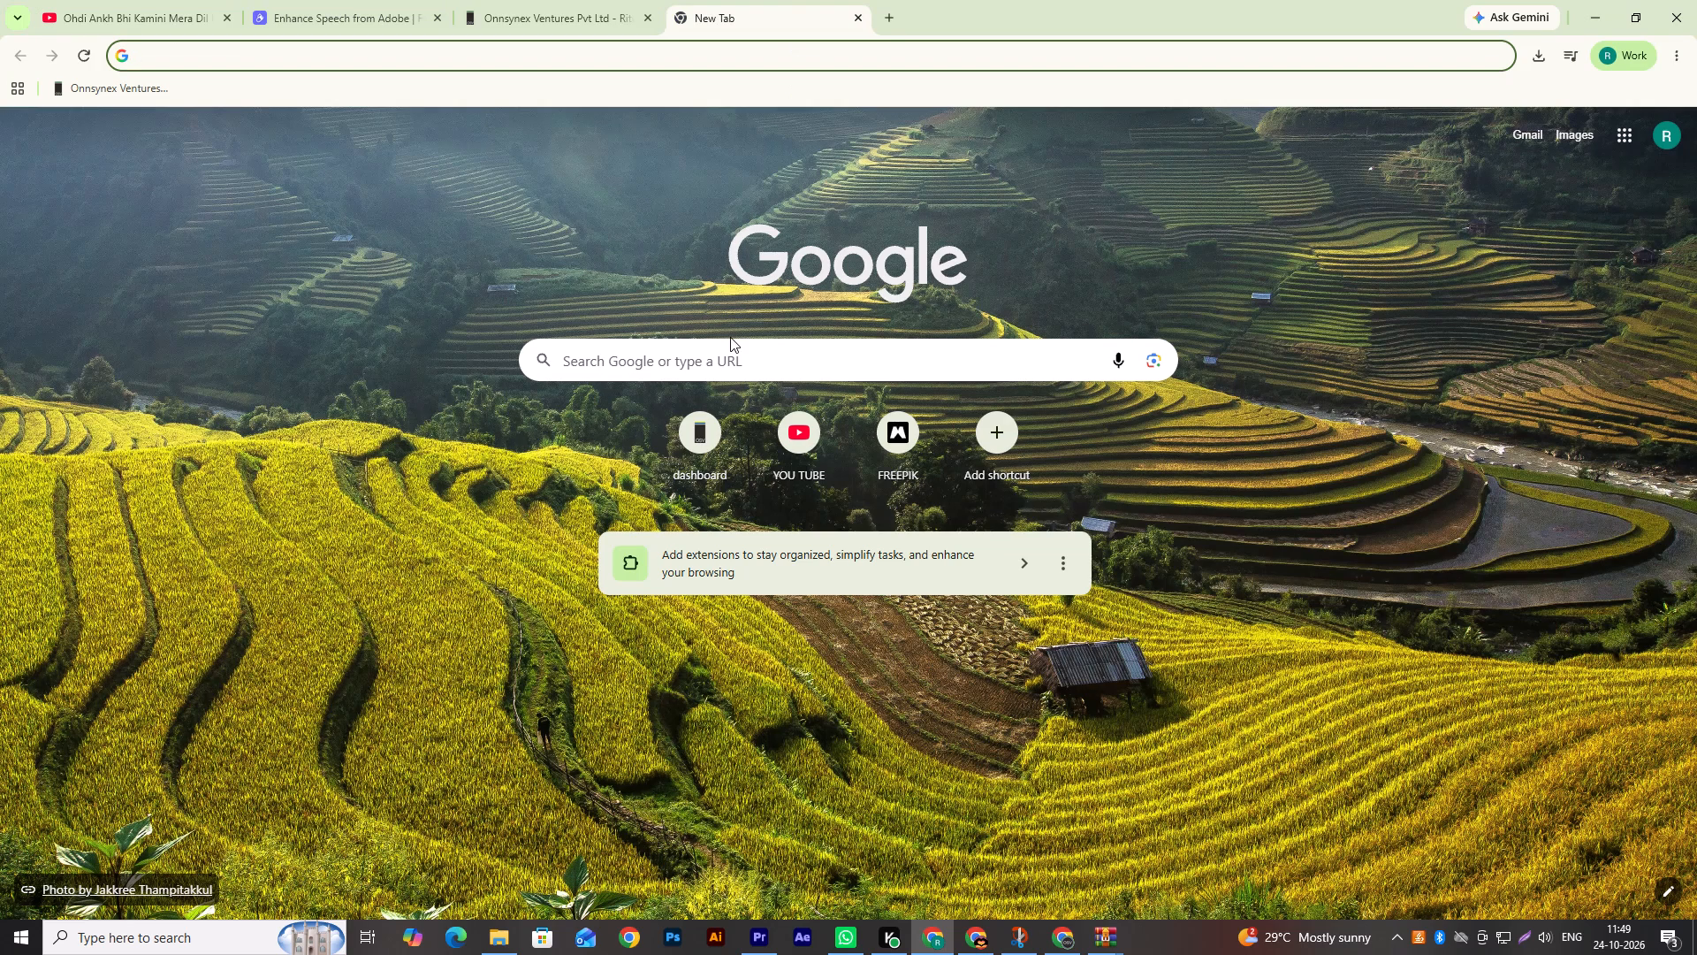
click(731, 355)
text(PIN)
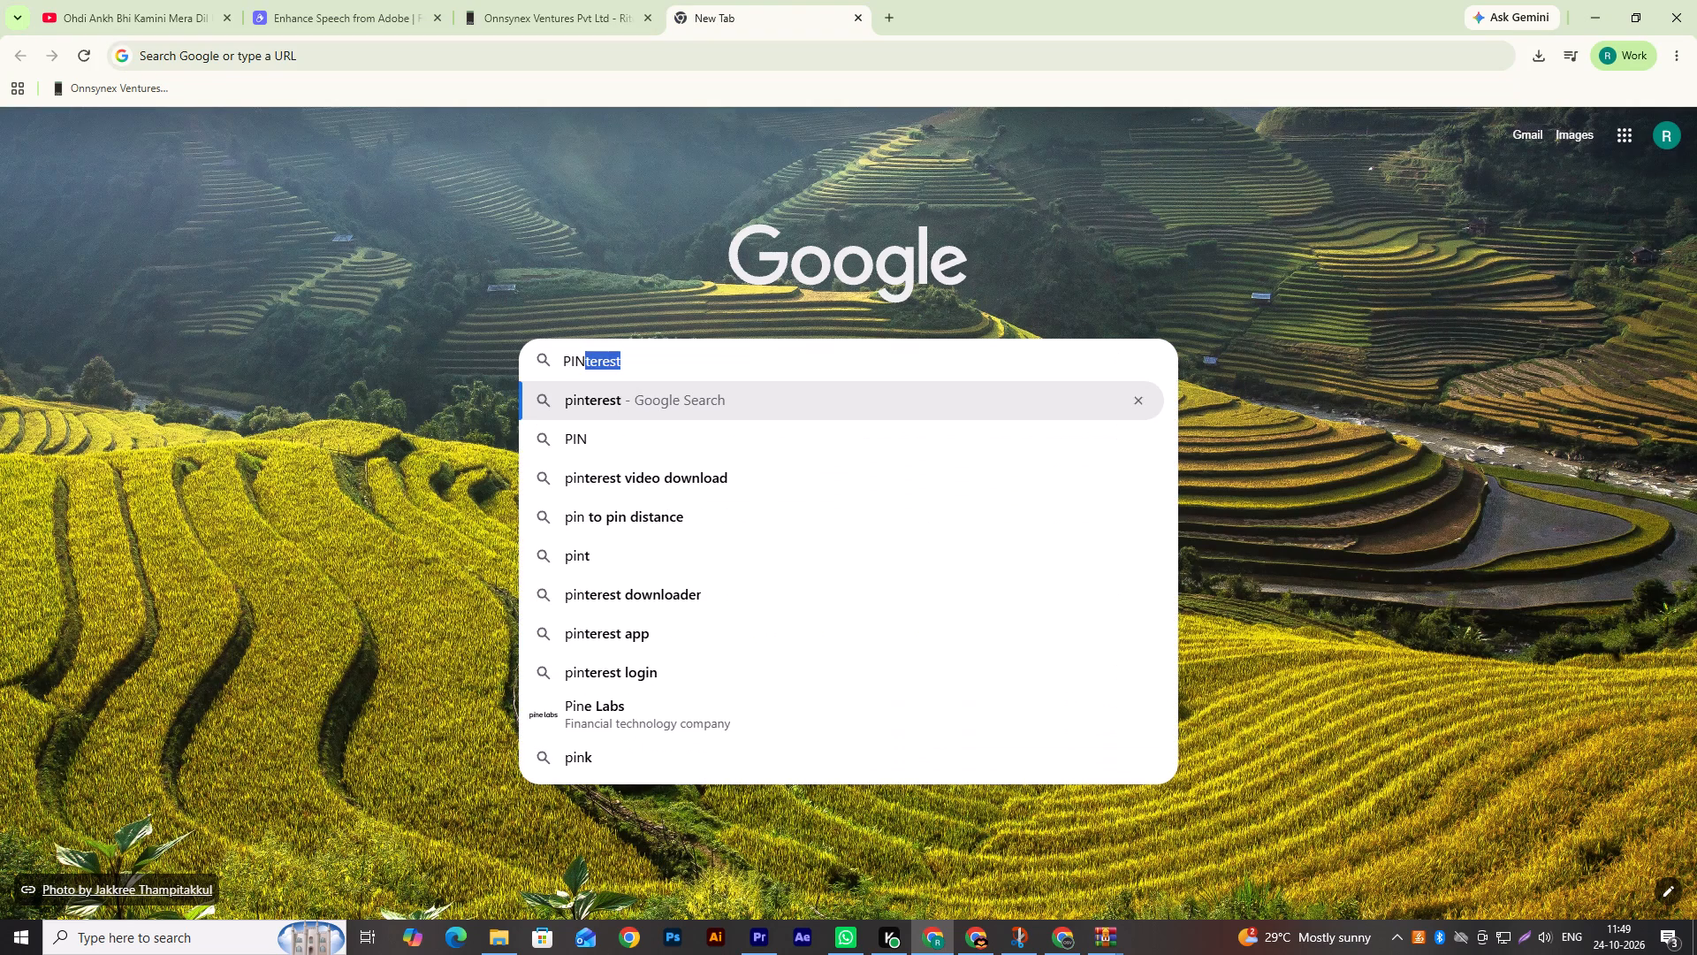
click(589, 405)
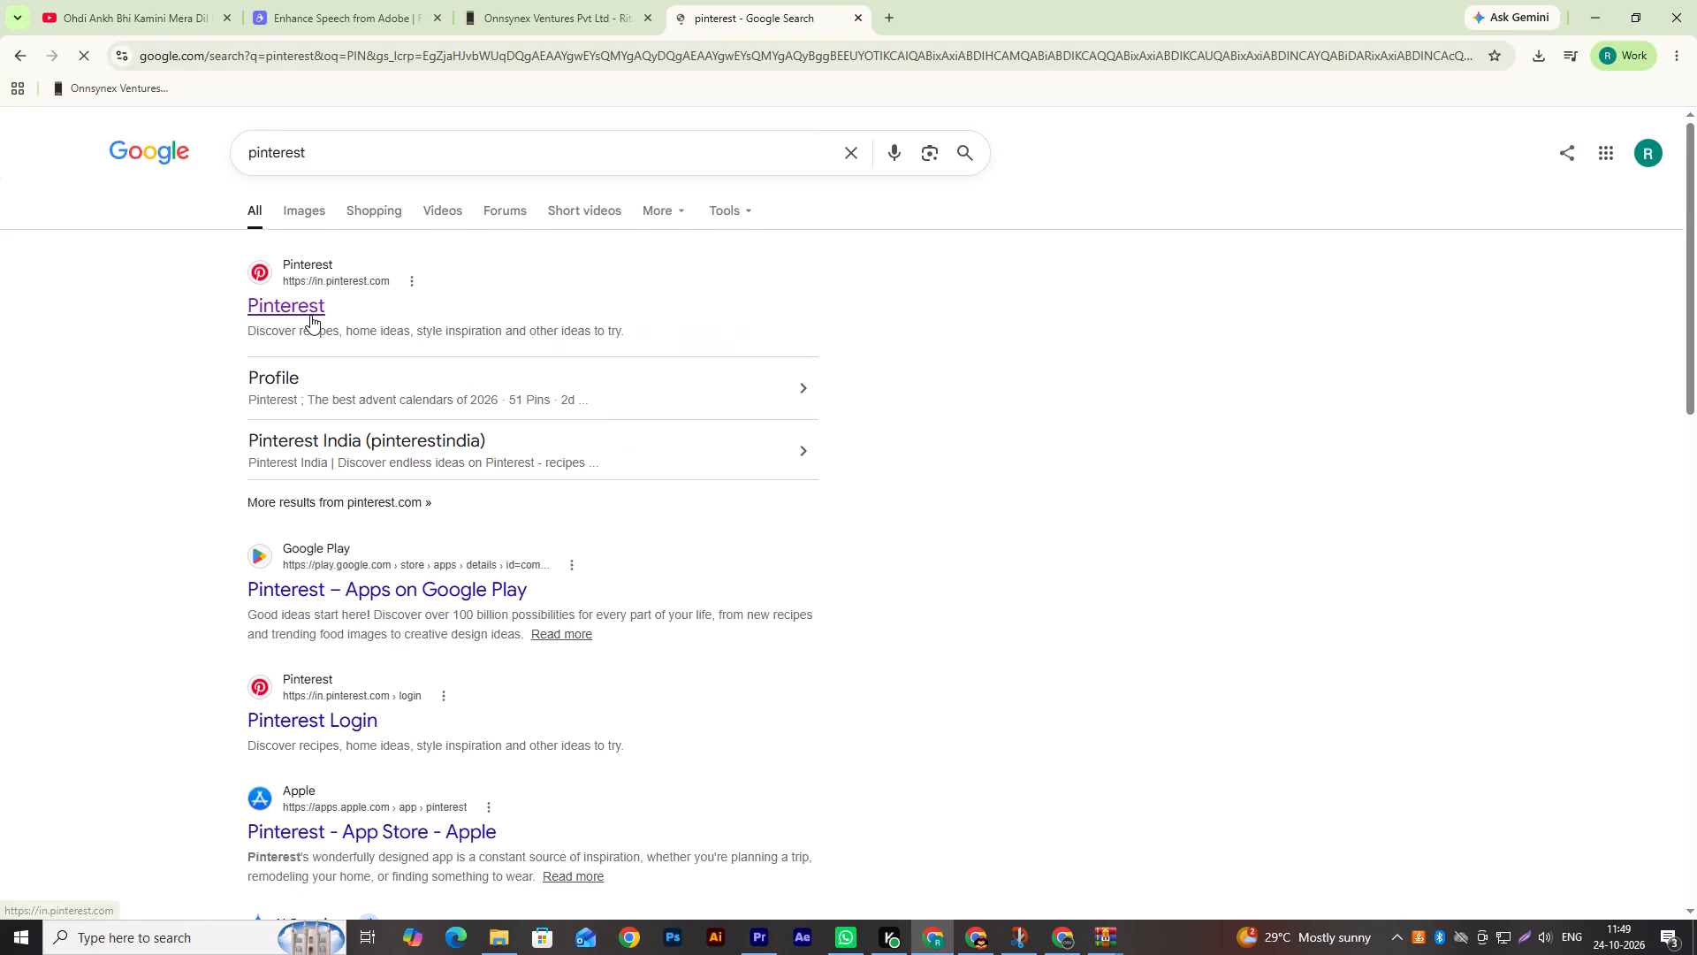
click(310, 315)
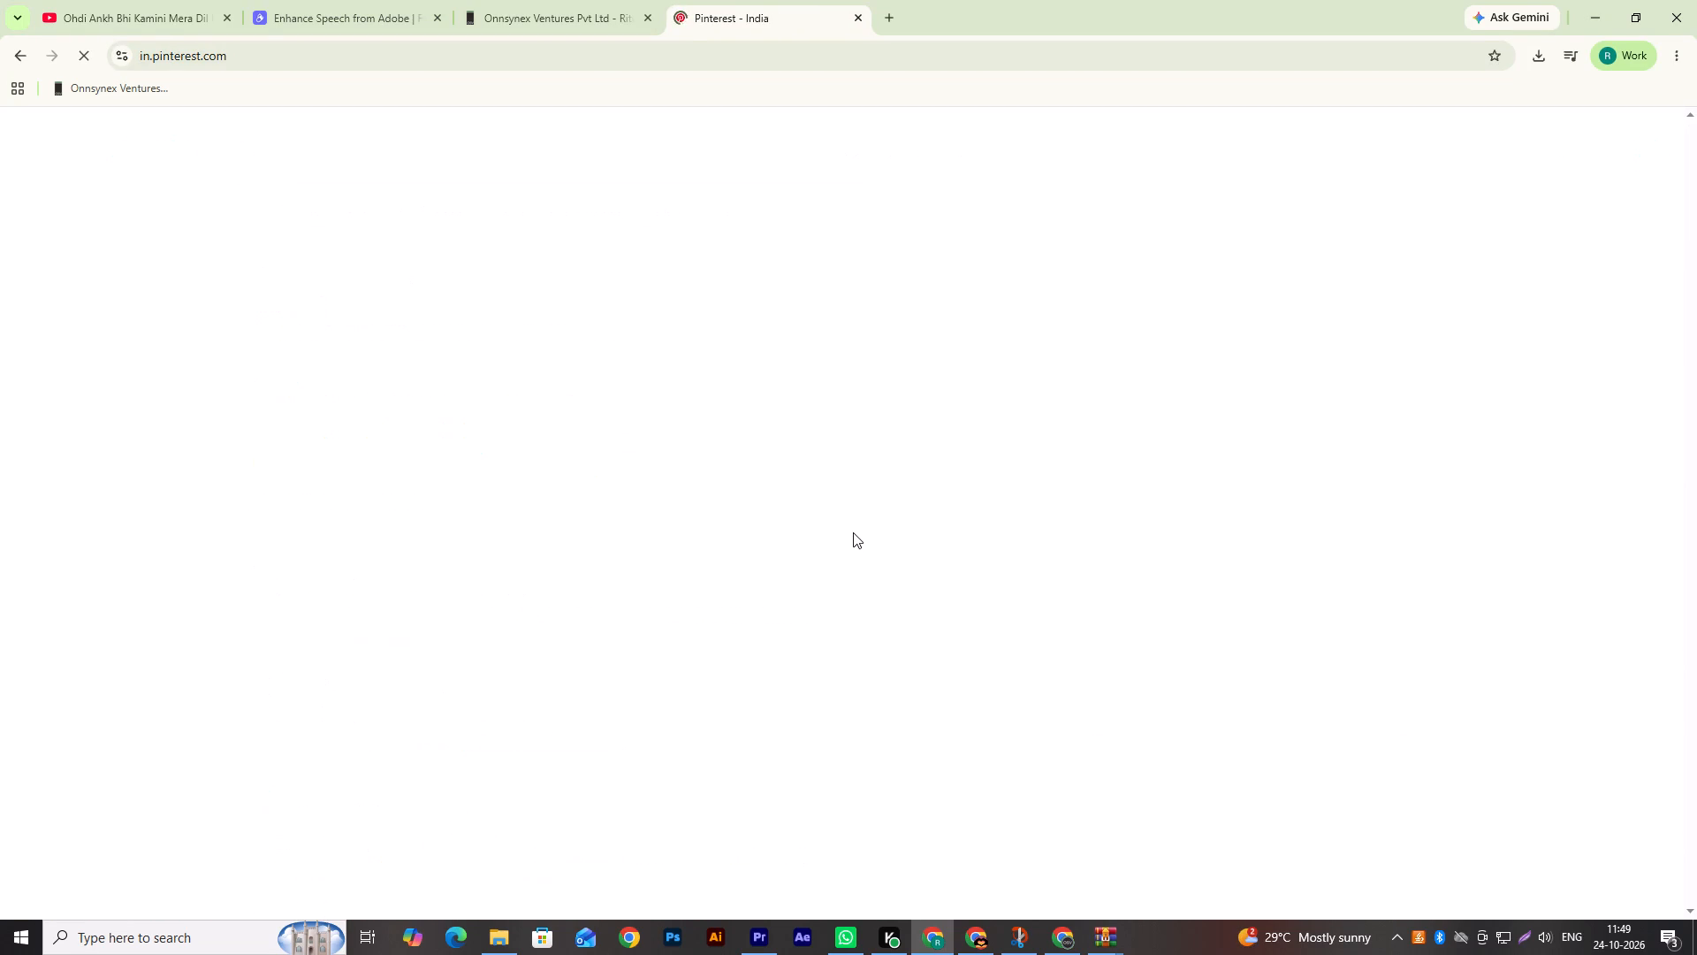
click(518, 136)
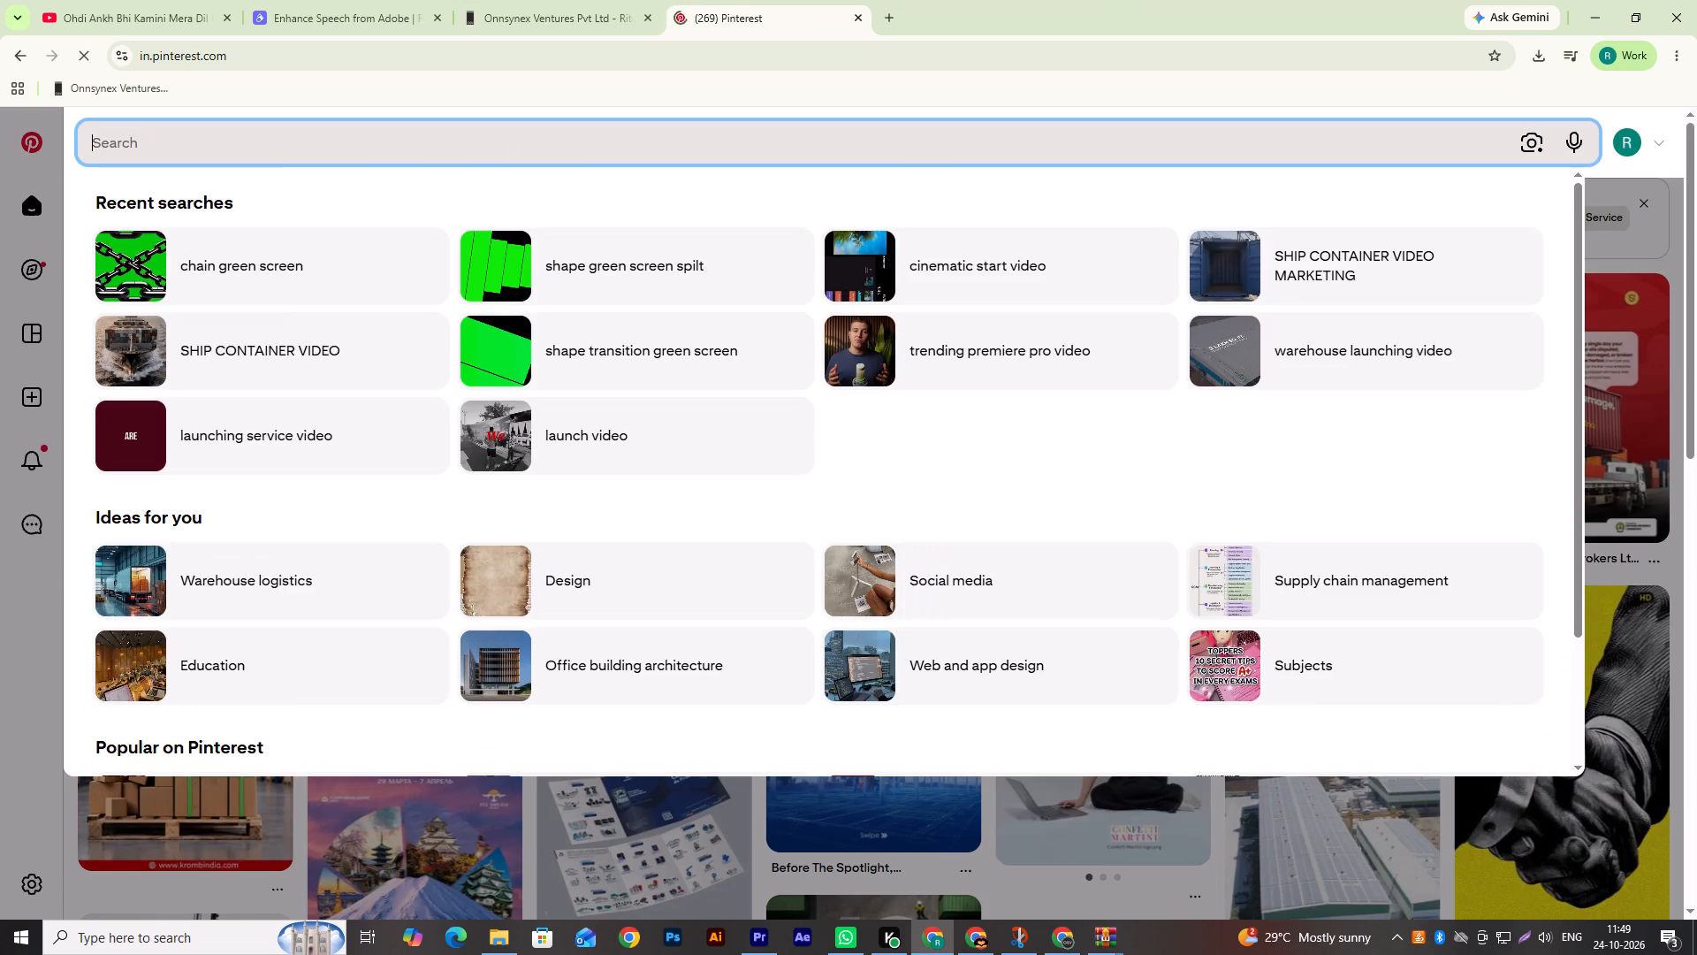
text(SANS SERIF FONT)
key(Return)
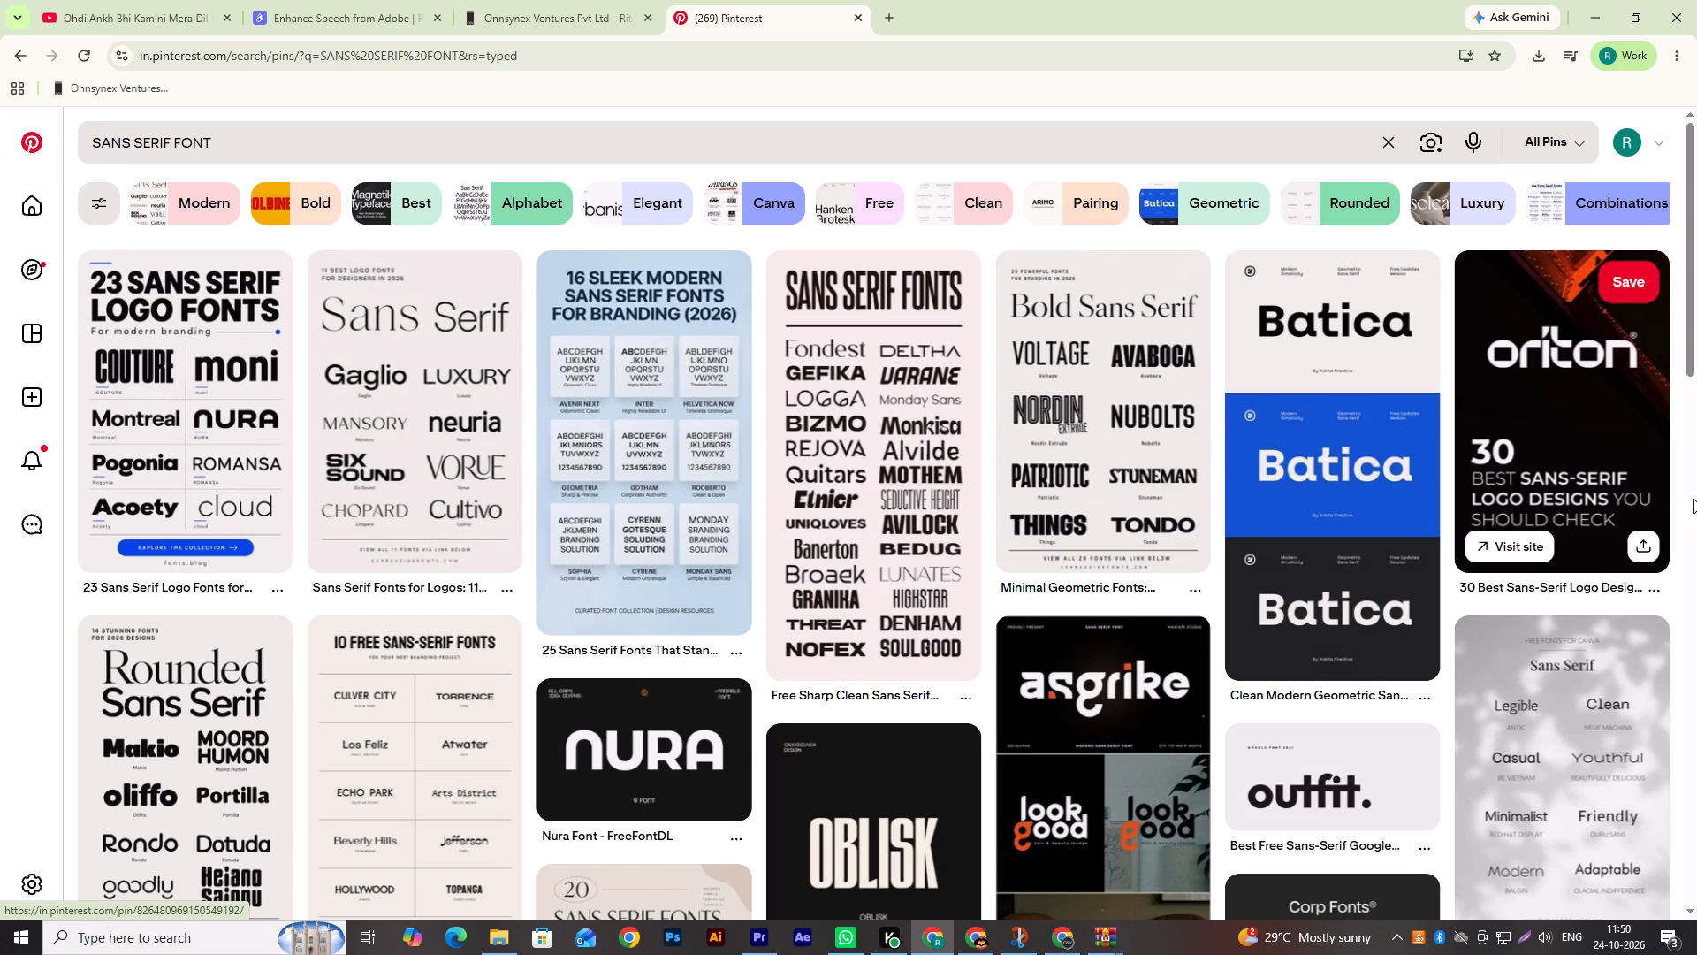
Look through the Pinterest sans serif pins for a typeface that suits the captions.
scroll(1663, 482, down, 3)
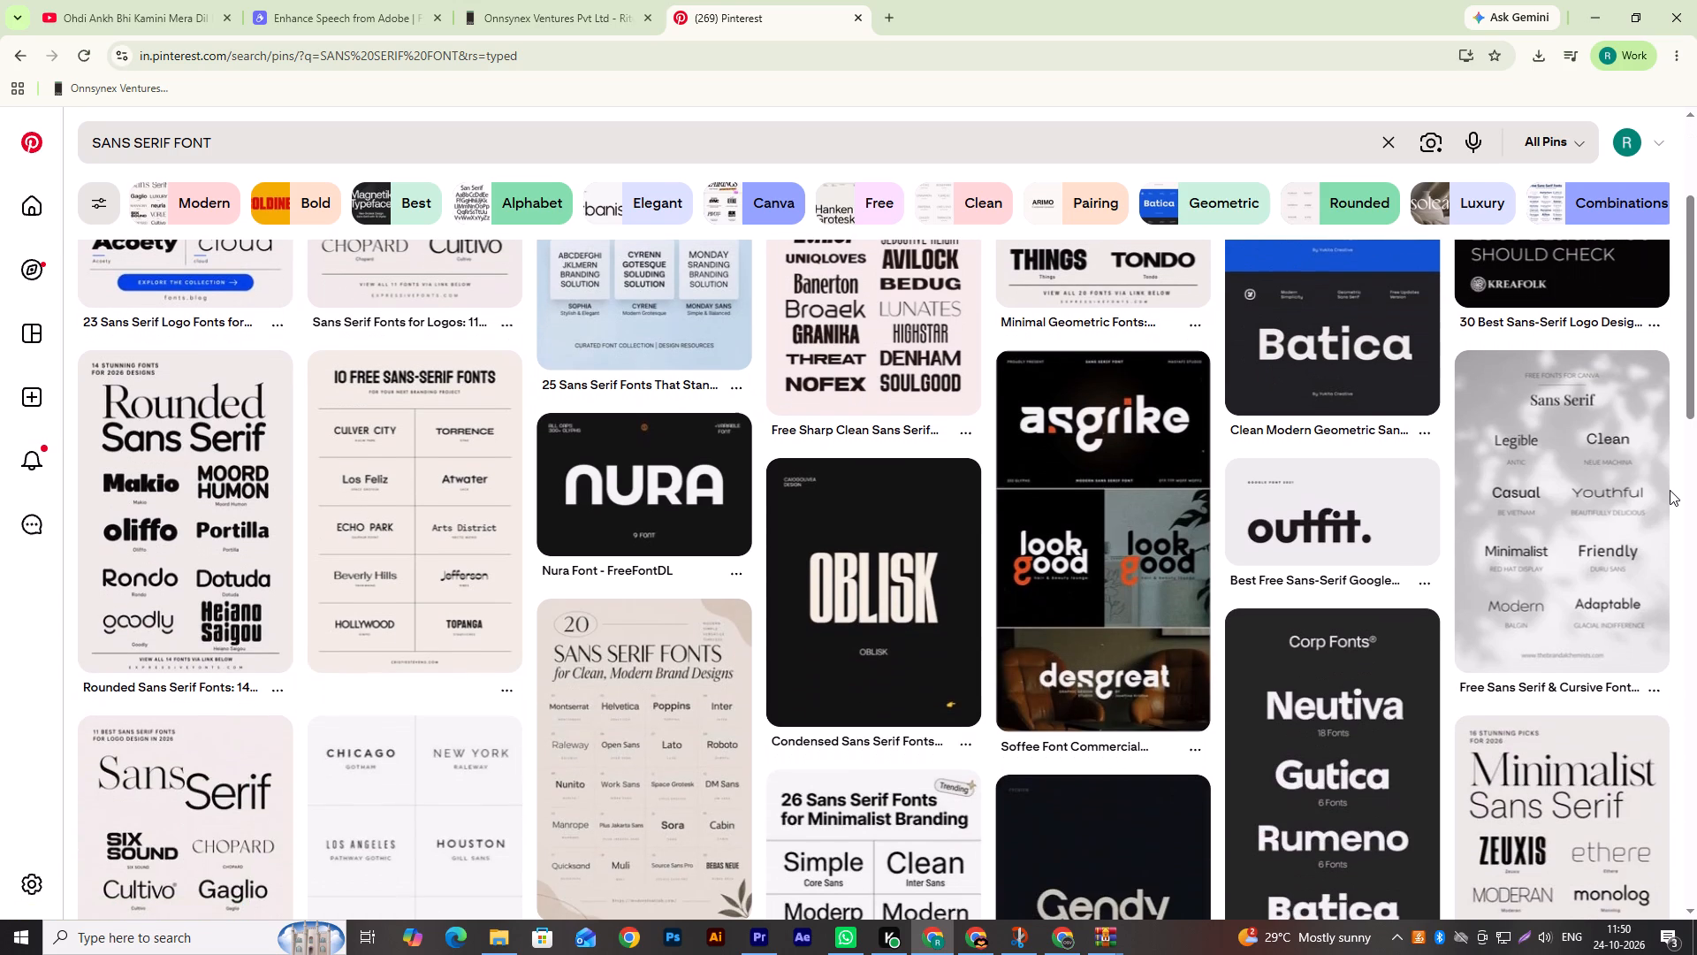
scroll(1670, 490, up, 1)
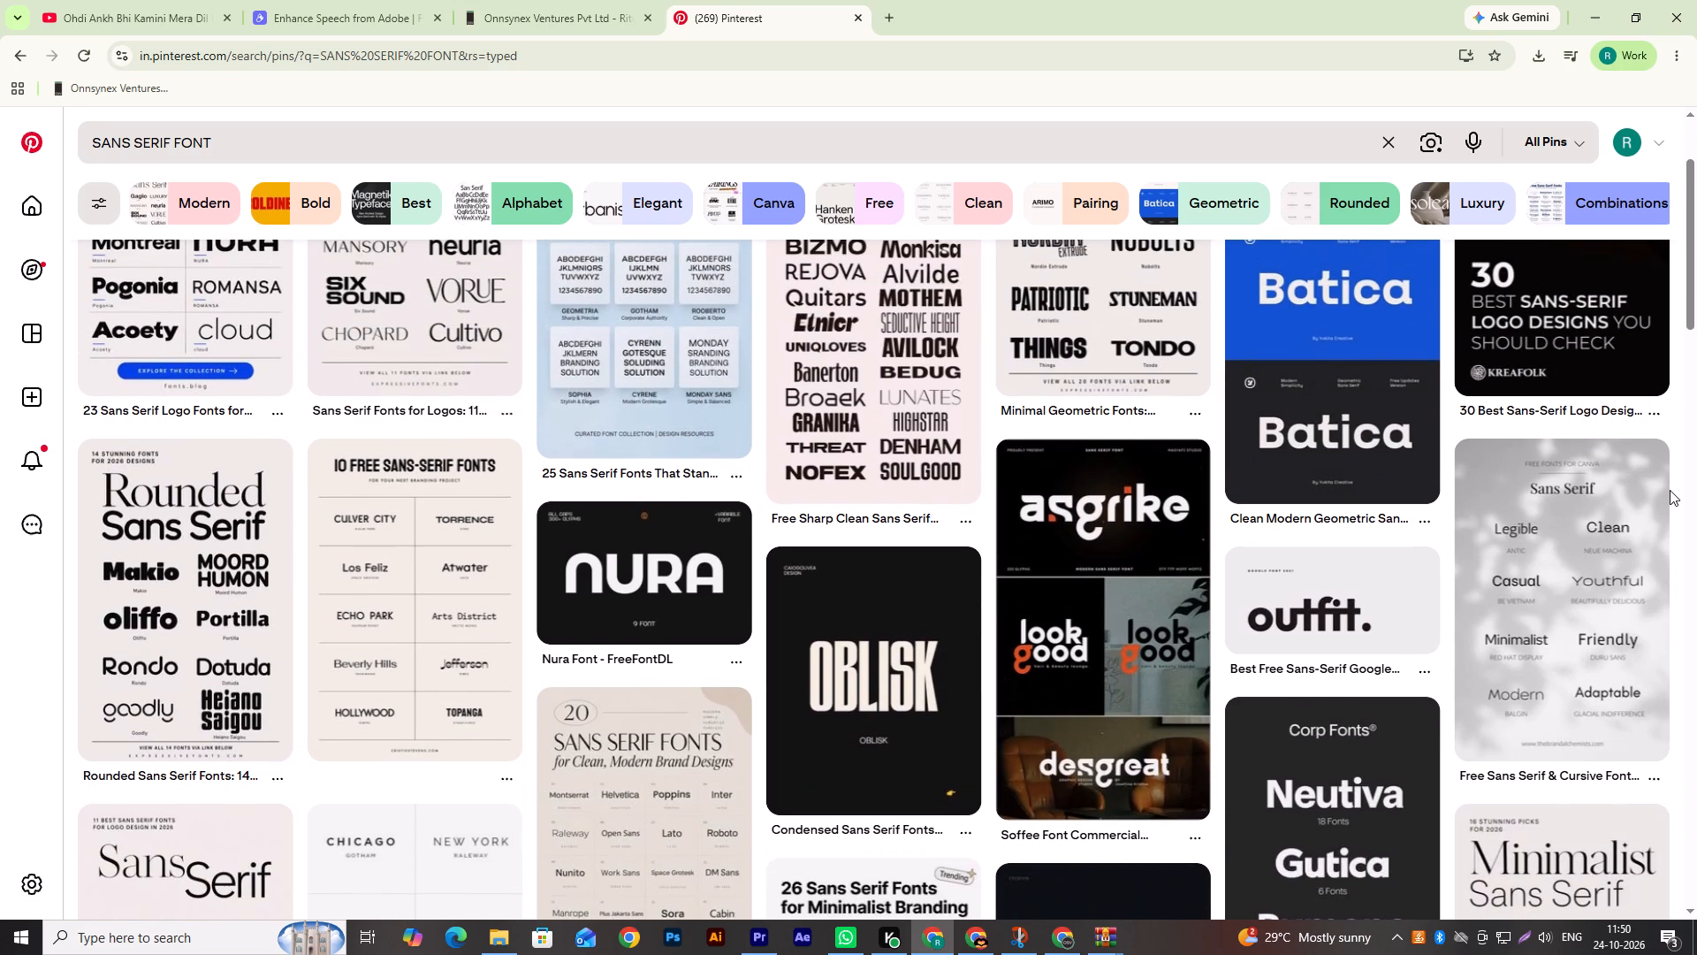
scroll(1670, 490, down, 2)
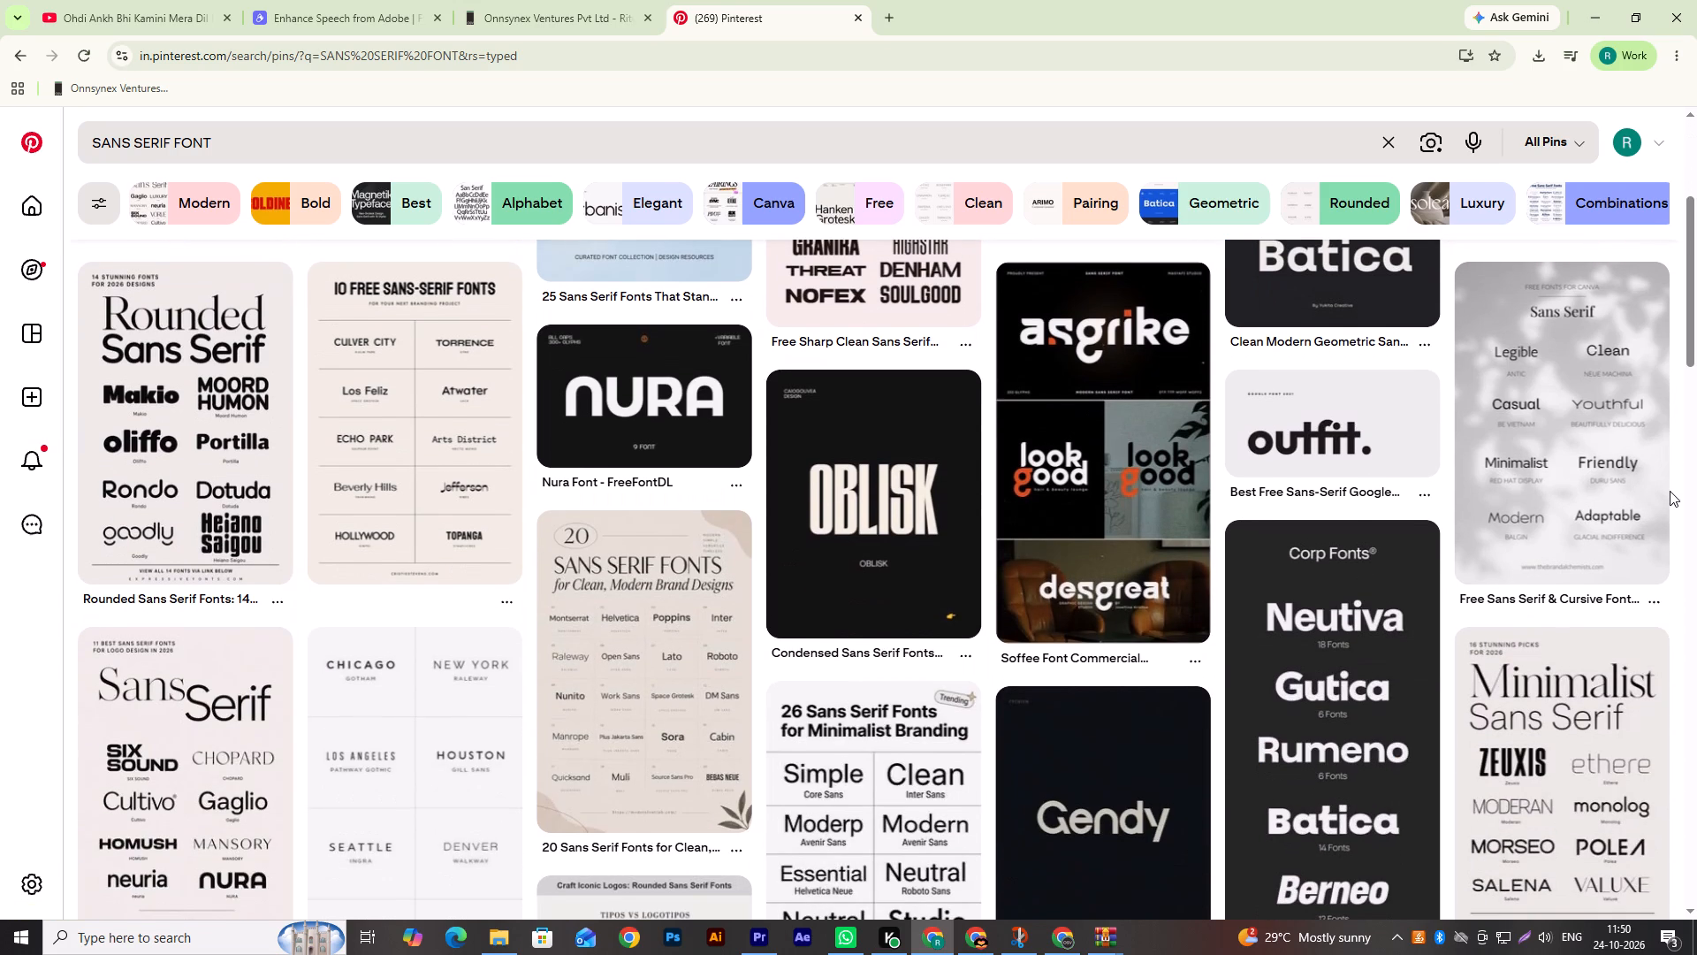
scroll(1670, 482, down, 1)
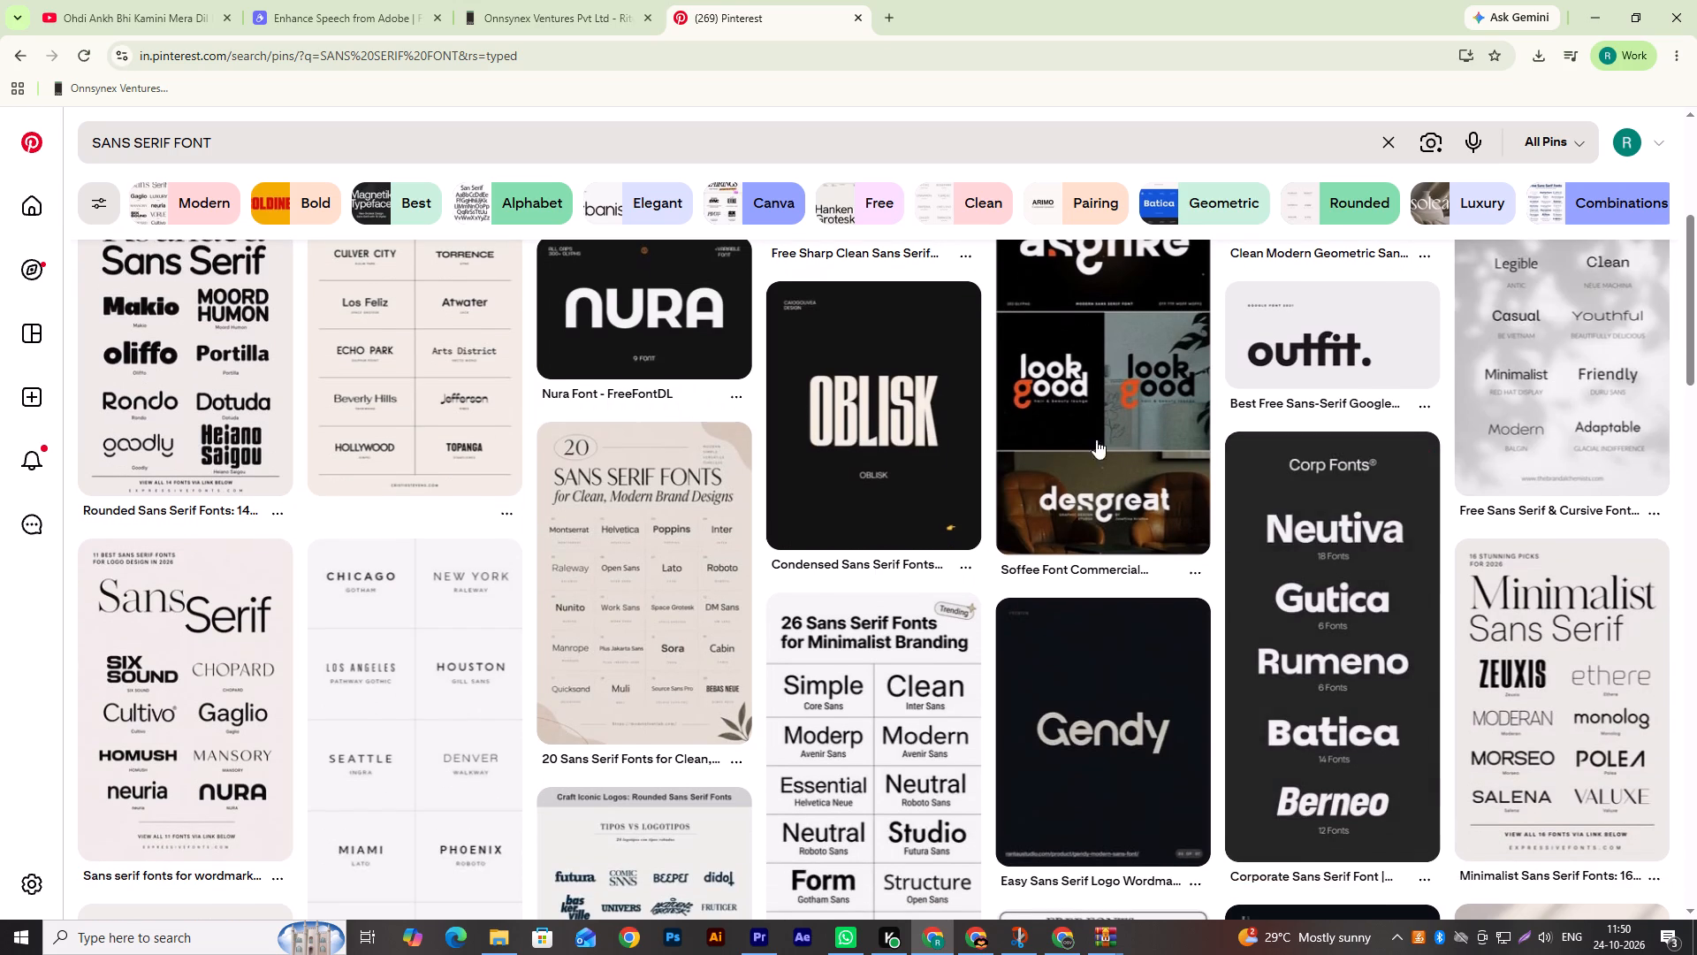
scroll(925, 437, down, 2)
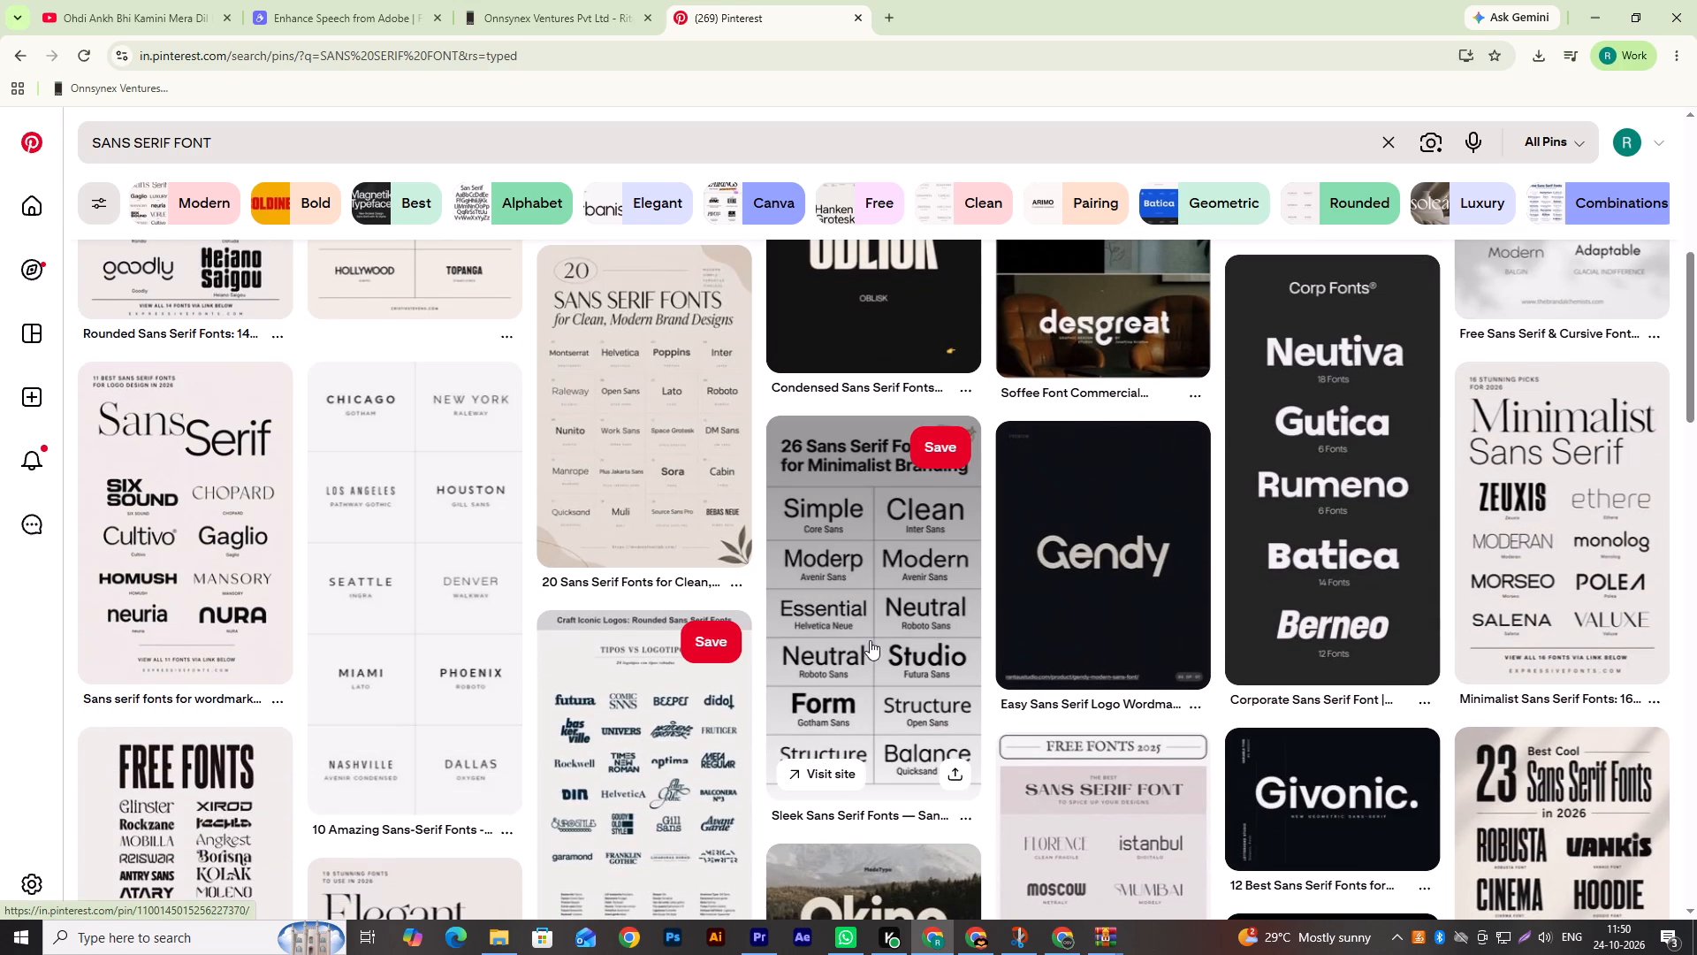
scroll(1685, 646, up, 1)
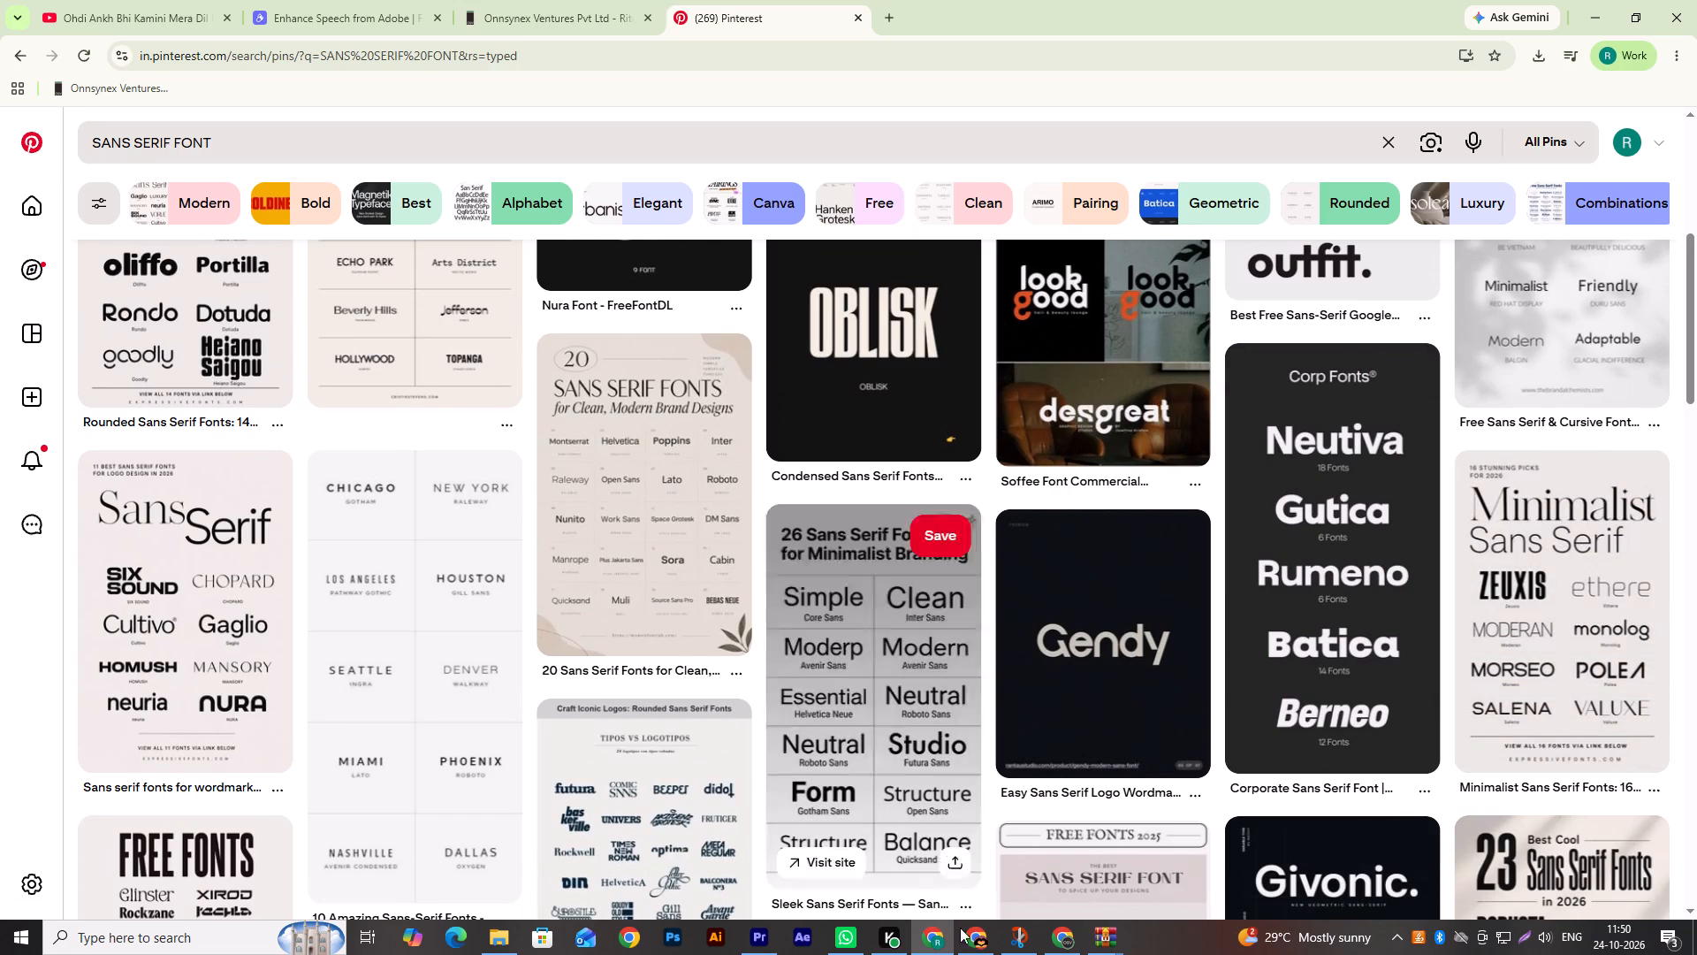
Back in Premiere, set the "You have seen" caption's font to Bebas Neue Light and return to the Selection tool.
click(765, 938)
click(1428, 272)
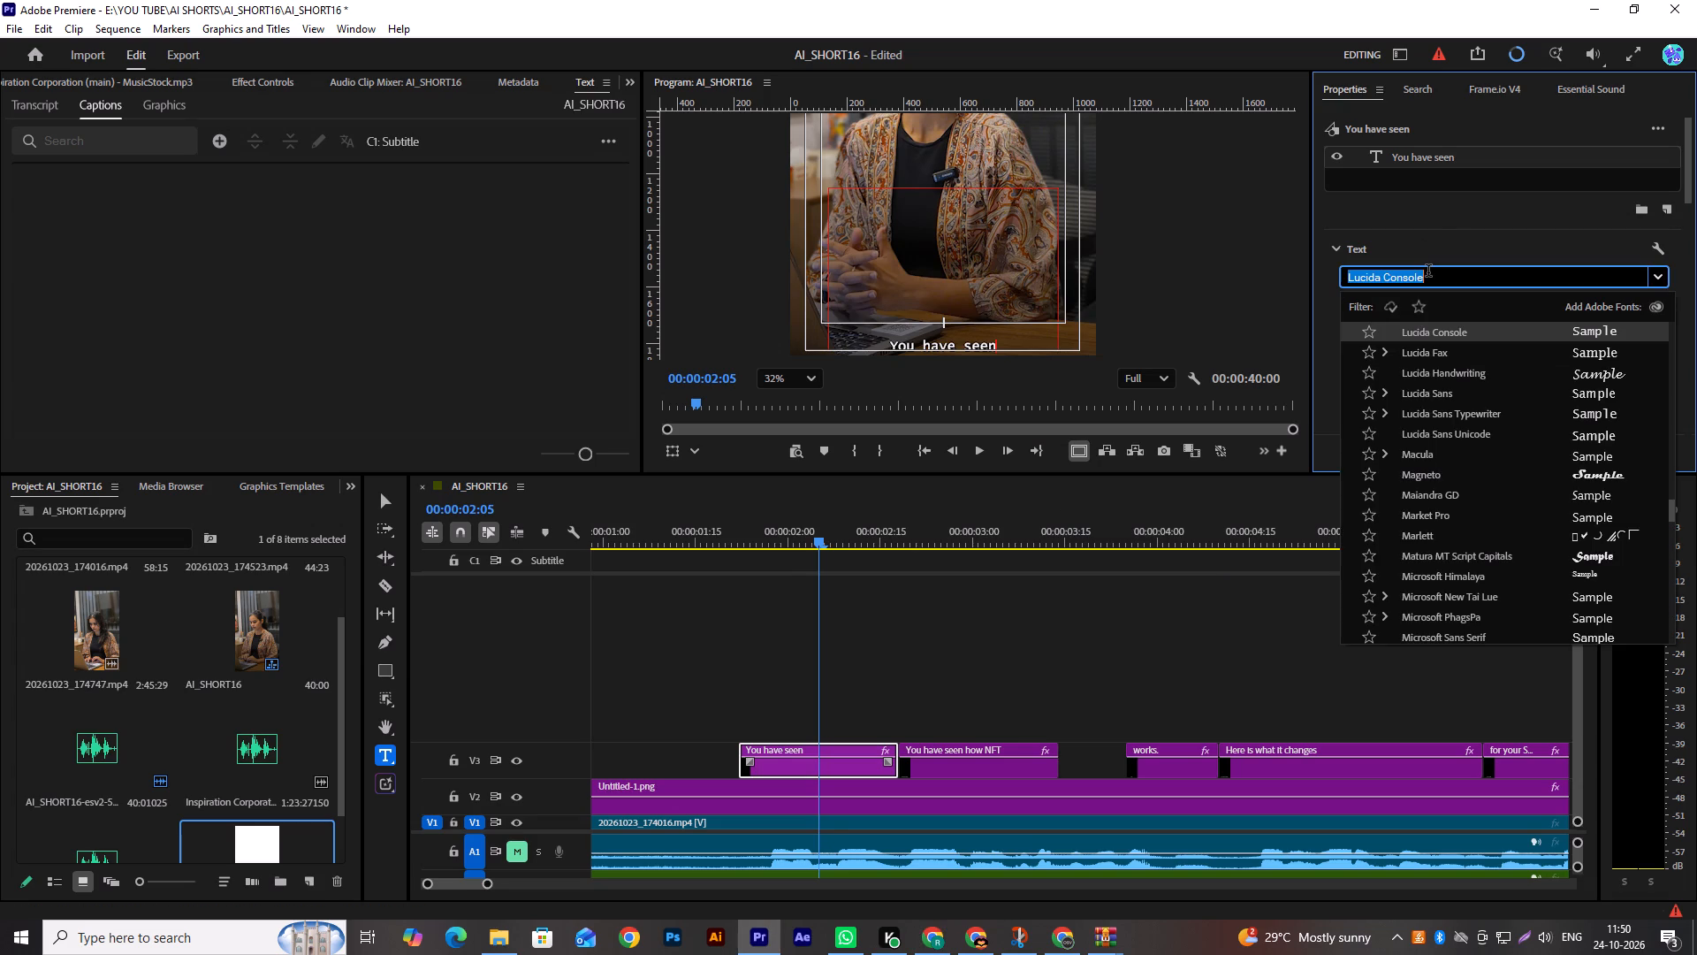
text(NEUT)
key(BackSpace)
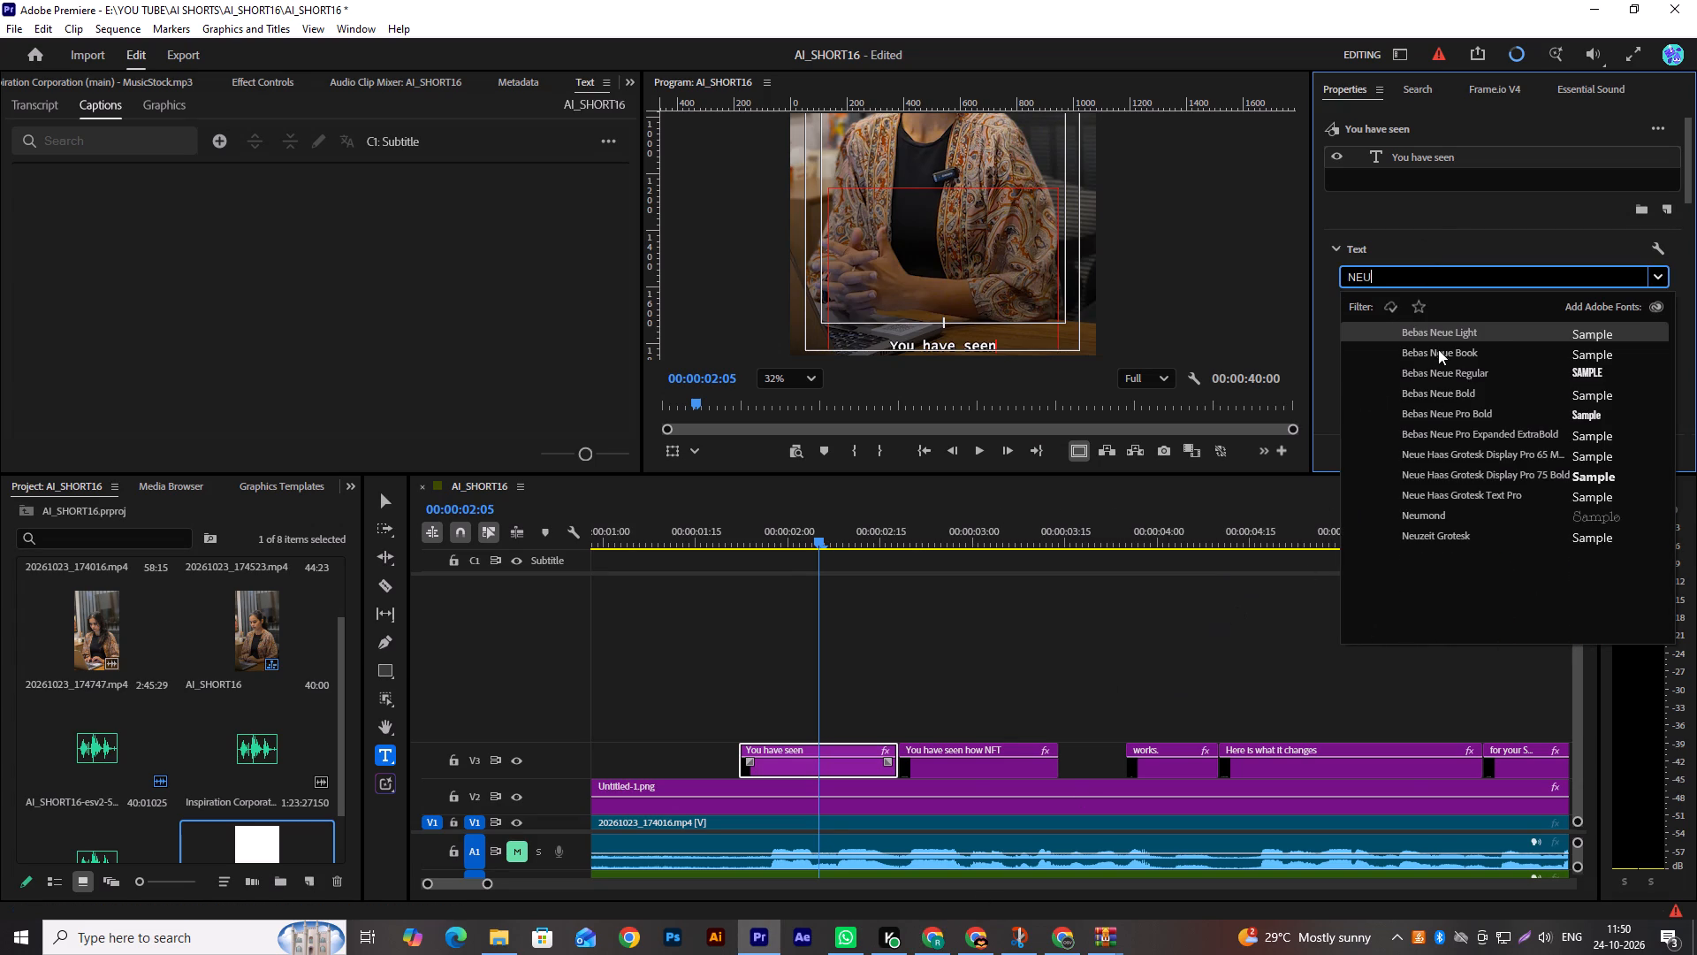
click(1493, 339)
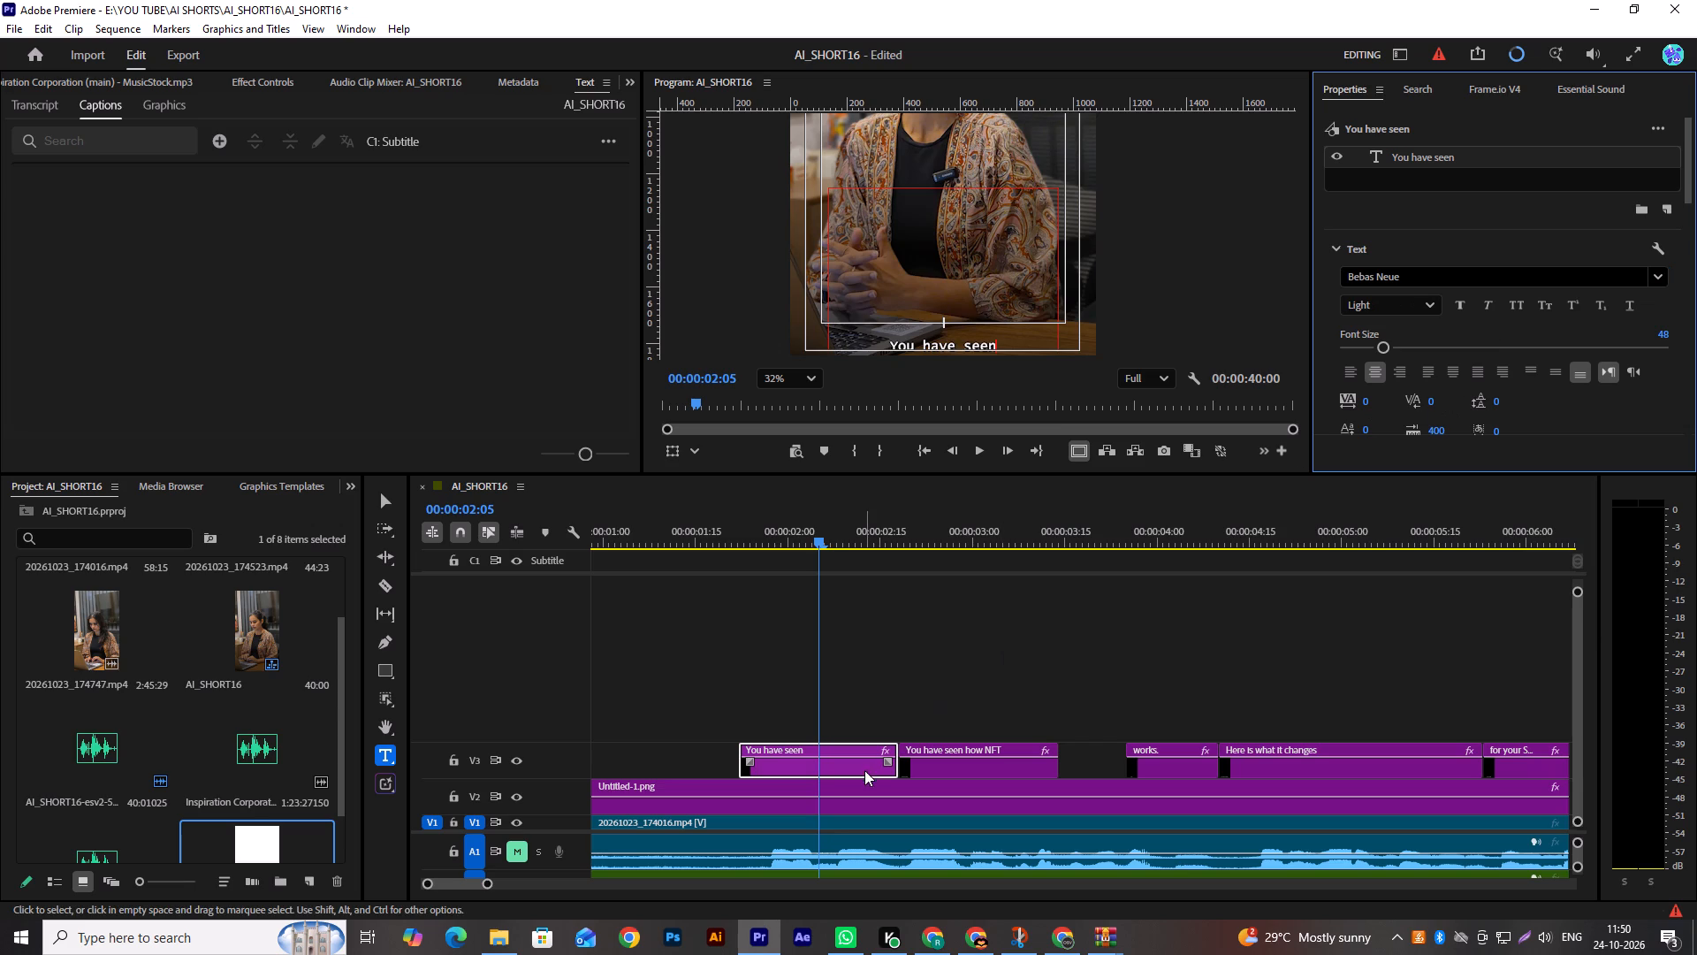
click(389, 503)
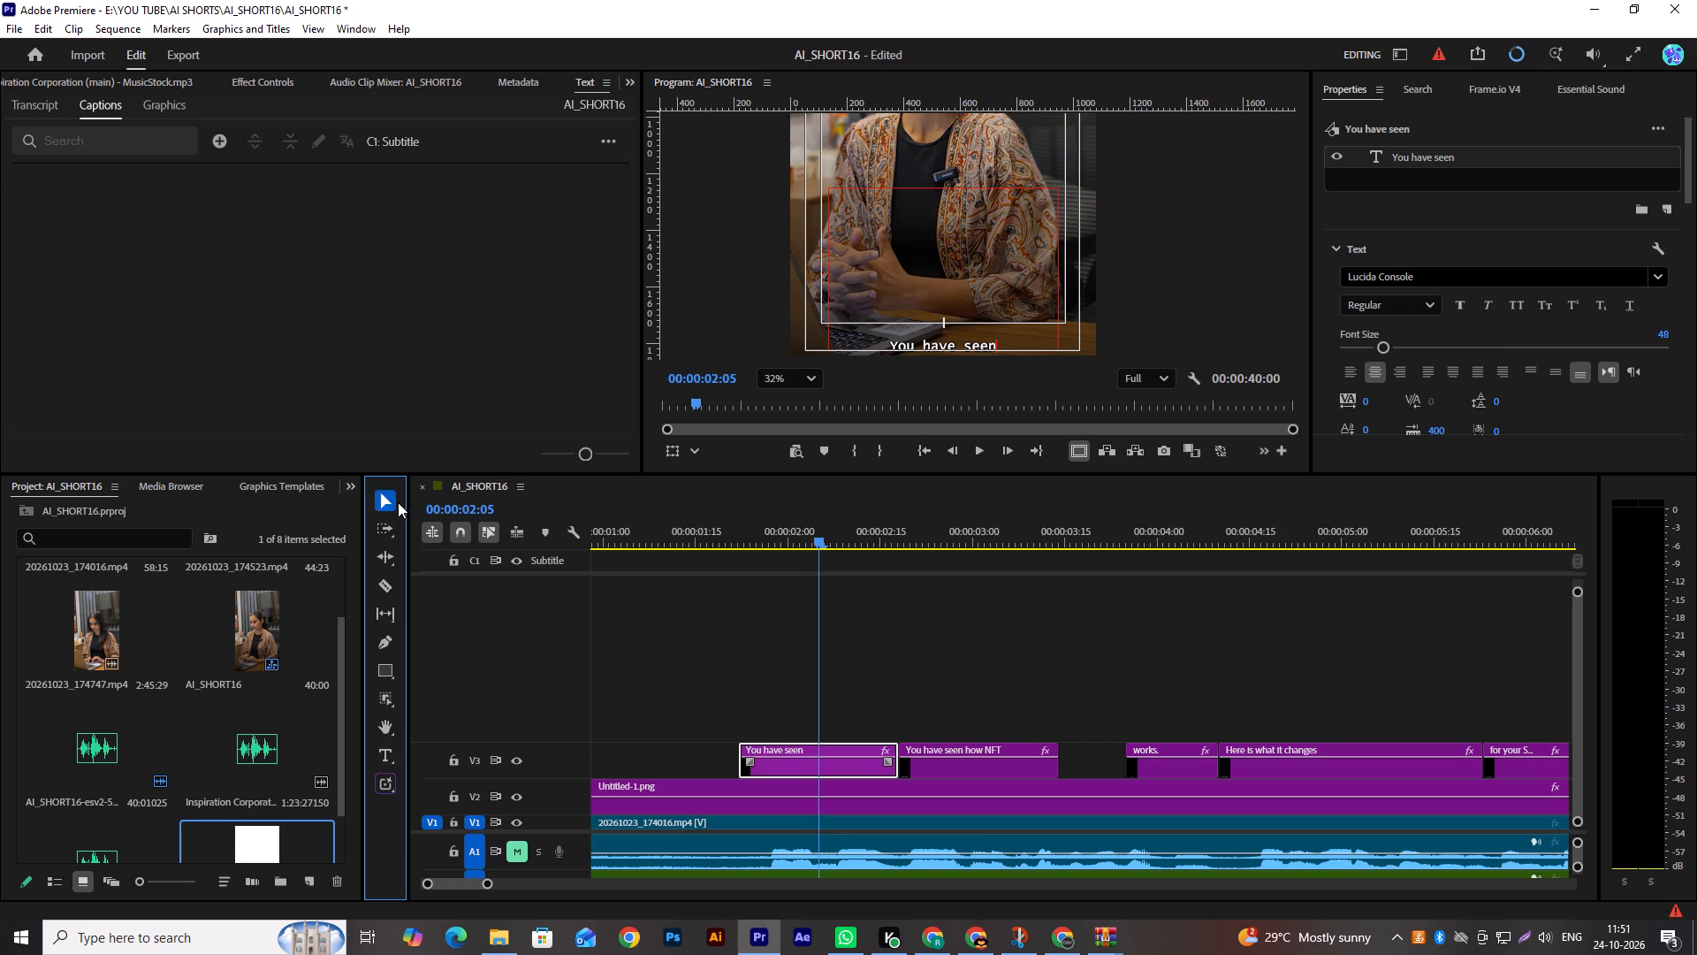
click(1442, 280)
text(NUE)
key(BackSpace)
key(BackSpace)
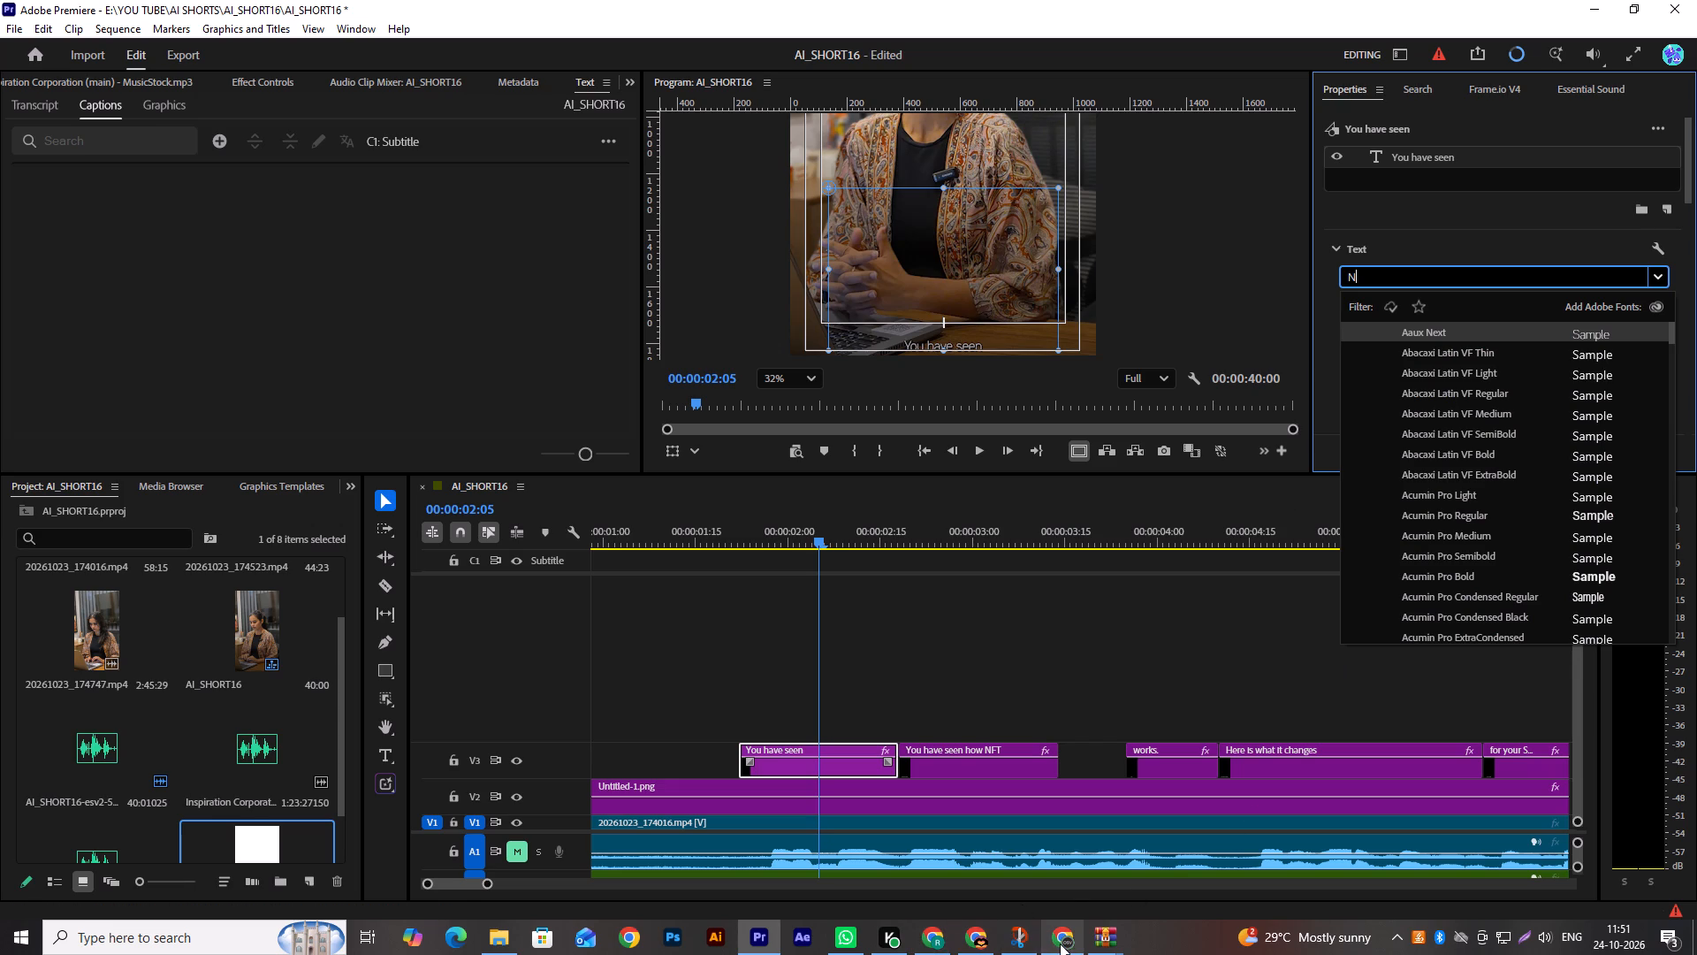
Return to the Pinterest sans serif results in Chrome and examine the font pins for another caption typeface.
click(938, 946)
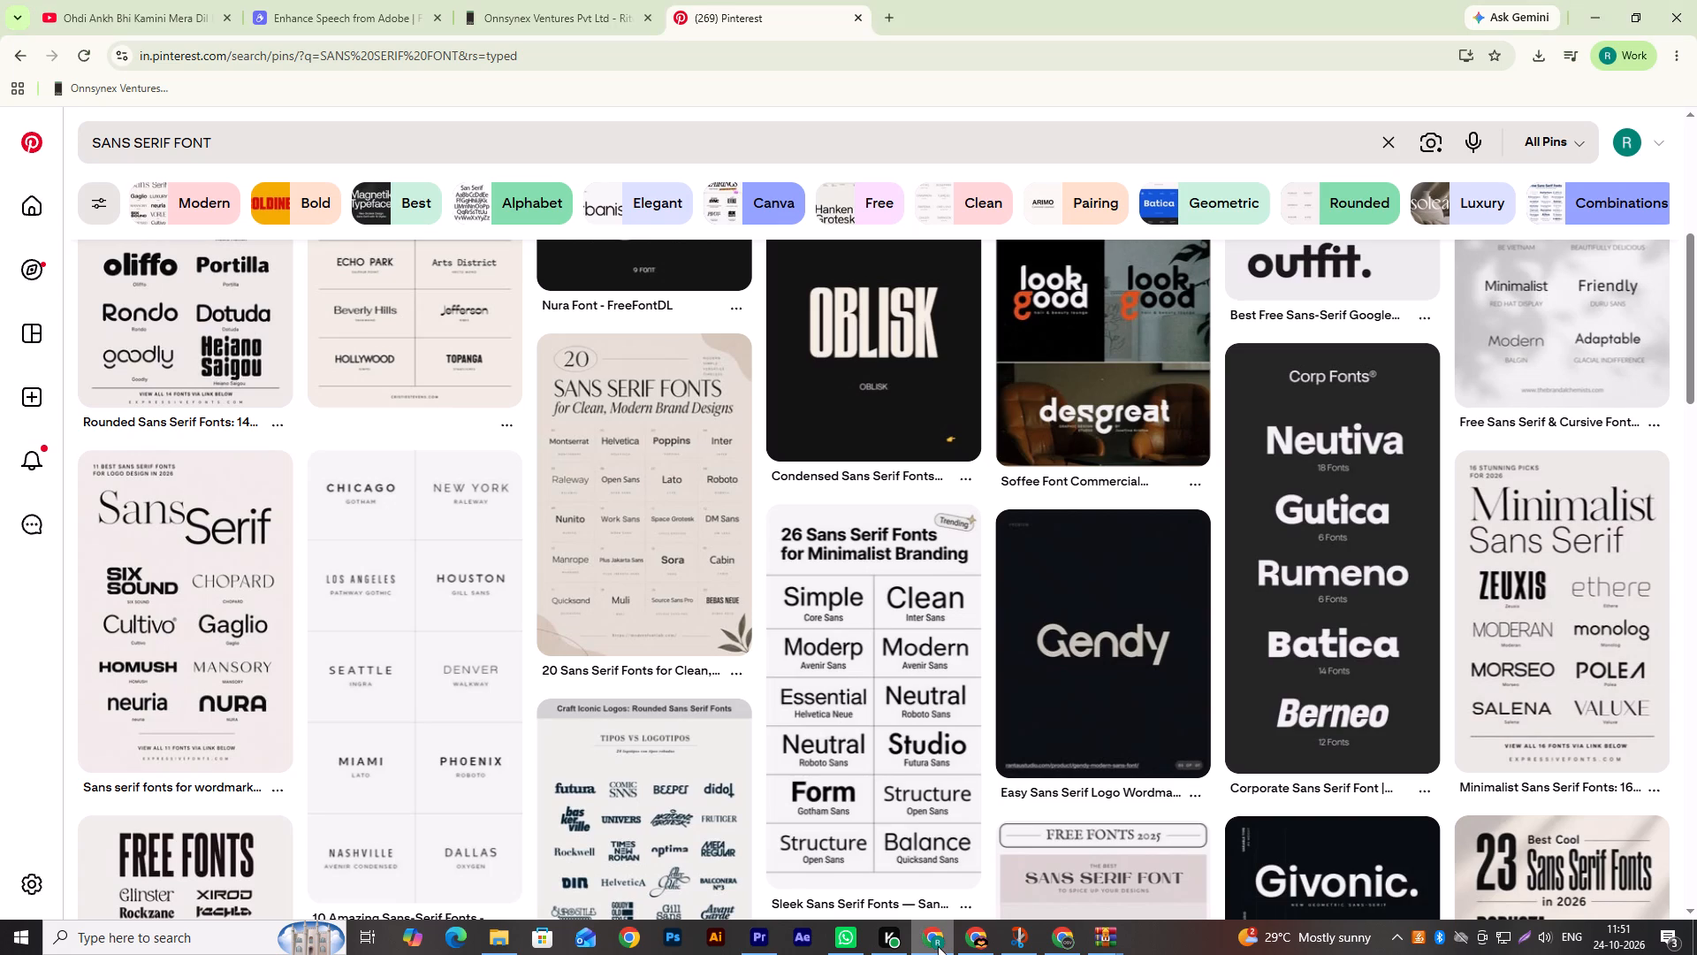
scroll(1288, 733, down, 4)
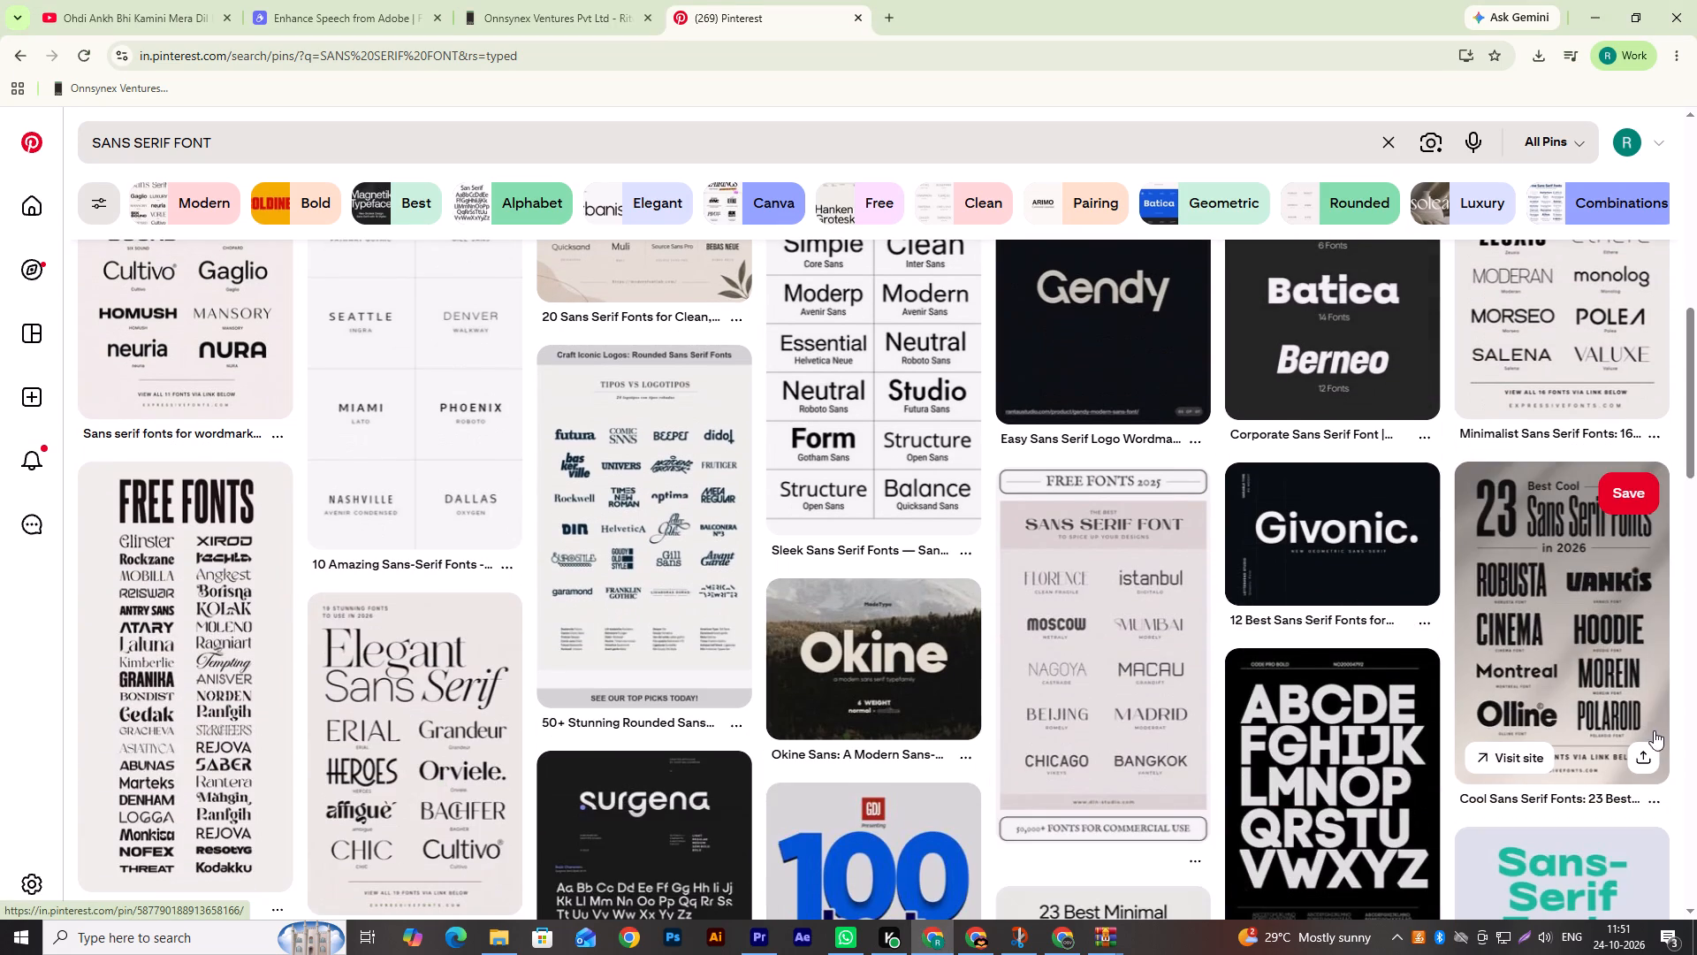
scroll(1662, 736, down, 5)
scroll(1678, 759, up, 6)
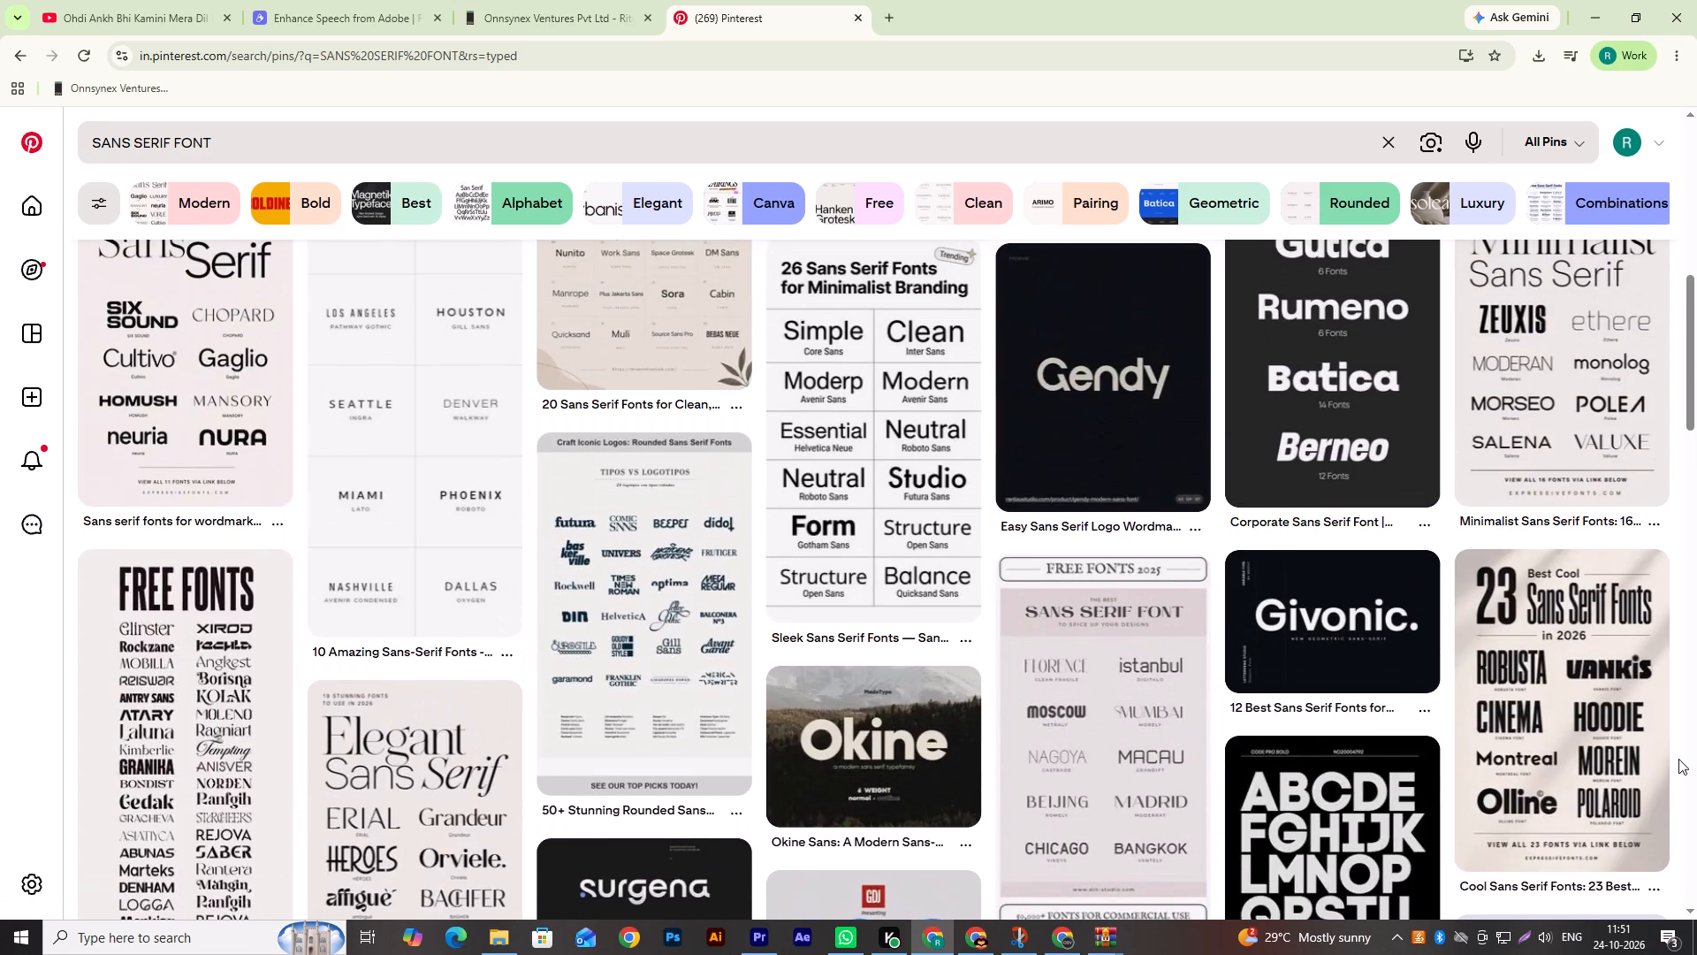
scroll(1678, 759, up, 8)
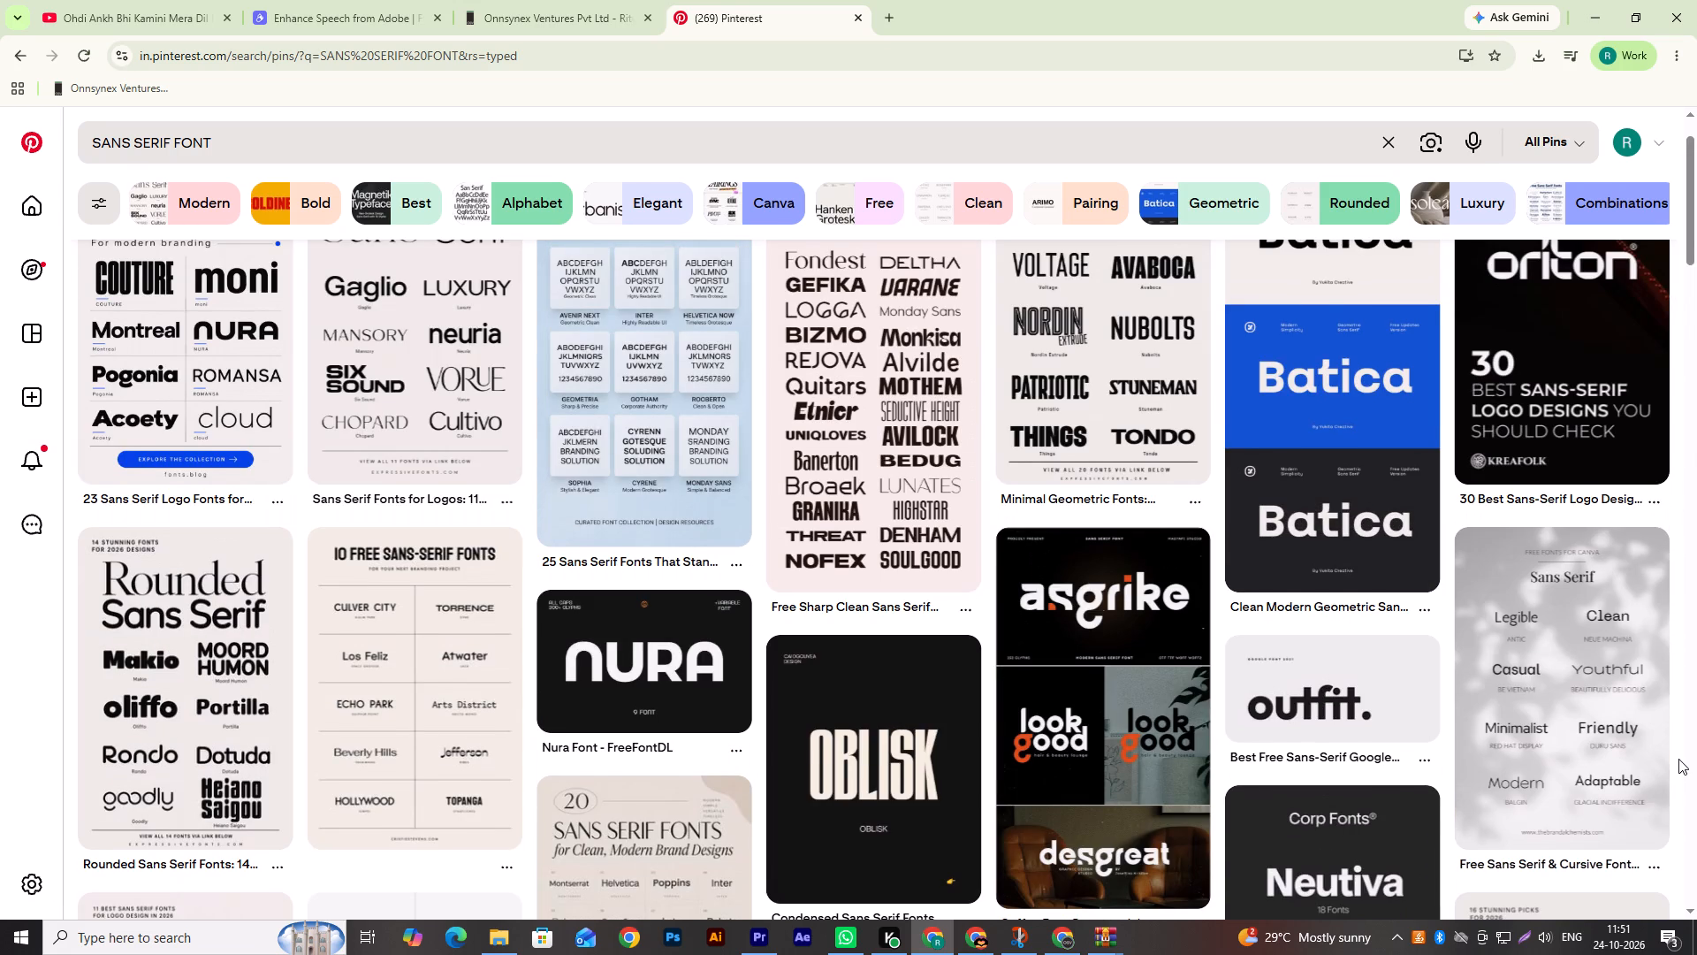
scroll(1678, 759, up, 5)
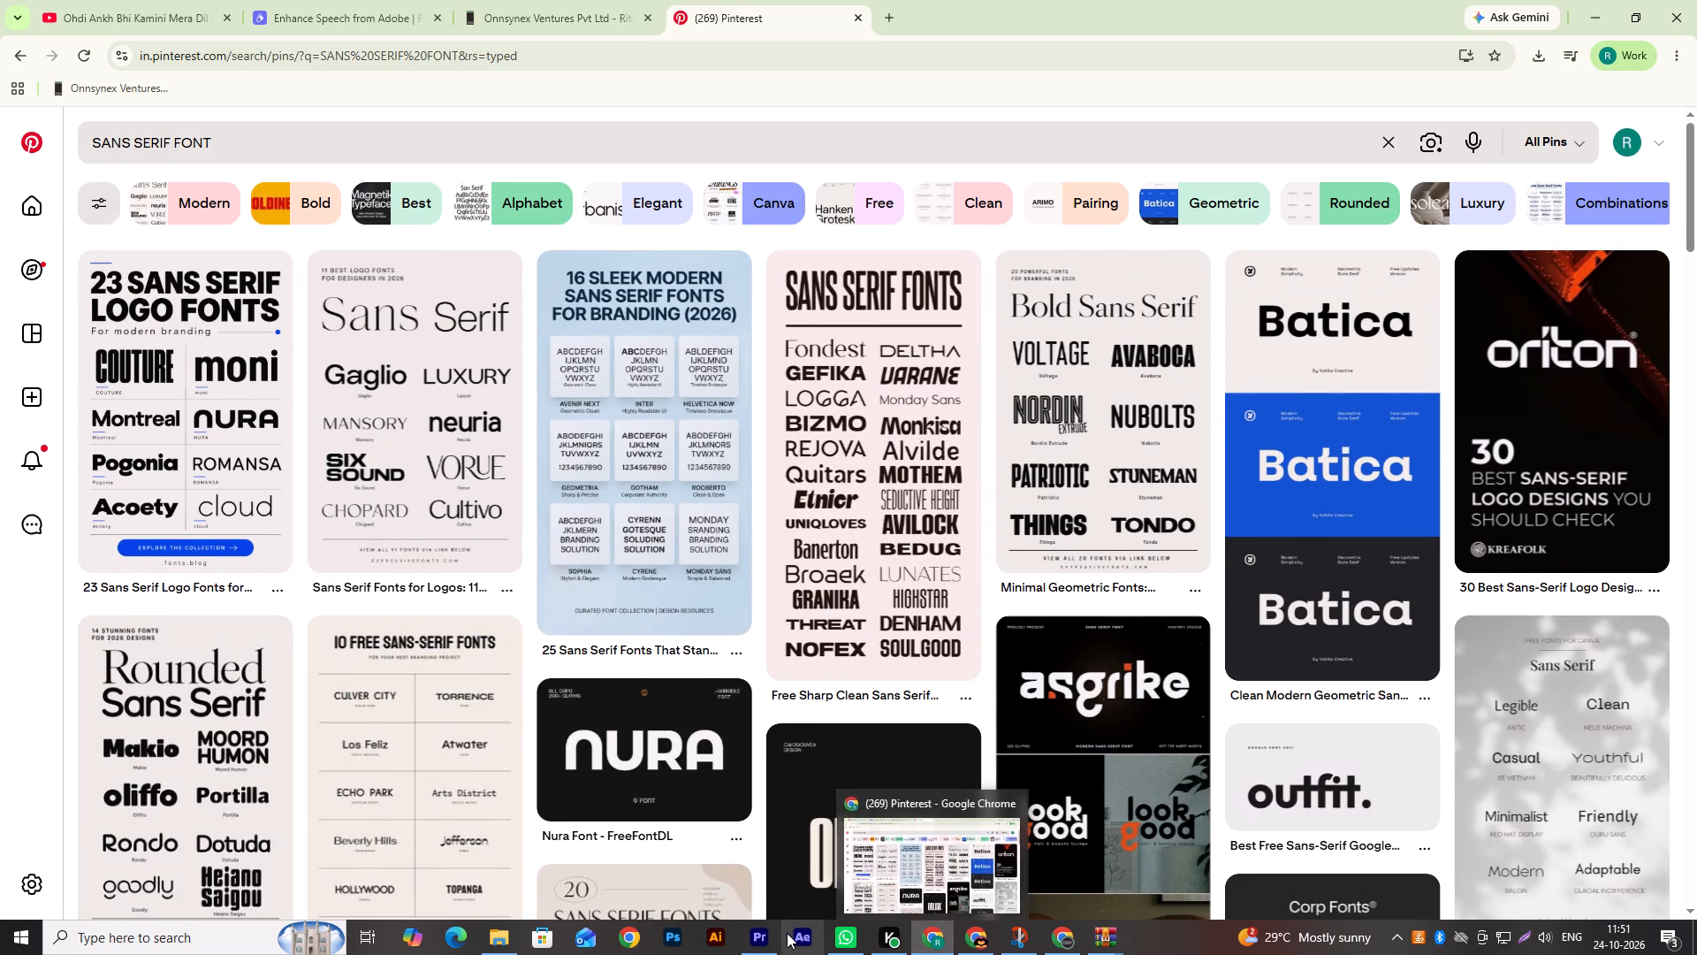
Back in Premiere, find the Montserrat family and set the "You have seen" caption's font to Montserrat Bold.
click(744, 922)
click(1435, 282)
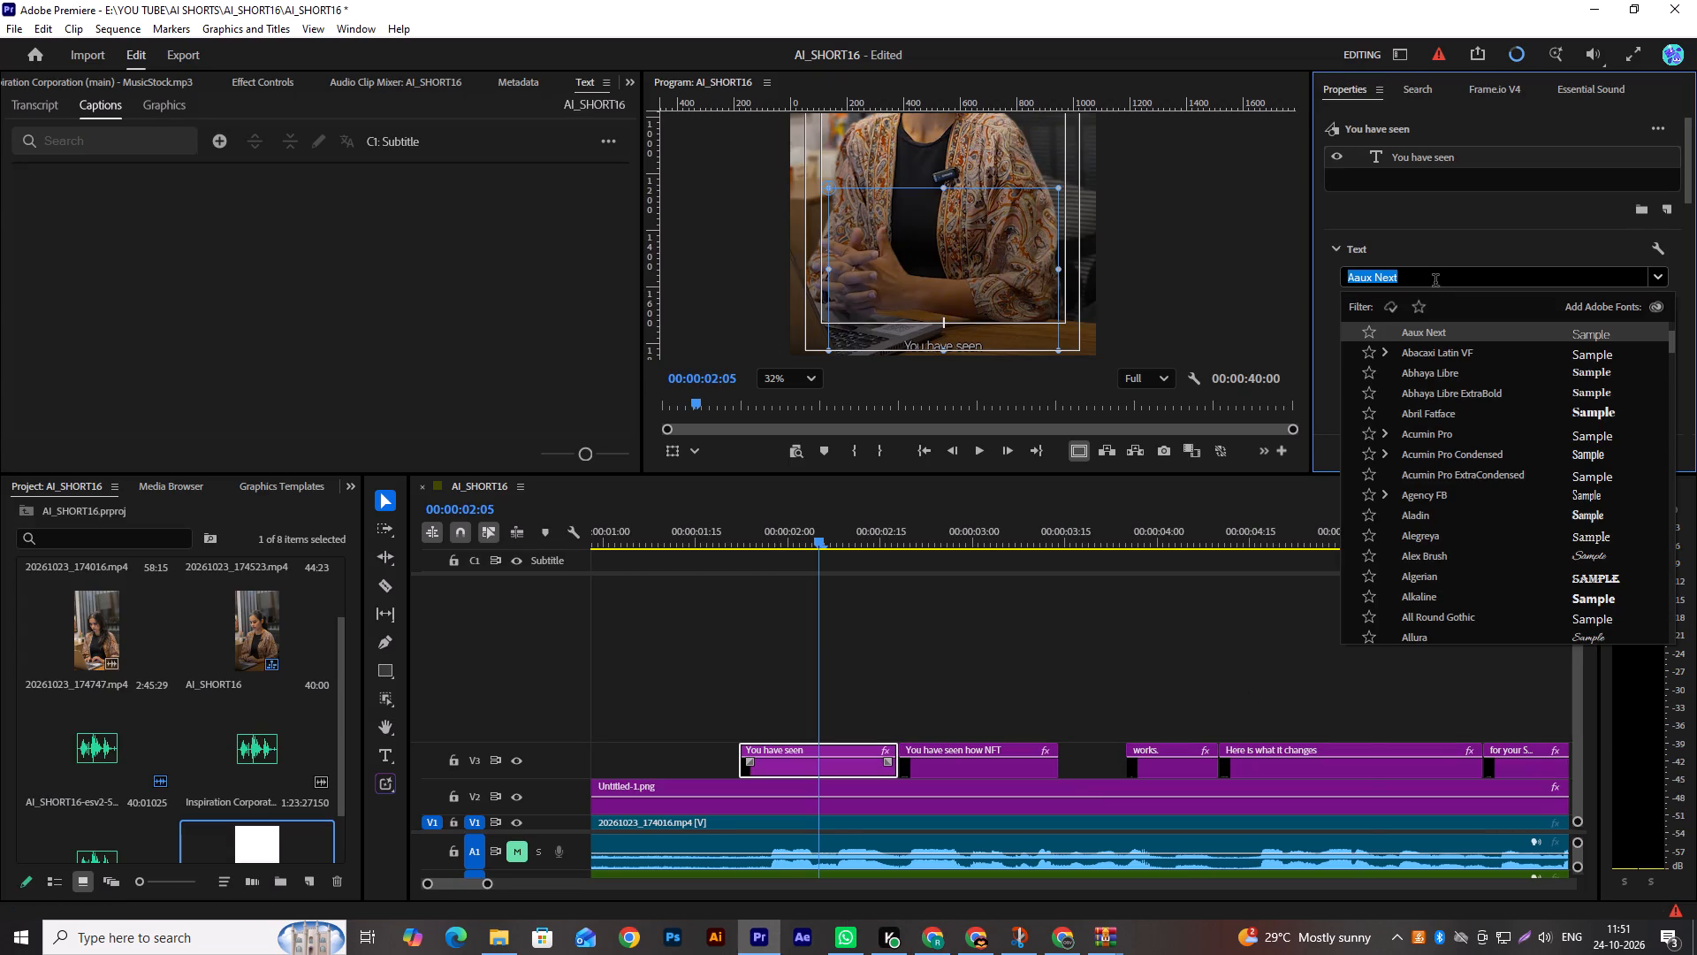
text(MONT)
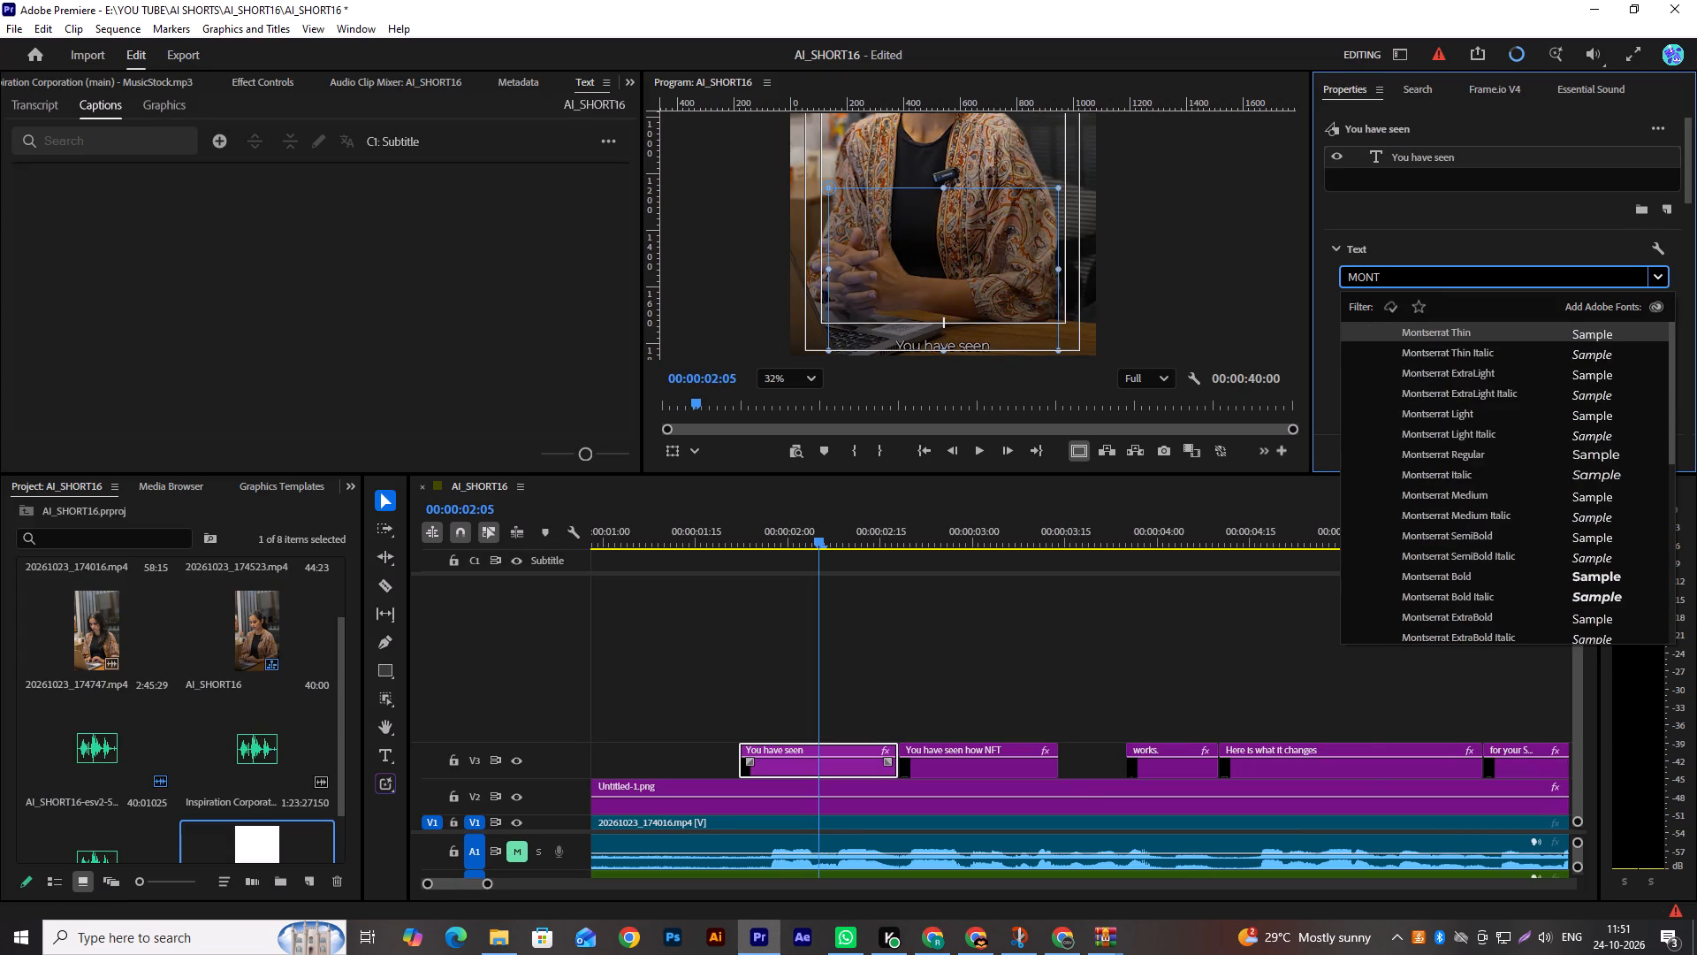
key(r)
key(BackSpace)
click(1455, 571)
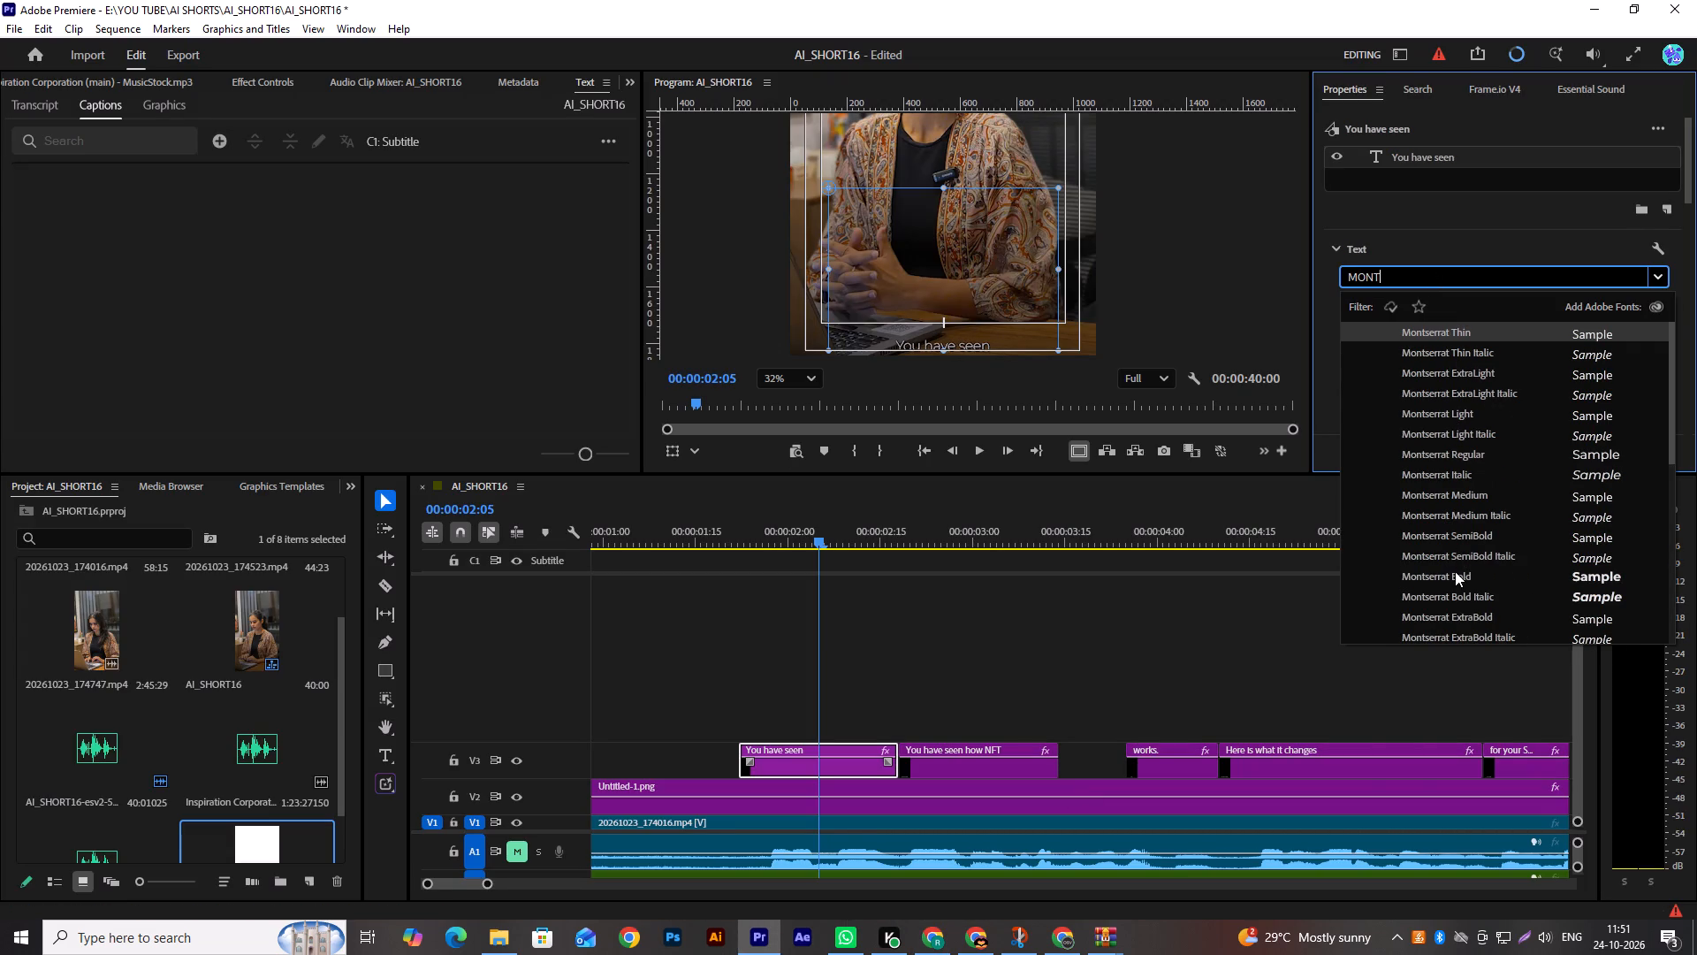
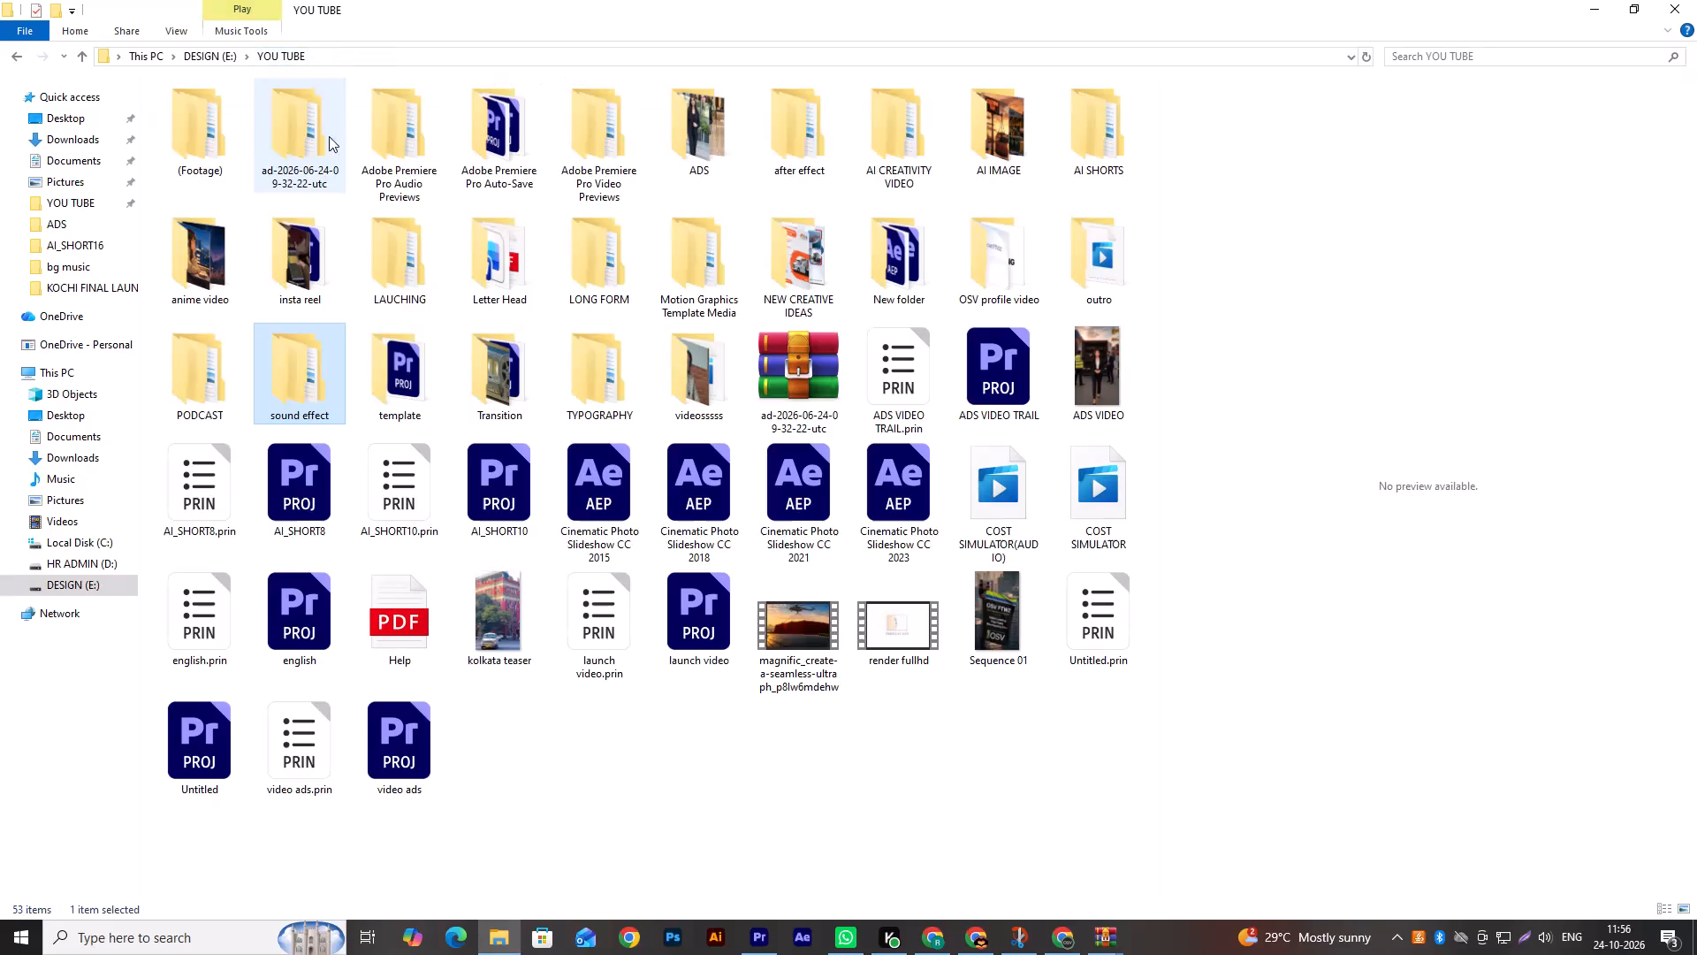
Open the ADS 5 folder inside ADS and play the grok-video-14544586 and grok-video-baf9737d clips to review them.
double_click(716, 137)
click(552, 377)
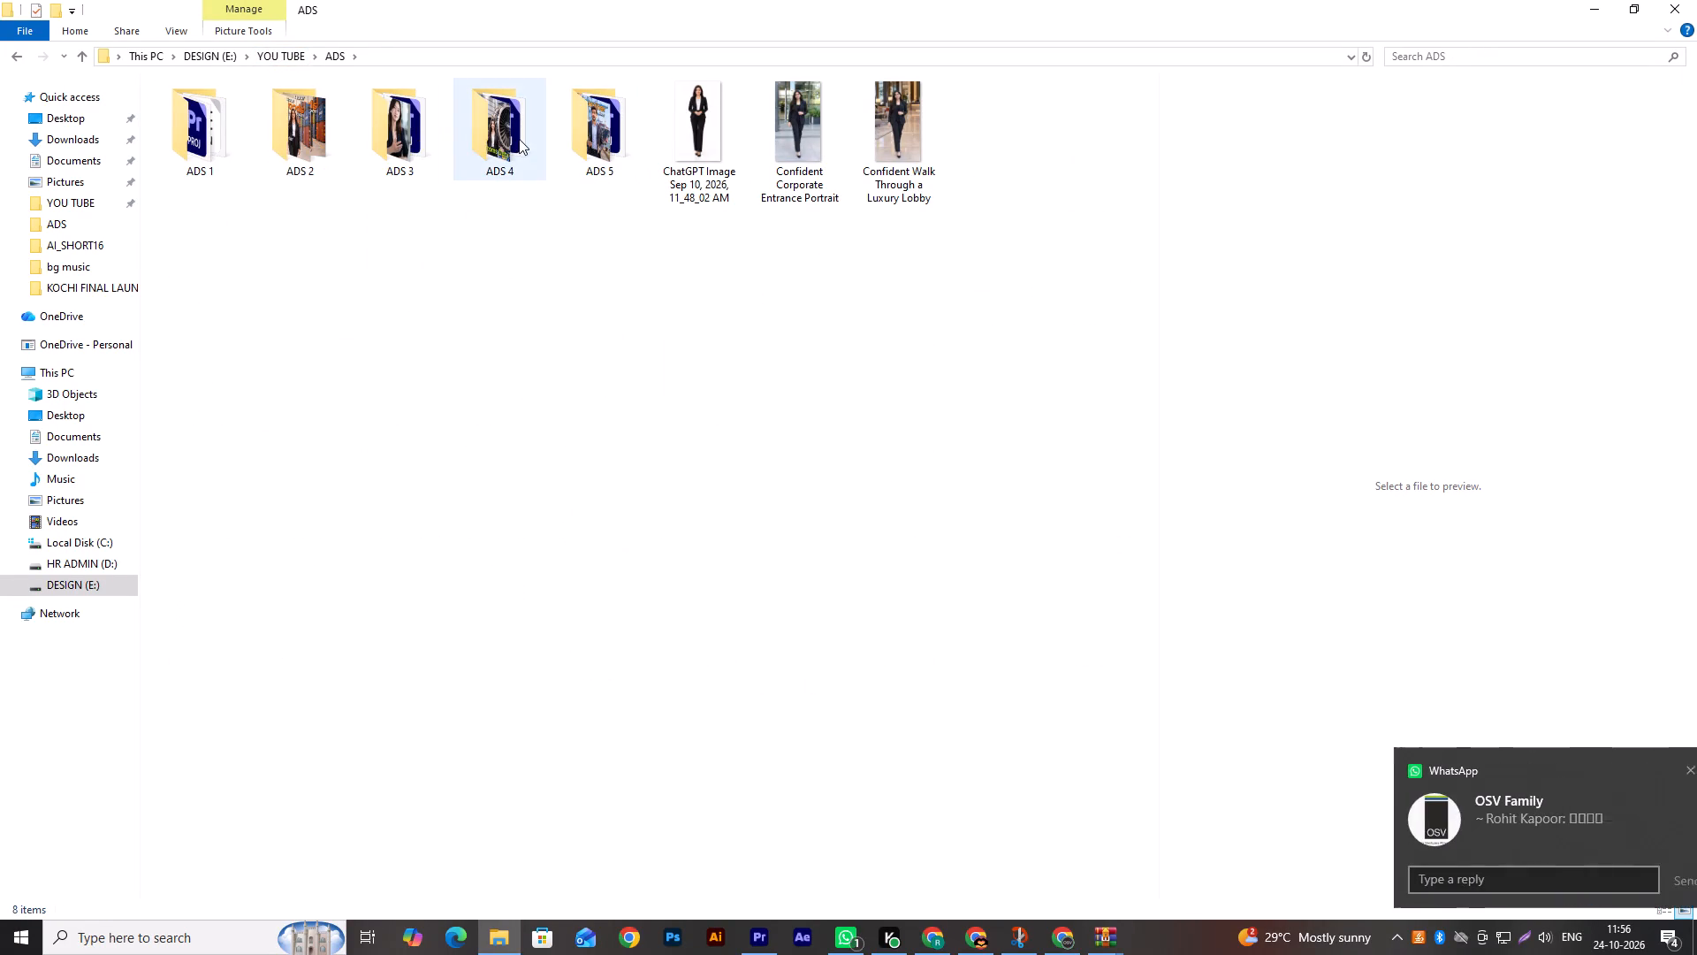
double_click(592, 139)
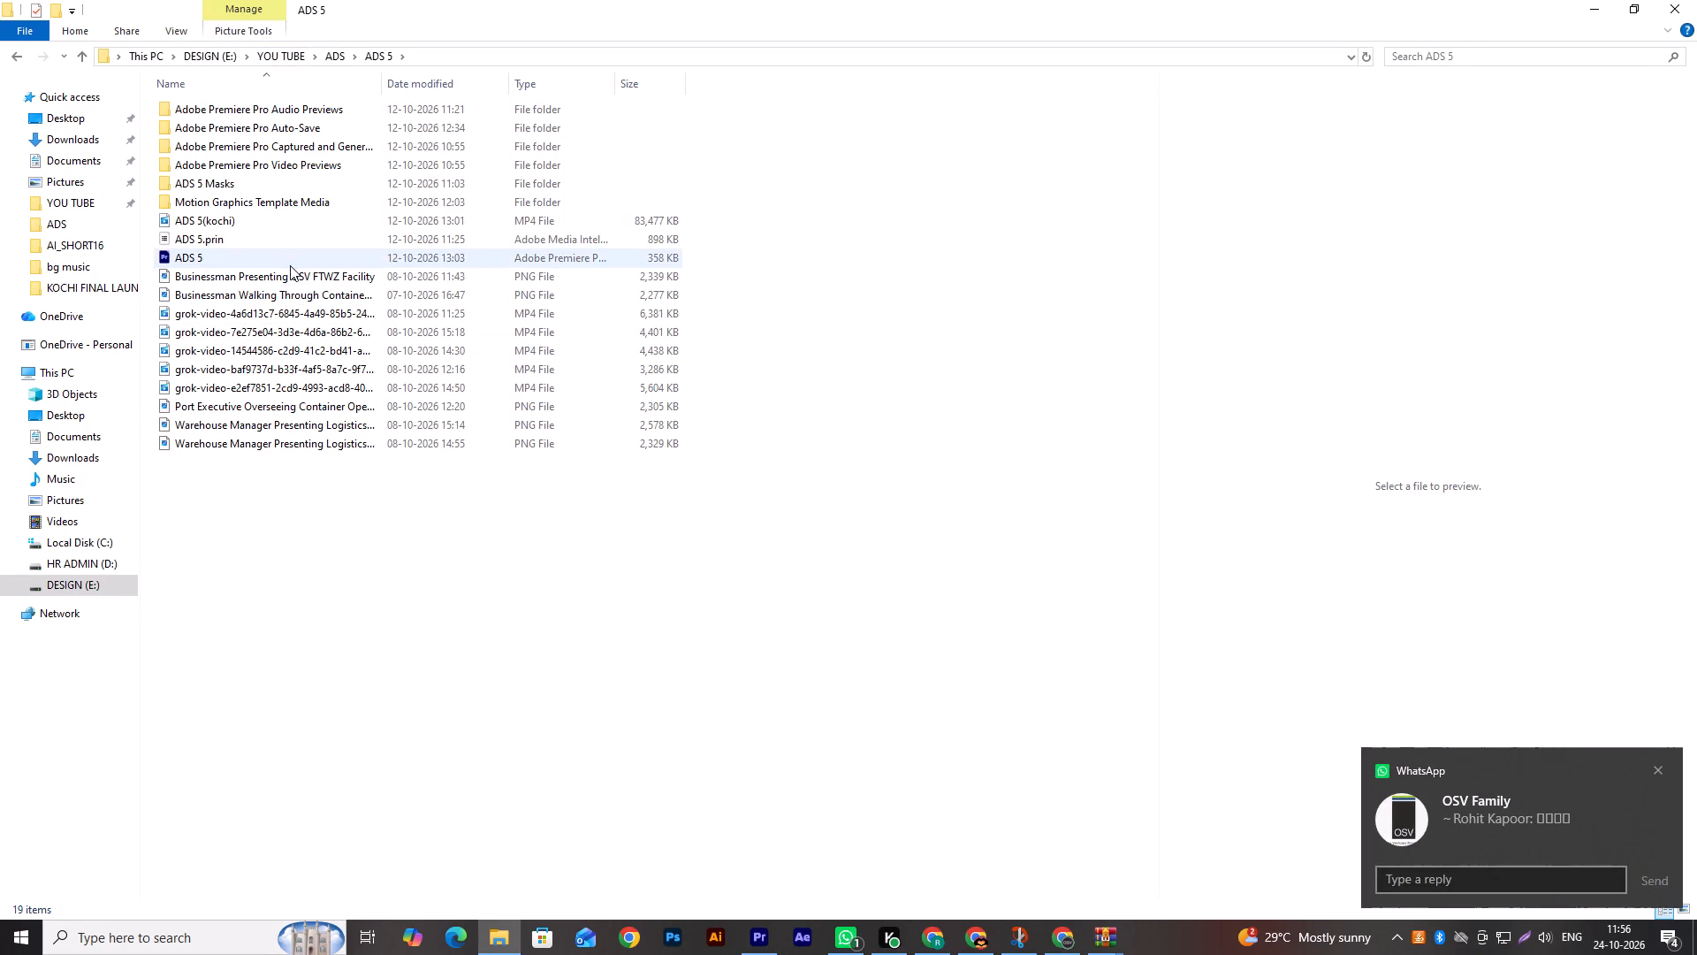
double_click(271, 358)
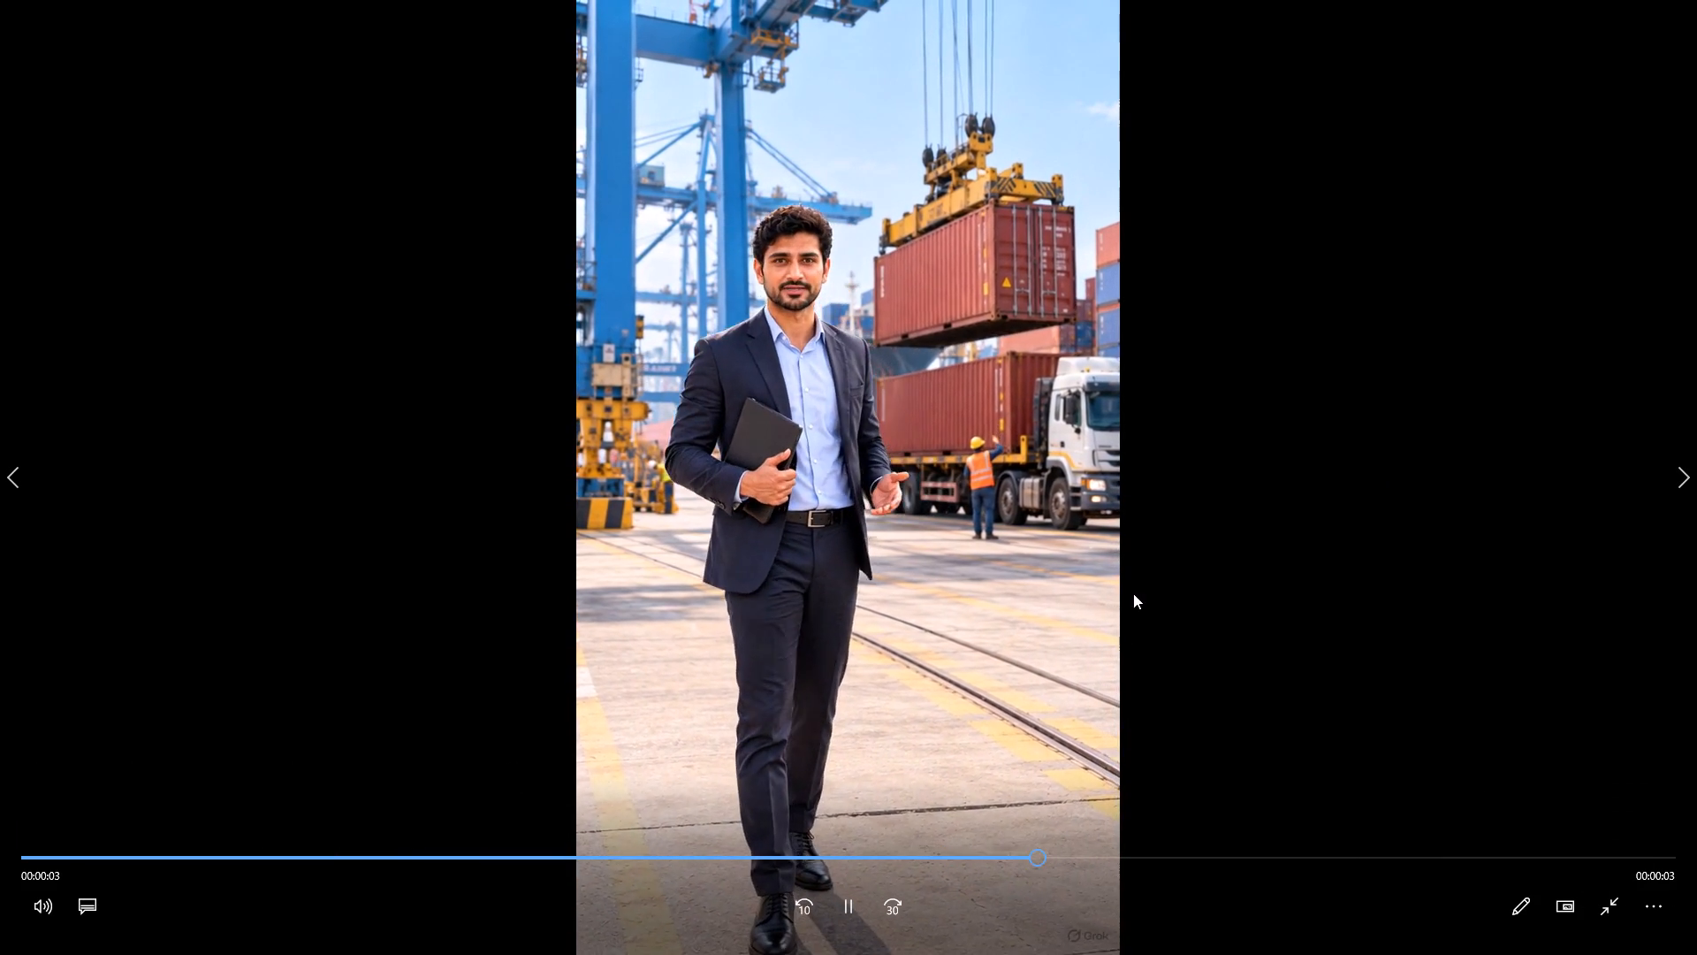
double_click(1133, 593)
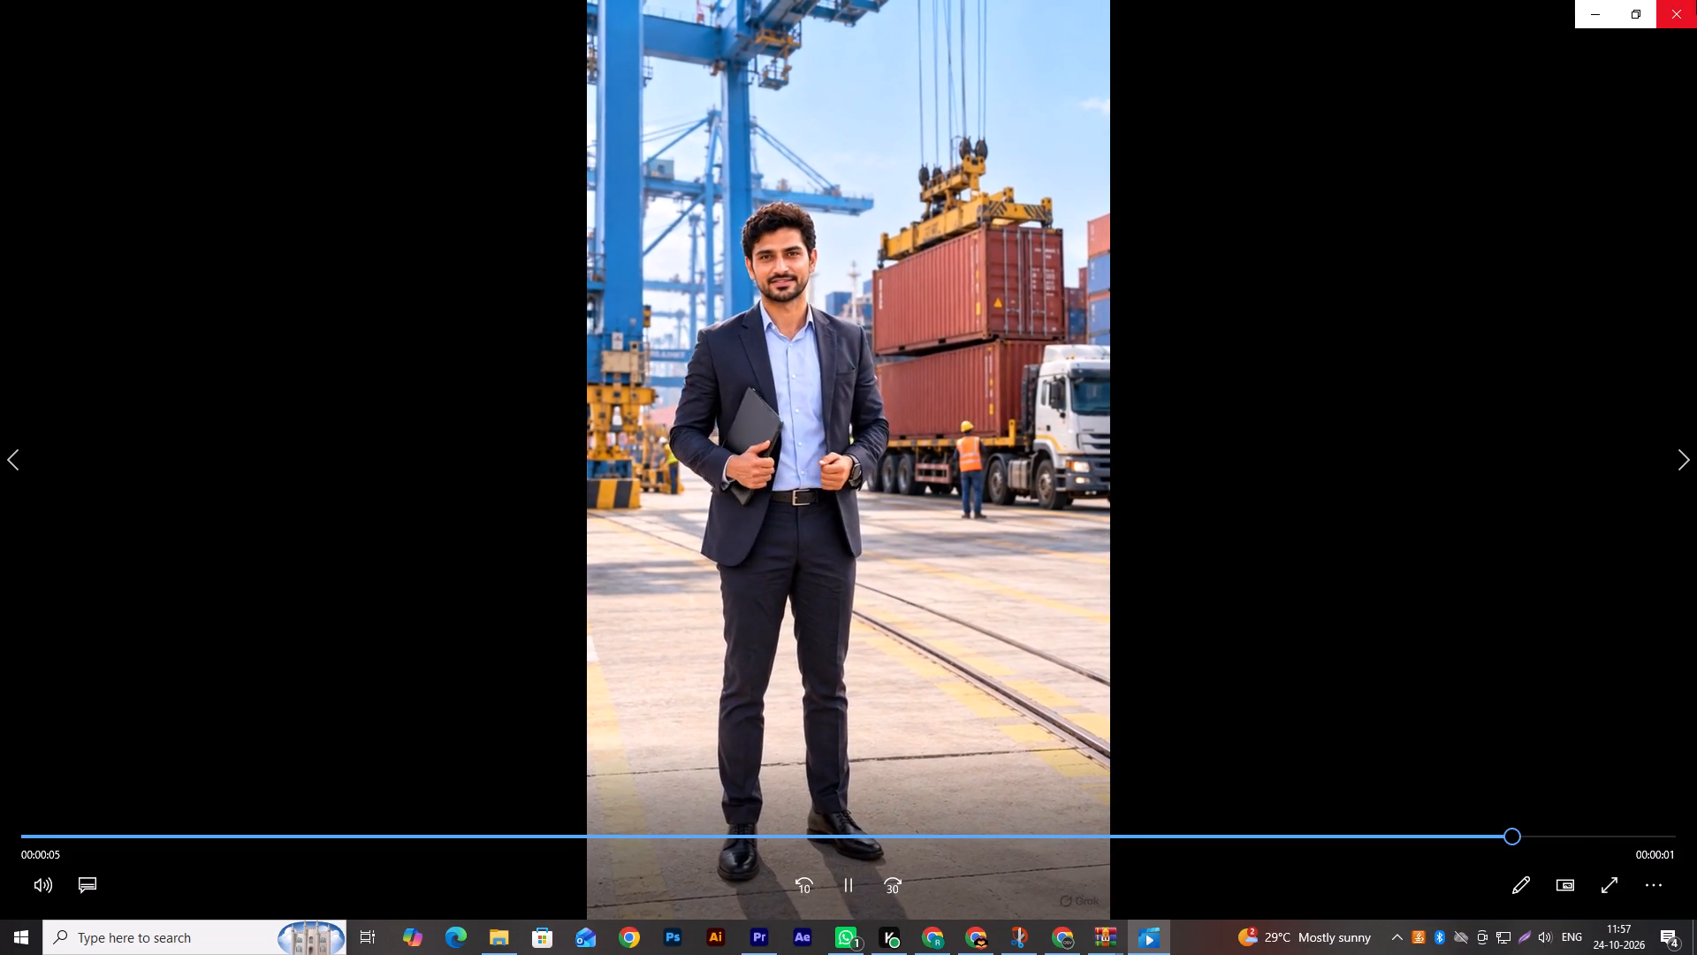
click(1696, 0)
click(439, 720)
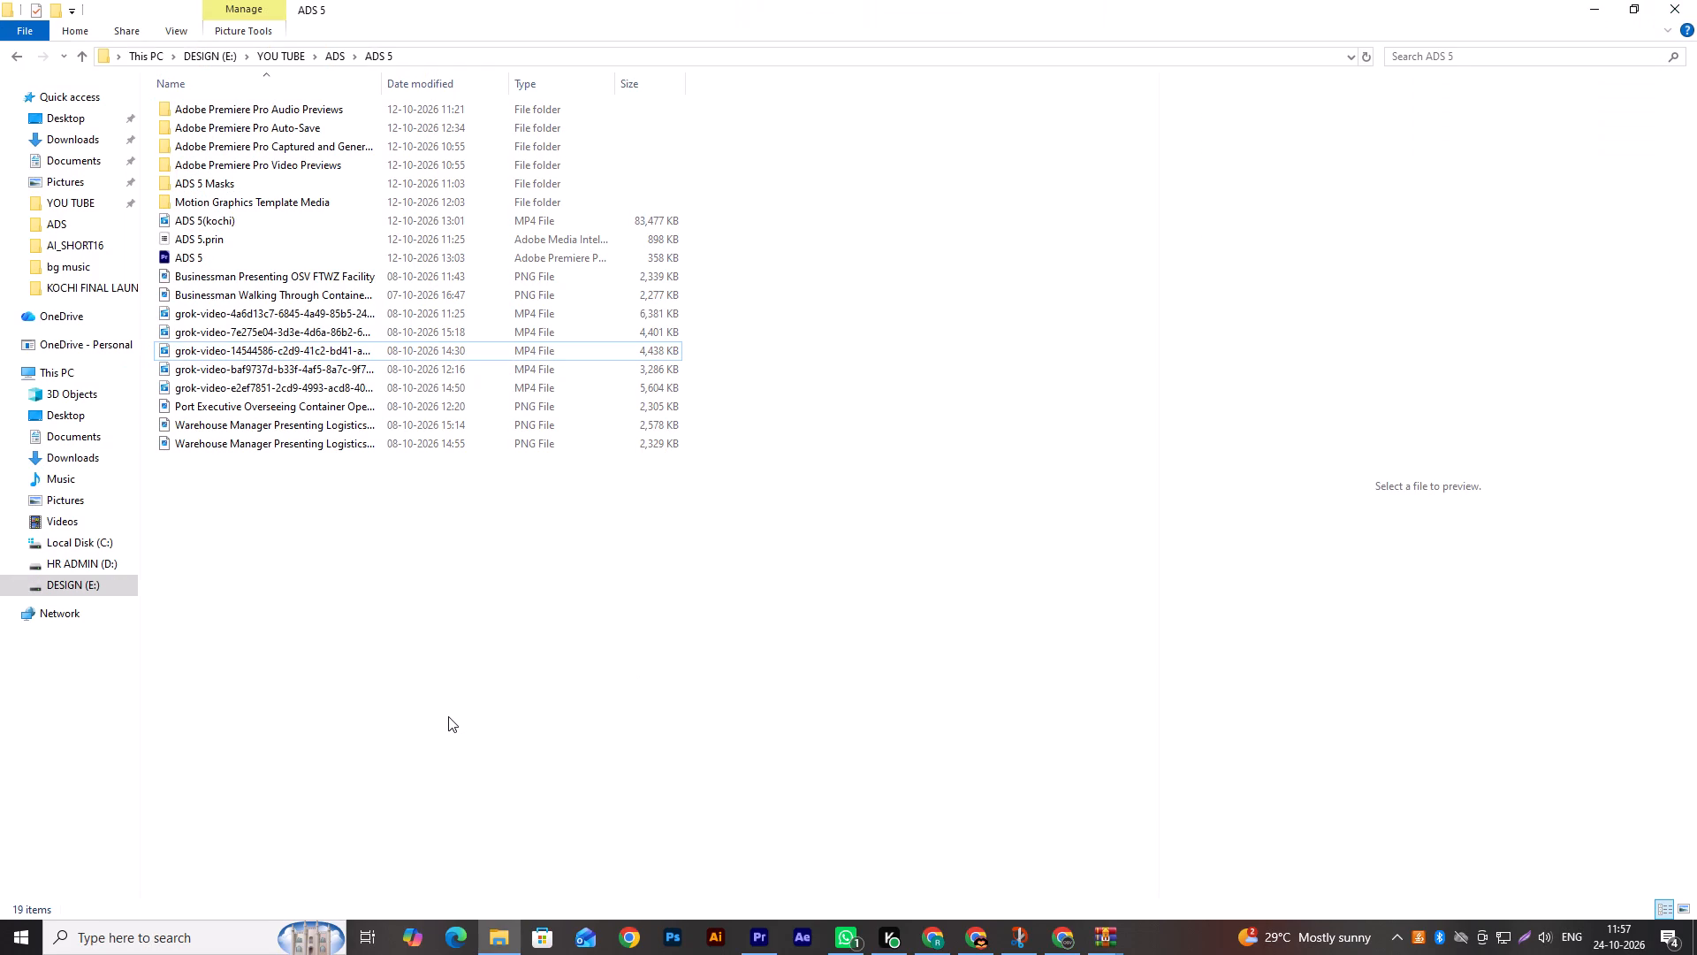
click(297, 370)
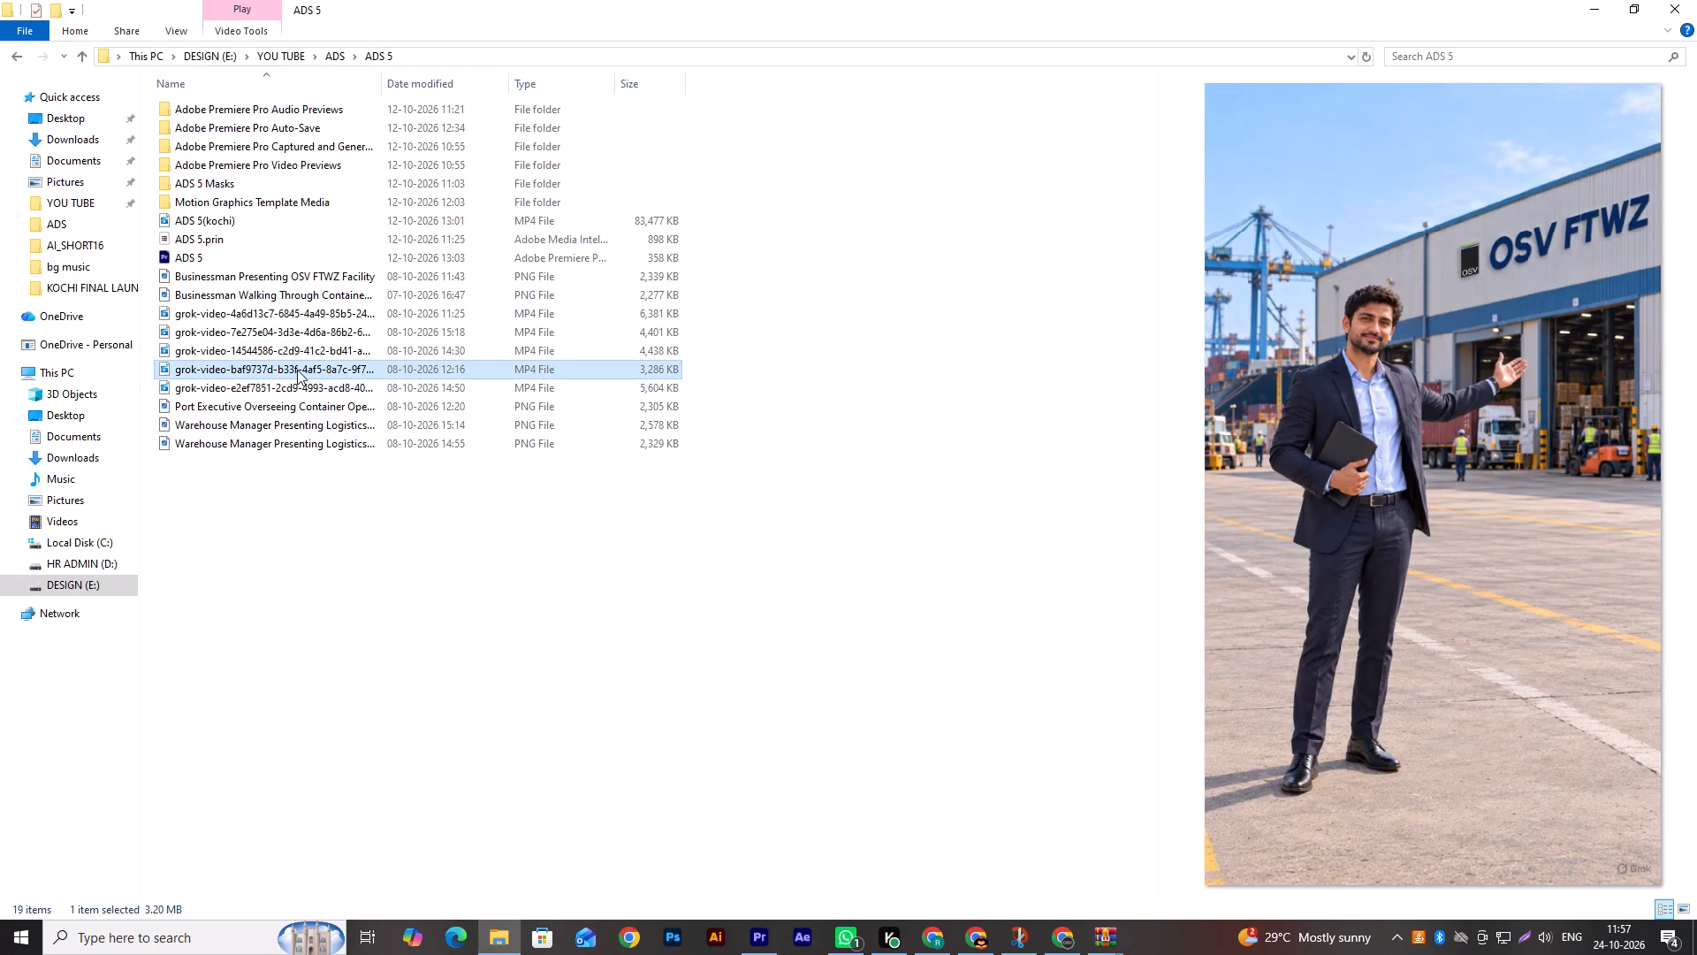
double_click(297, 370)
double_click(1036, 434)
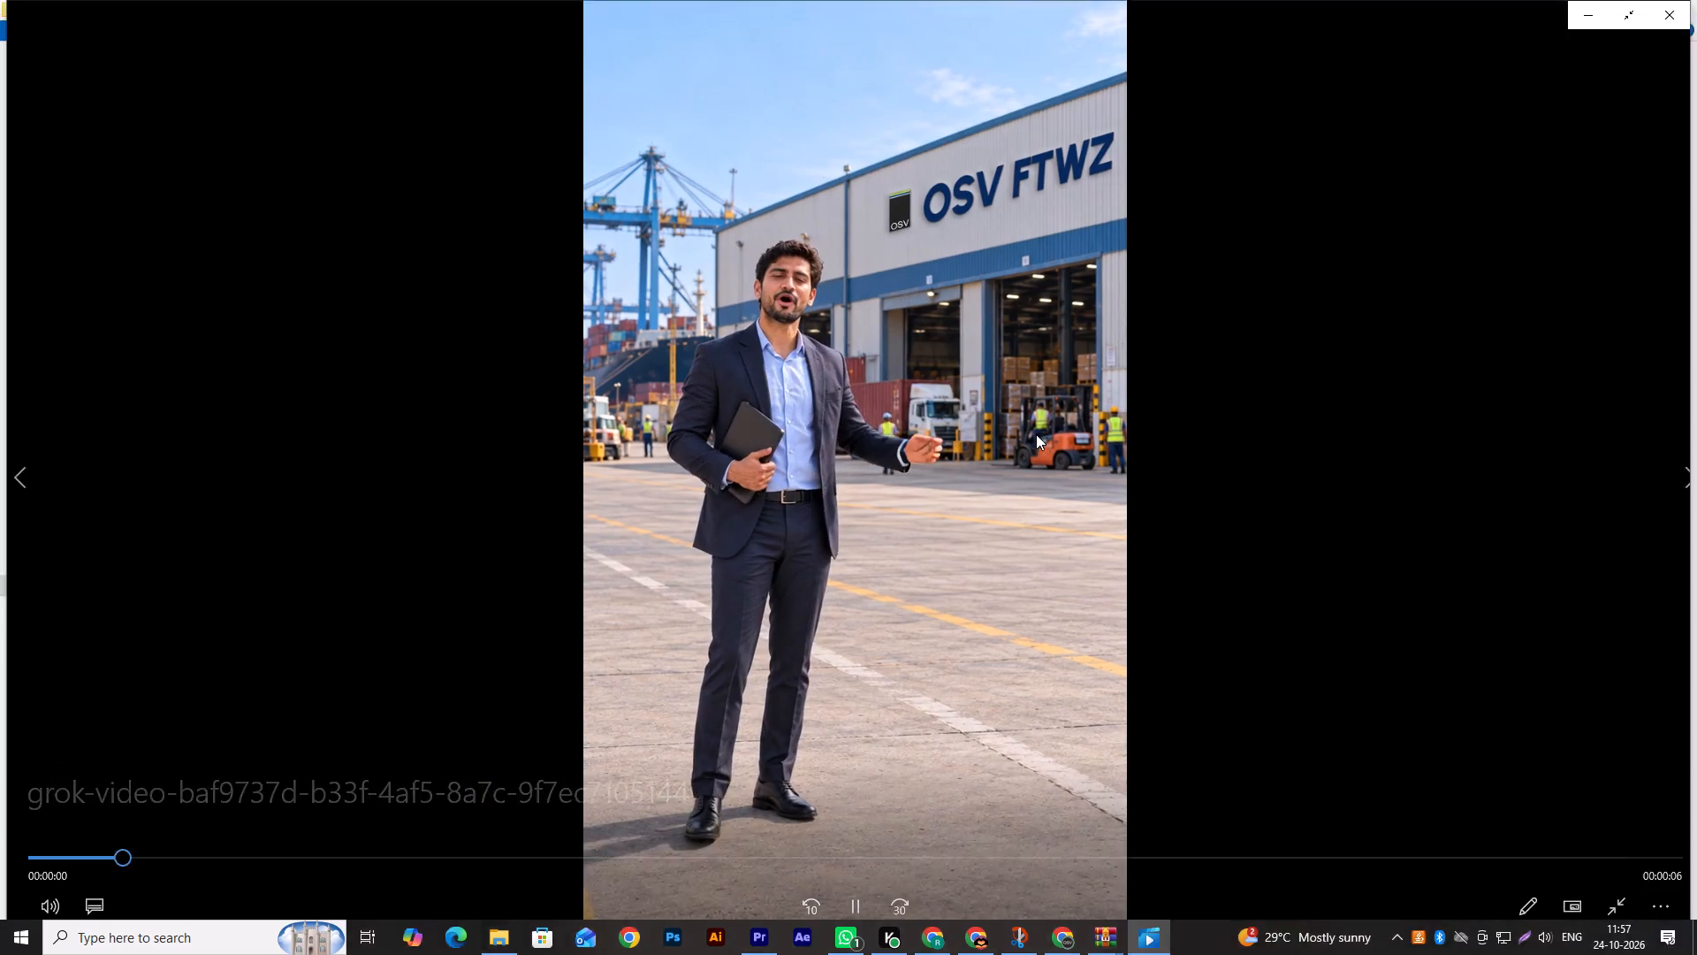
key(space)
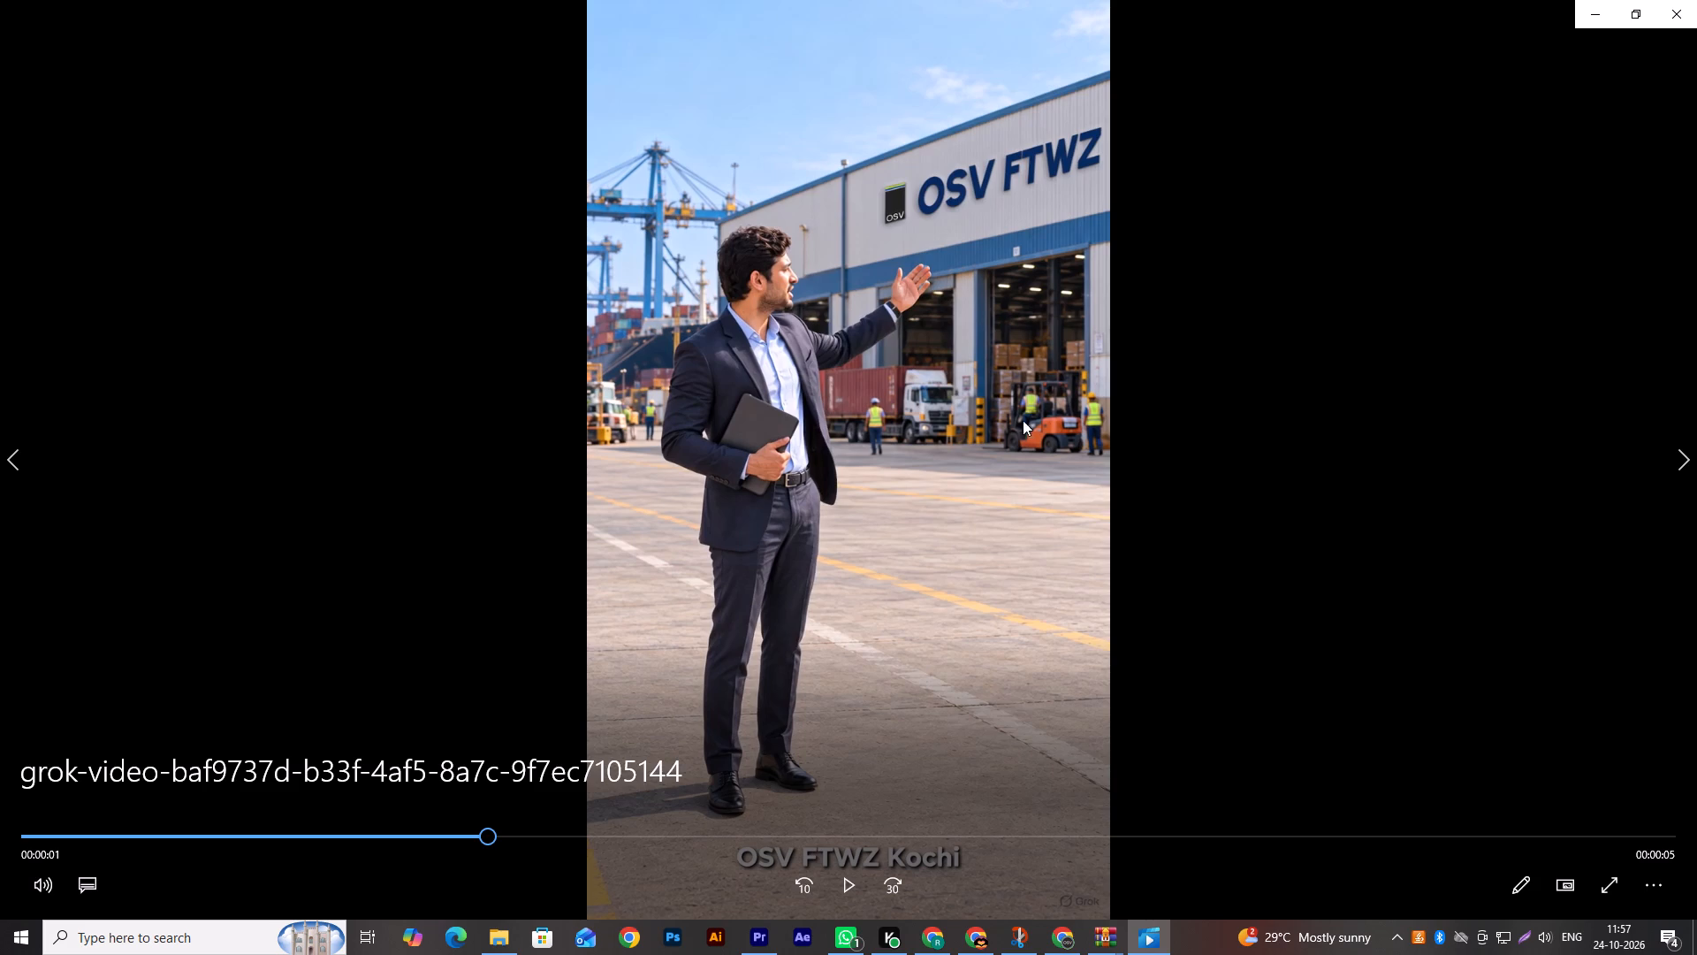
click(1159, 444)
click(1696, 0)
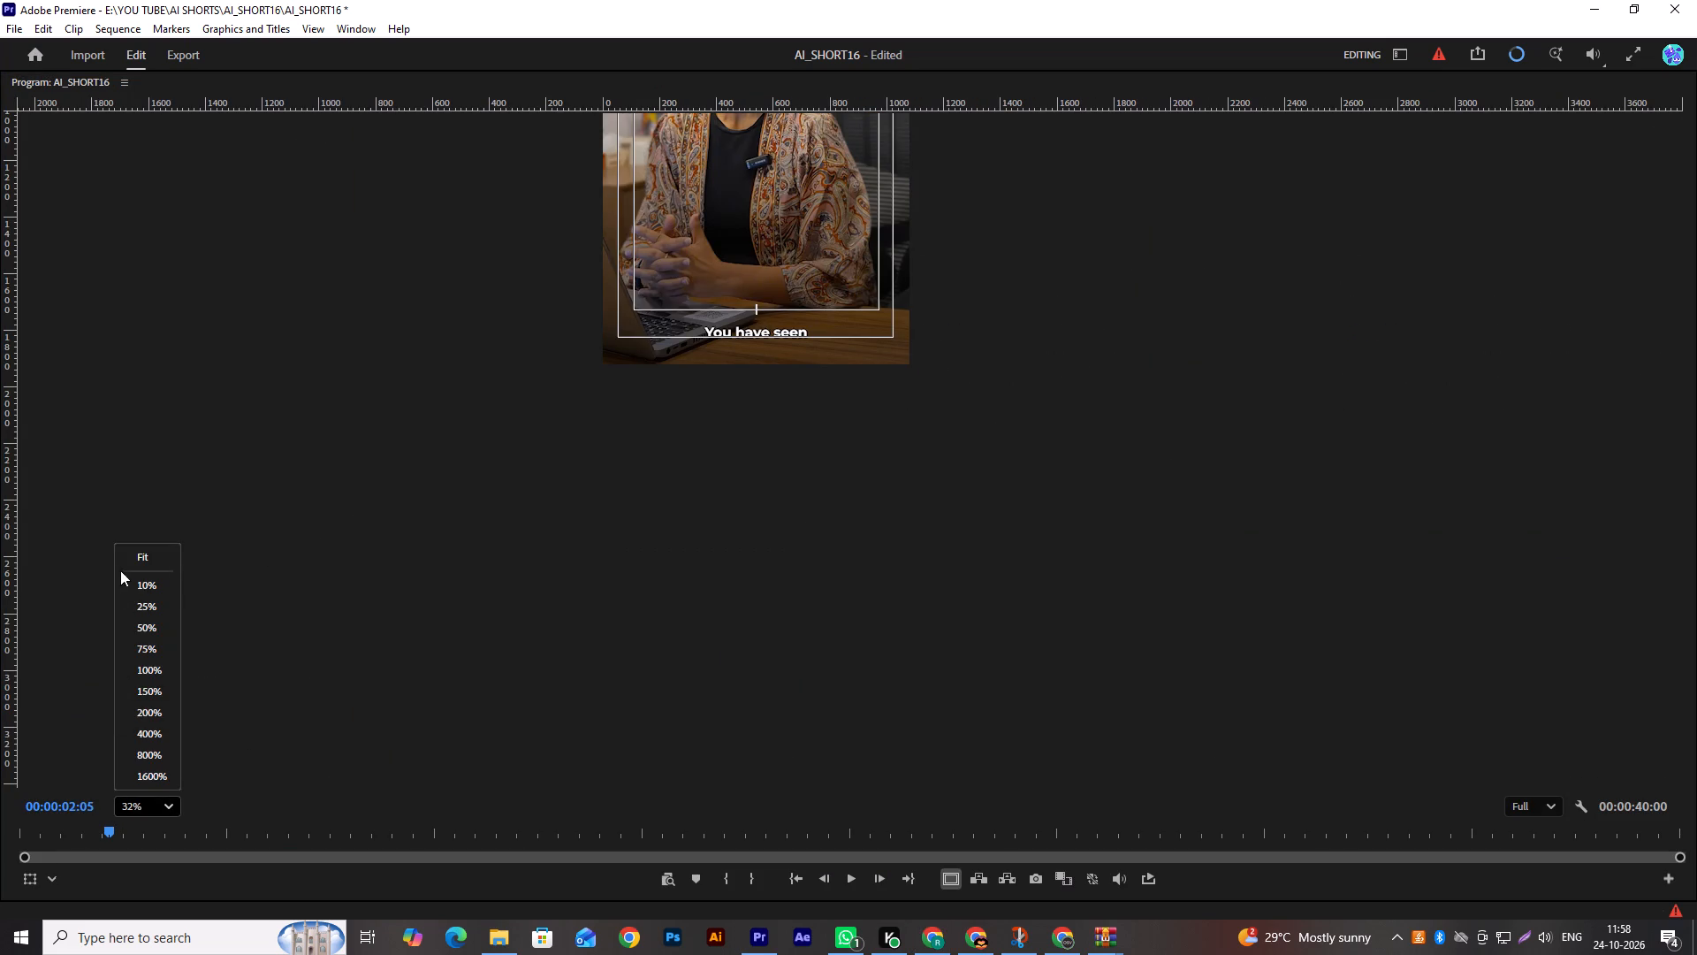
click(126, 554)
drag(128, 829, 33, 823)
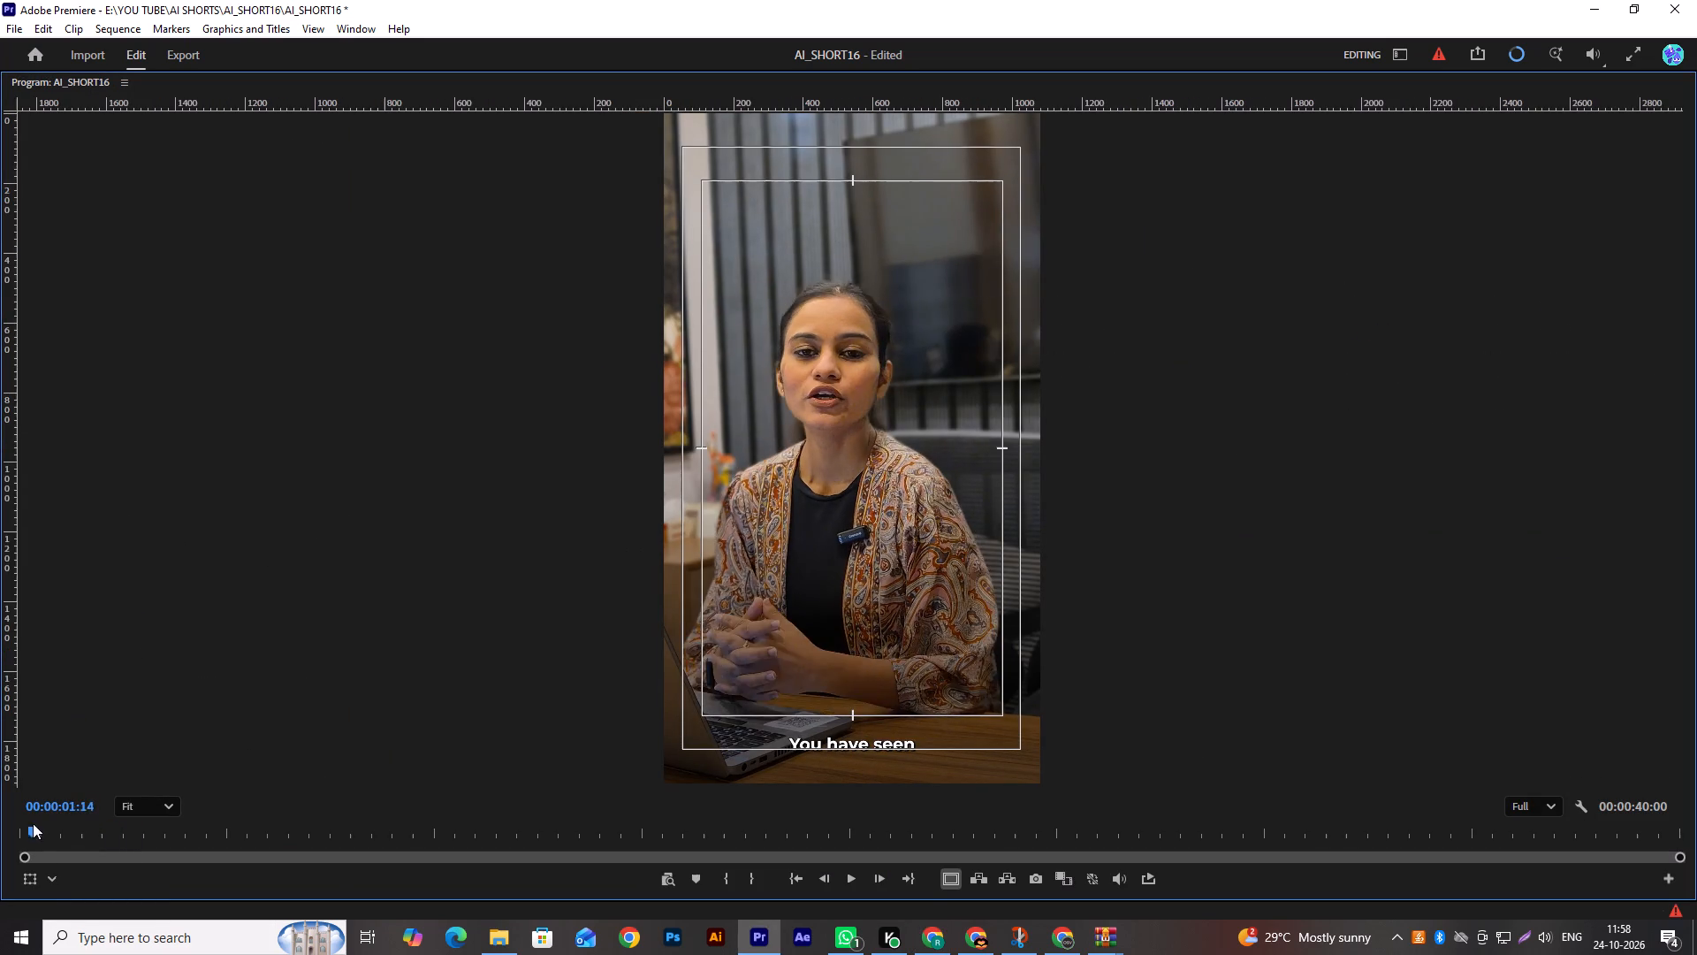
drag(33, 823, 520, 862)
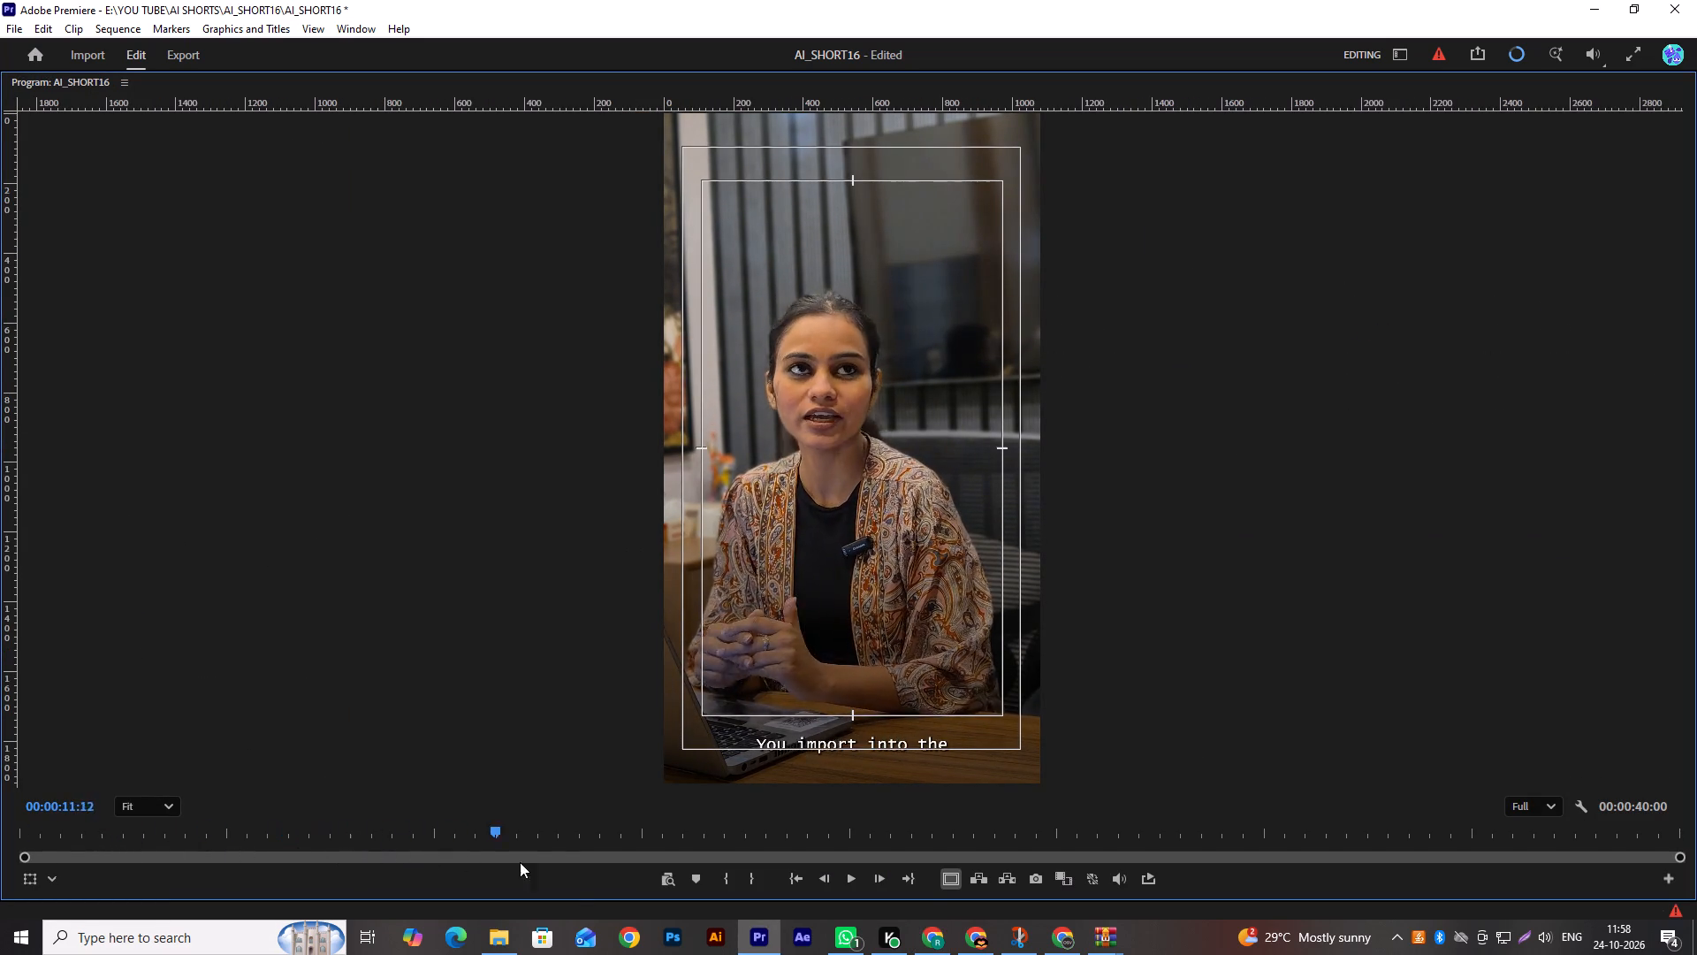
drag(520, 862, 861, 870)
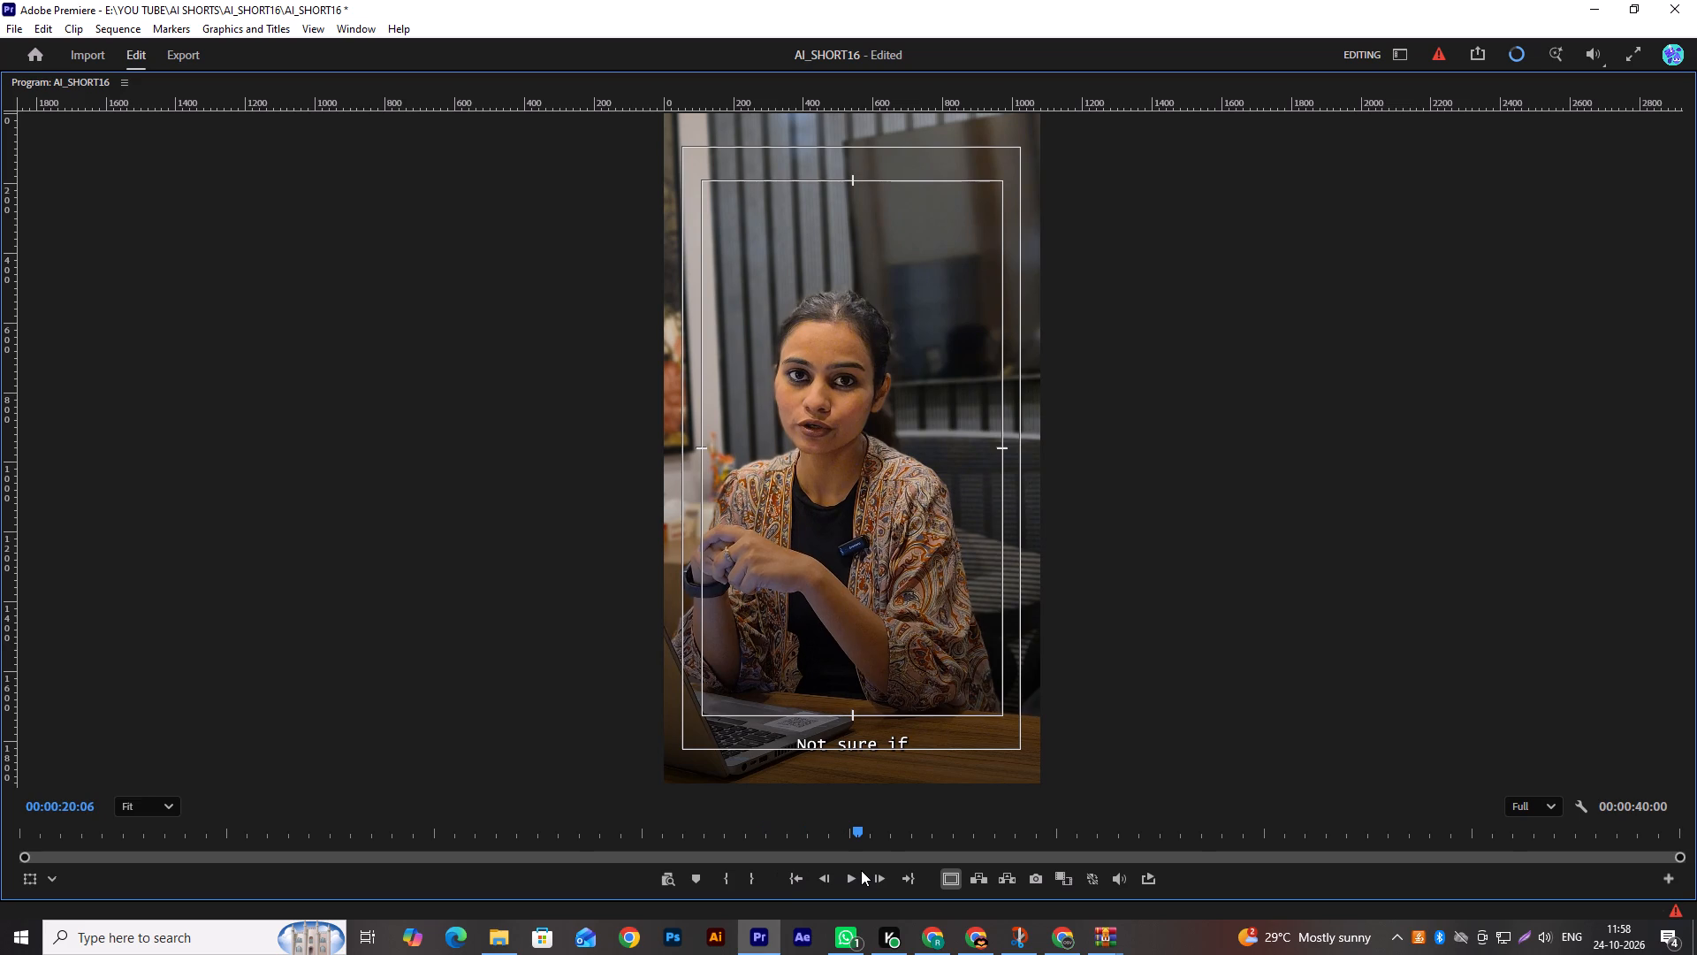
drag(861, 870, 862, 870)
drag(862, 870, 863, 870)
drag(863, 870, 953, 876)
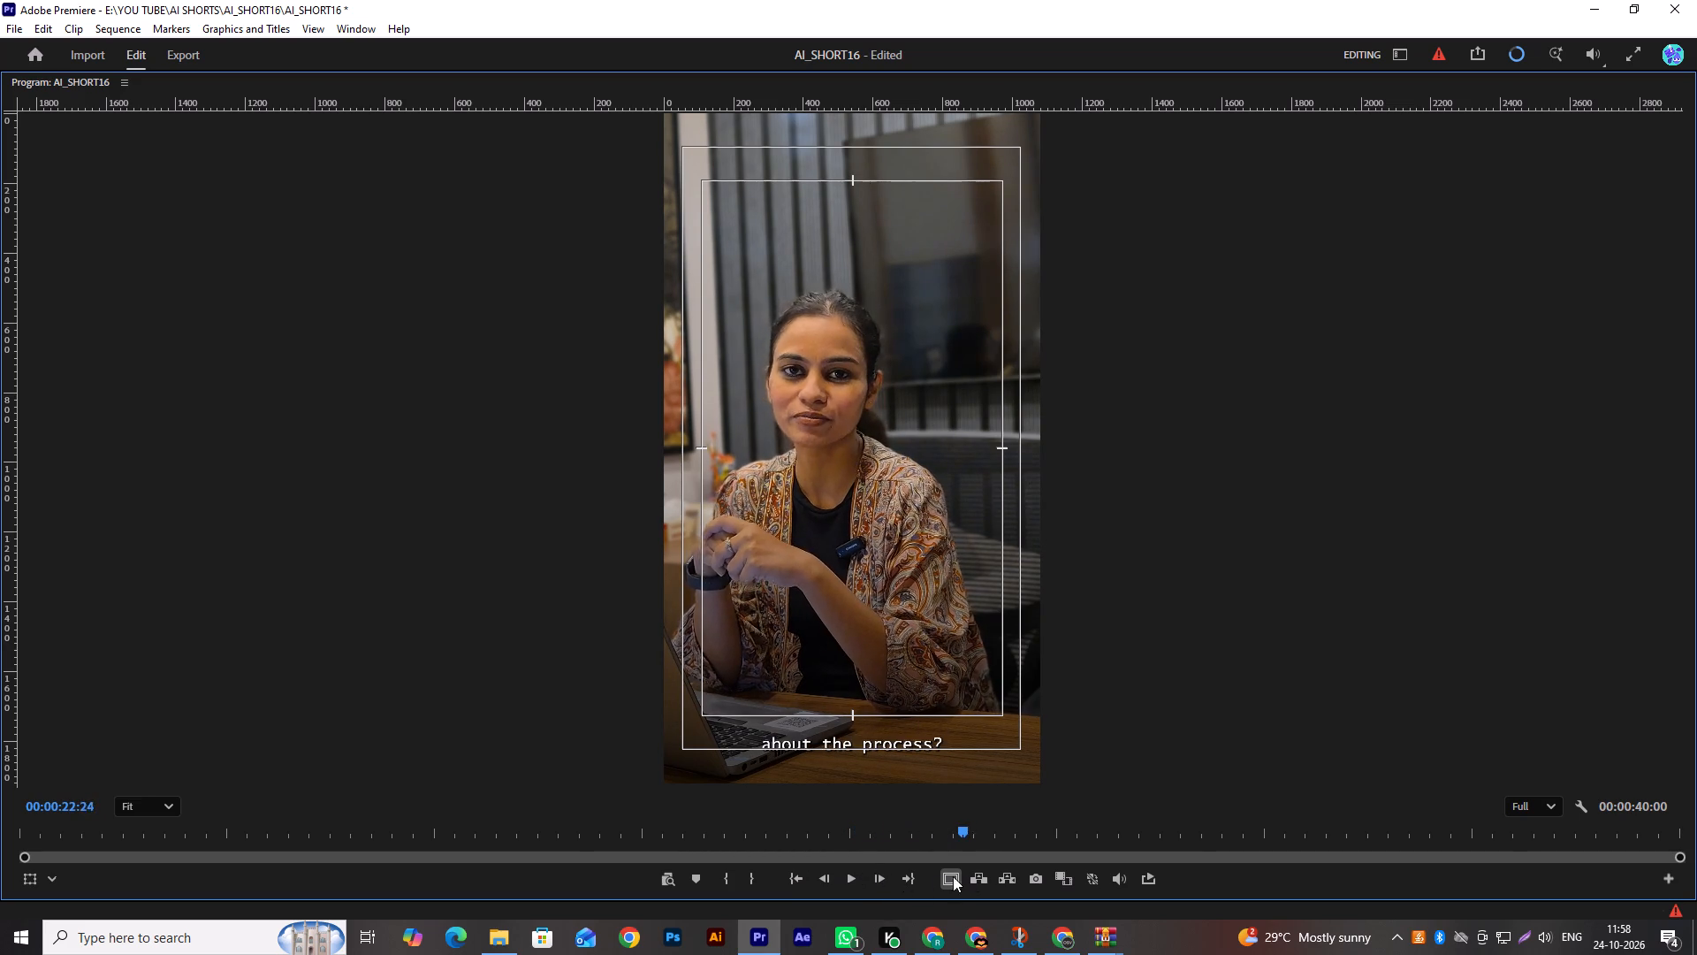
drag(953, 876, 753, 873)
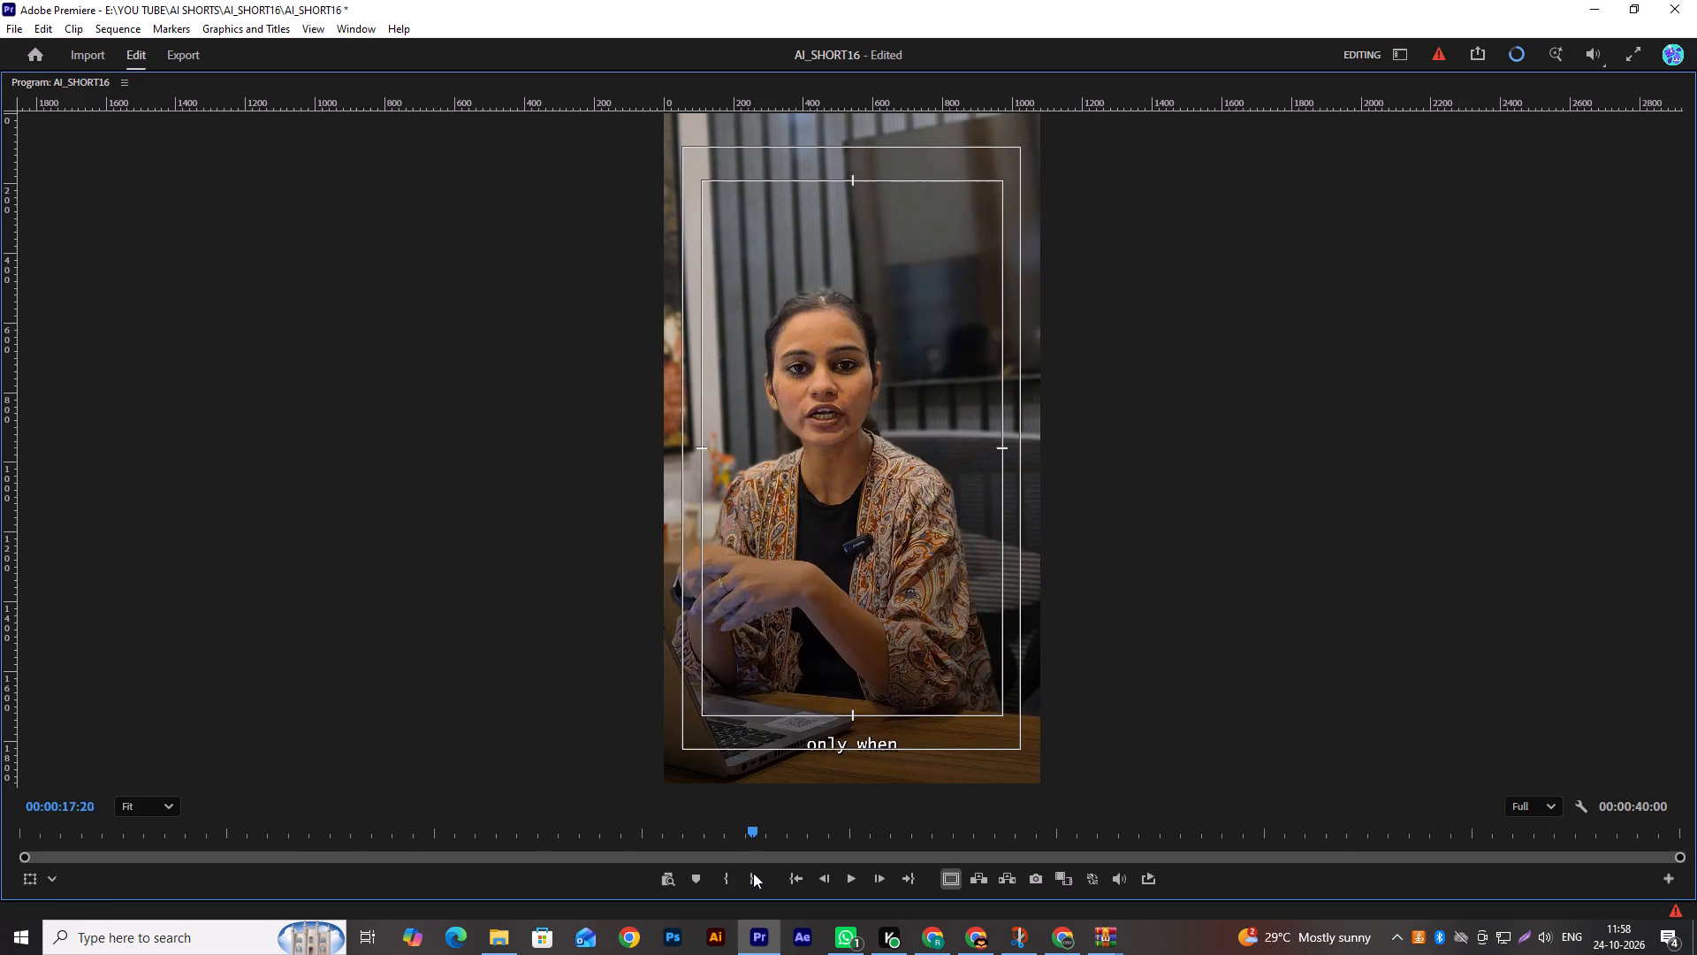
drag(753, 873, 1459, 817)
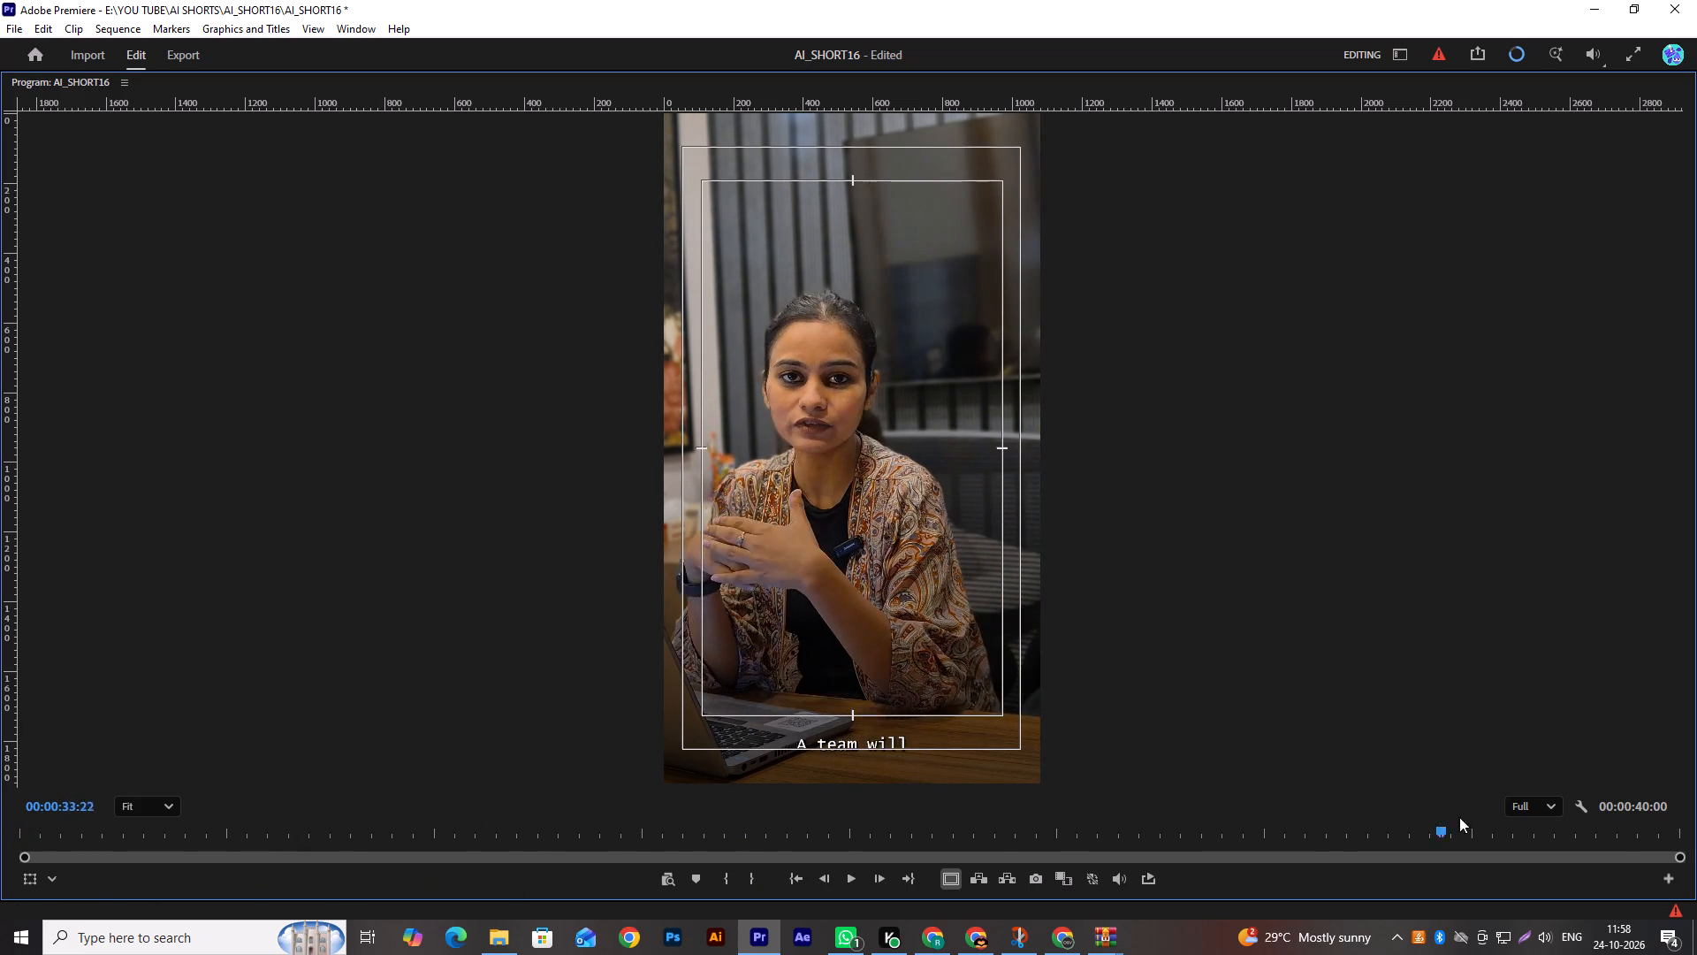
drag(1459, 817, 1541, 812)
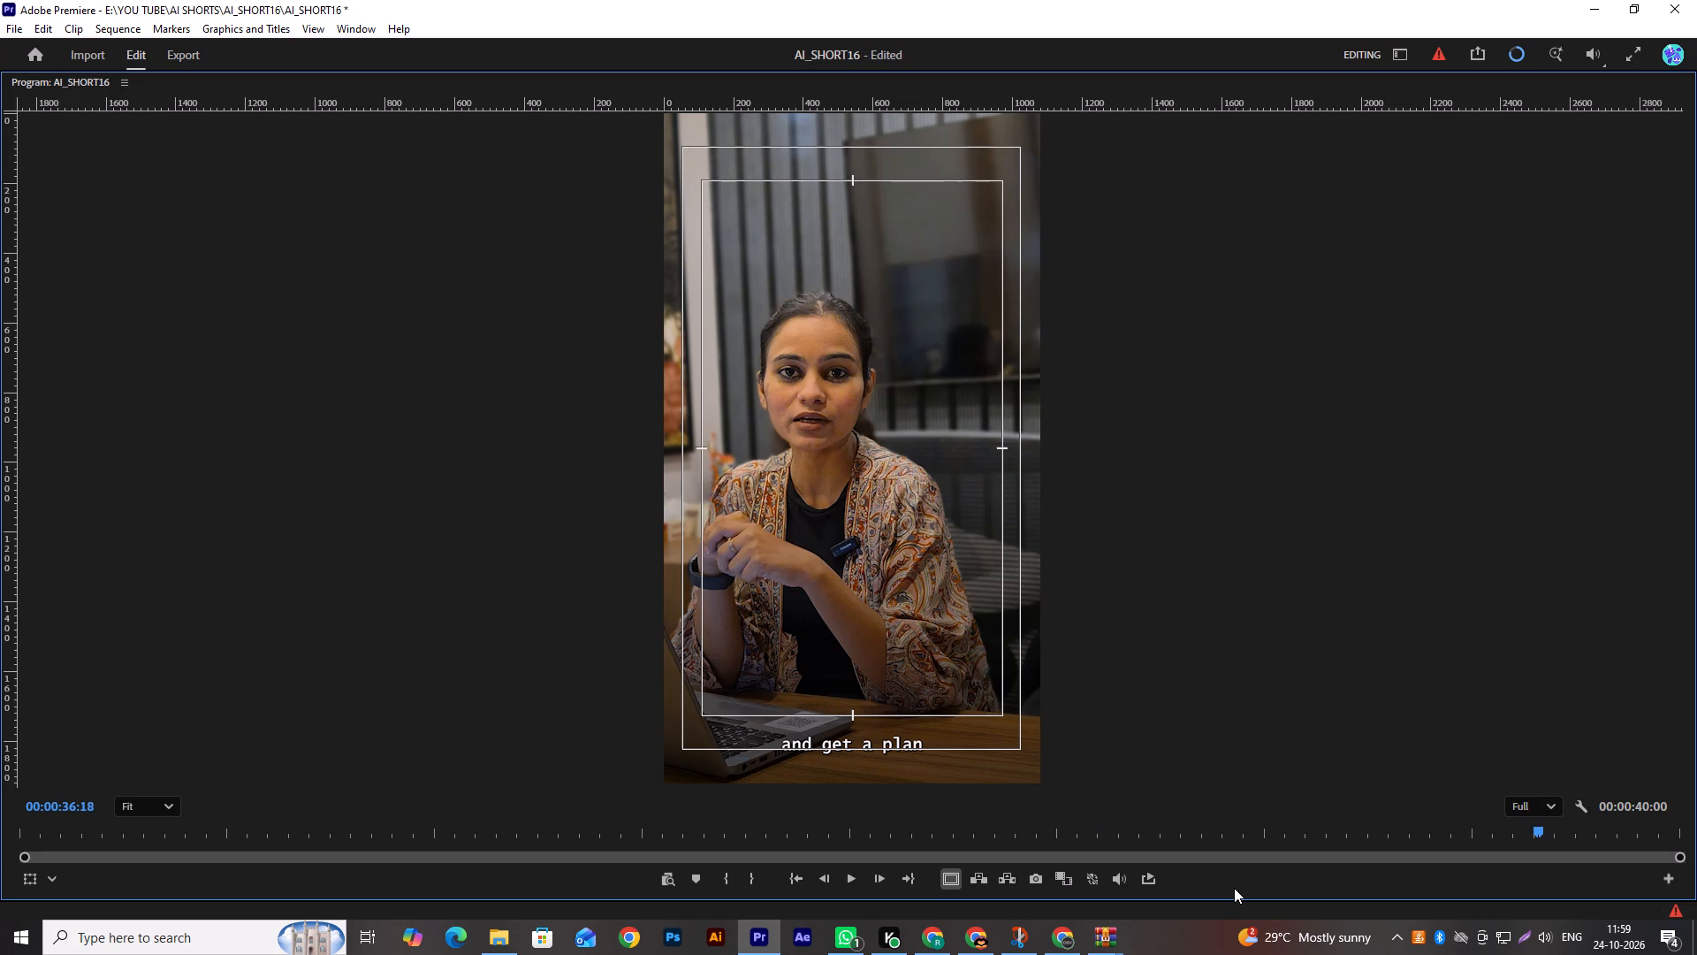
Switch to File Explorer, go back up to the ADS folder and preview the Confident Corporate Entrance Portrait image.
click(490, 940)
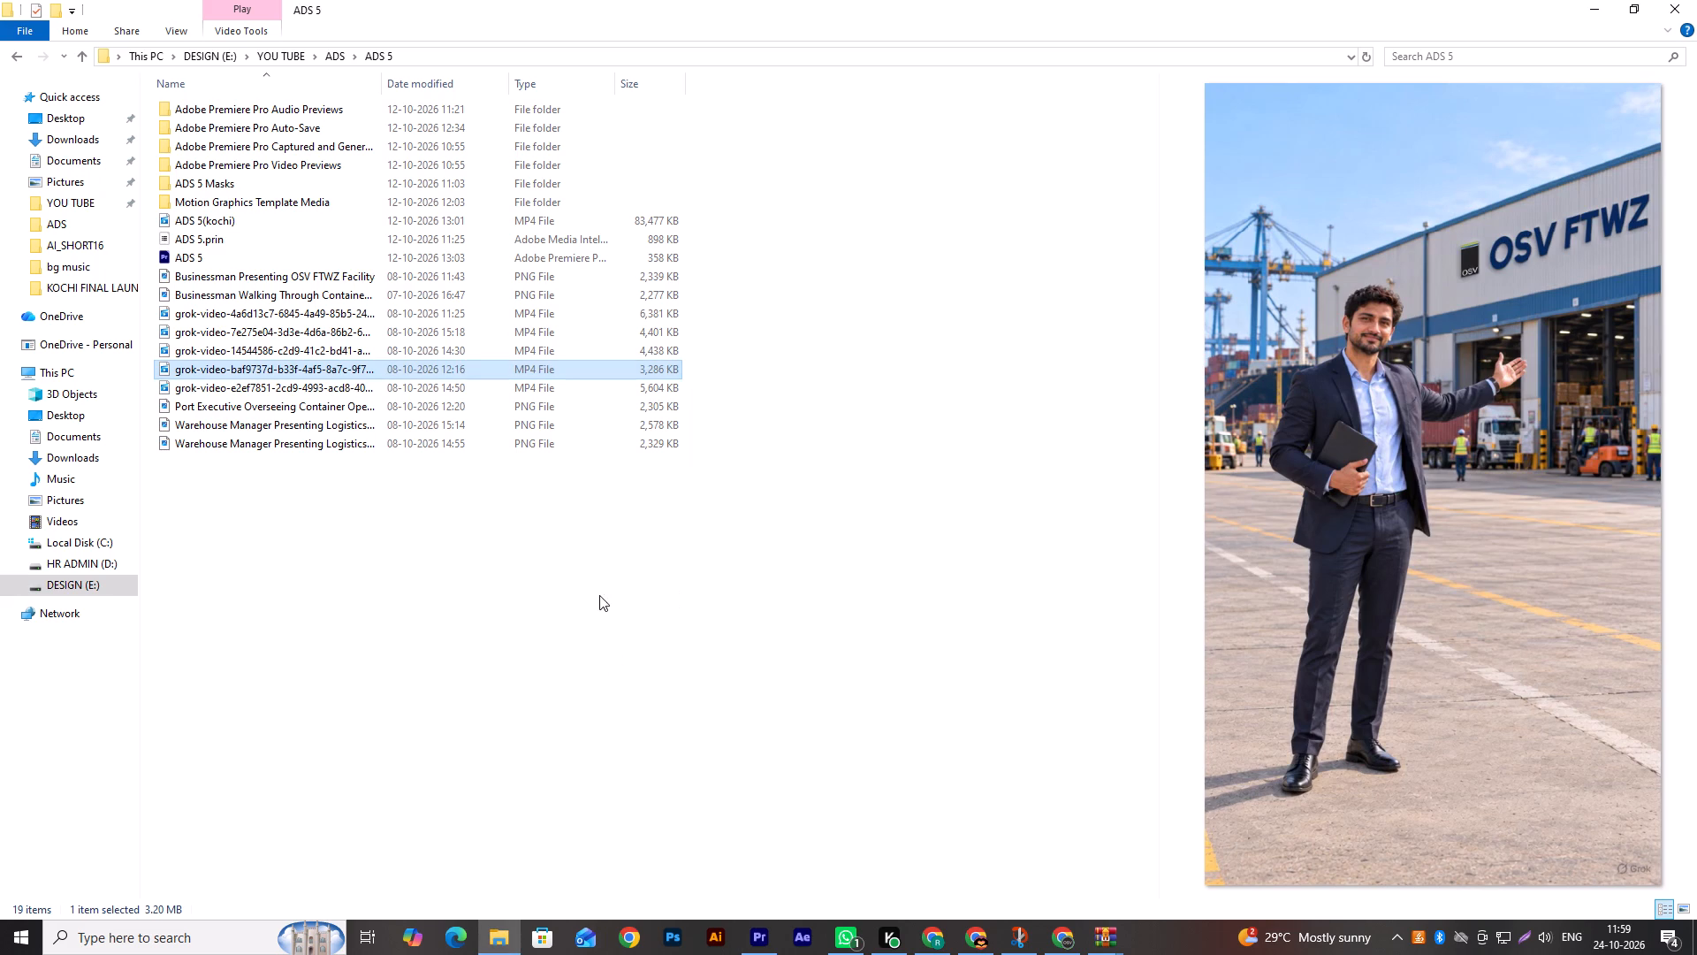
click(599, 595)
click(323, 57)
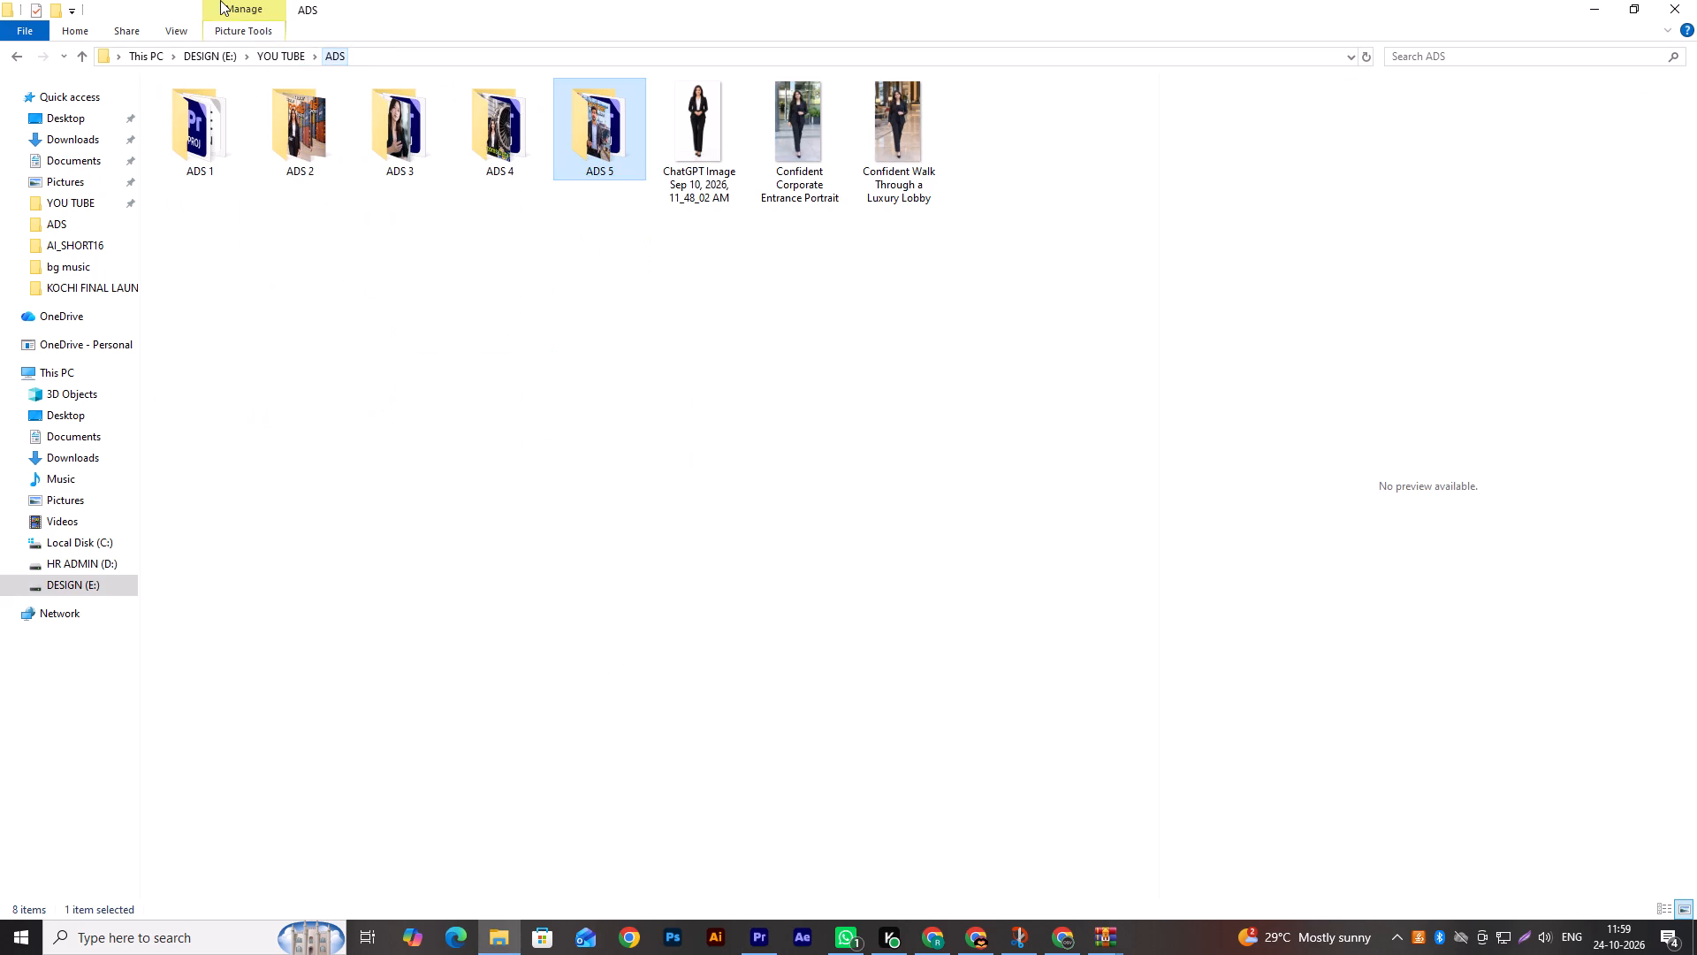
click(722, 323)
click(802, 147)
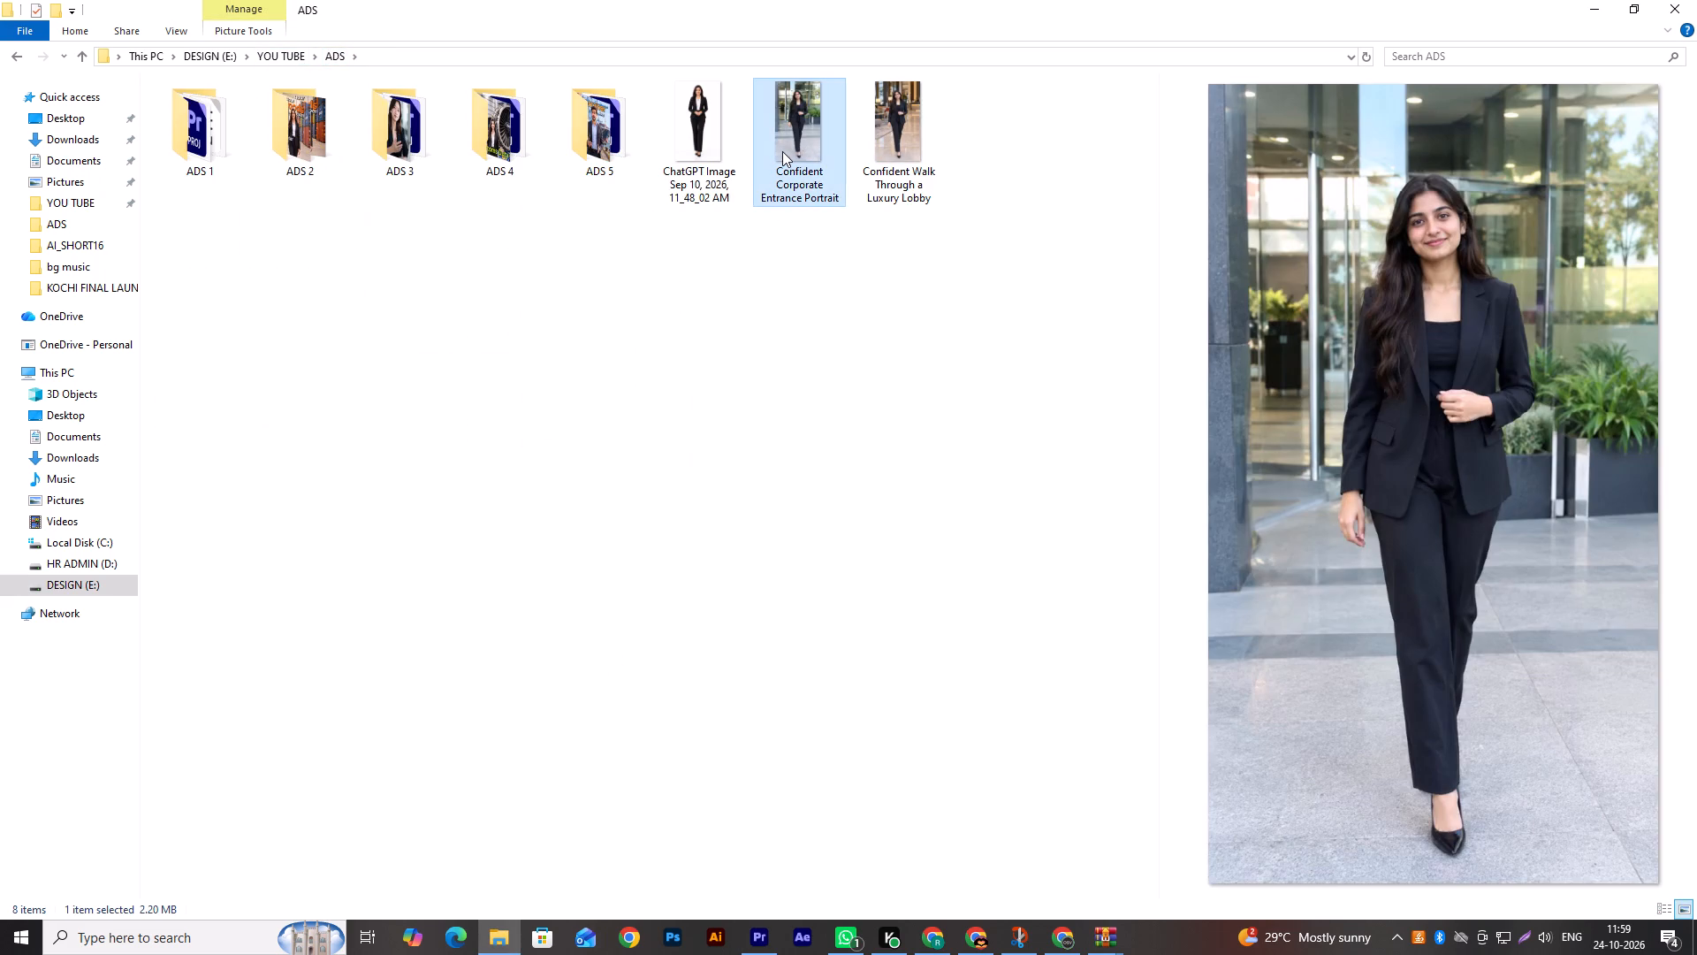
Open the Confident Corporate Entrance Portrait image at full size, inspect it up close, and return to the AI_SHORT16 project in Premiere.
double_click(782, 151)
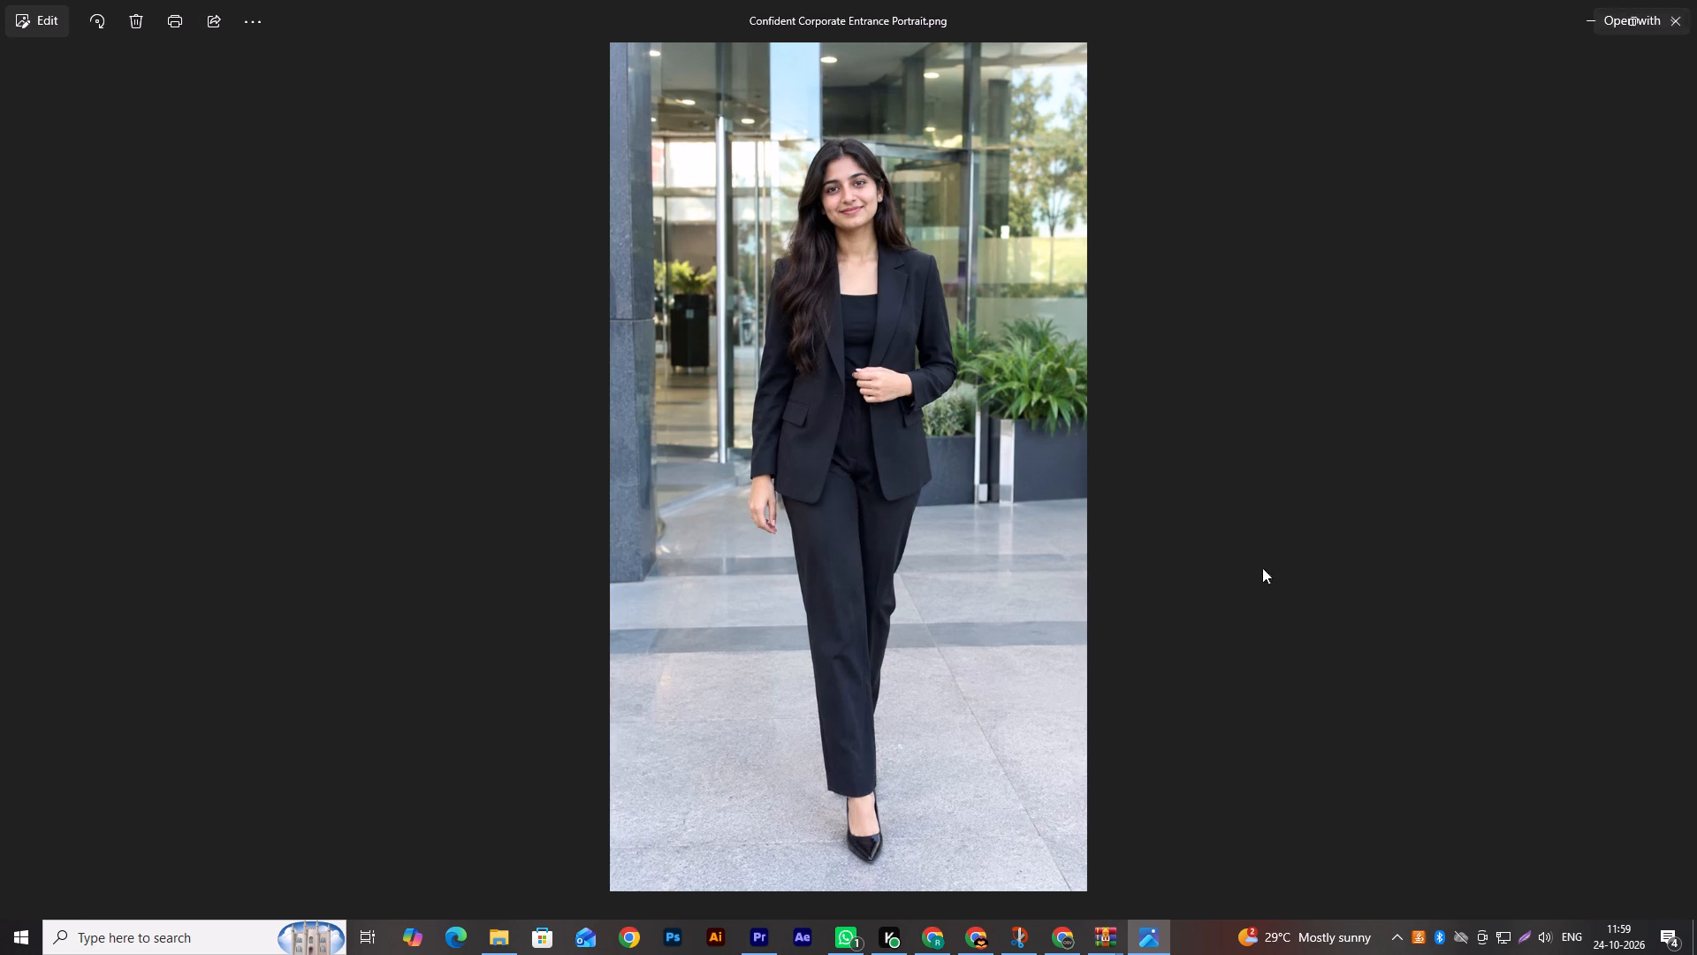
scroll(1090, 252, up, 8)
scroll(1090, 252, down, 5)
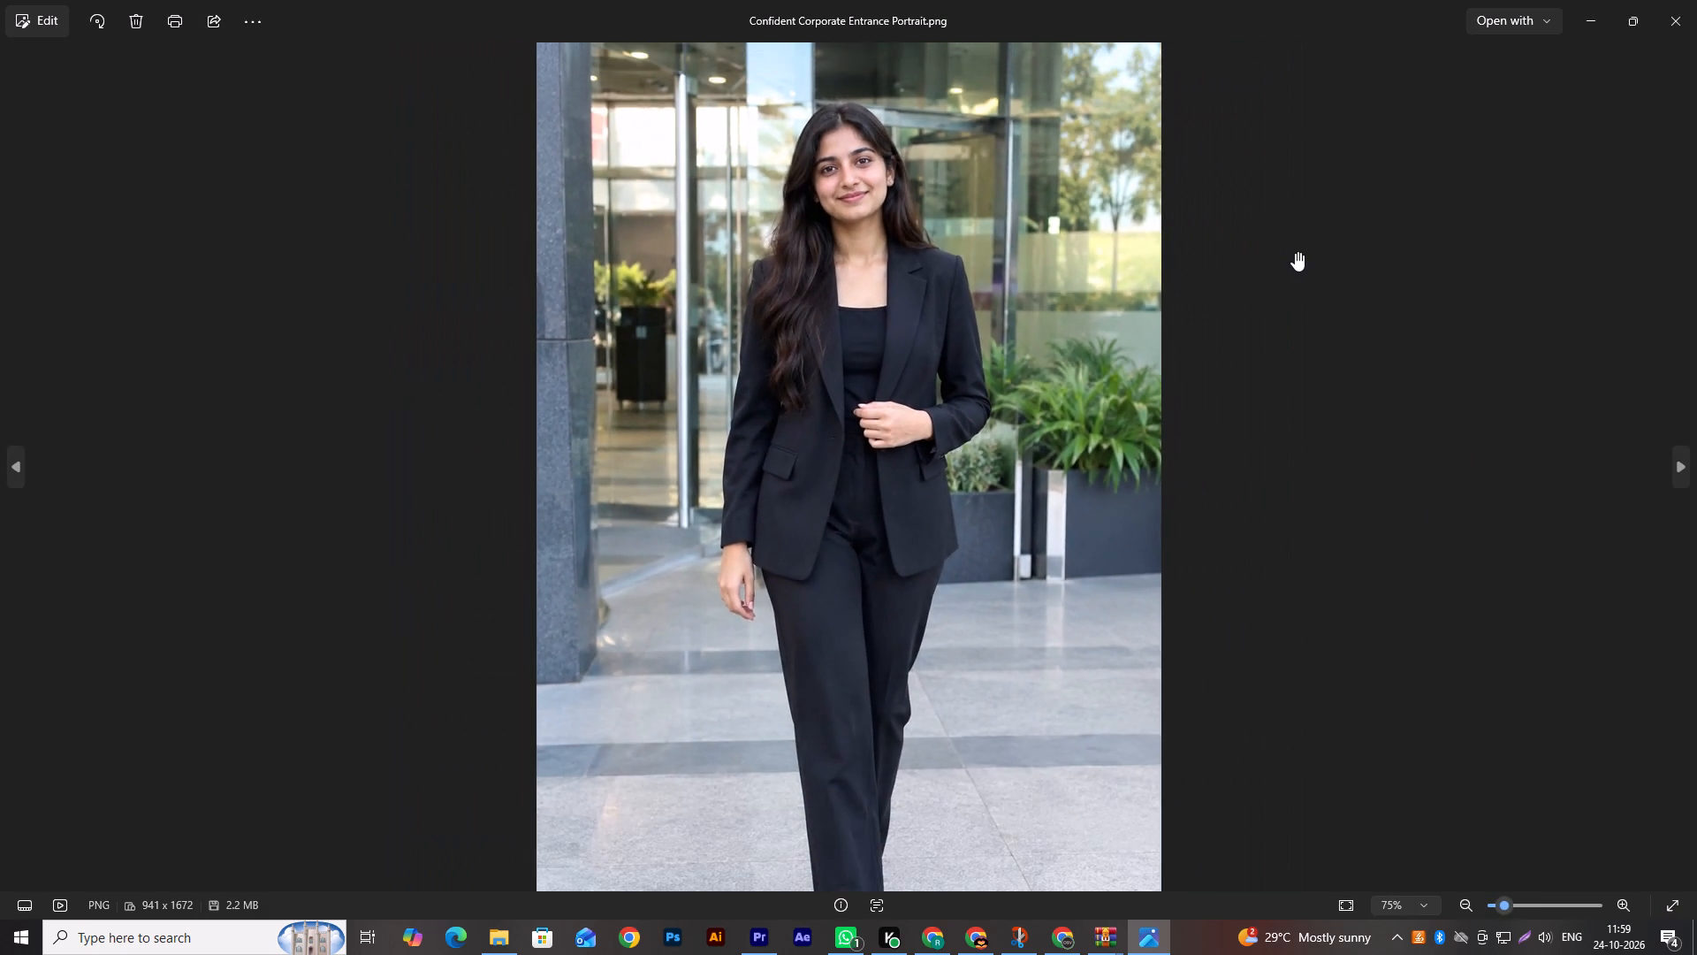
scroll(1295, 252, down, 2)
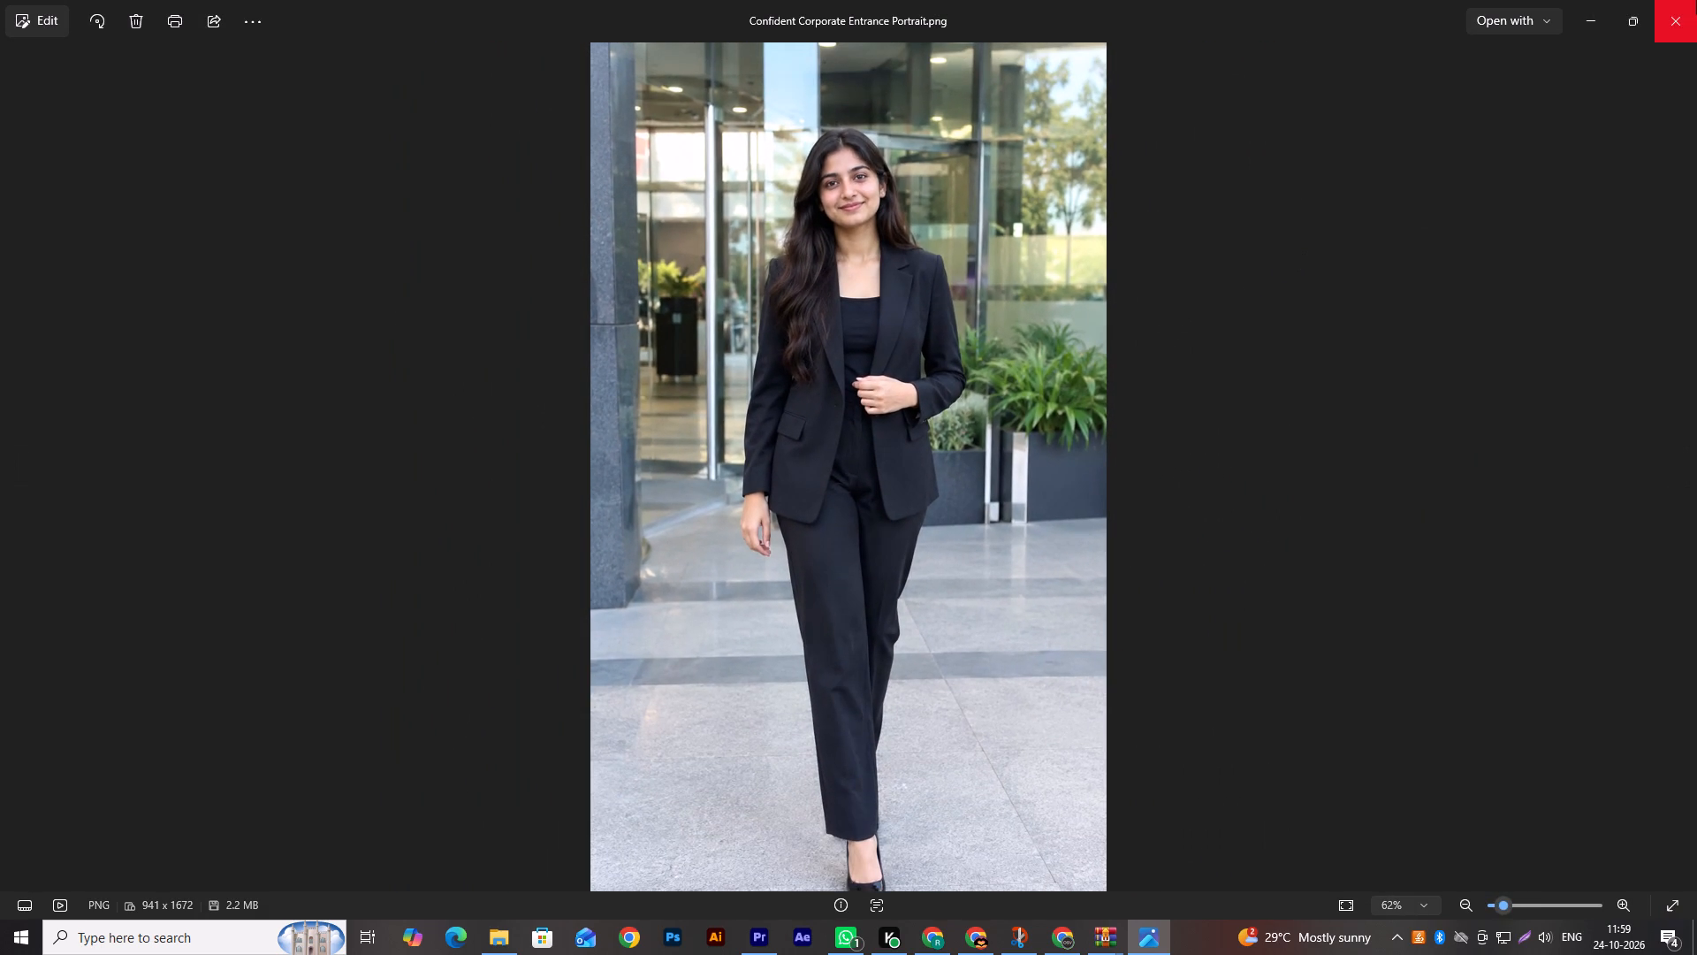
click(1696, 0)
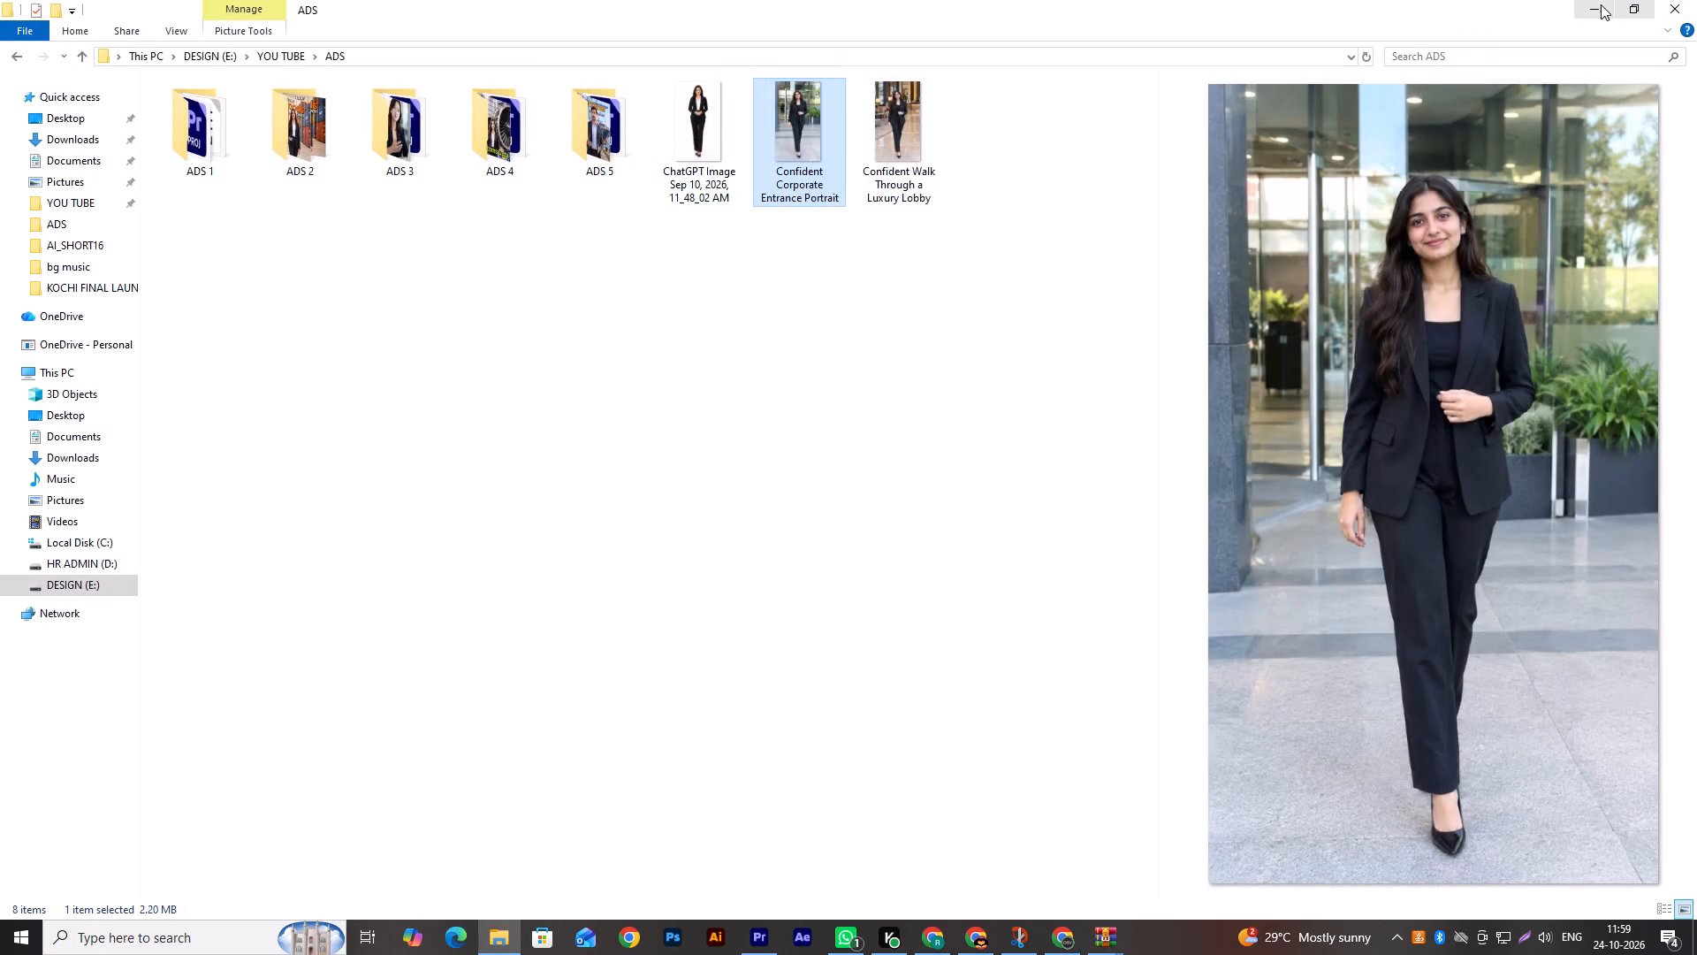
click(1601, 4)
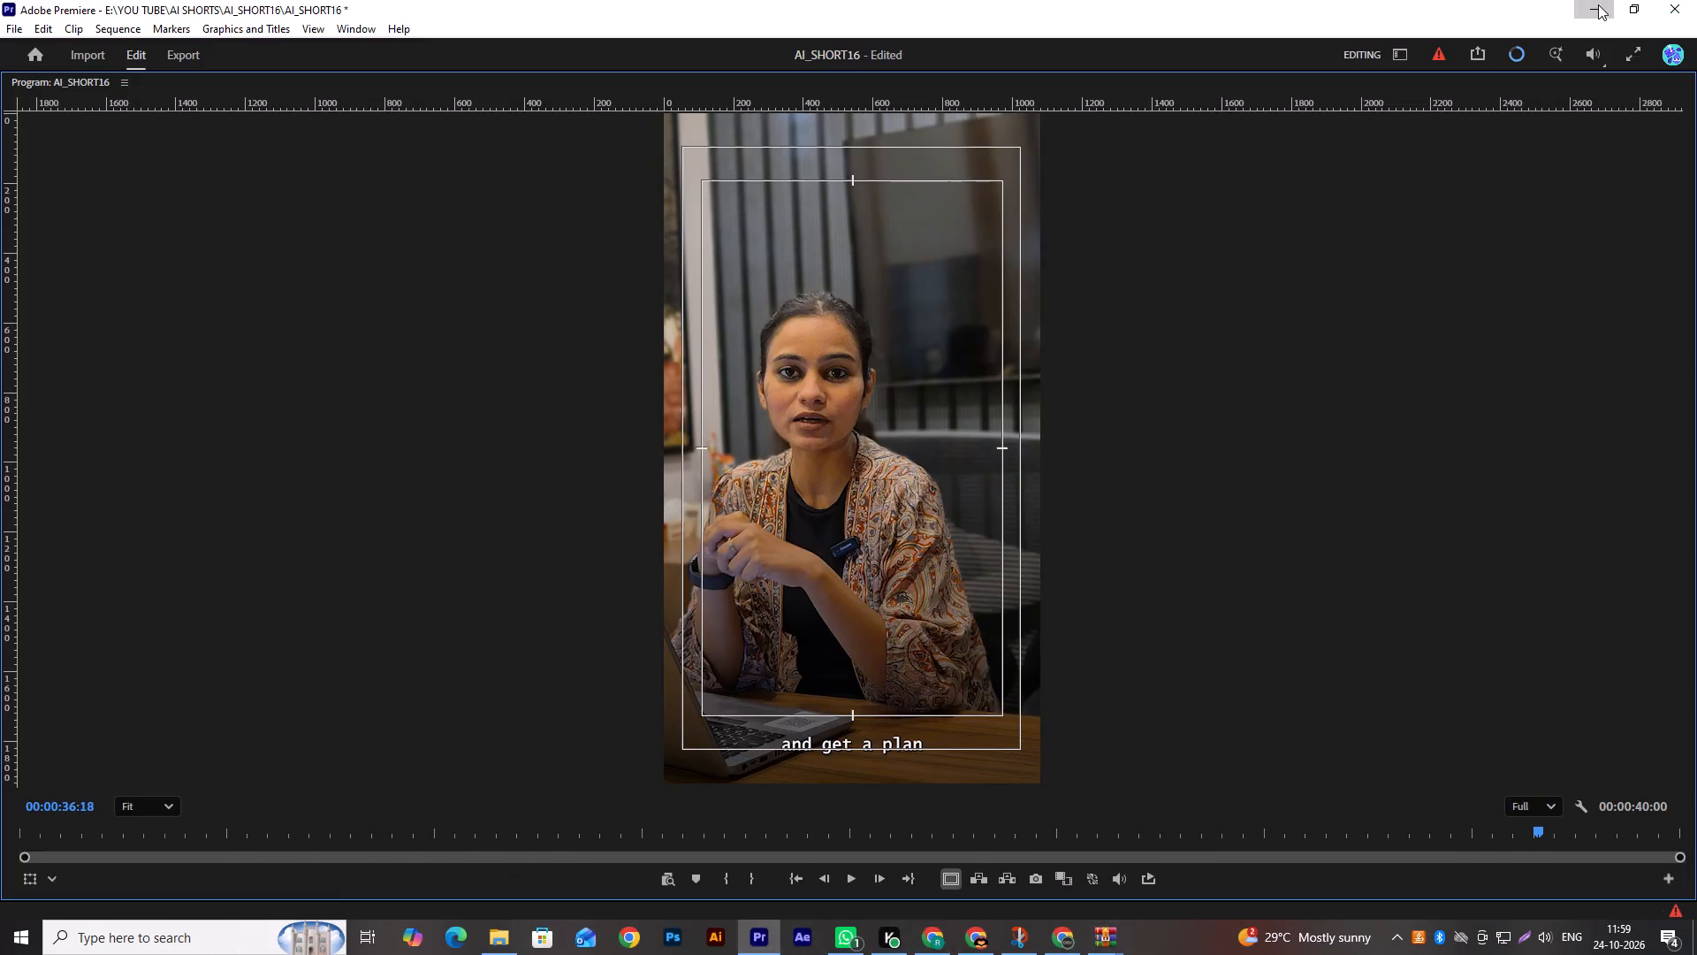
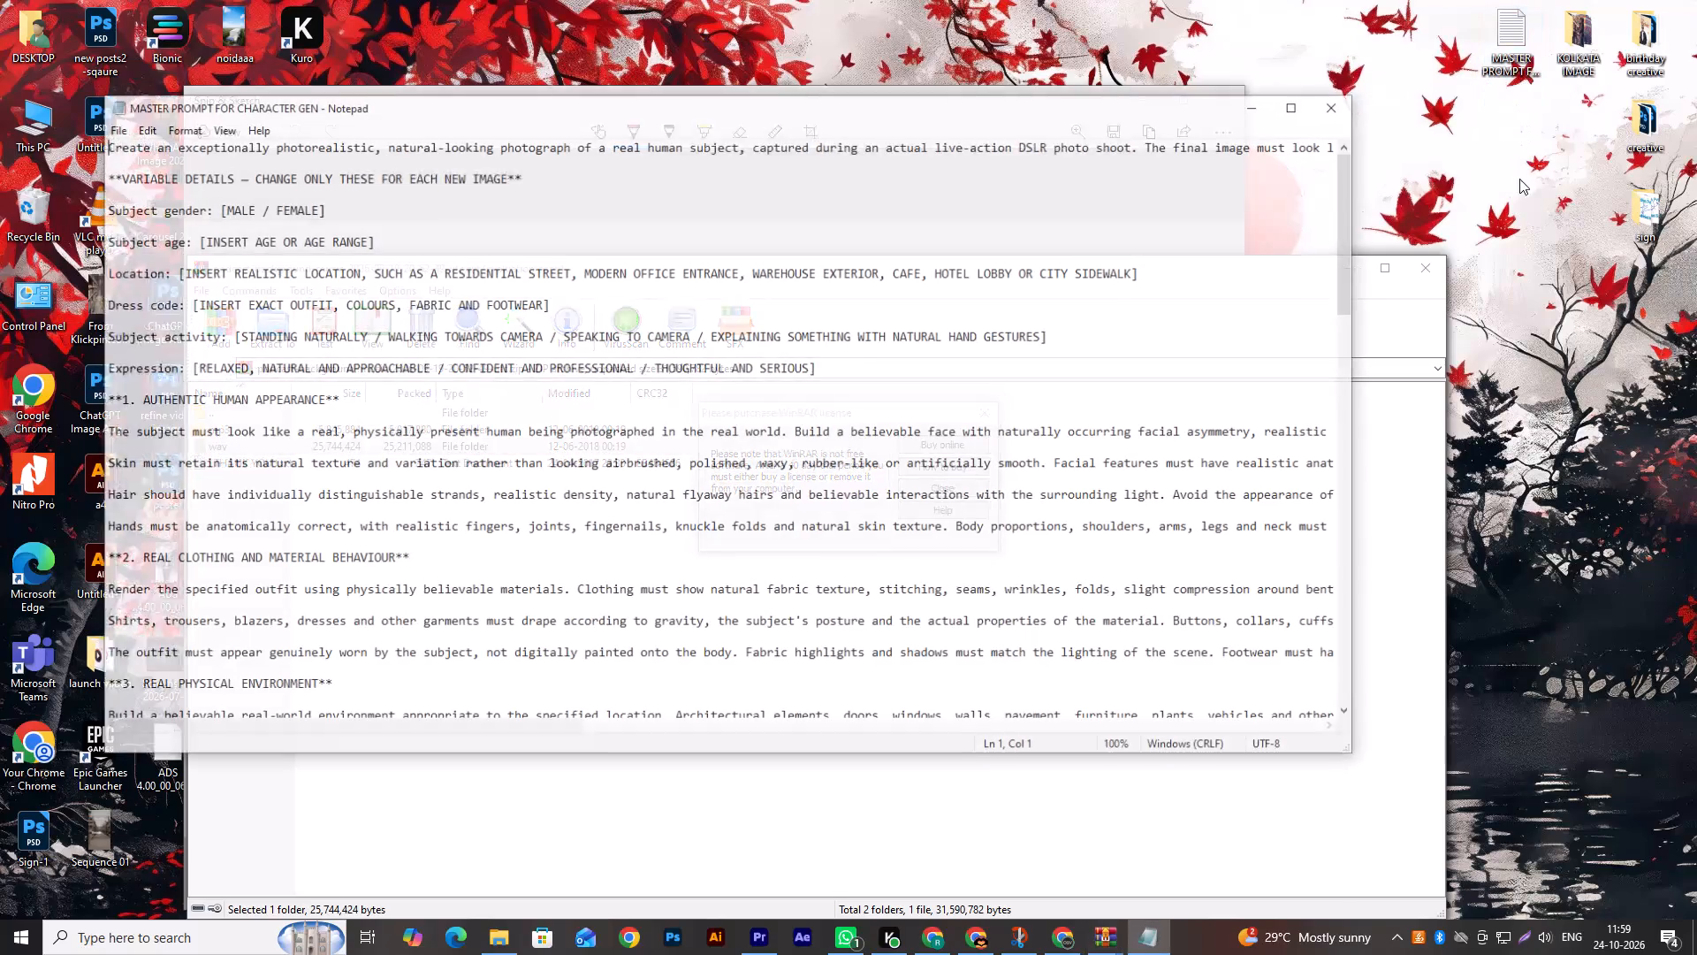
Enlarge the MASTER PROMPT FOR CHARACTER GEN note and read through its sections, from the variable details to the reference image instructions.
click(1290, 107)
drag(1696, 194, 1696, 219)
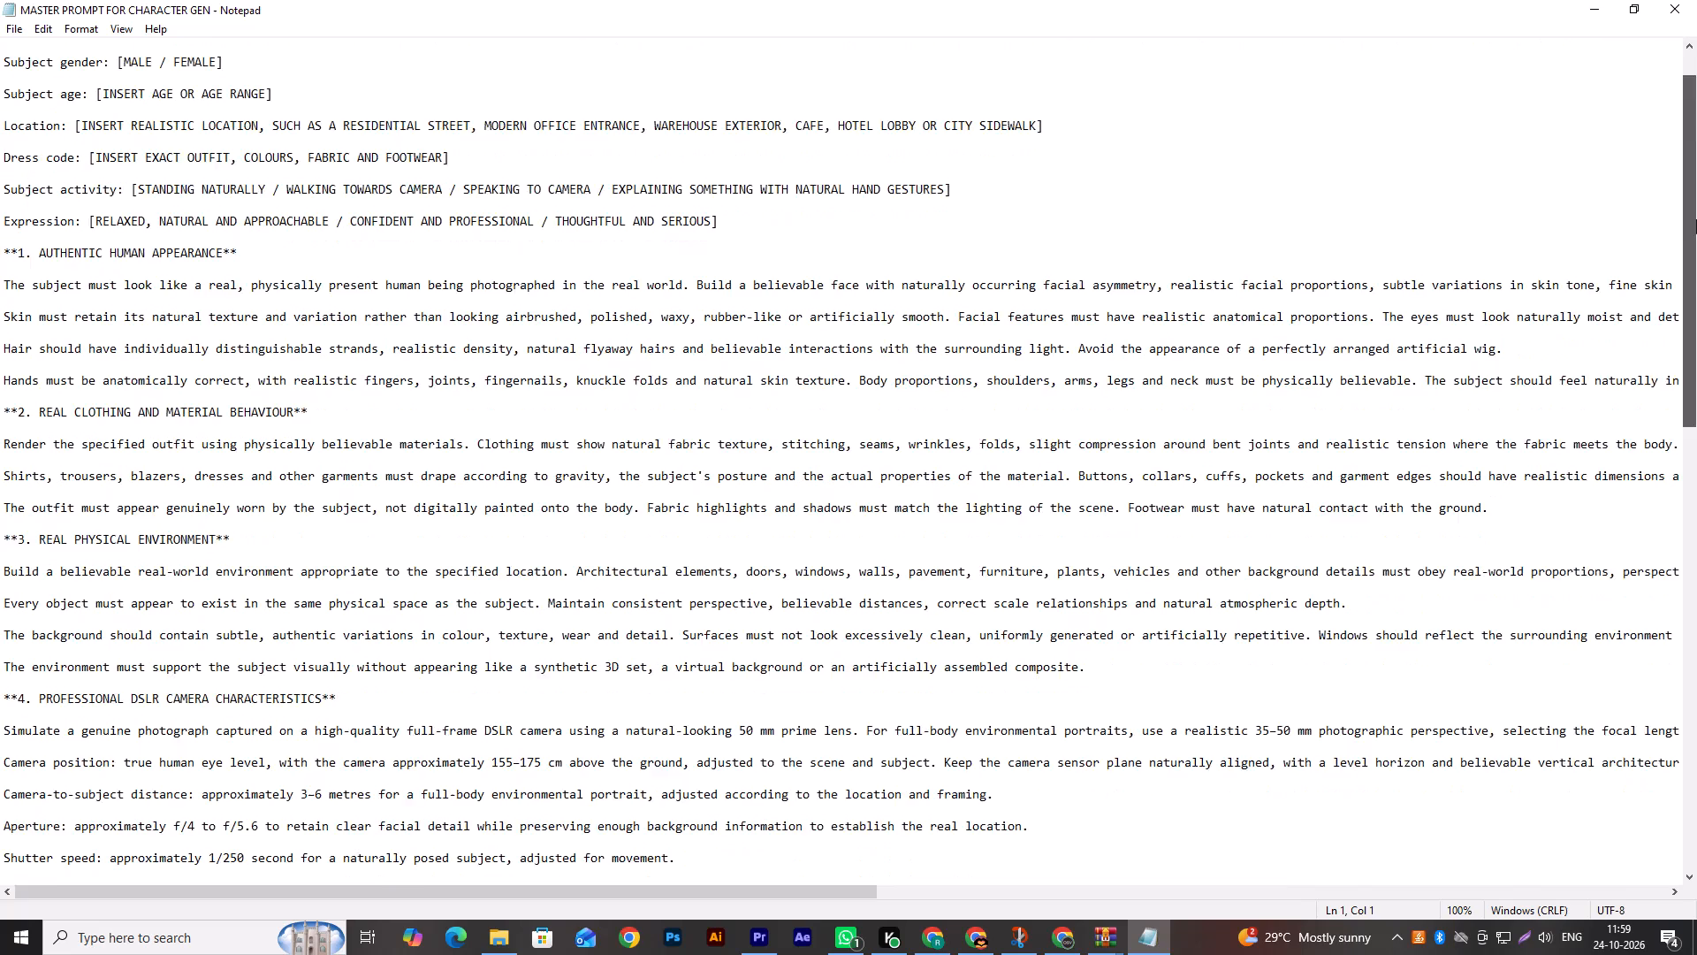
drag(1696, 219, 1696, 539)
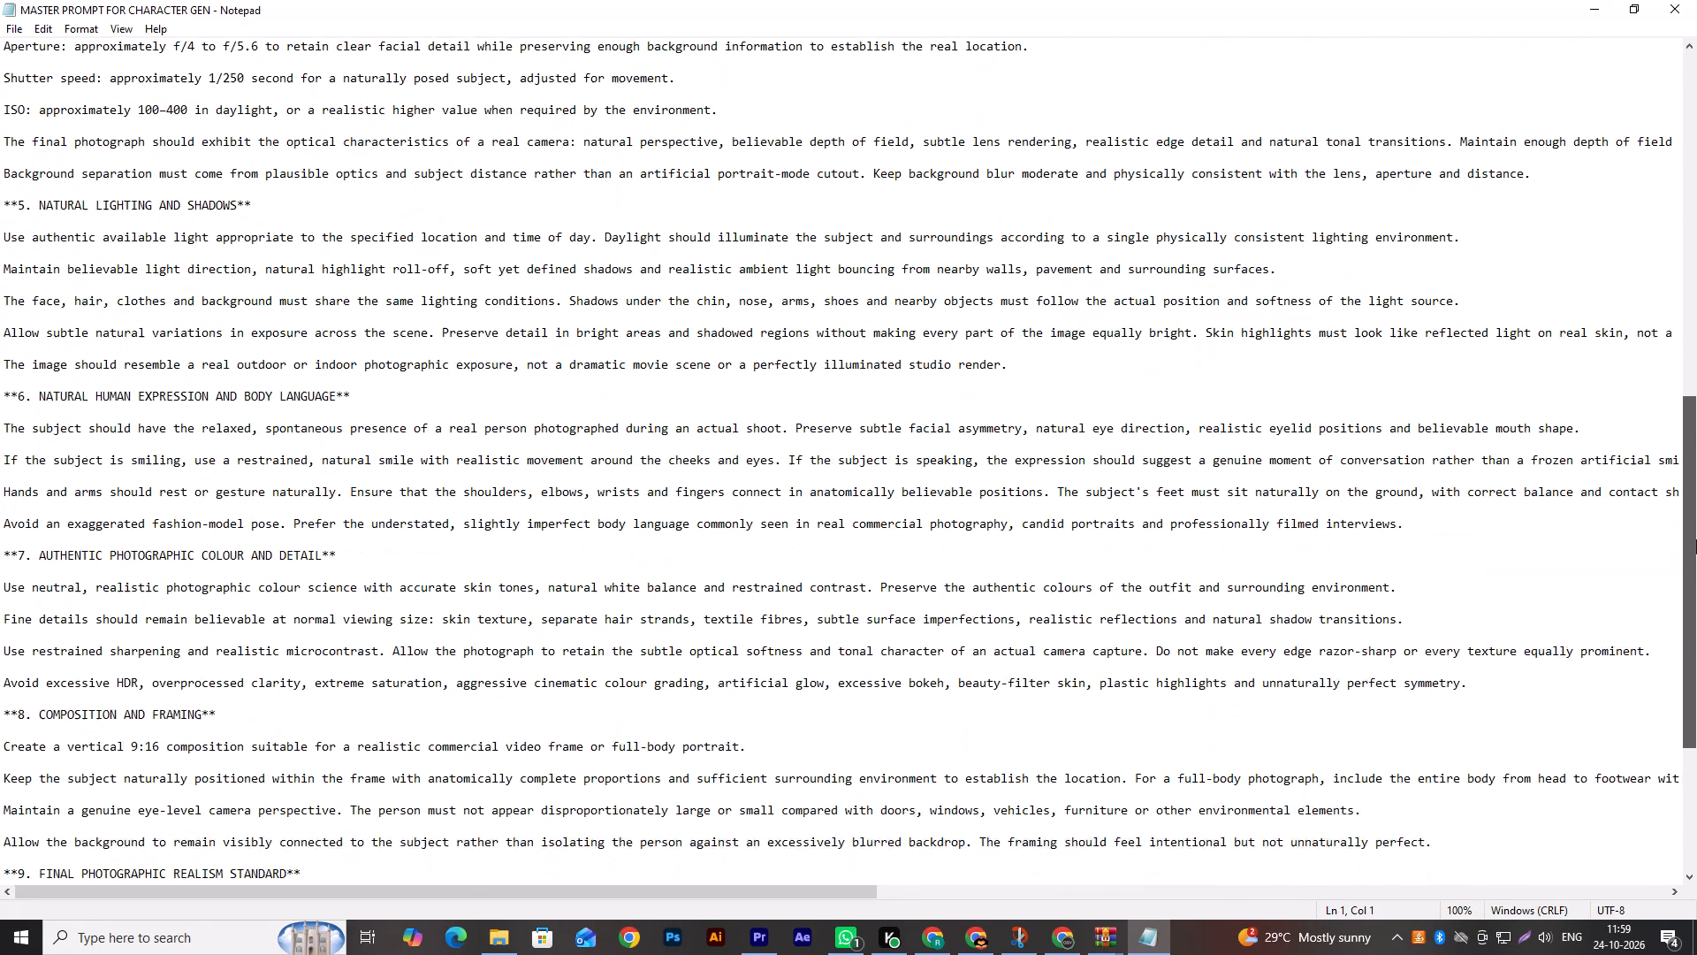
drag(1696, 539, 1693, 697)
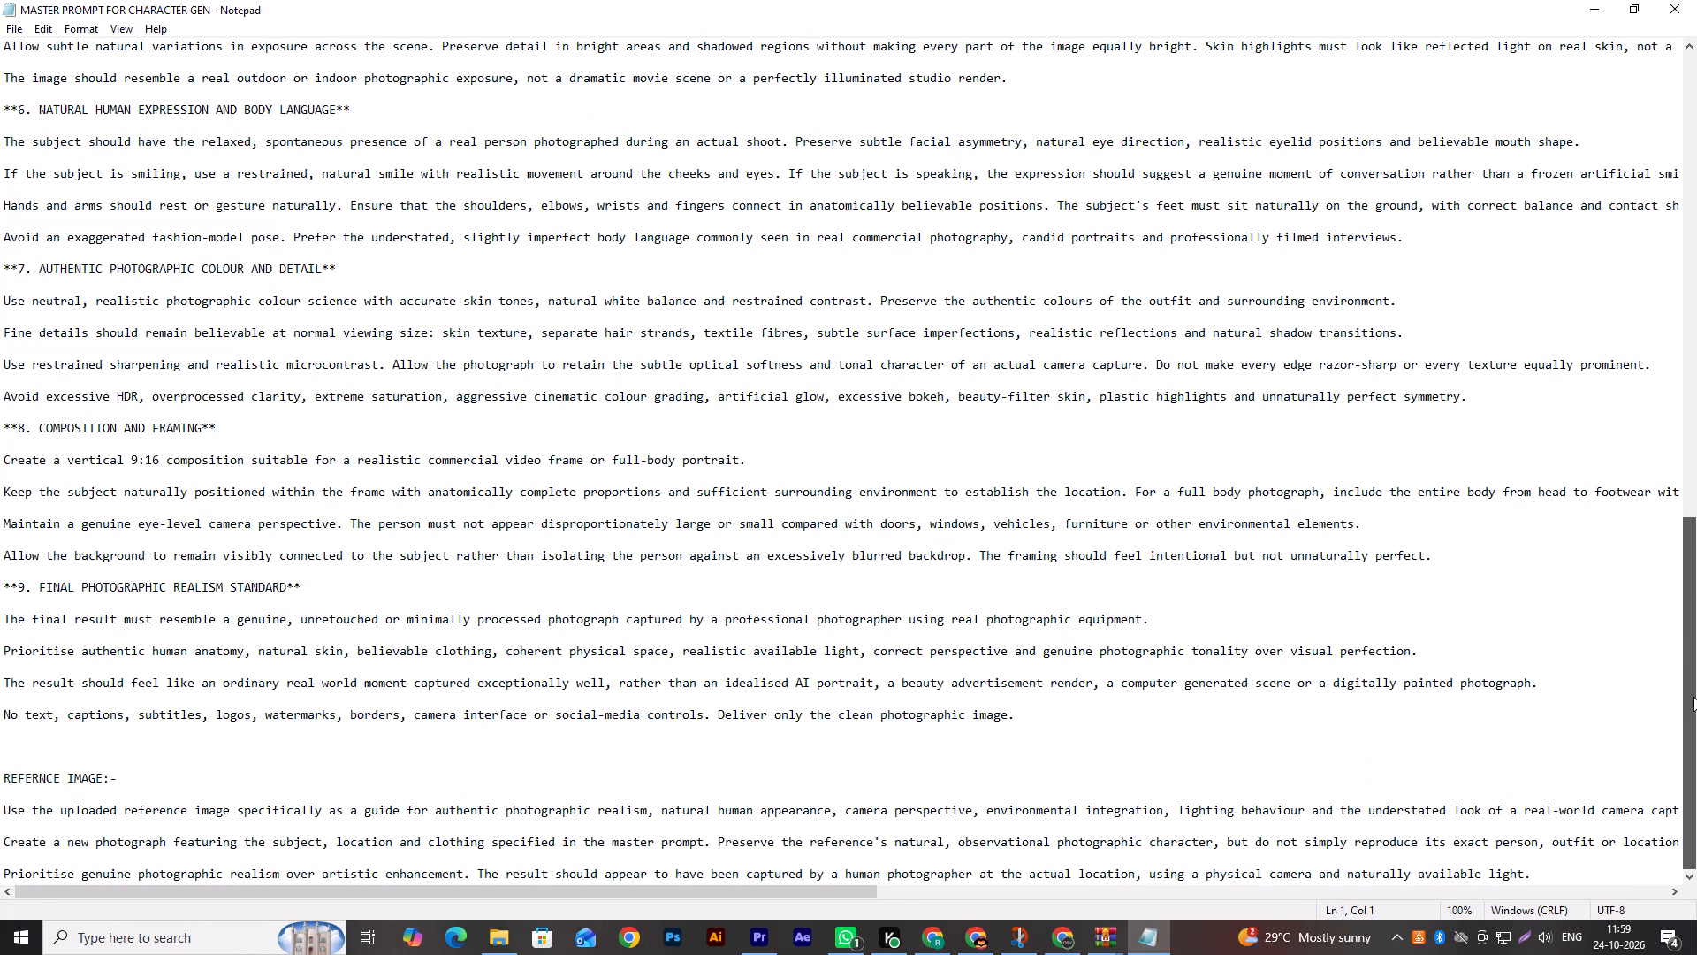
drag(1693, 697, 1696, 605)
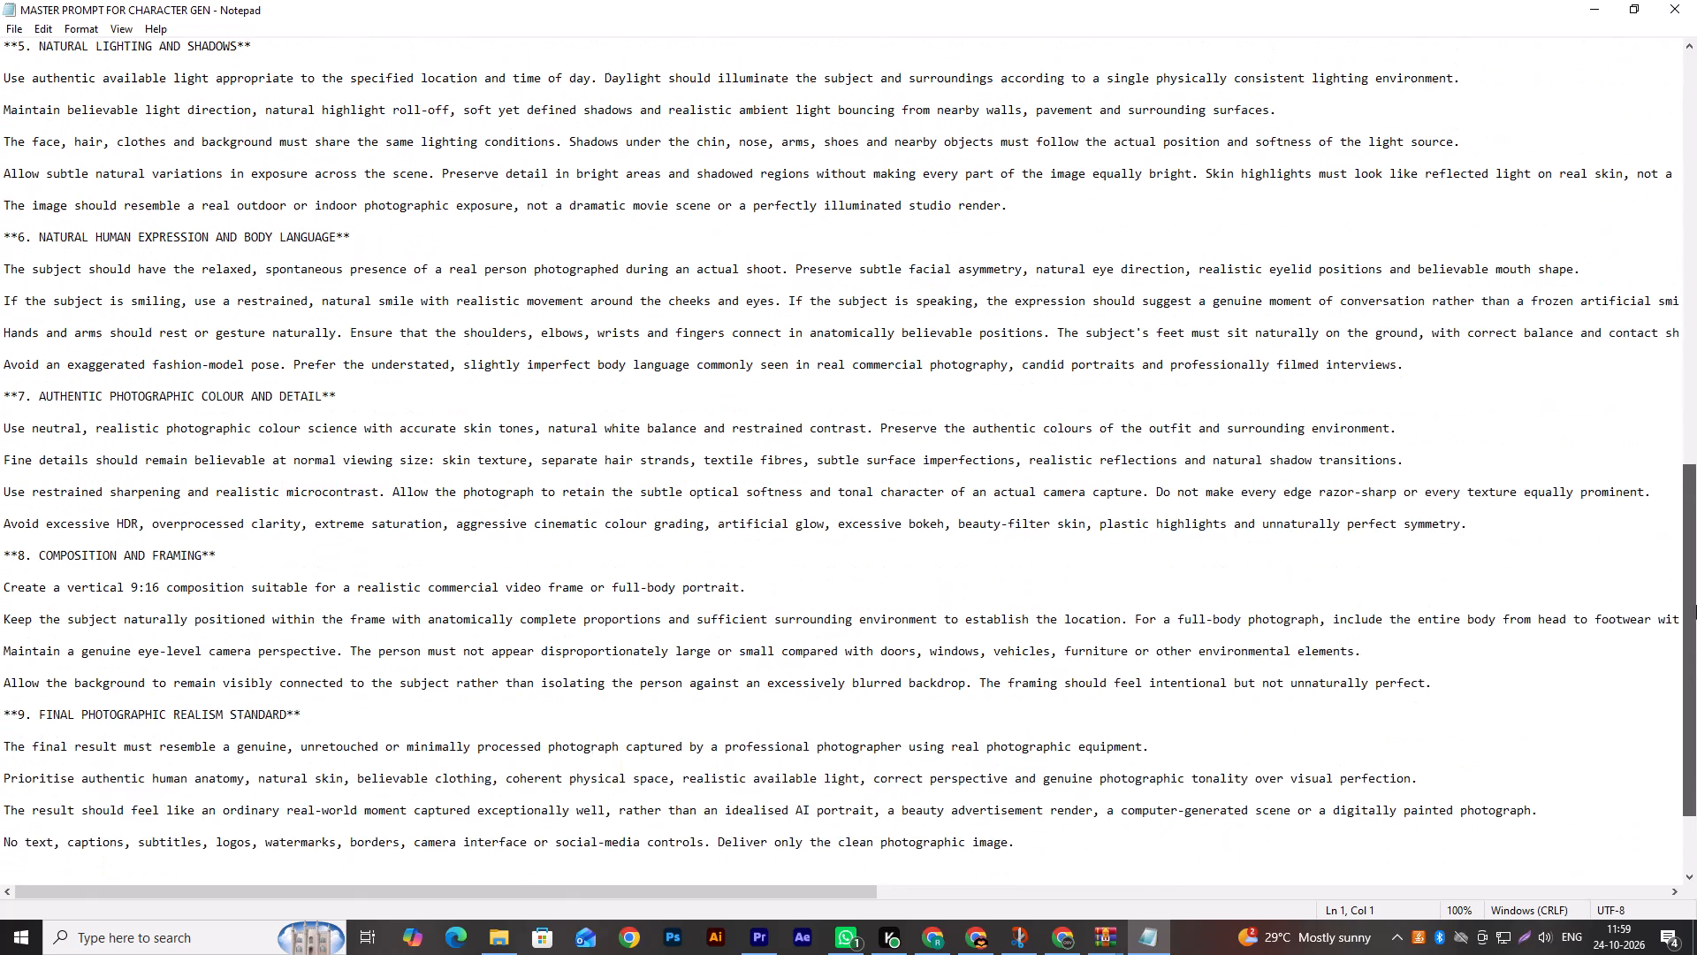
drag(1696, 605, 1652, 284)
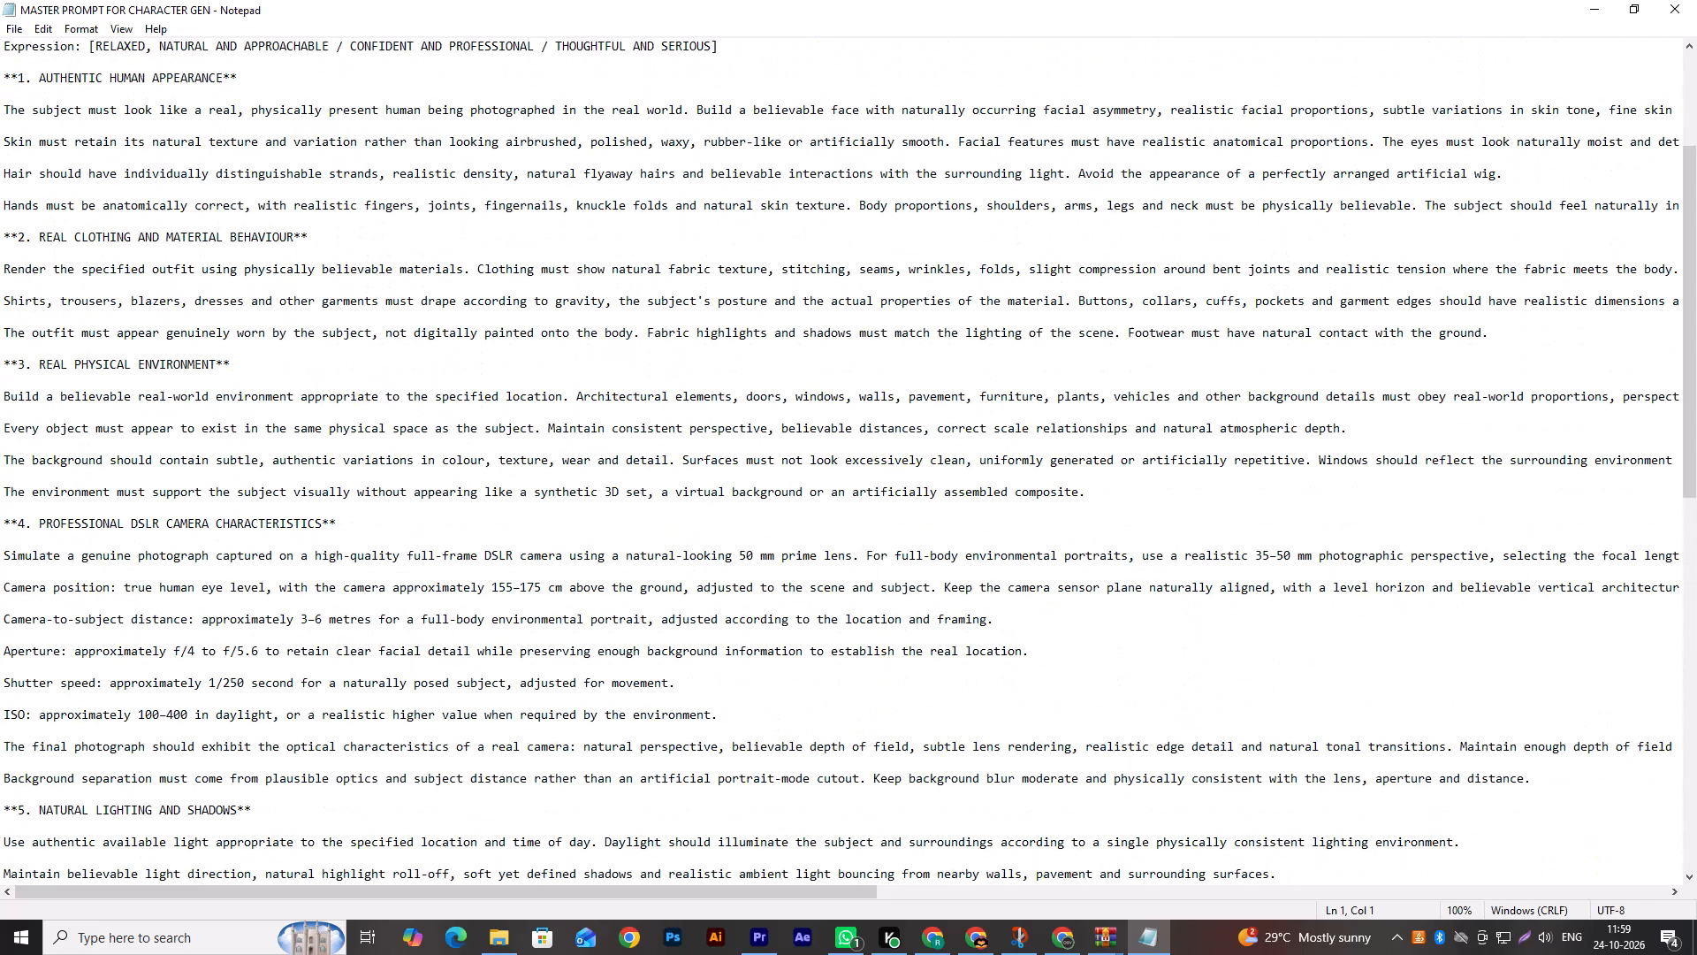
scroll(1003, 577, up, 15)
scroll(1003, 577, down, 4)
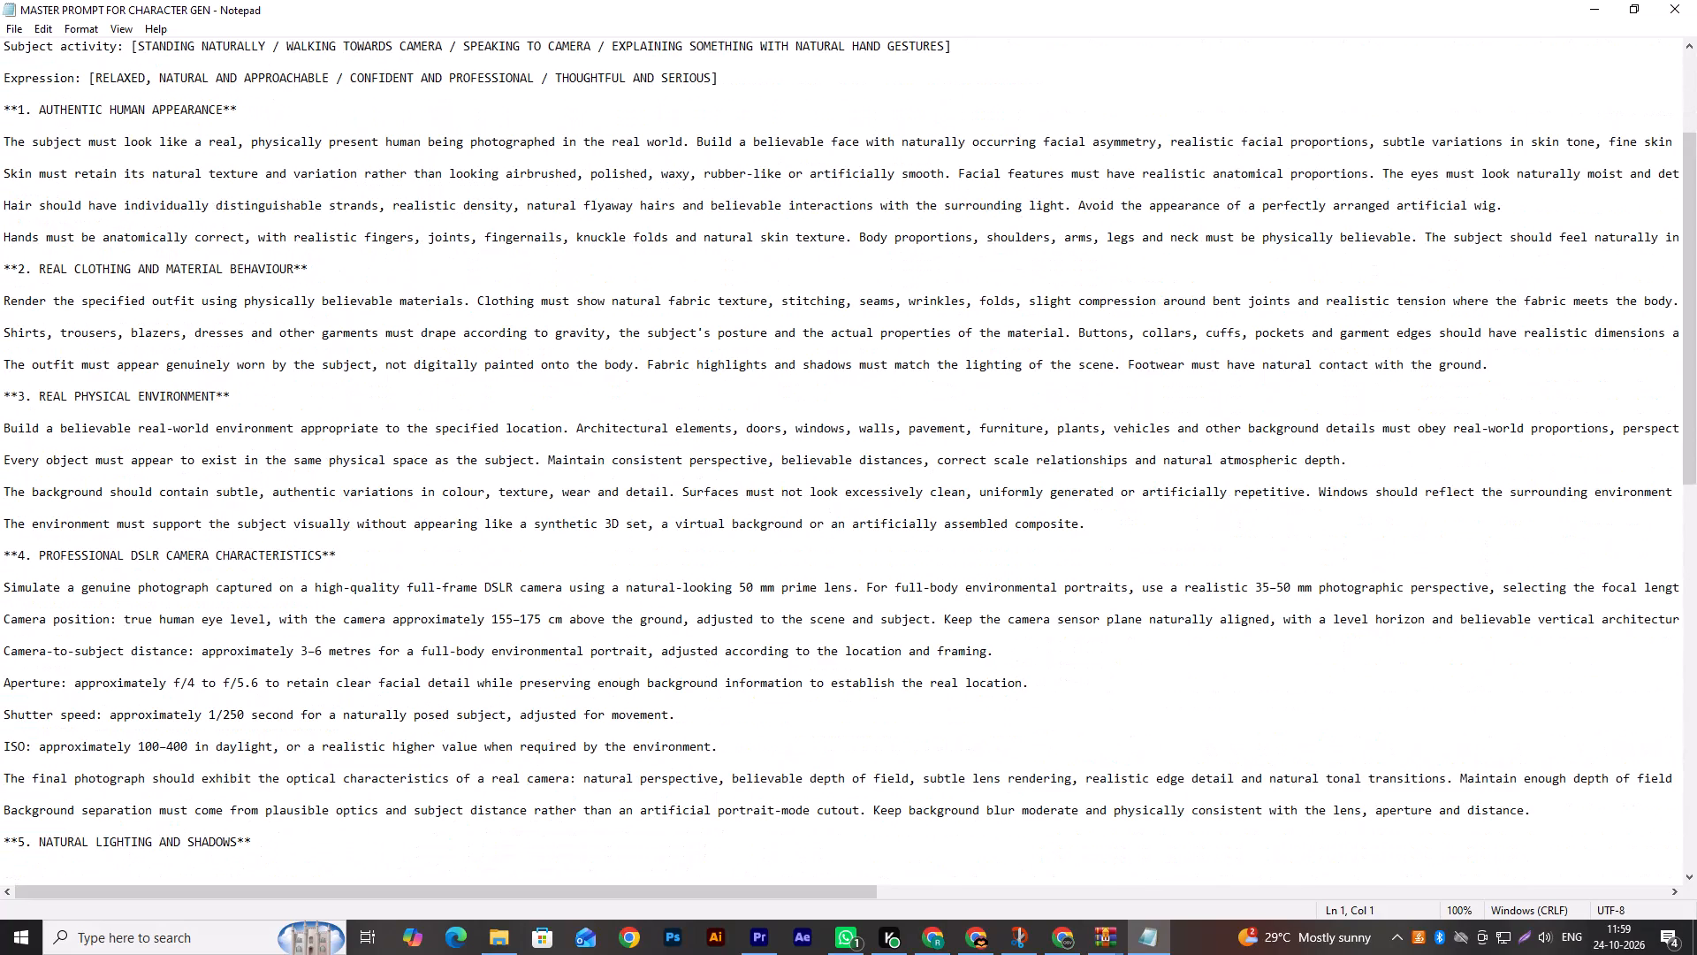
Switch to File Explorer, go to the Downloads folder and open the Confident Professional in Industrial Warehouse image for viewing.
click(480, 940)
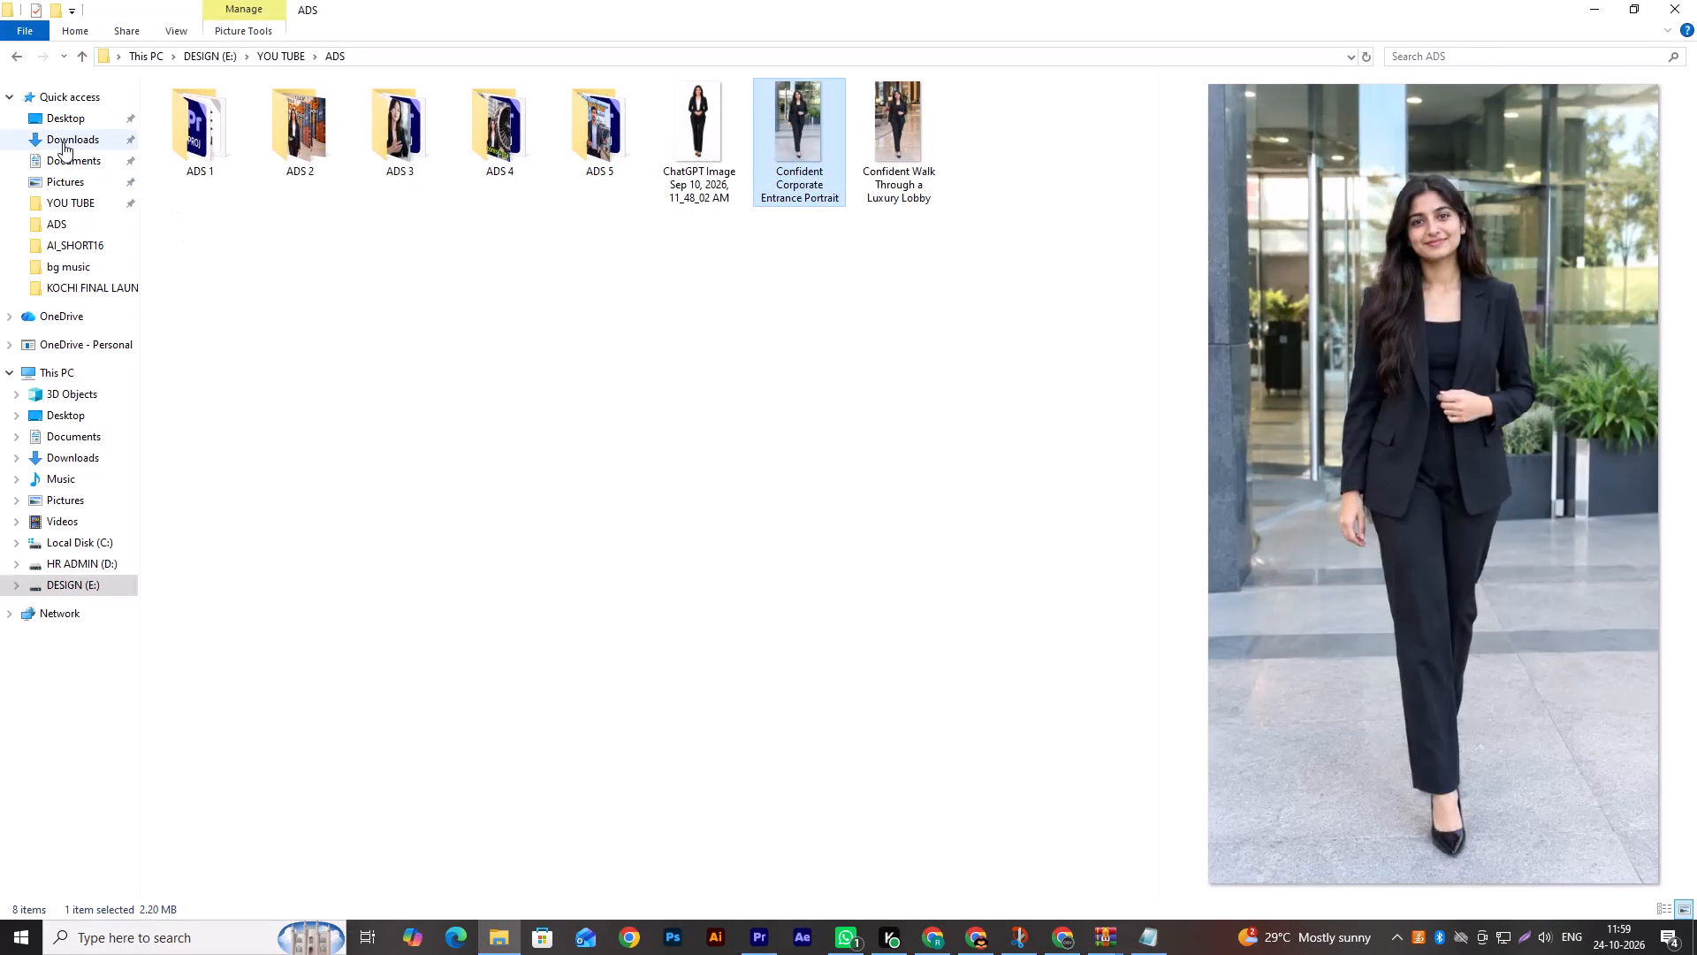
click(63, 142)
double_click(335, 301)
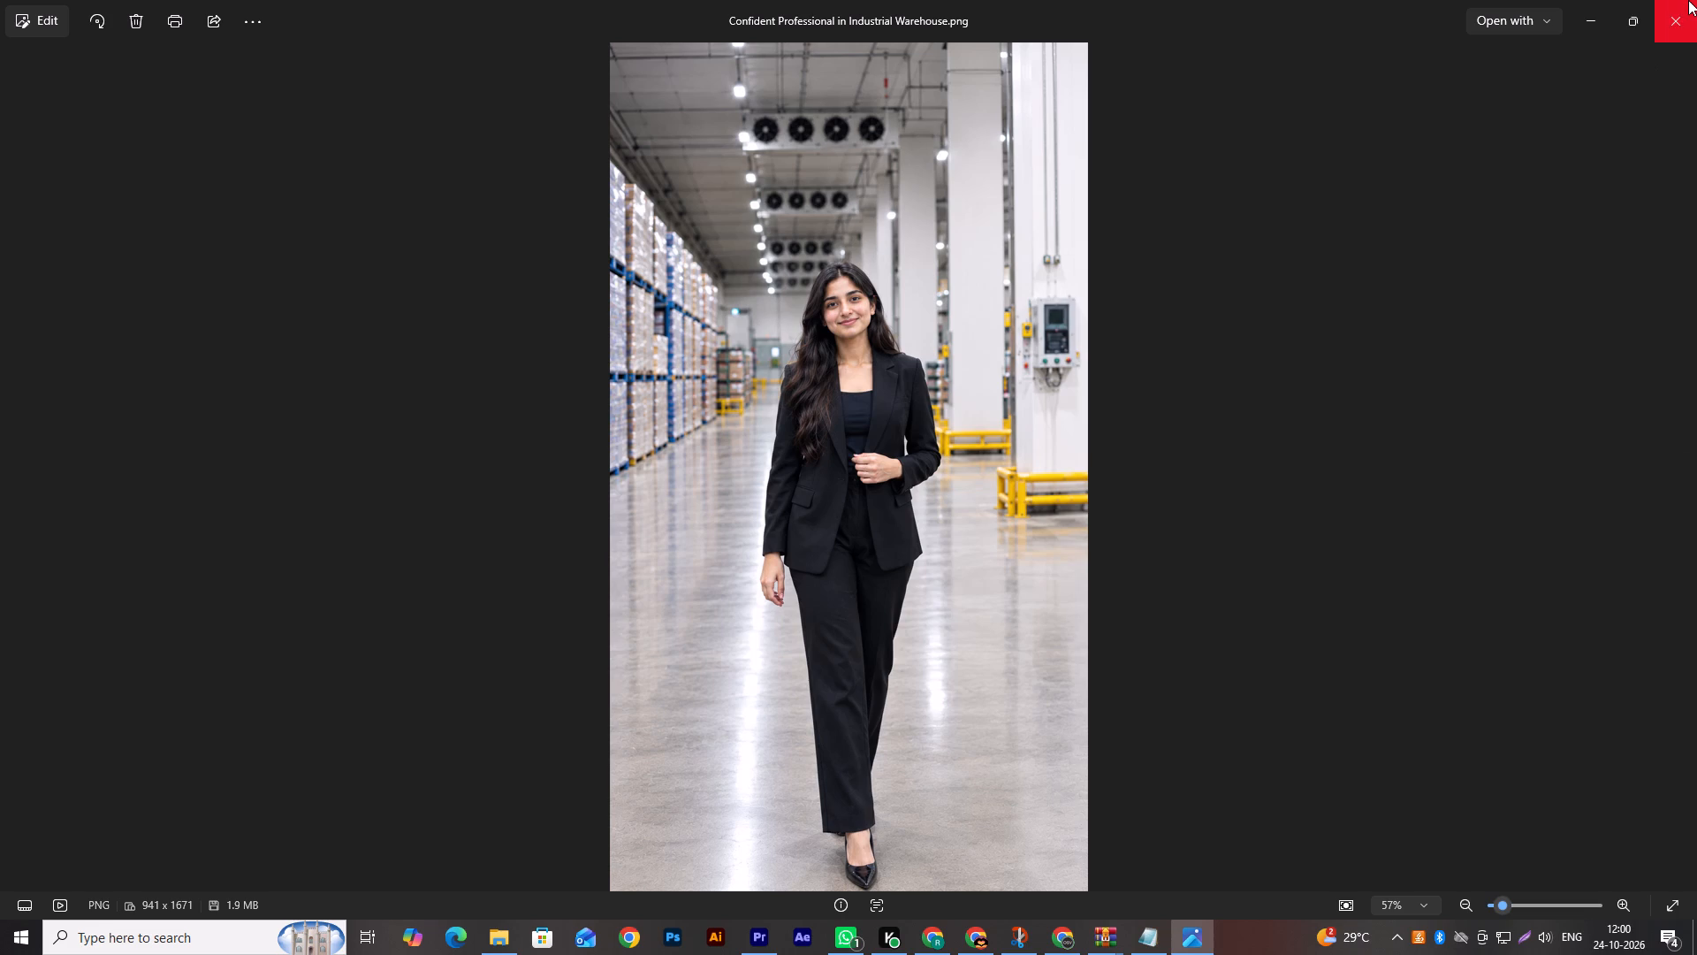
click(1688, 0)
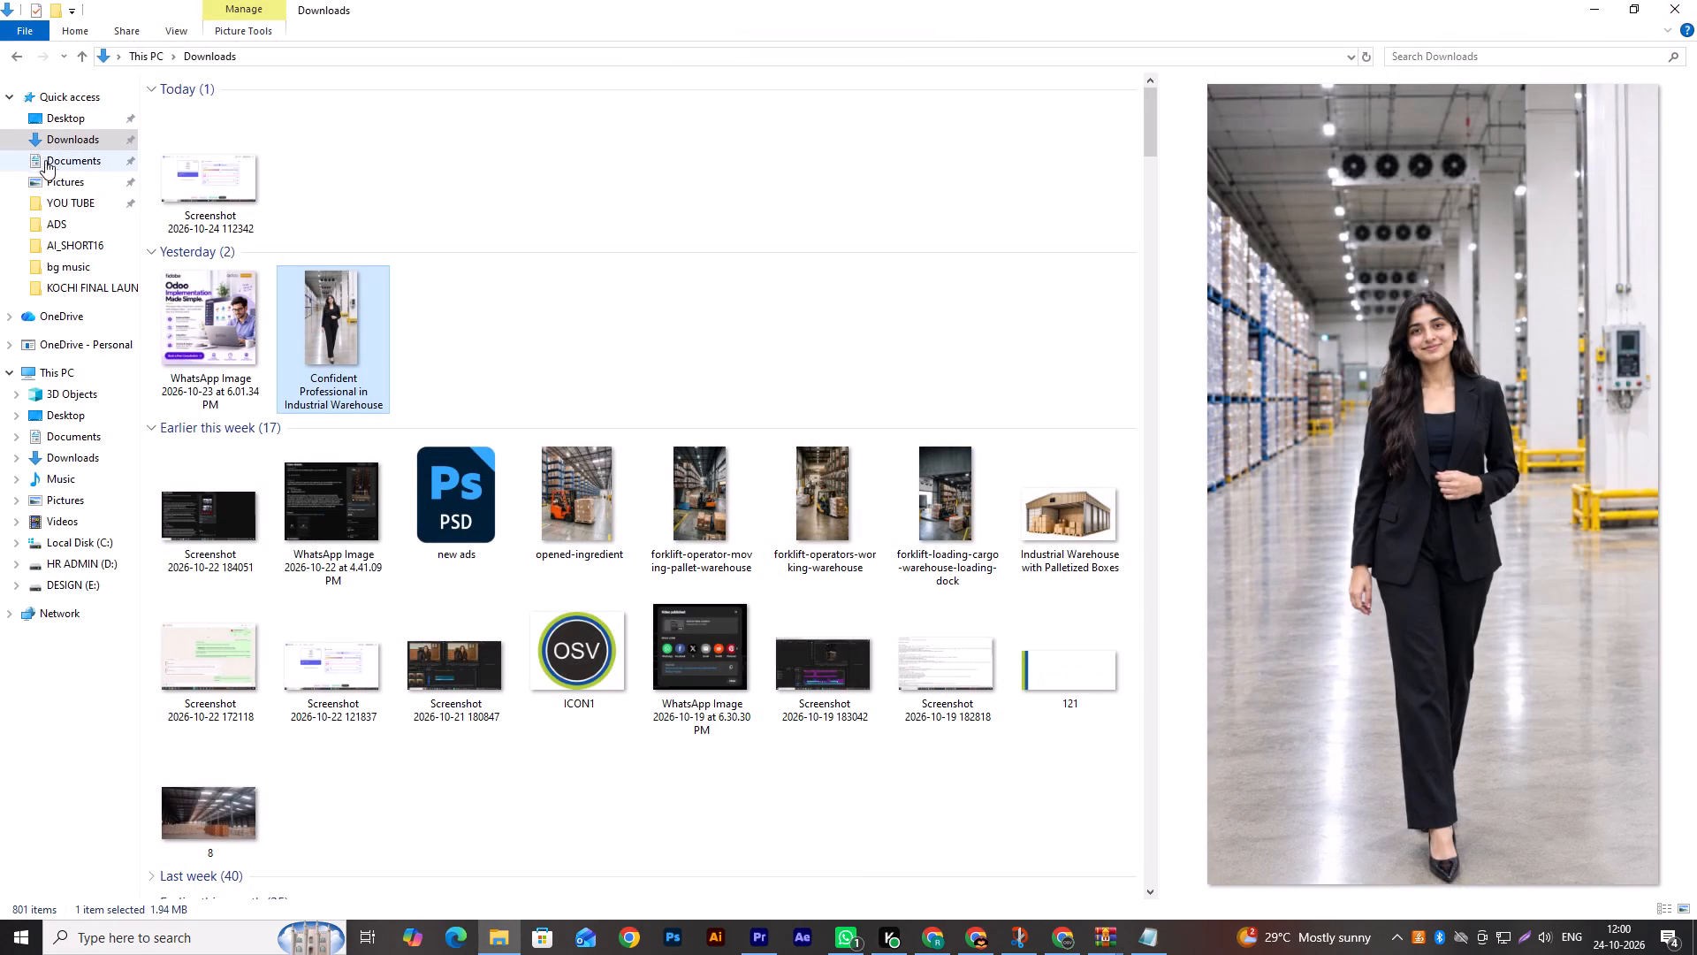
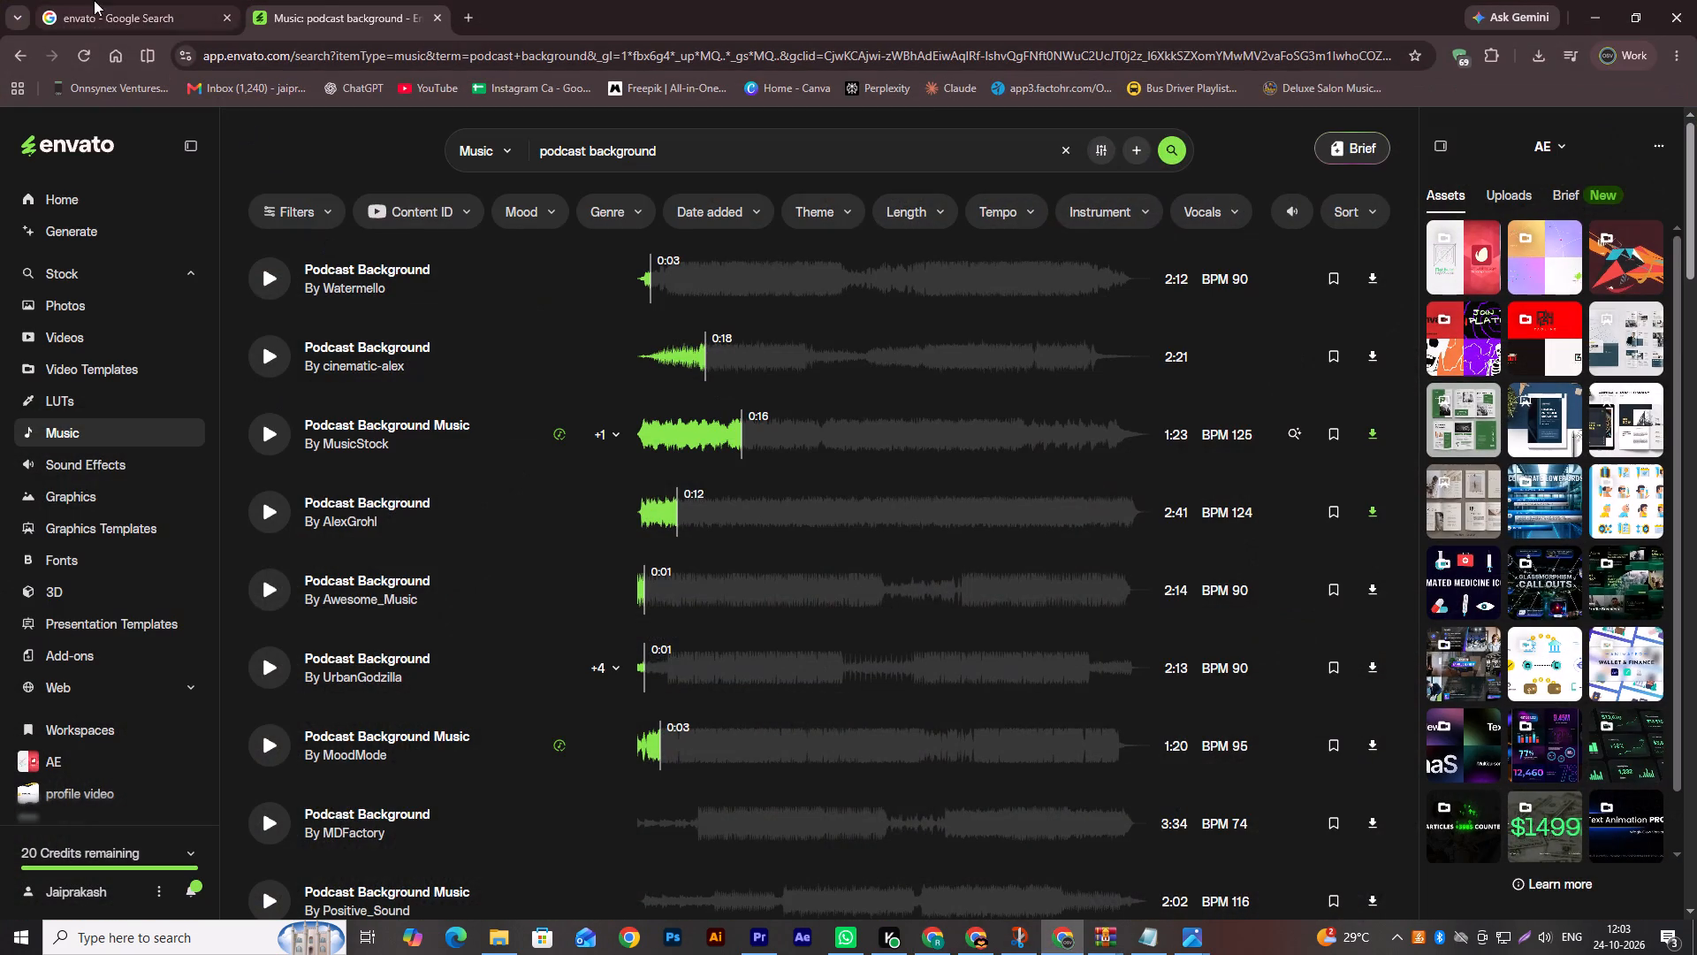
Open Instagram in a new browser tab and view the boosted beverage imports customs duty reel from the notifications.
click(476, 15)
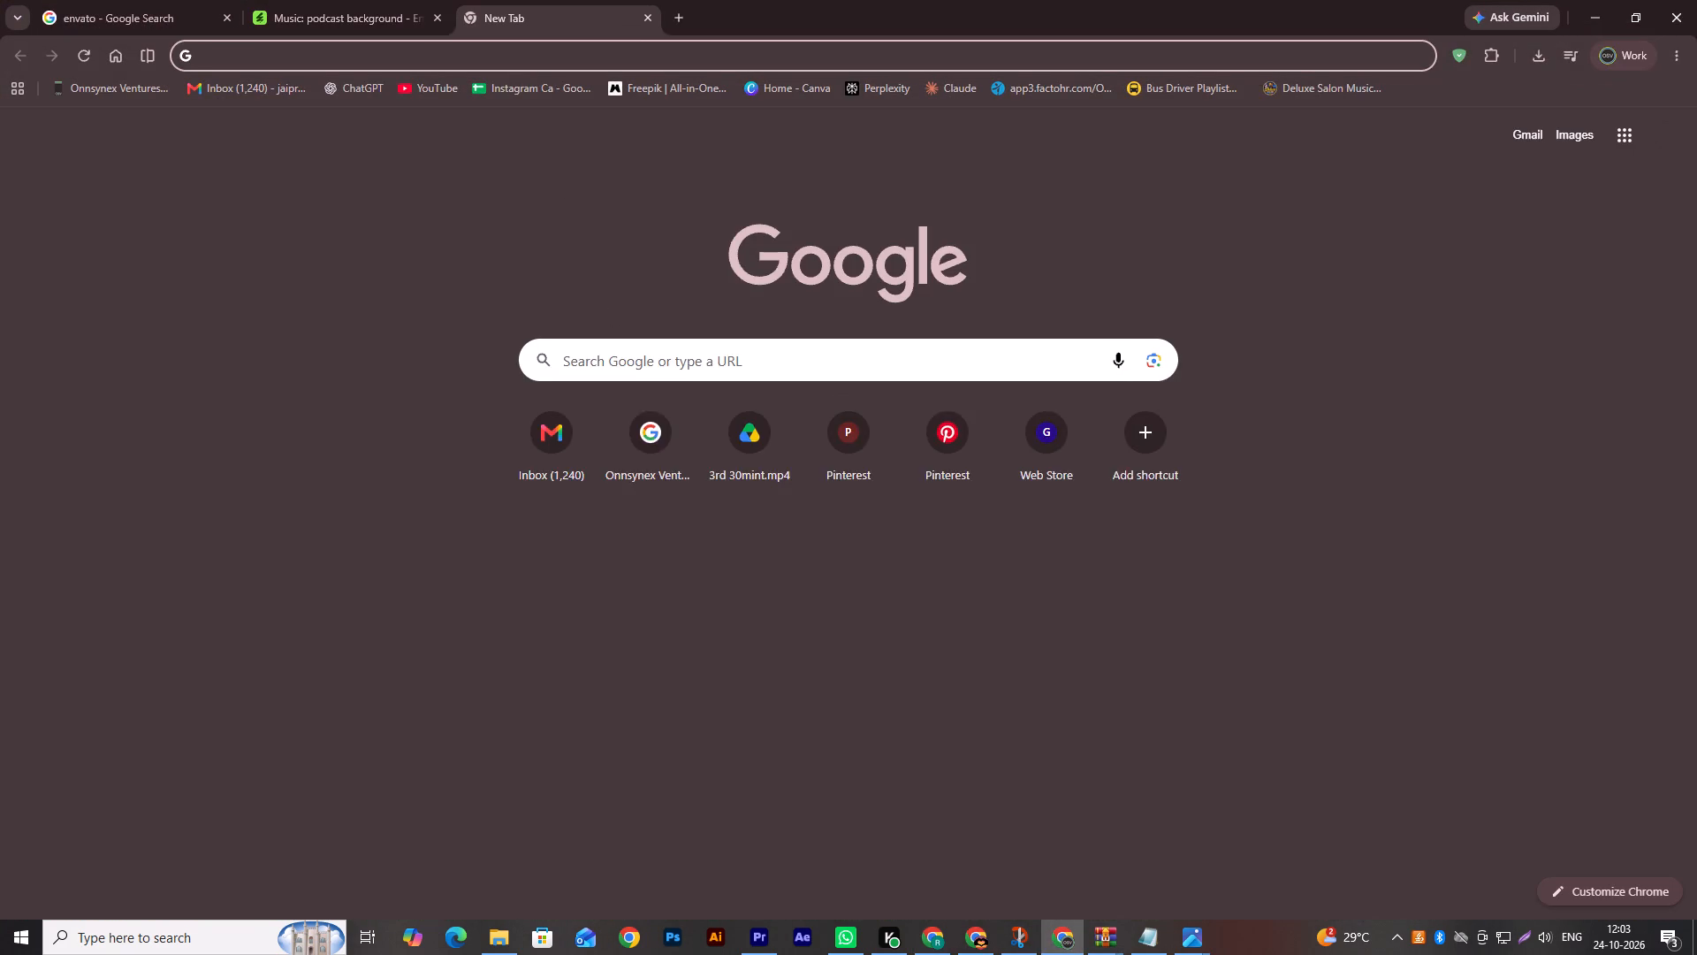
click(634, 364)
click(636, 402)
click(284, 294)
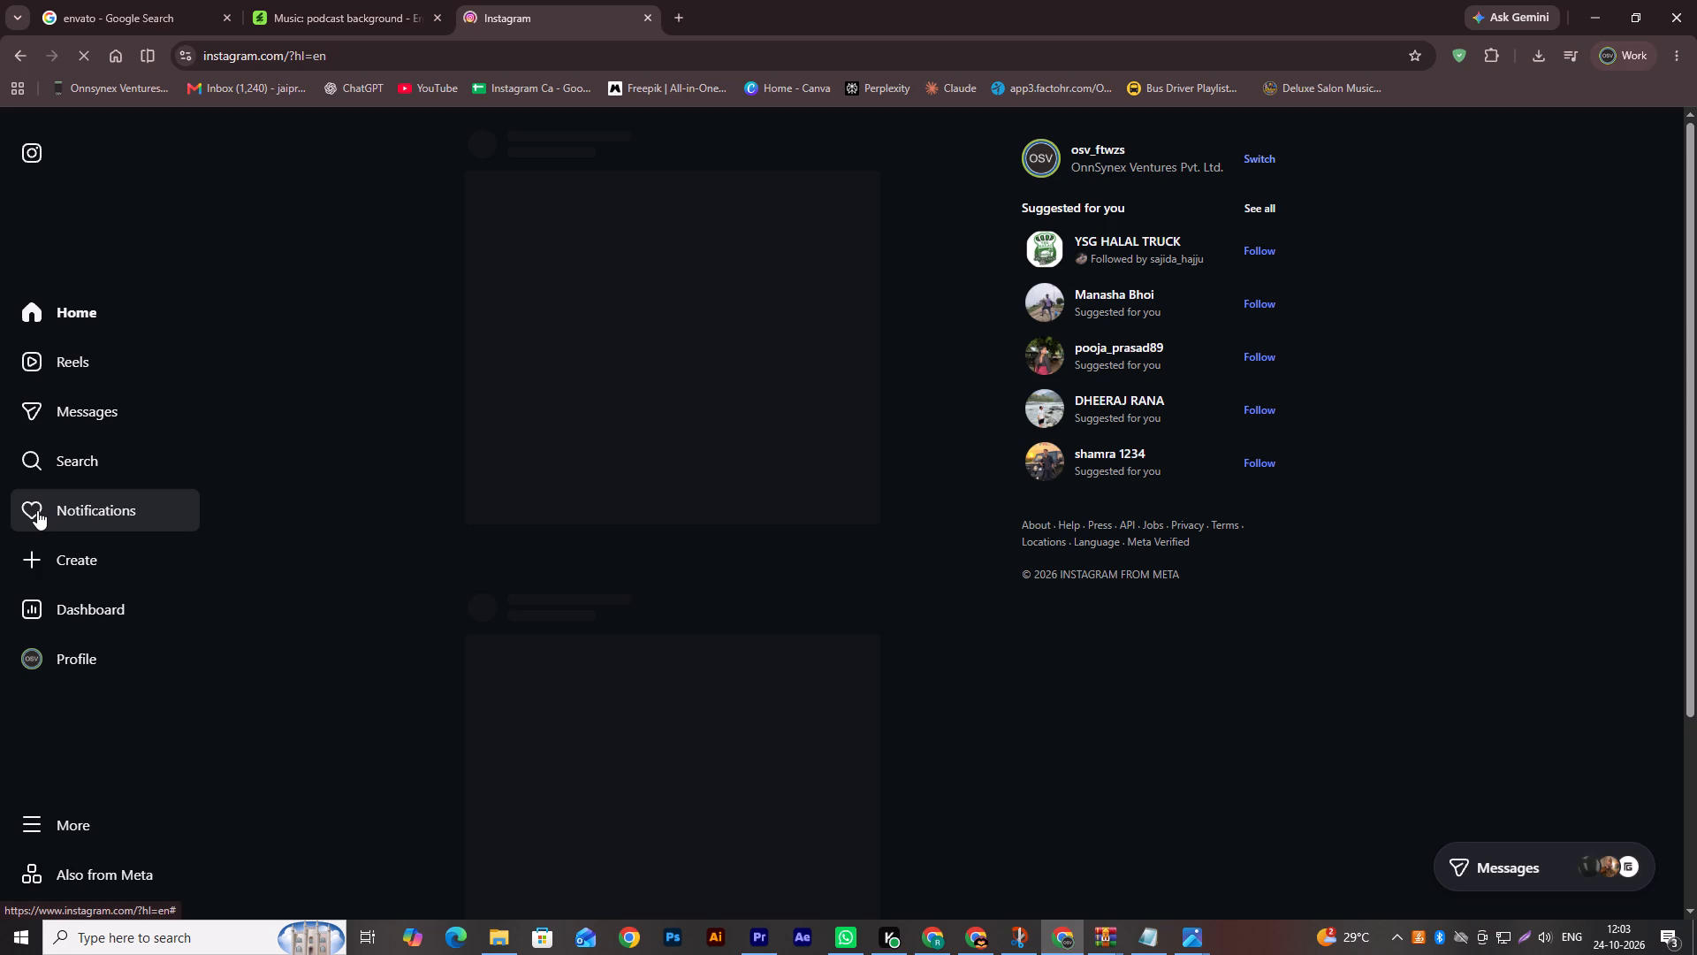
click(37, 510)
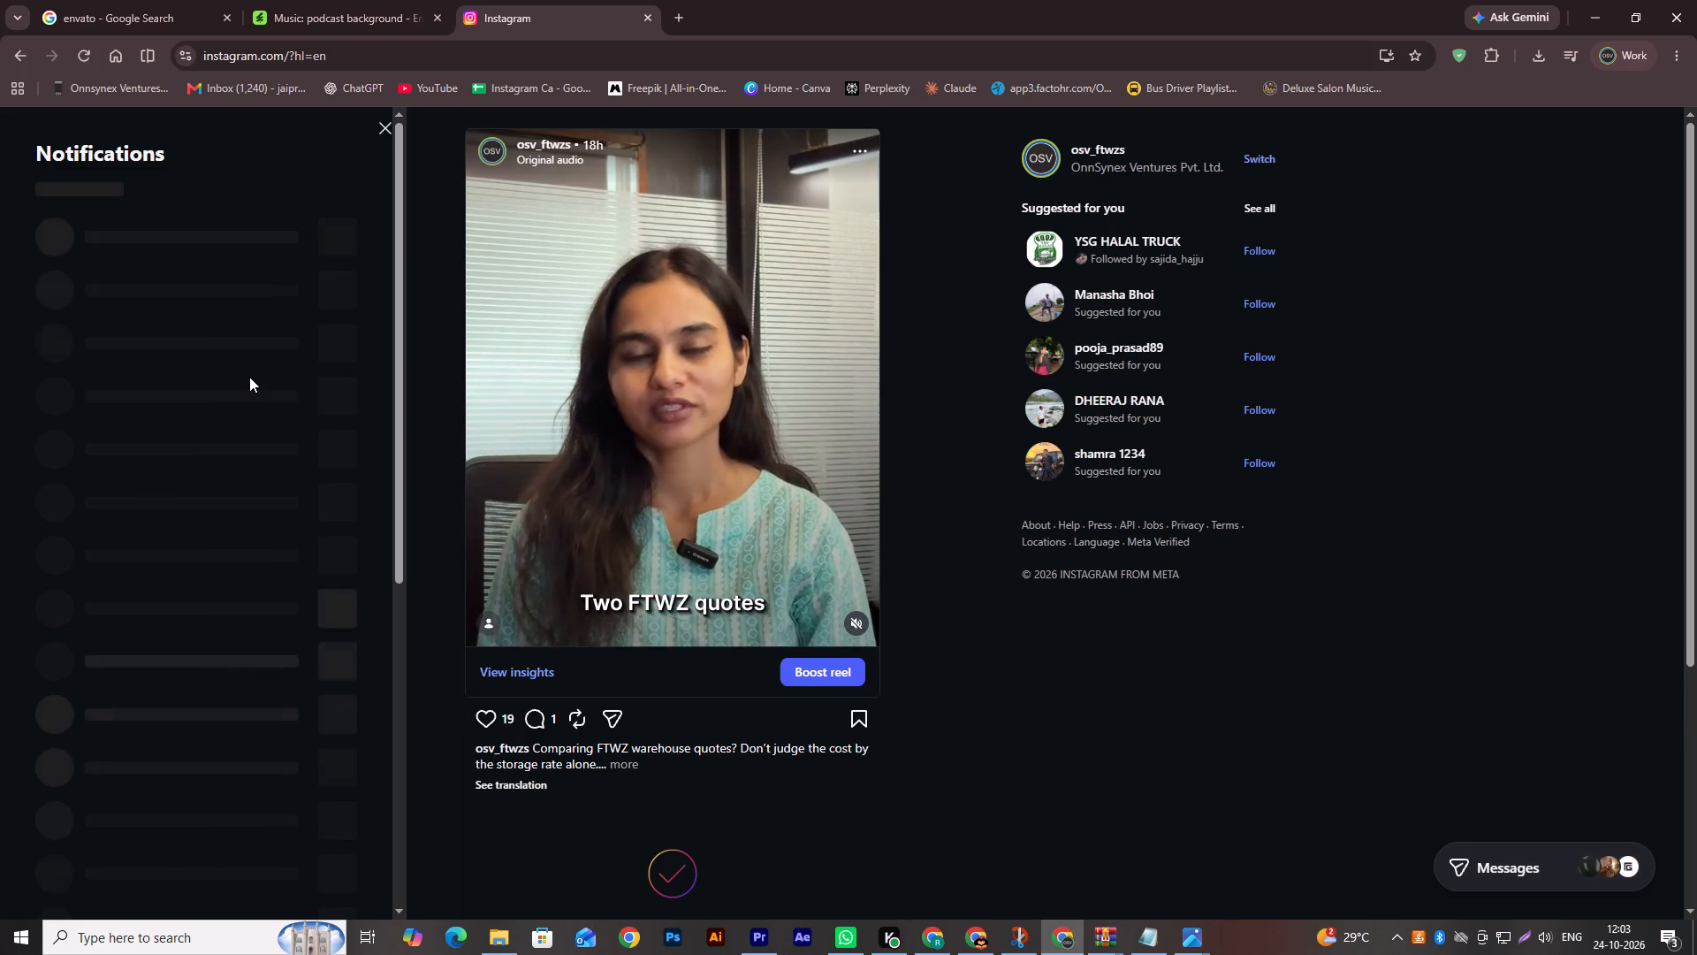
click(335, 370)
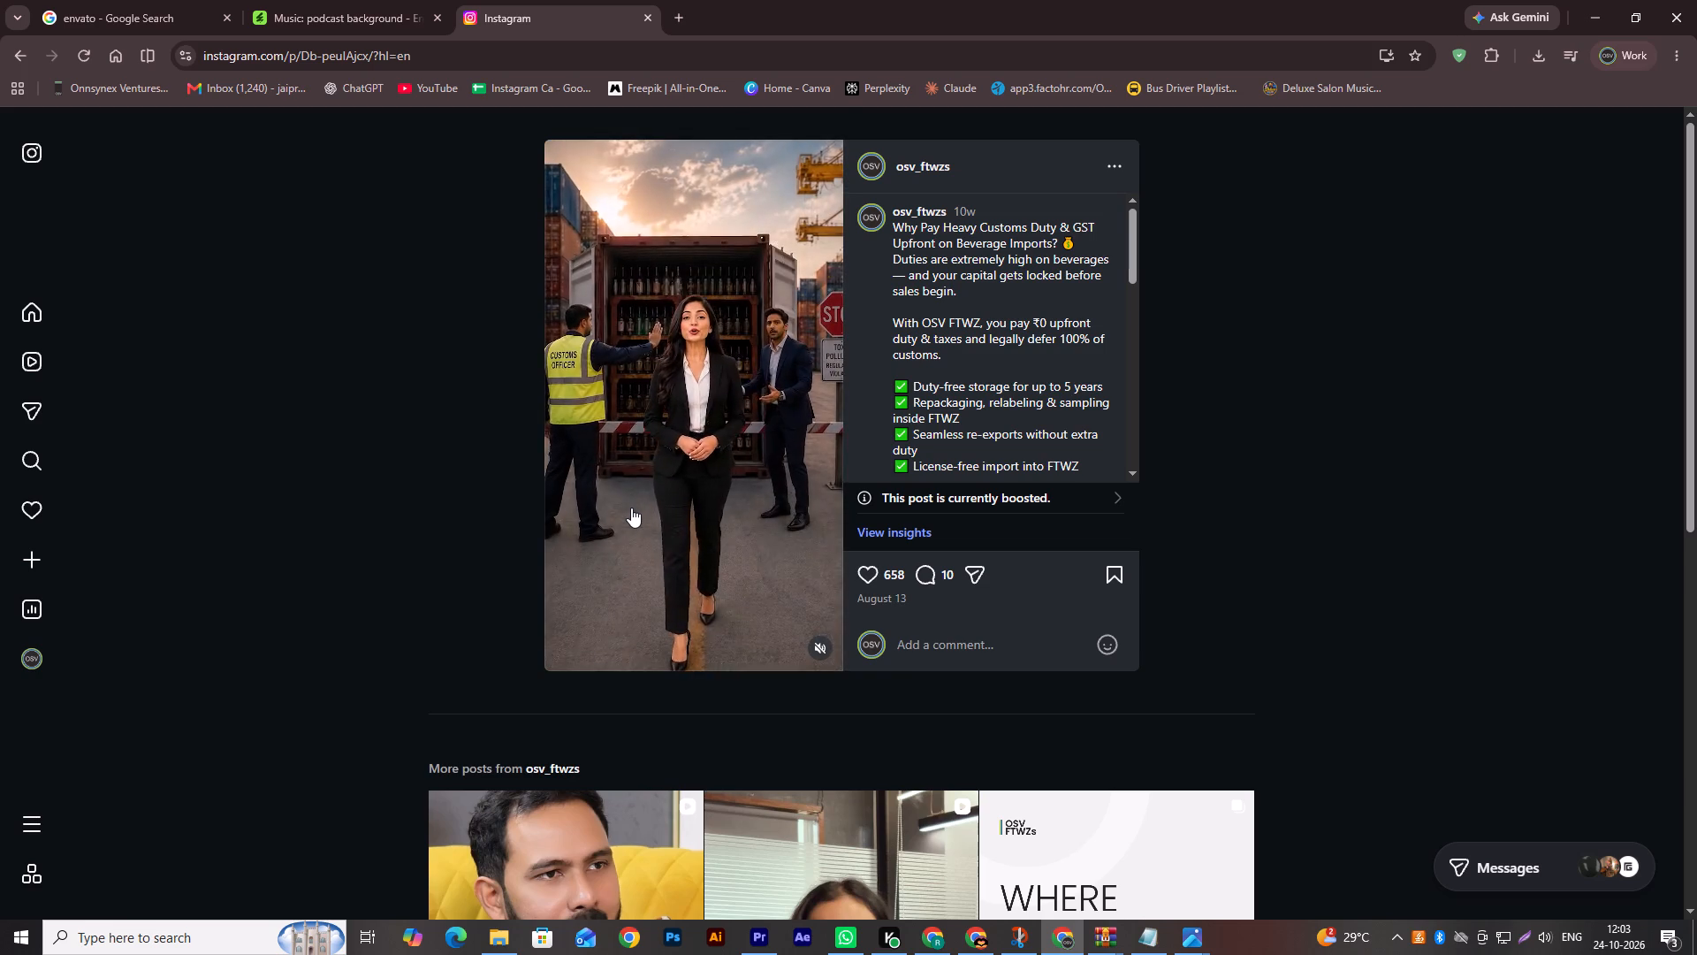
click(612, 455)
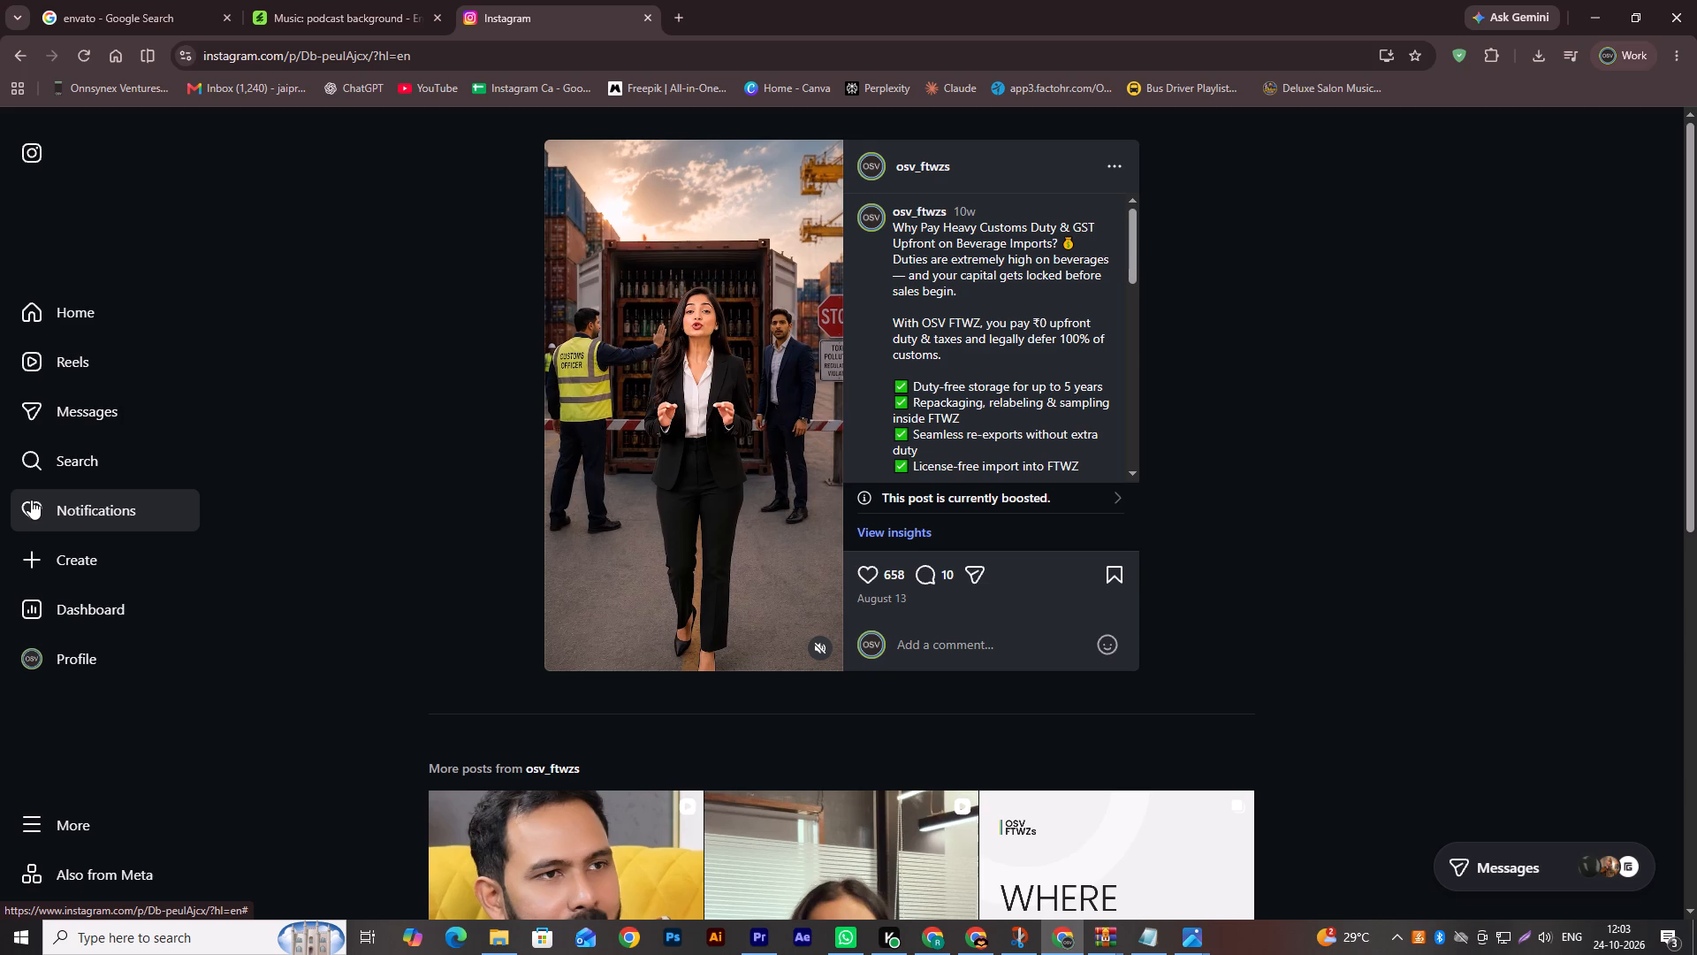
Open the Kochi importers FTWZ reel from the notifications, watch it and look over the other osv_ftwzs posts beneath it.
click(31, 500)
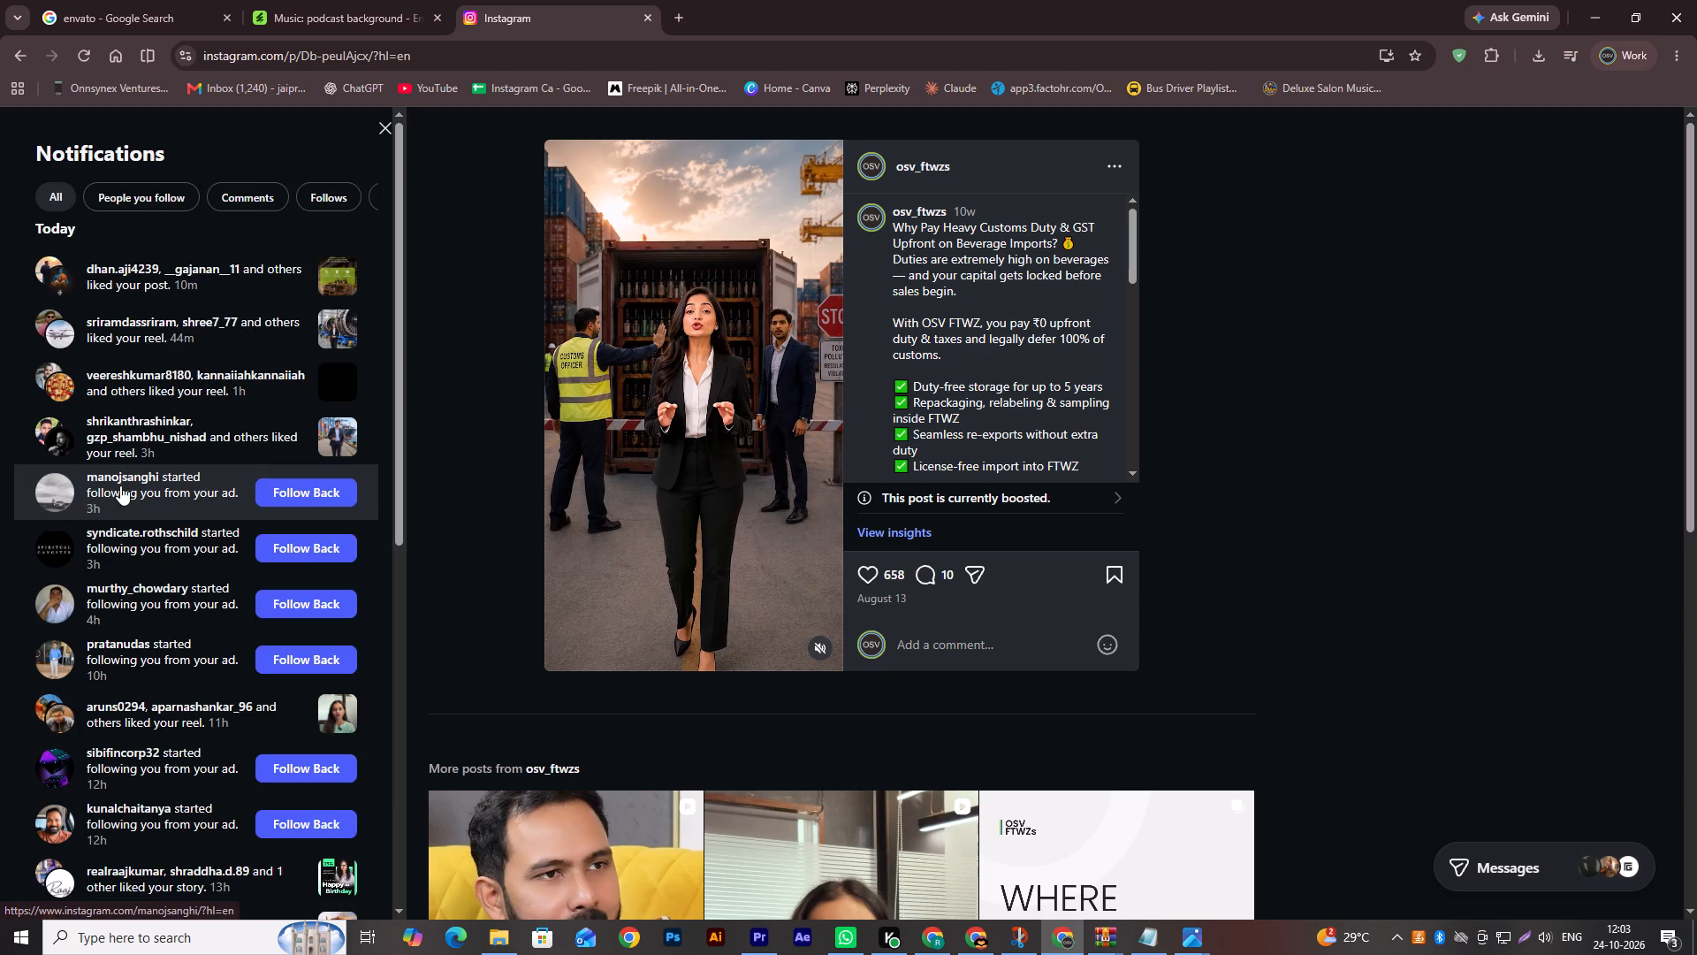
click(336, 439)
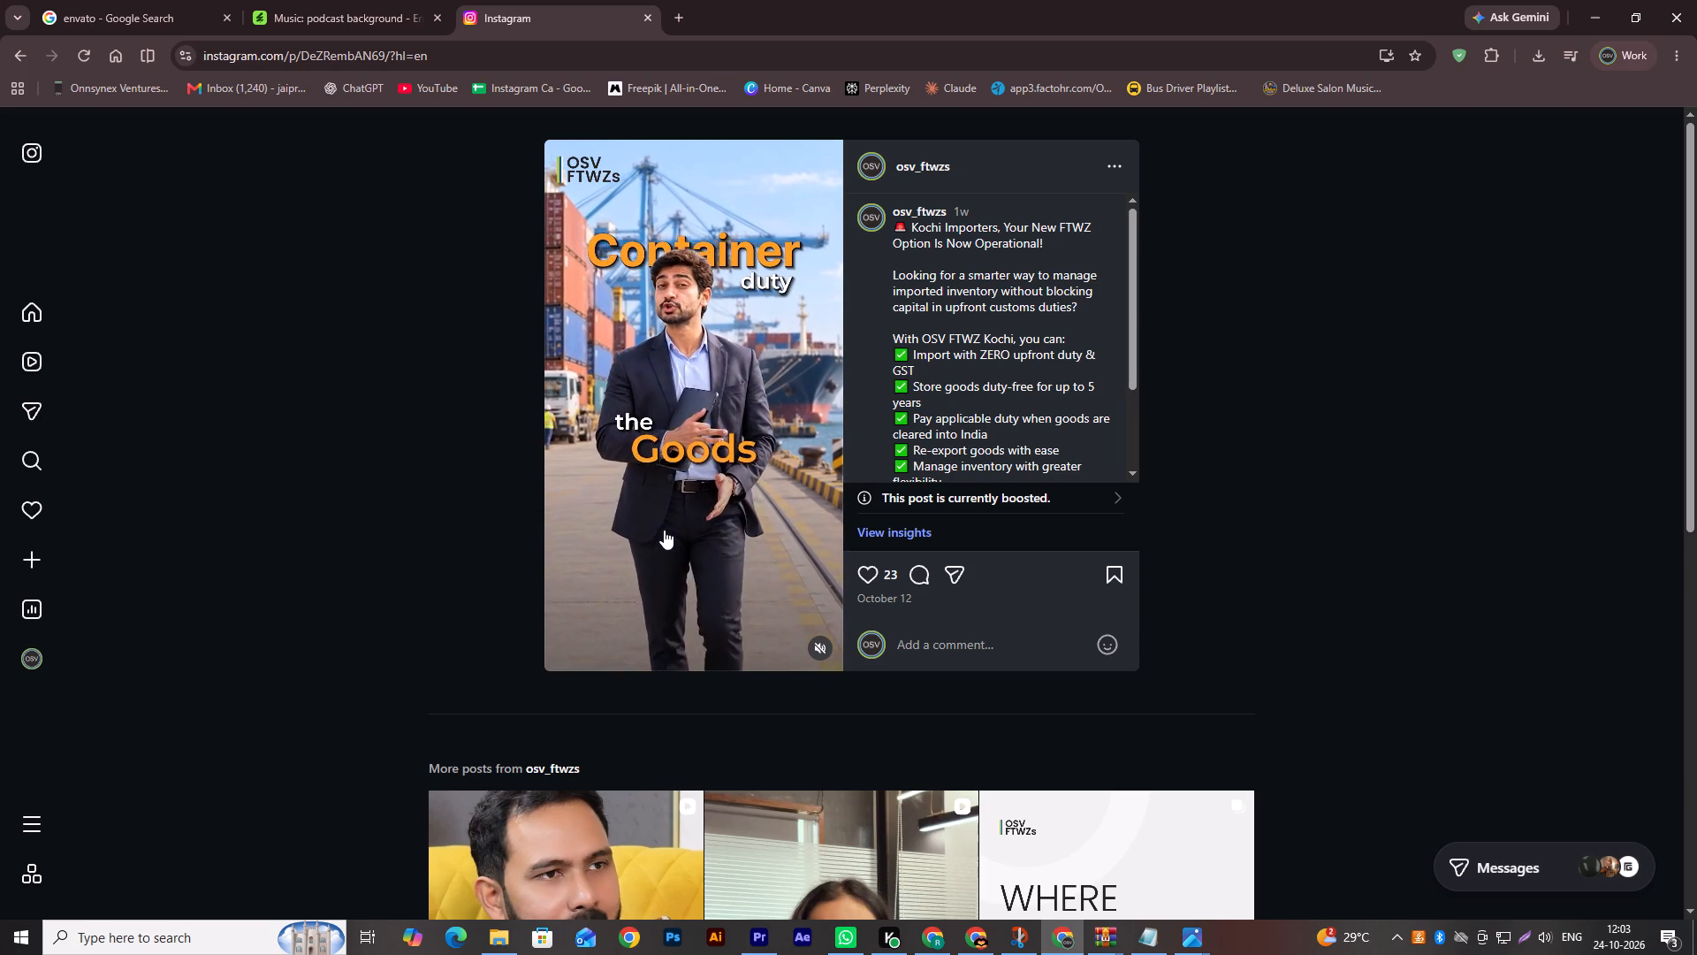
scroll(664, 530, down, 1)
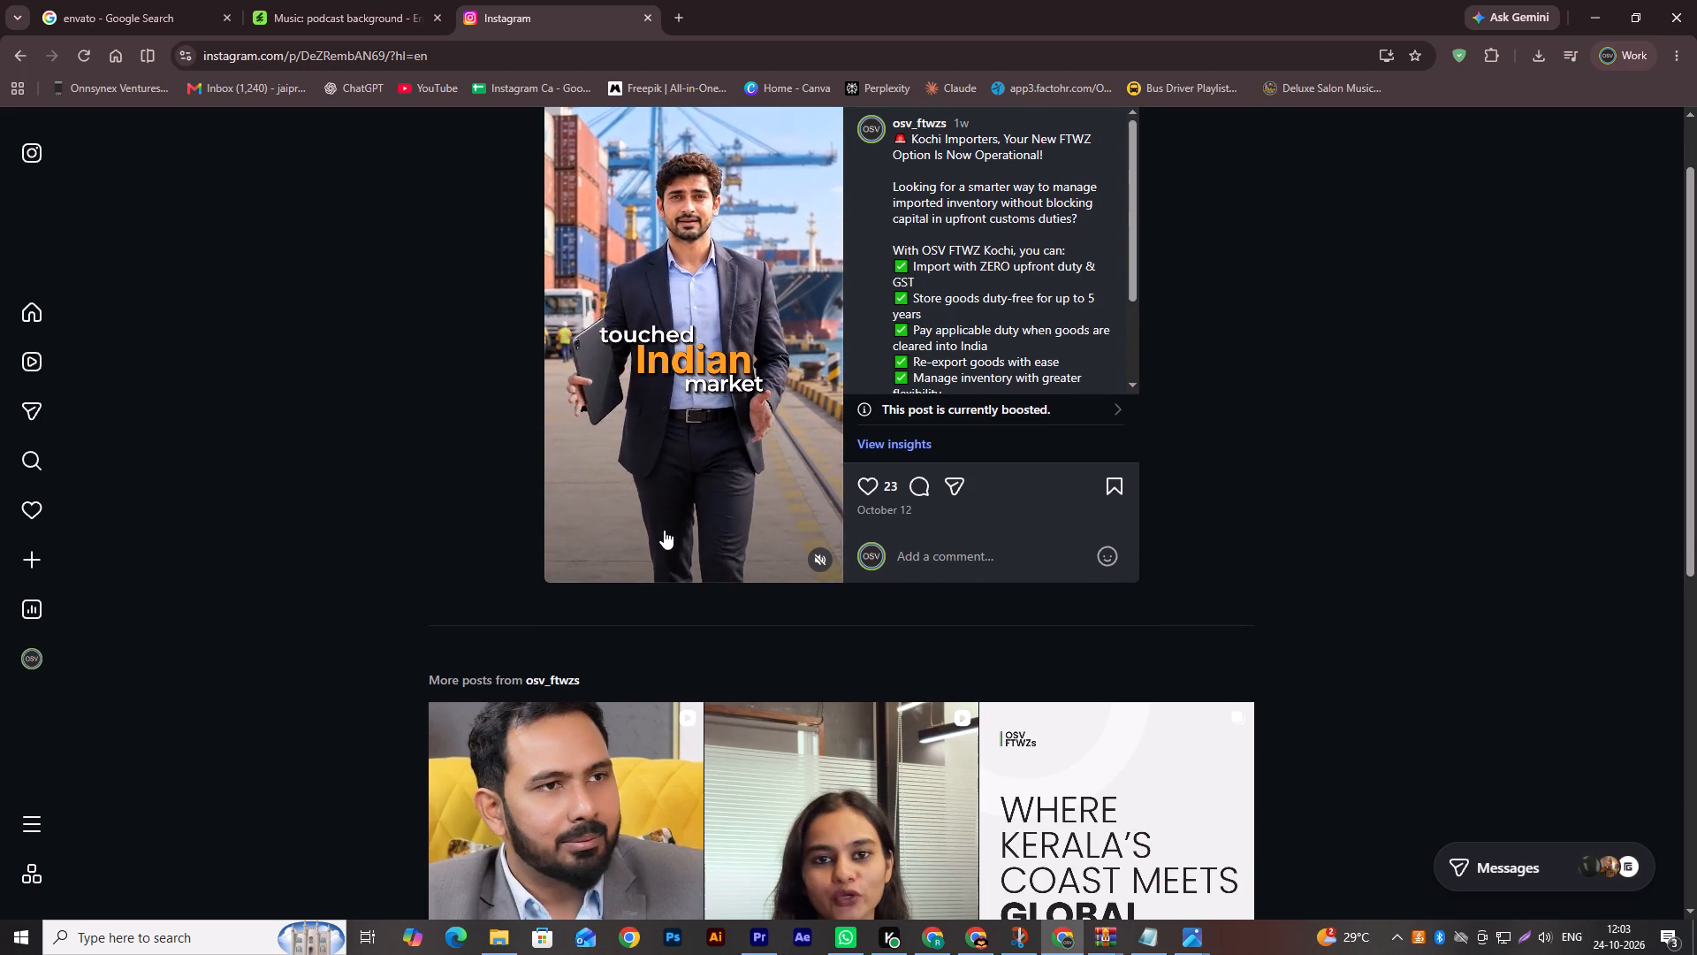
scroll(664, 530, up, 1)
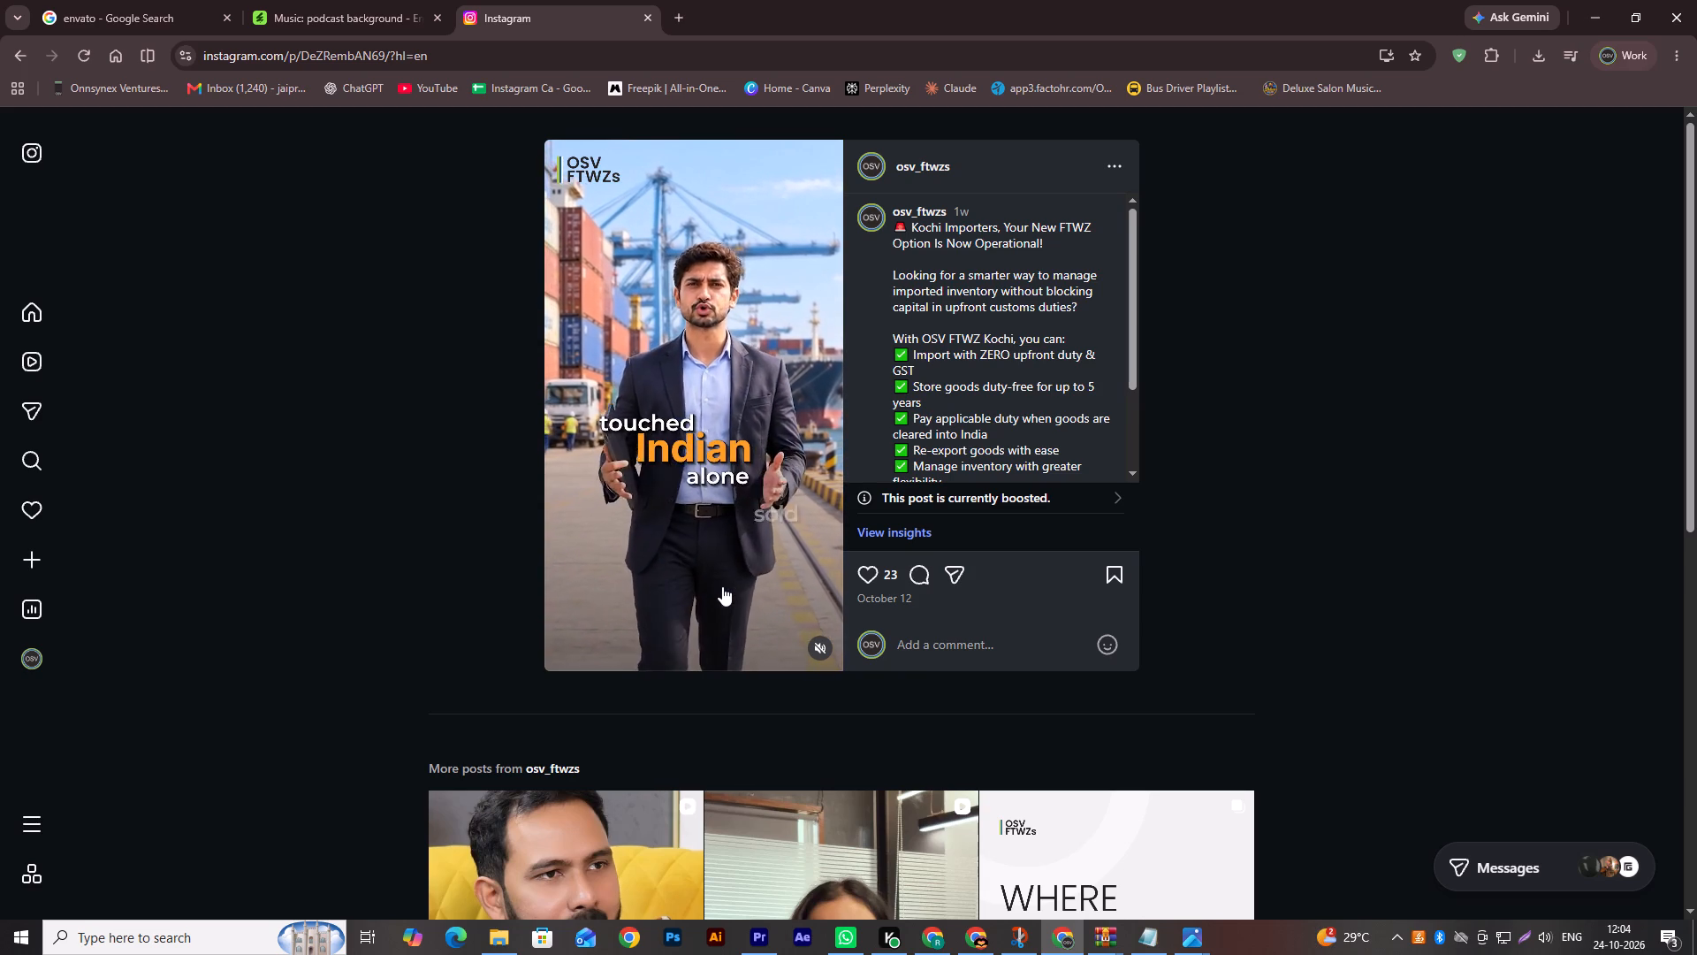
click(655, 542)
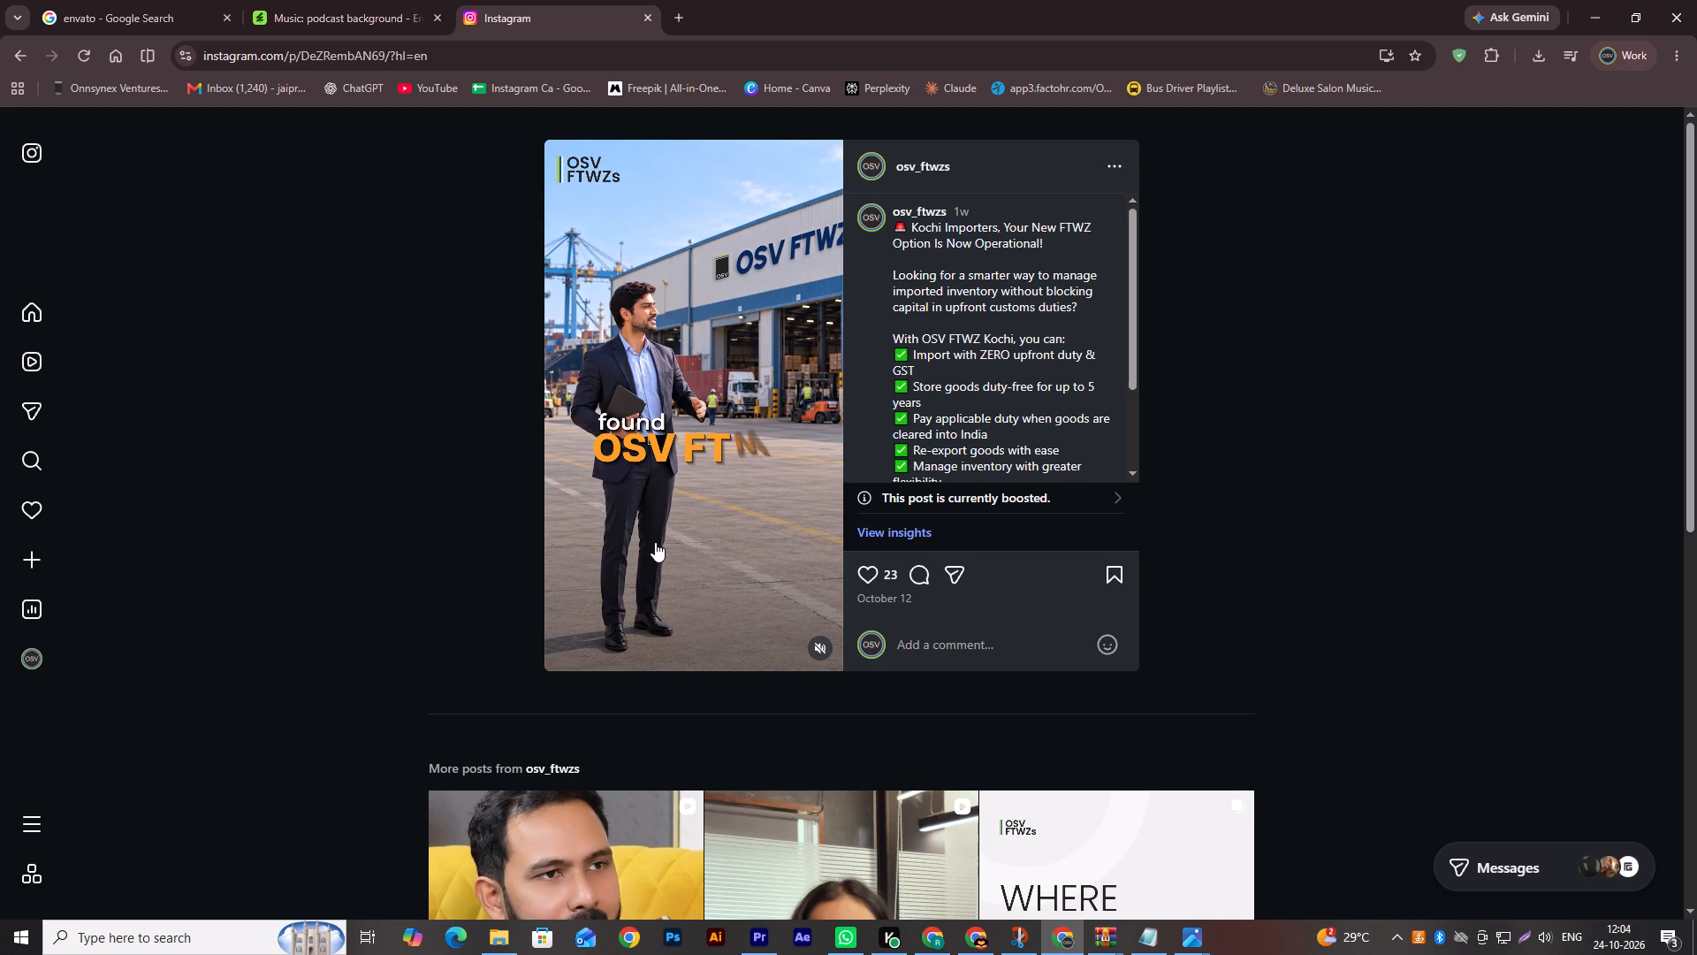
scroll(655, 542, down, 3)
scroll(387, 574, down, 5)
scroll(387, 574, up, 1)
scroll(387, 574, down, 1)
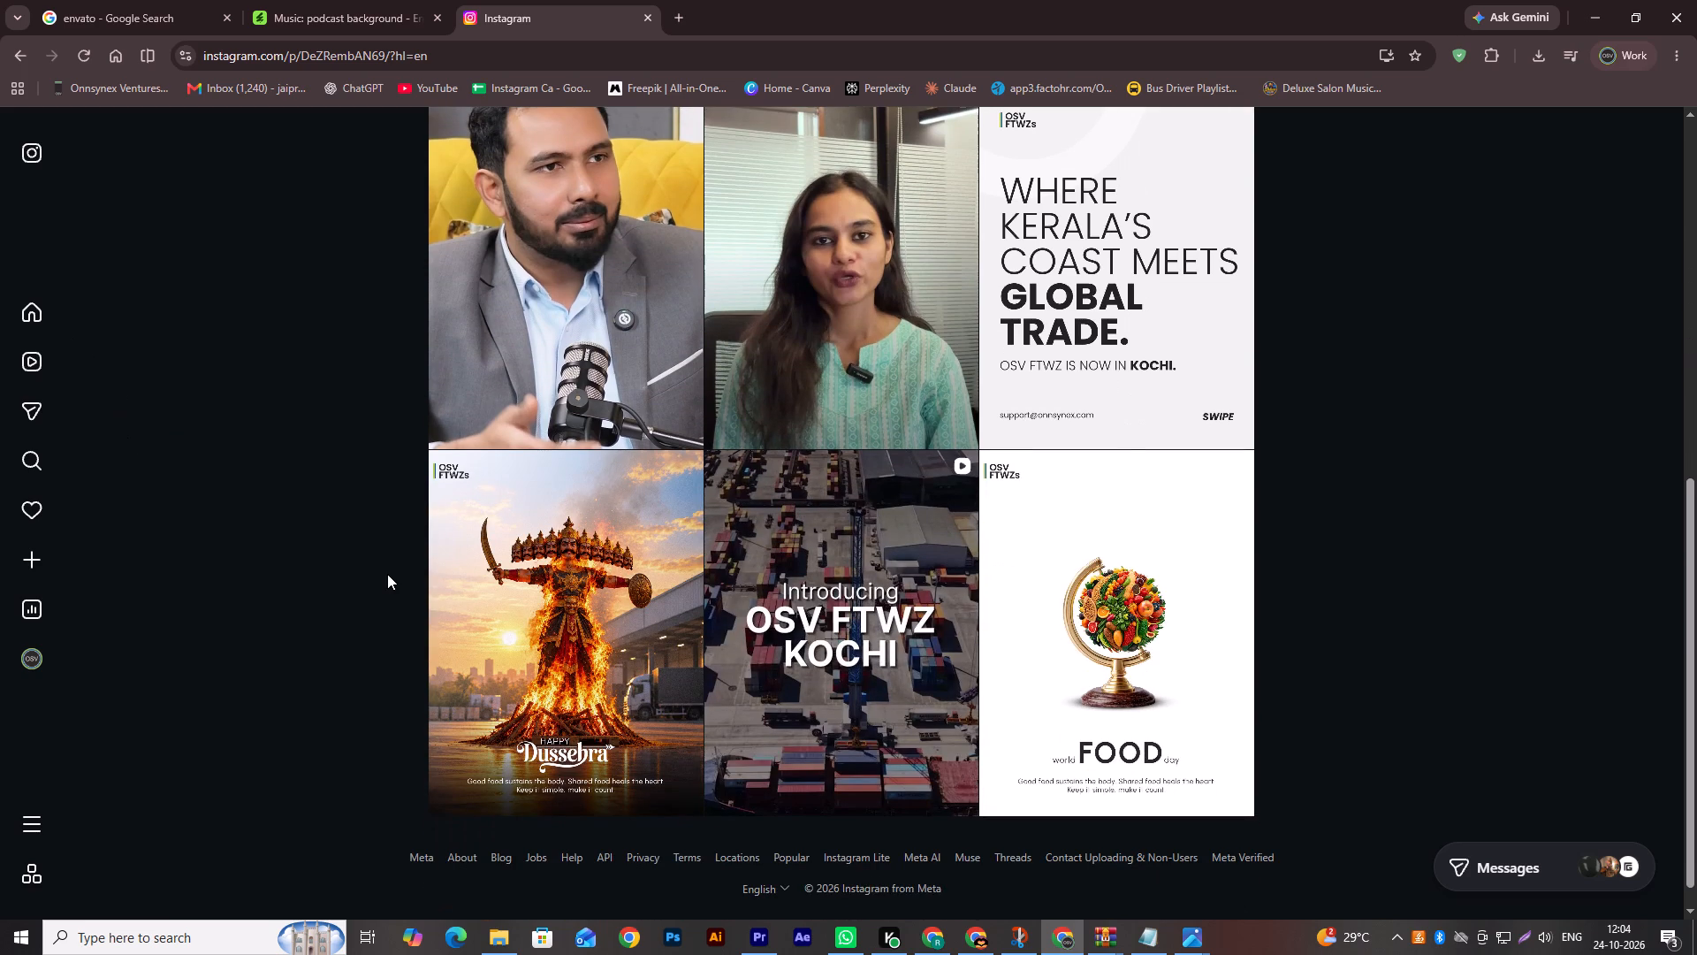
scroll(387, 574, up, 2)
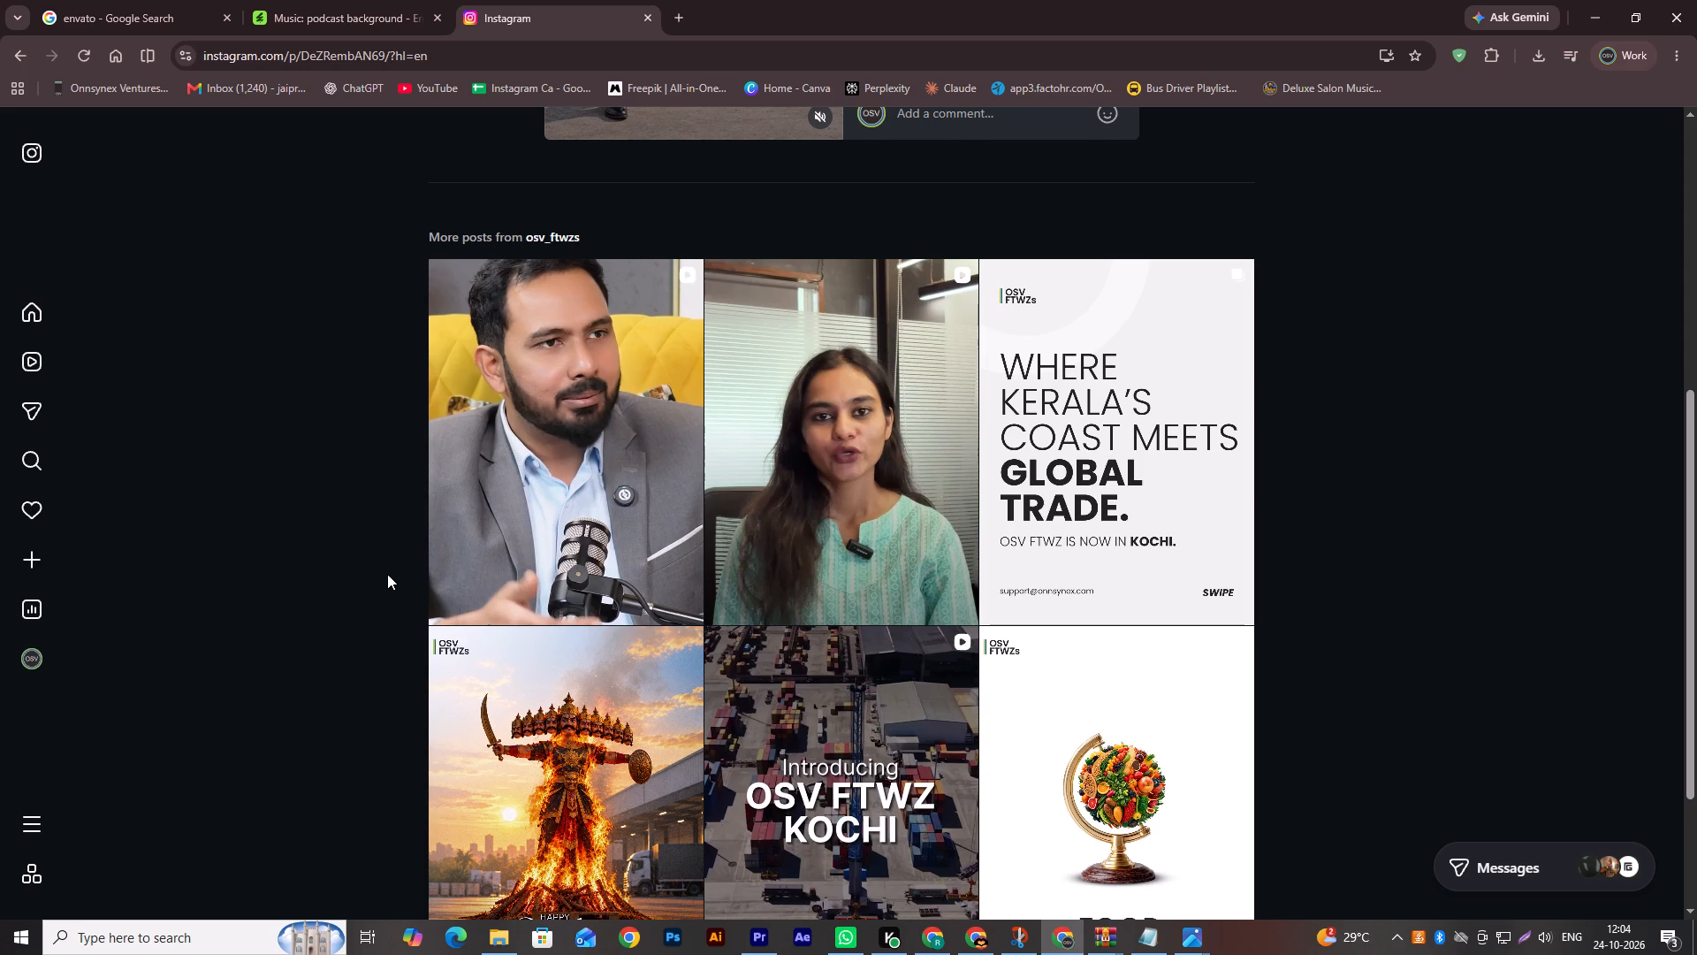
scroll(387, 574, up, 2)
scroll(387, 574, down, 2)
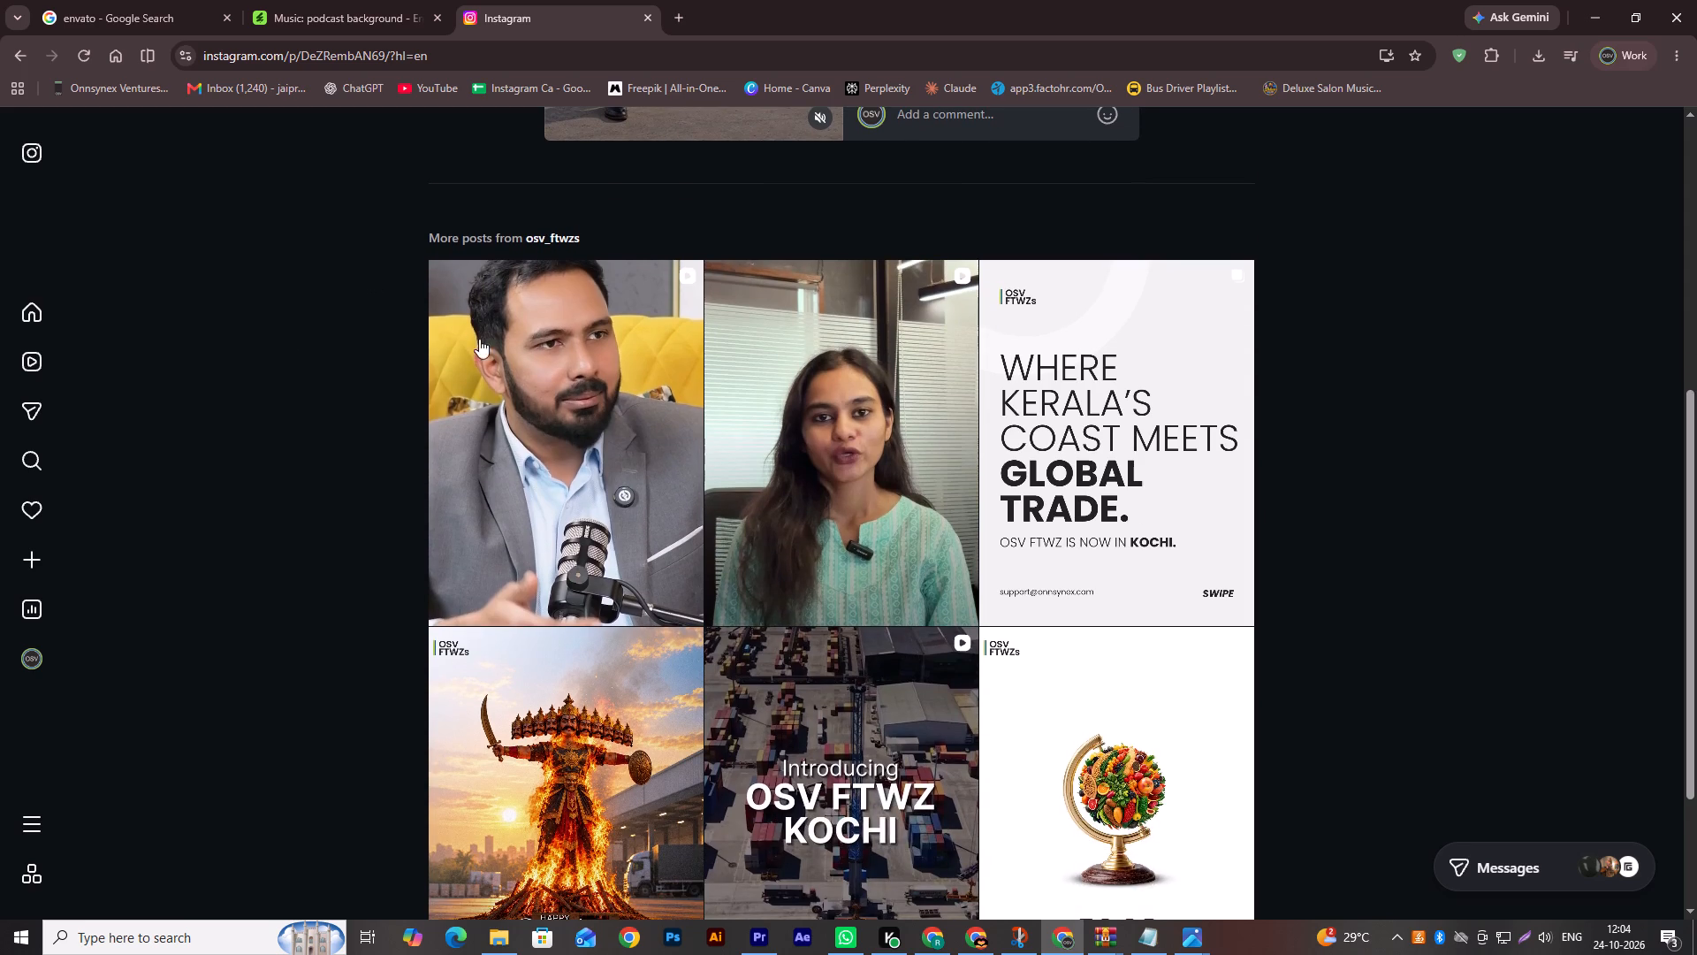
click(42, 321)
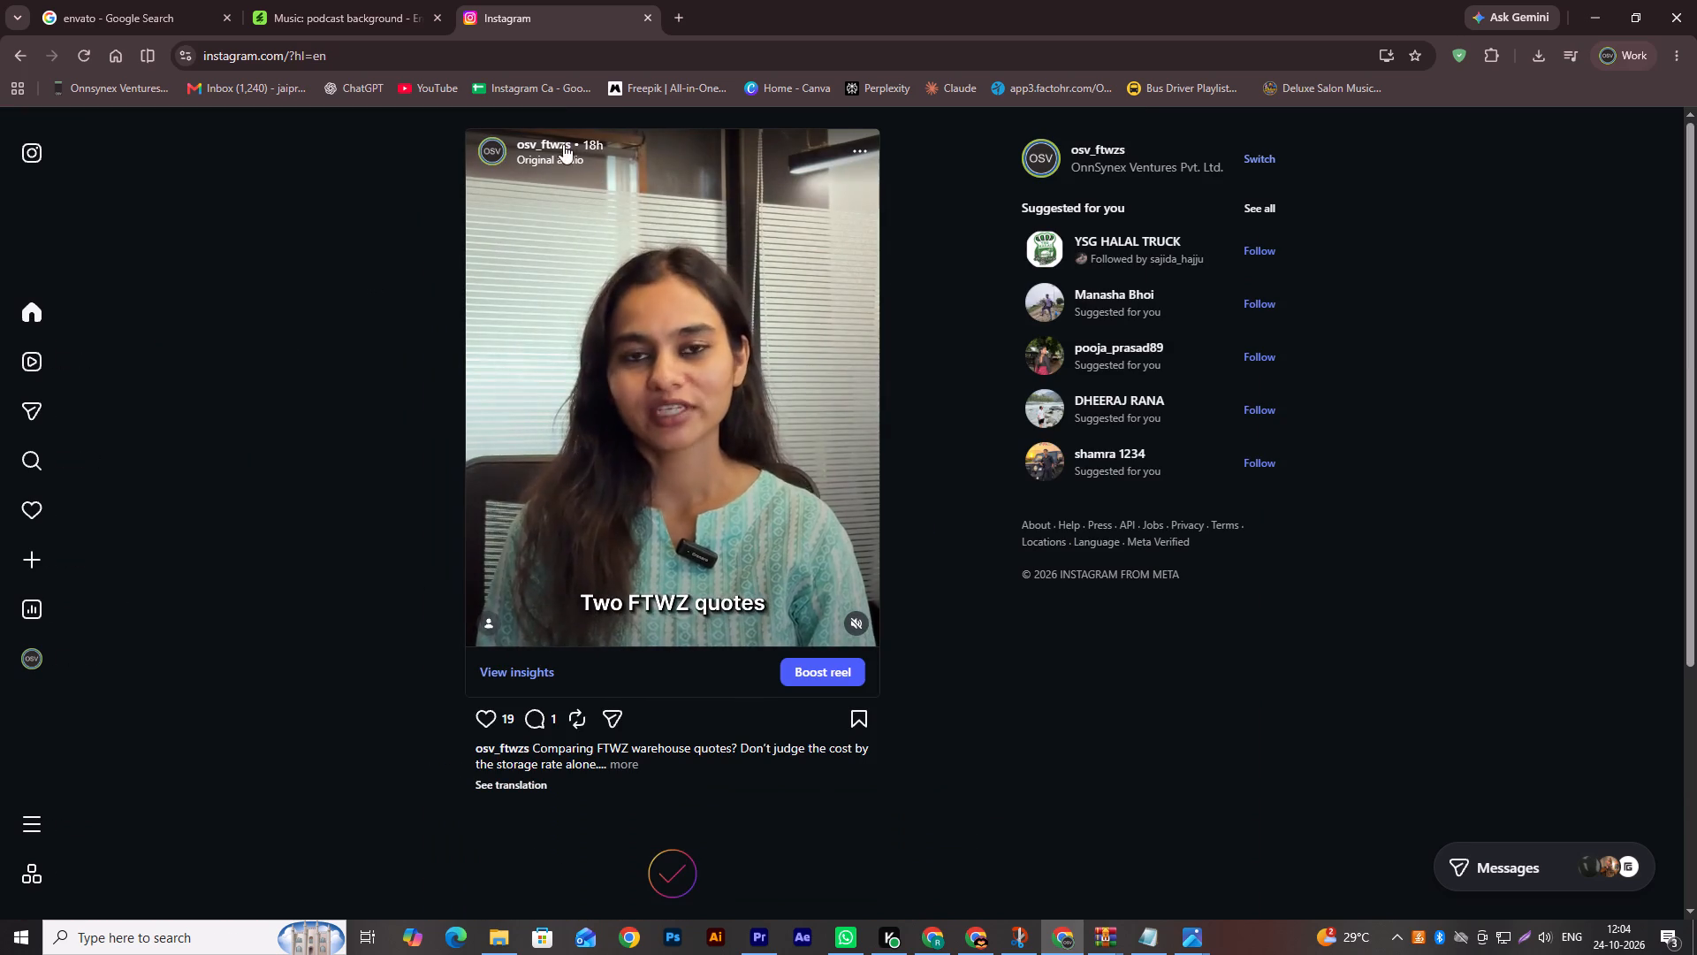
click(559, 142)
scroll(509, 537, down, 3)
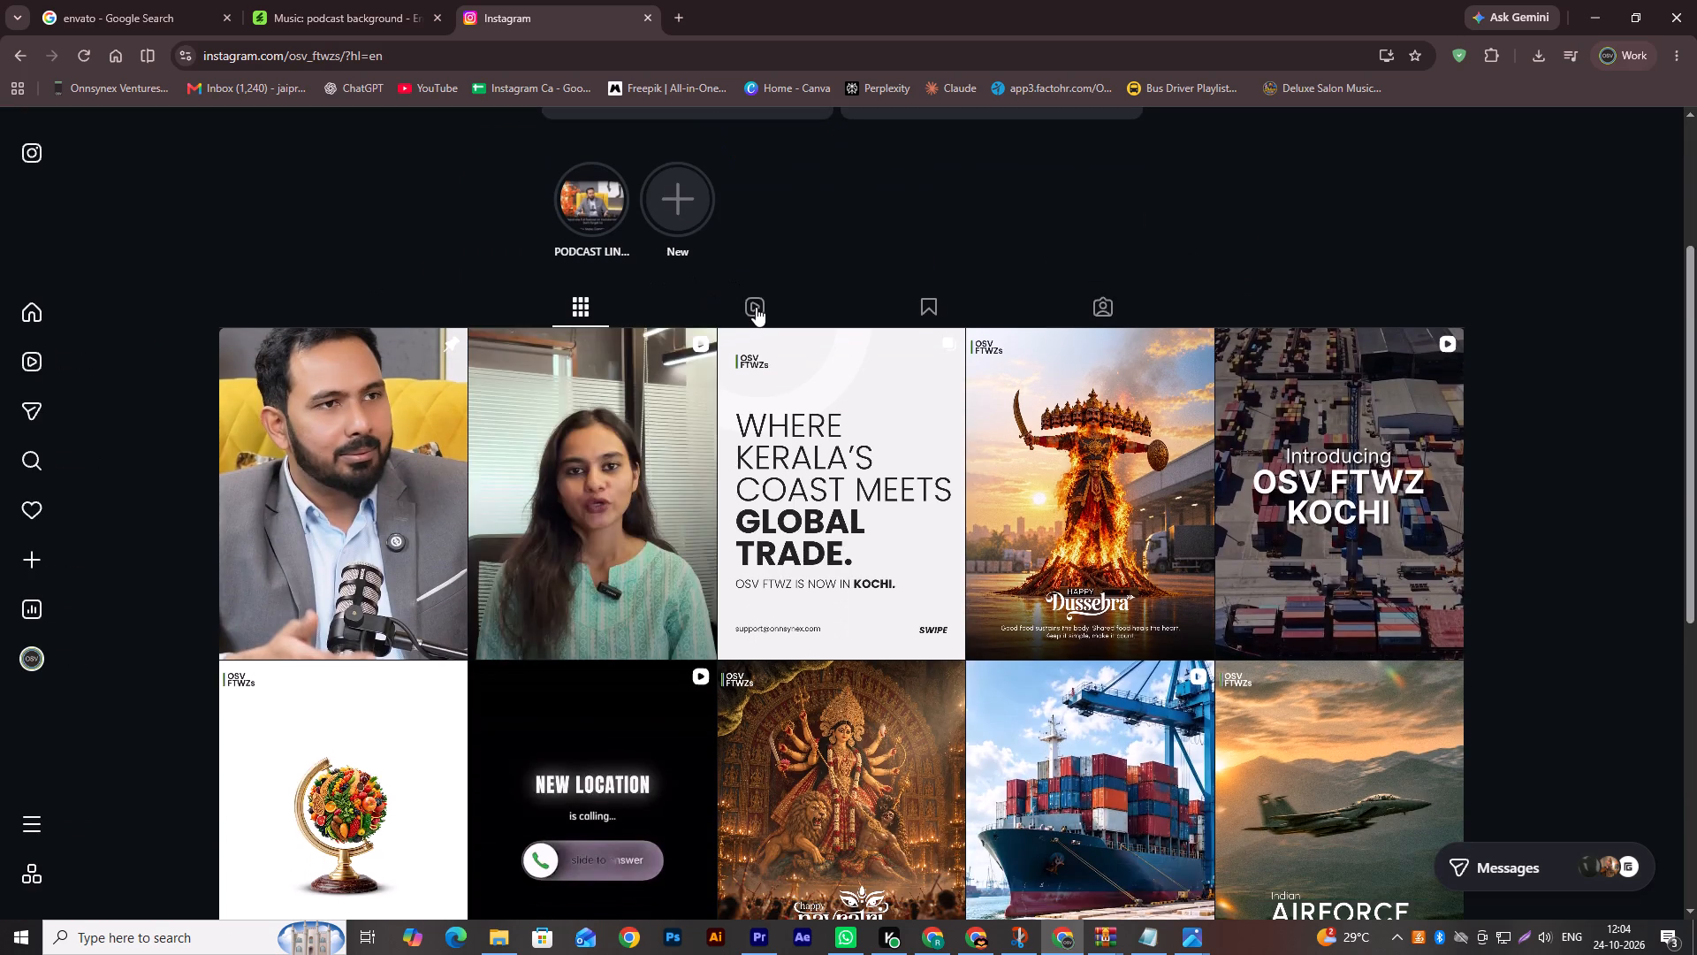
click(757, 310)
scroll(1393, 565, down, 4)
scroll(1480, 584, down, 7)
scroll(1480, 584, up, 1)
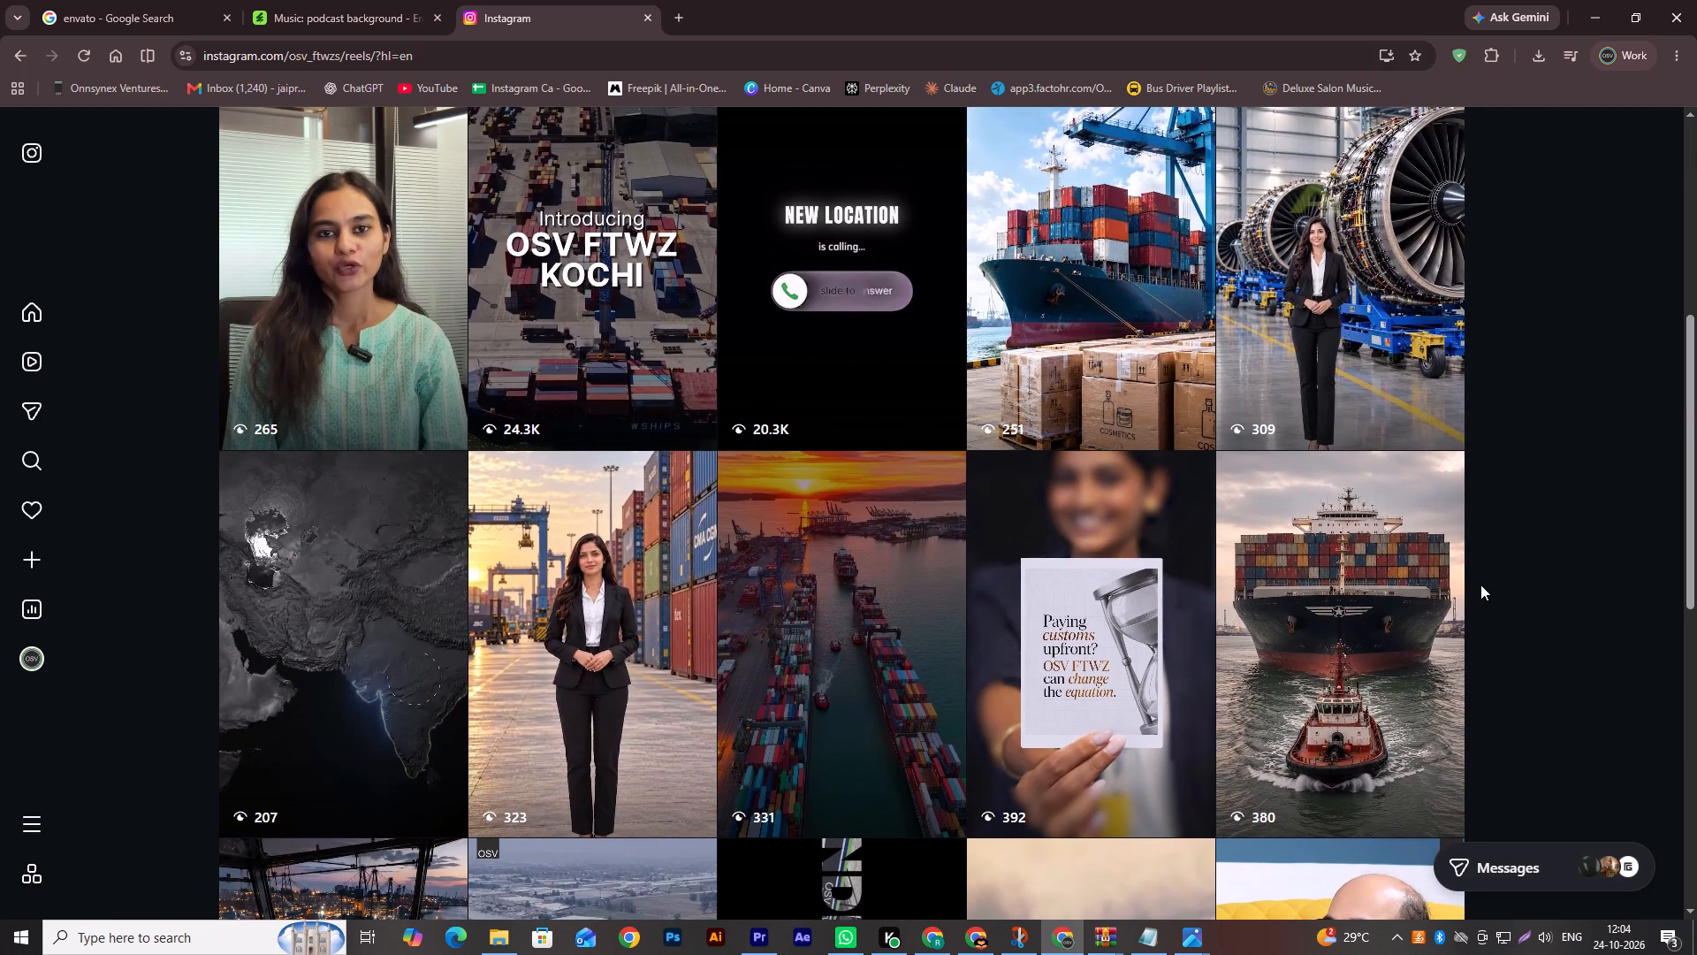
scroll(1480, 584, up, 2)
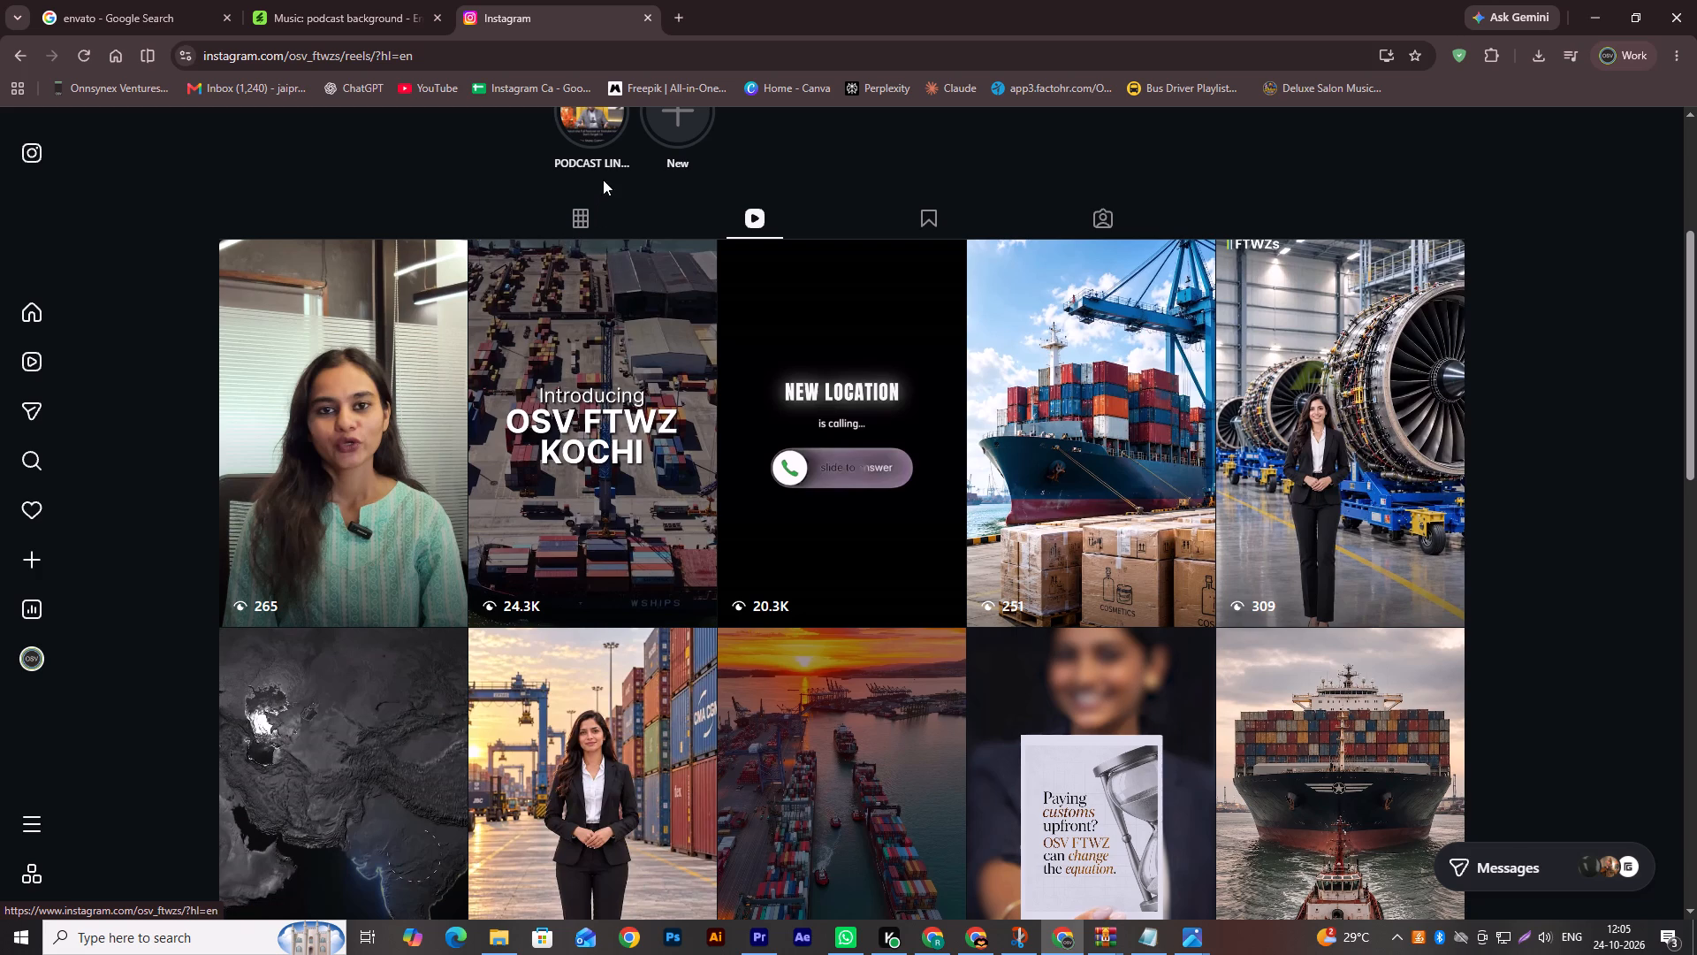
click(580, 220)
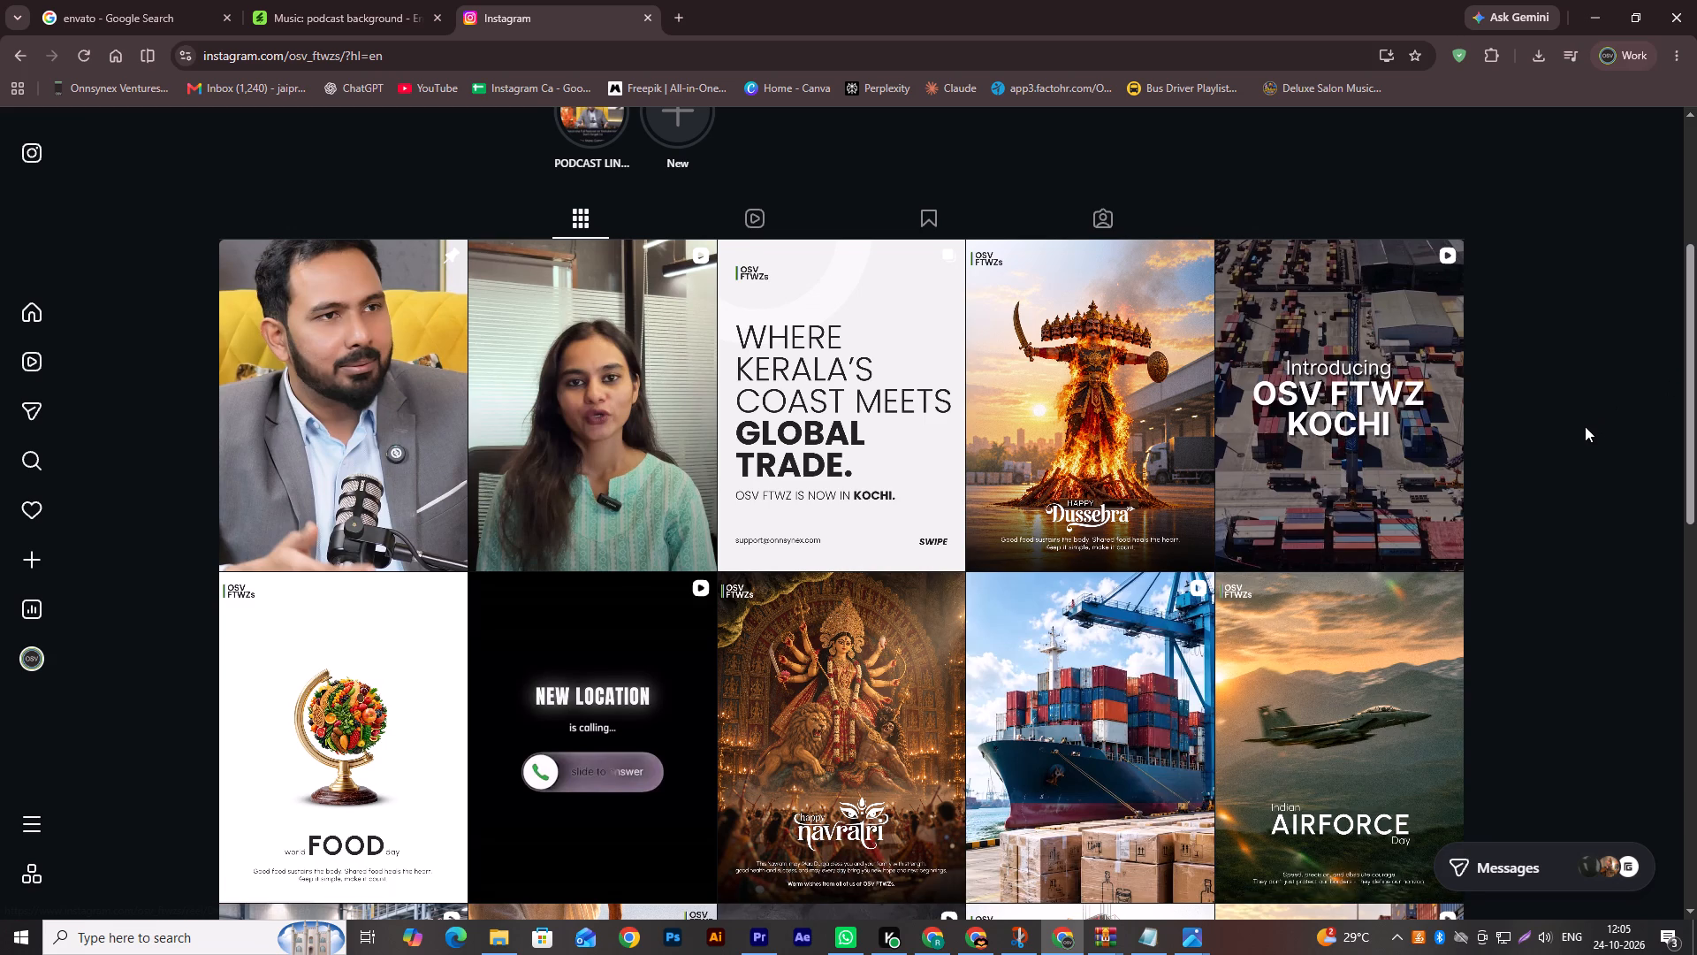
scroll(1585, 426, up, 1)
scroll(1585, 426, down, 5)
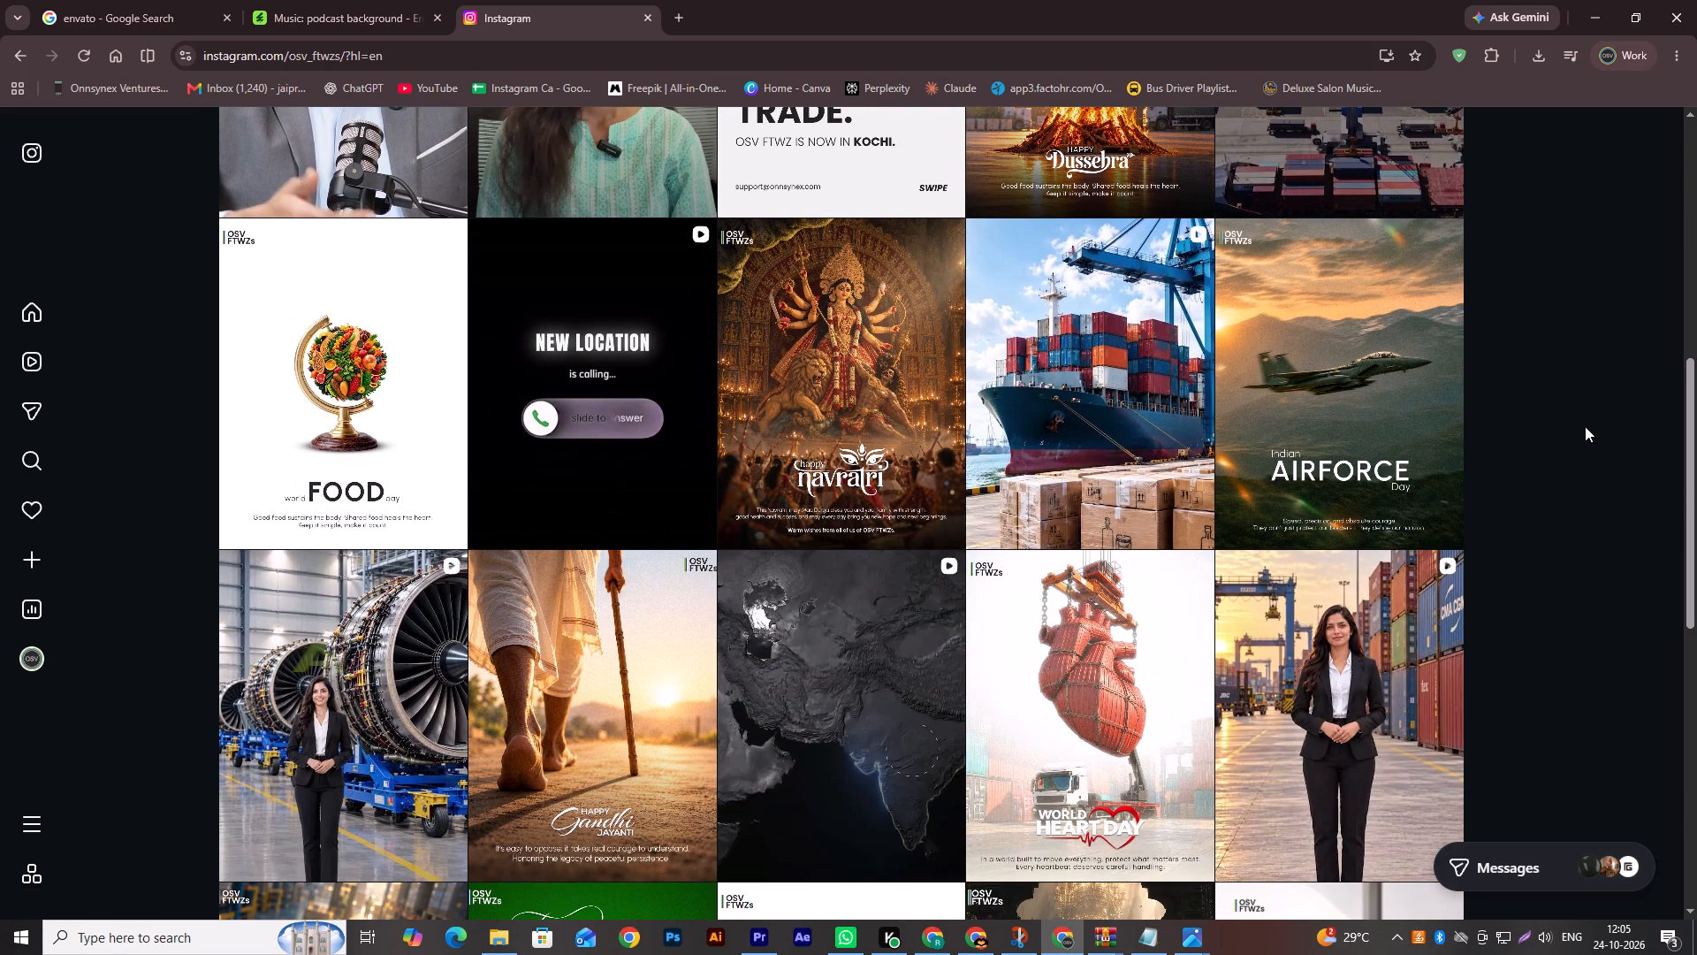
scroll(1585, 426, down, 7)
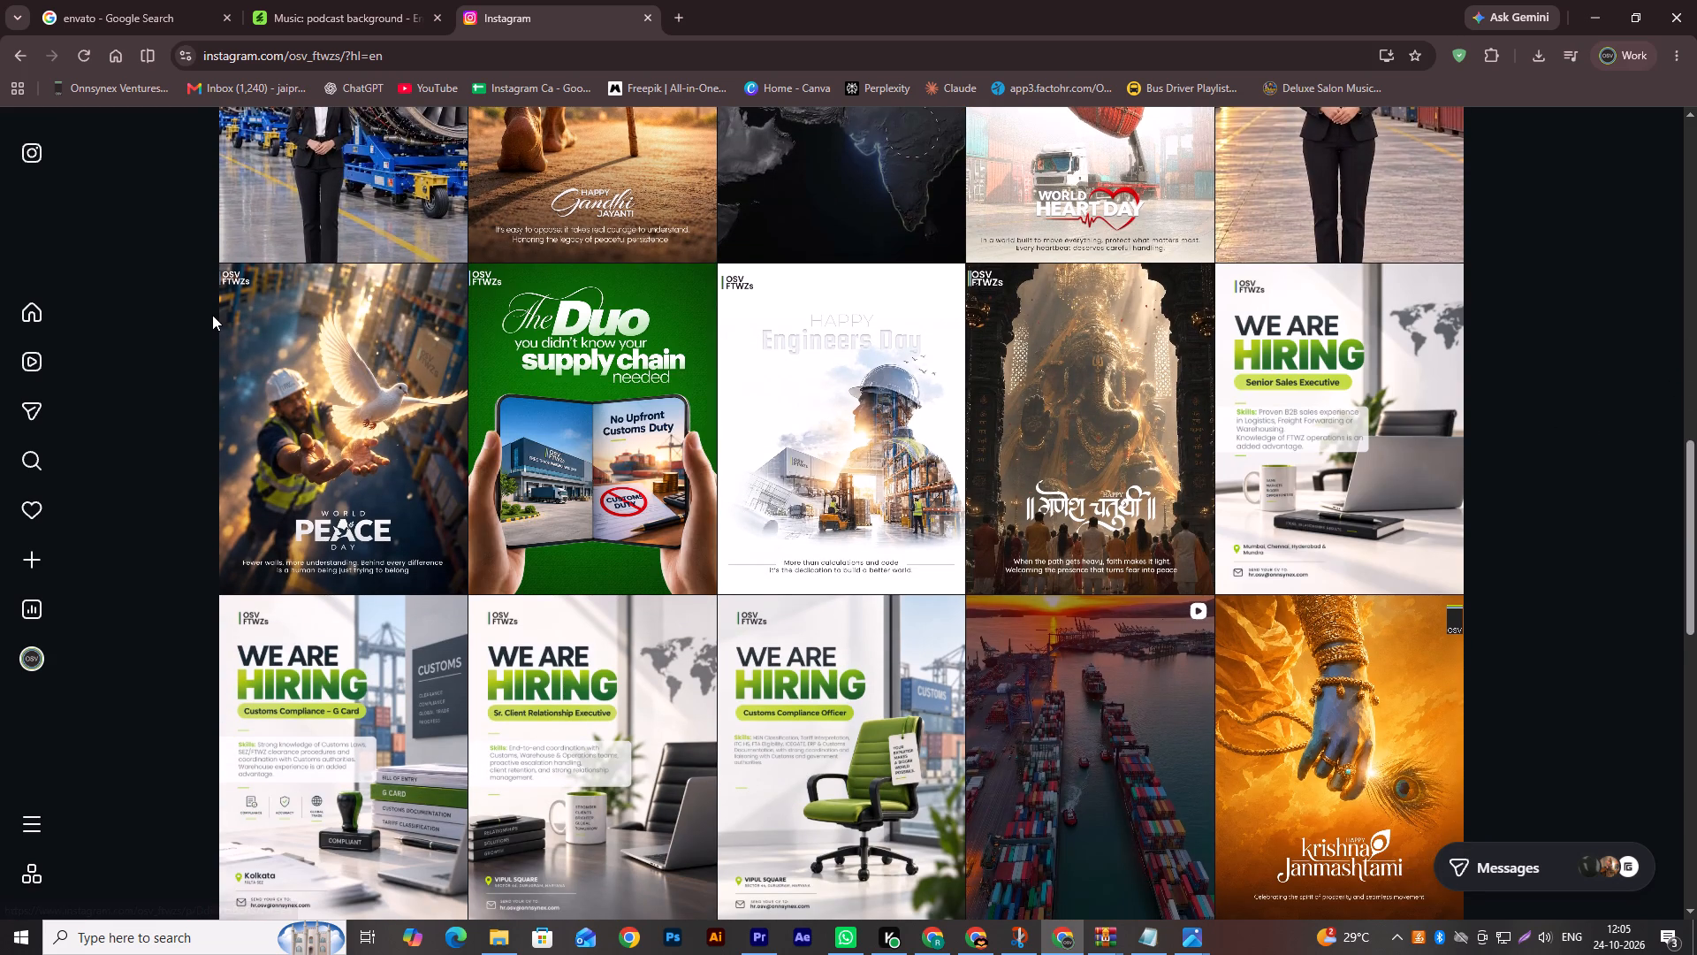
scroll(212, 315, down, 3)
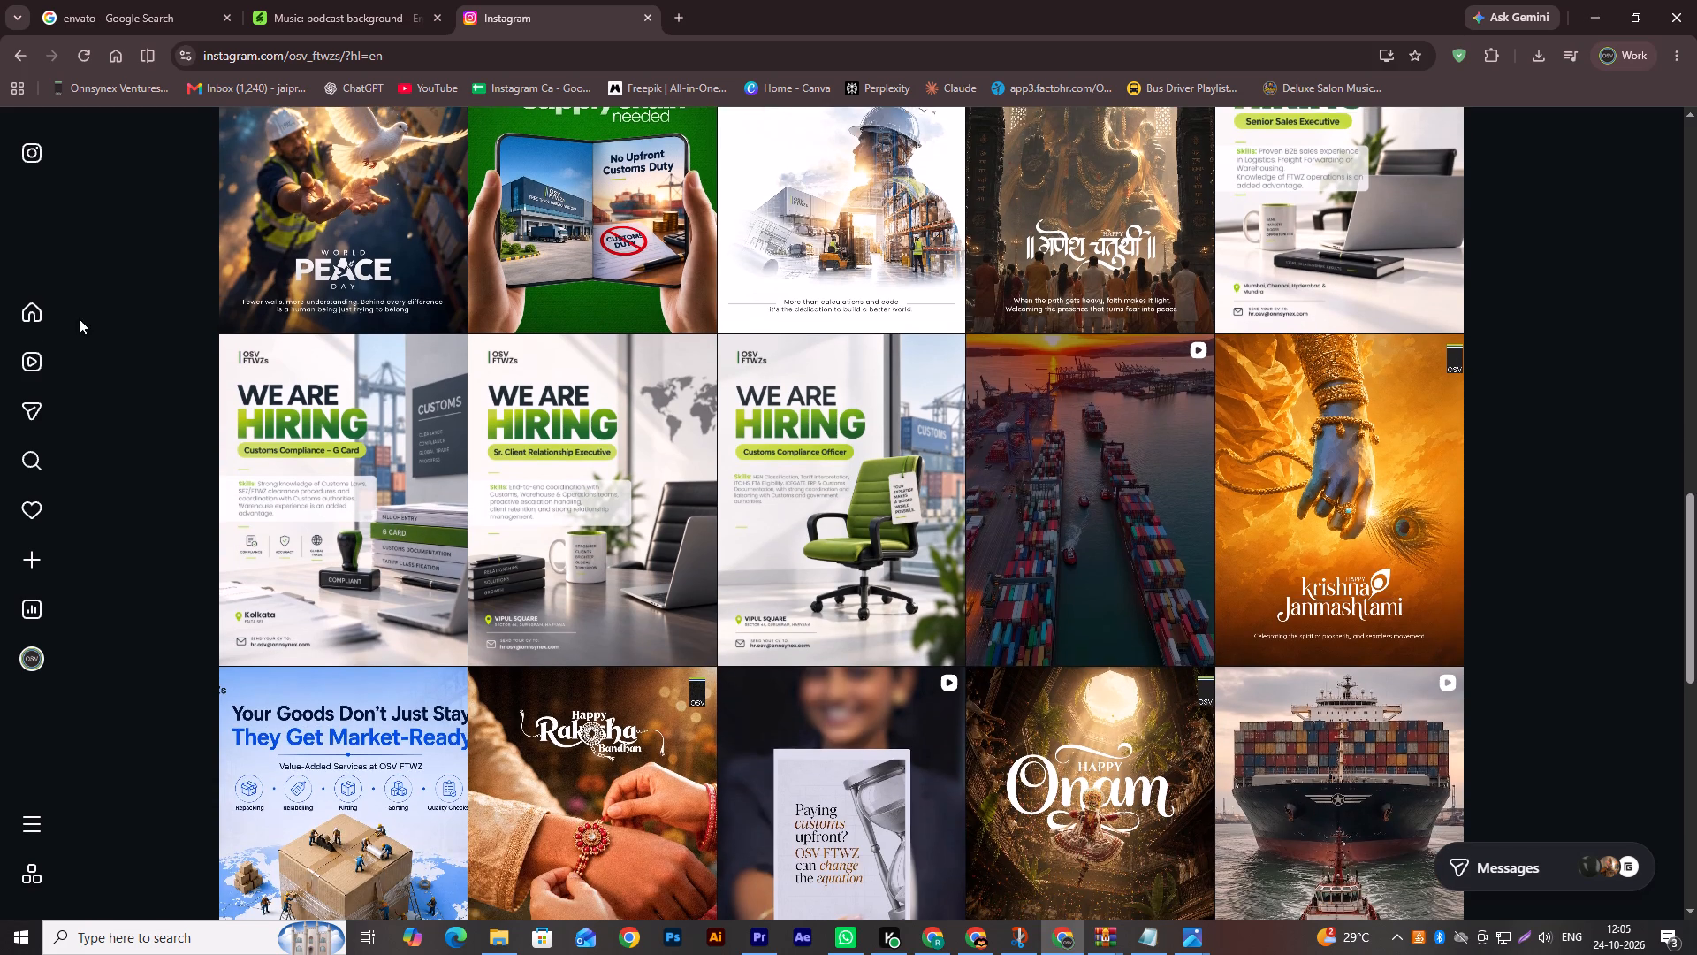
Return to the Instagram home feed and look through it down to the suggested posts.
click(19, 314)
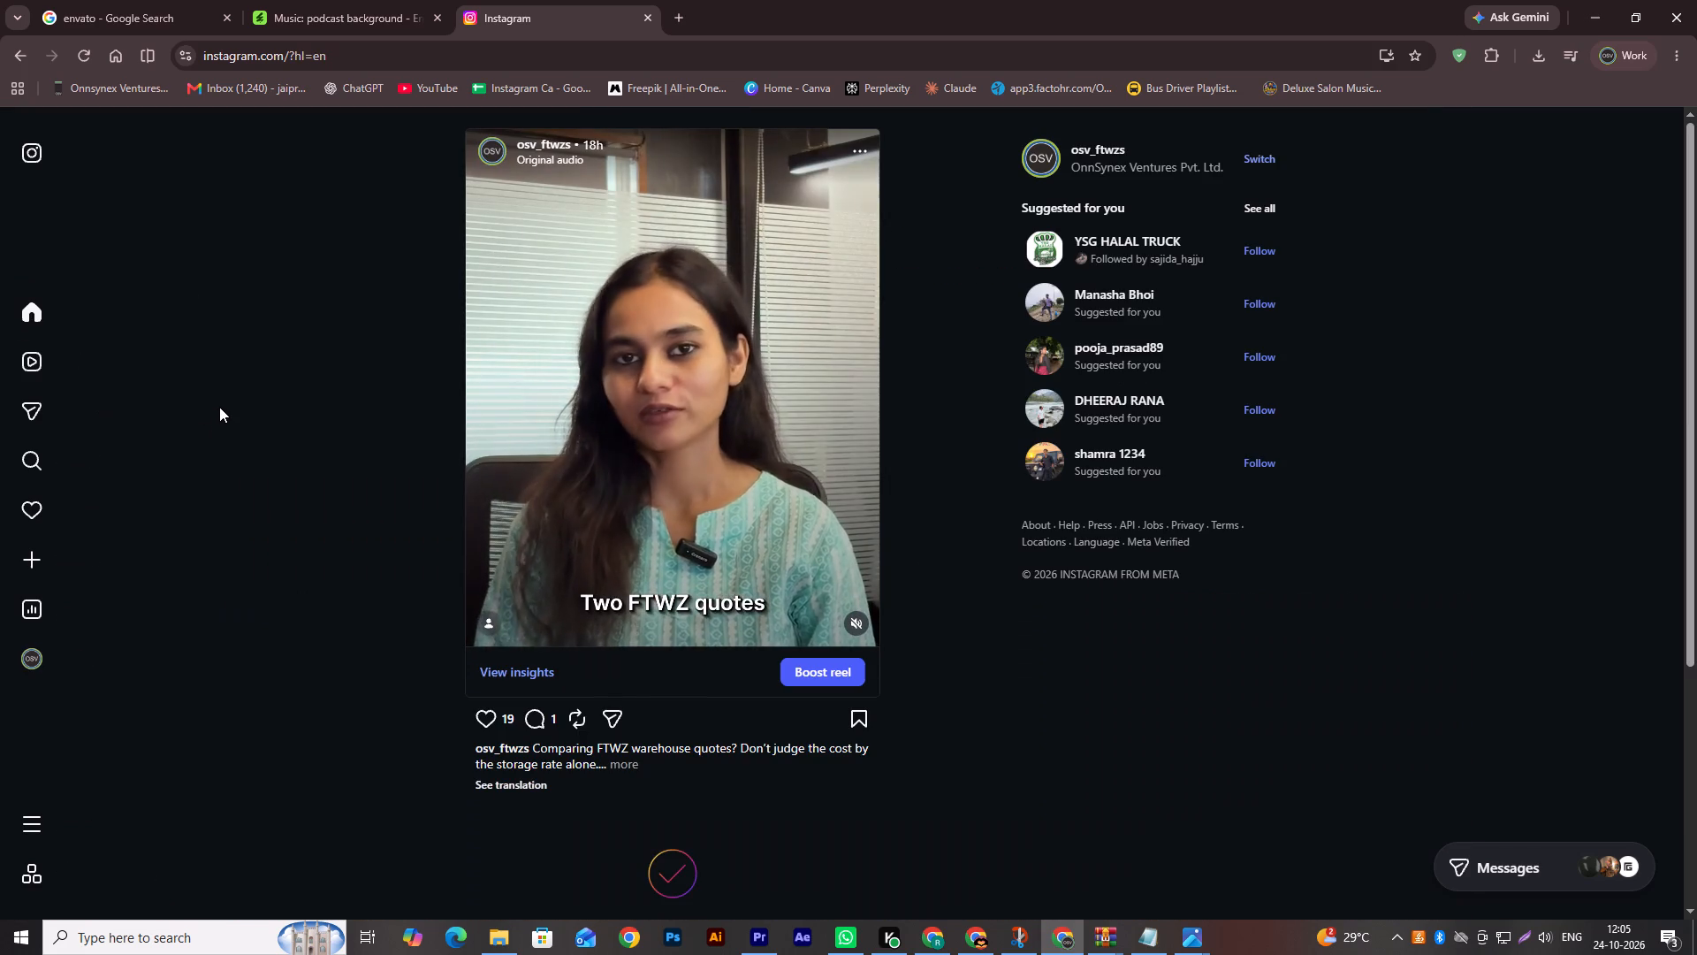
scroll(219, 407, down, 2)
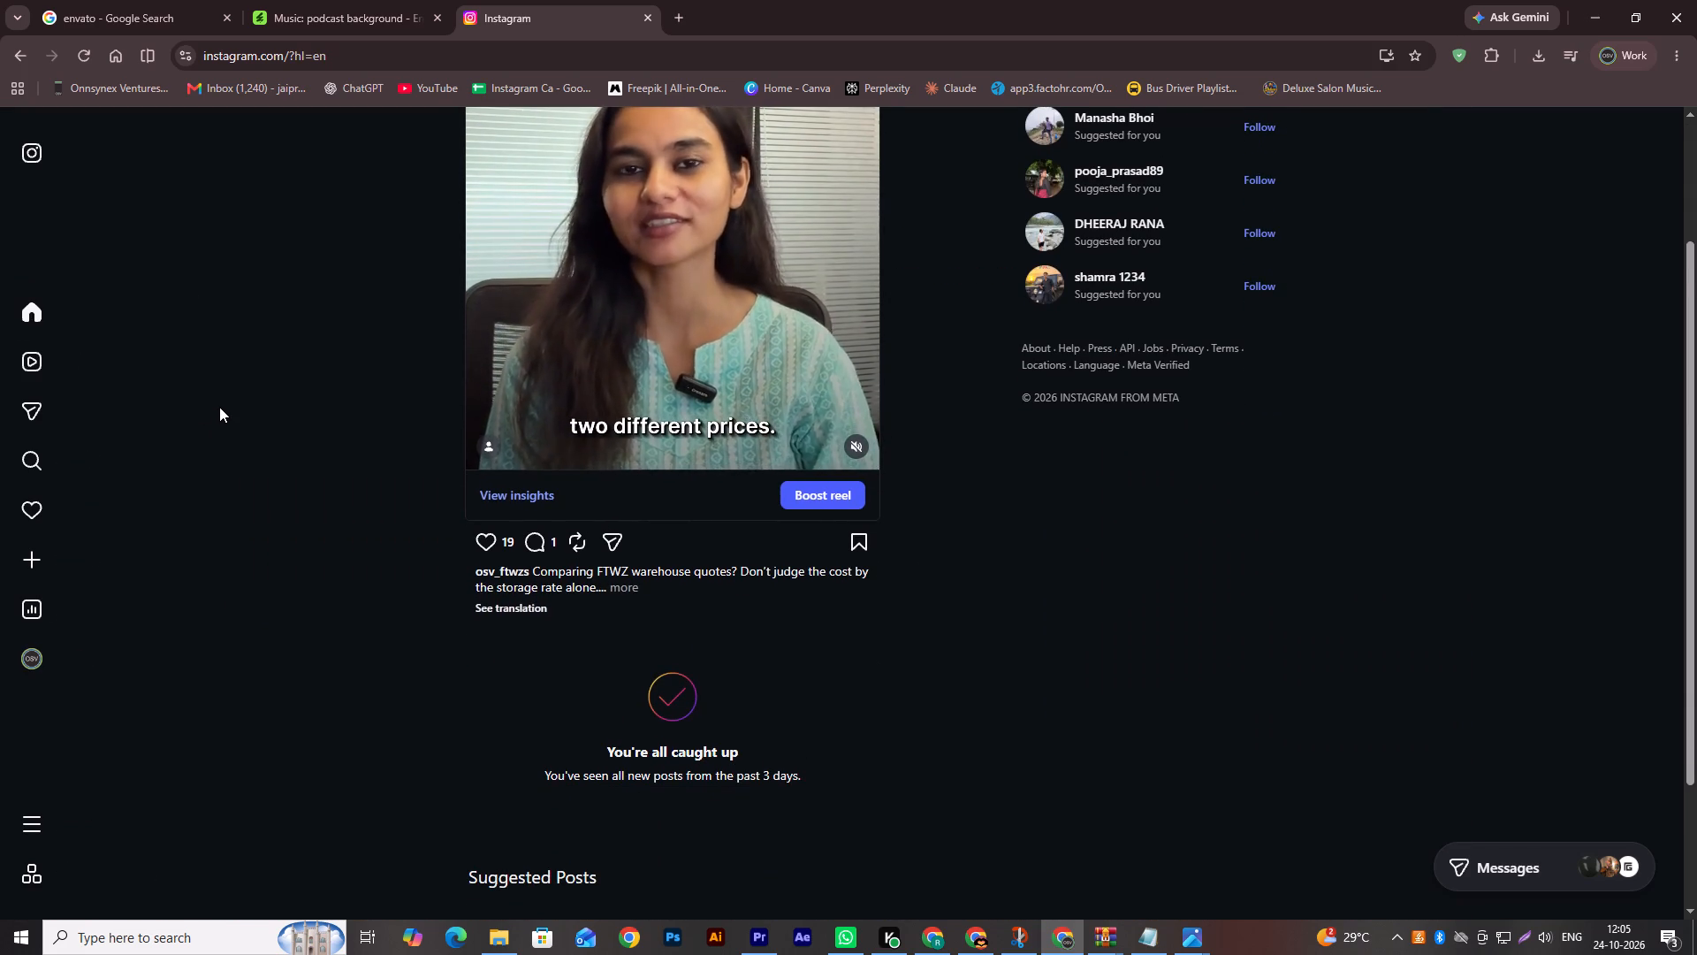
scroll(219, 407, down, 4)
scroll(1413, 574, down, 2)
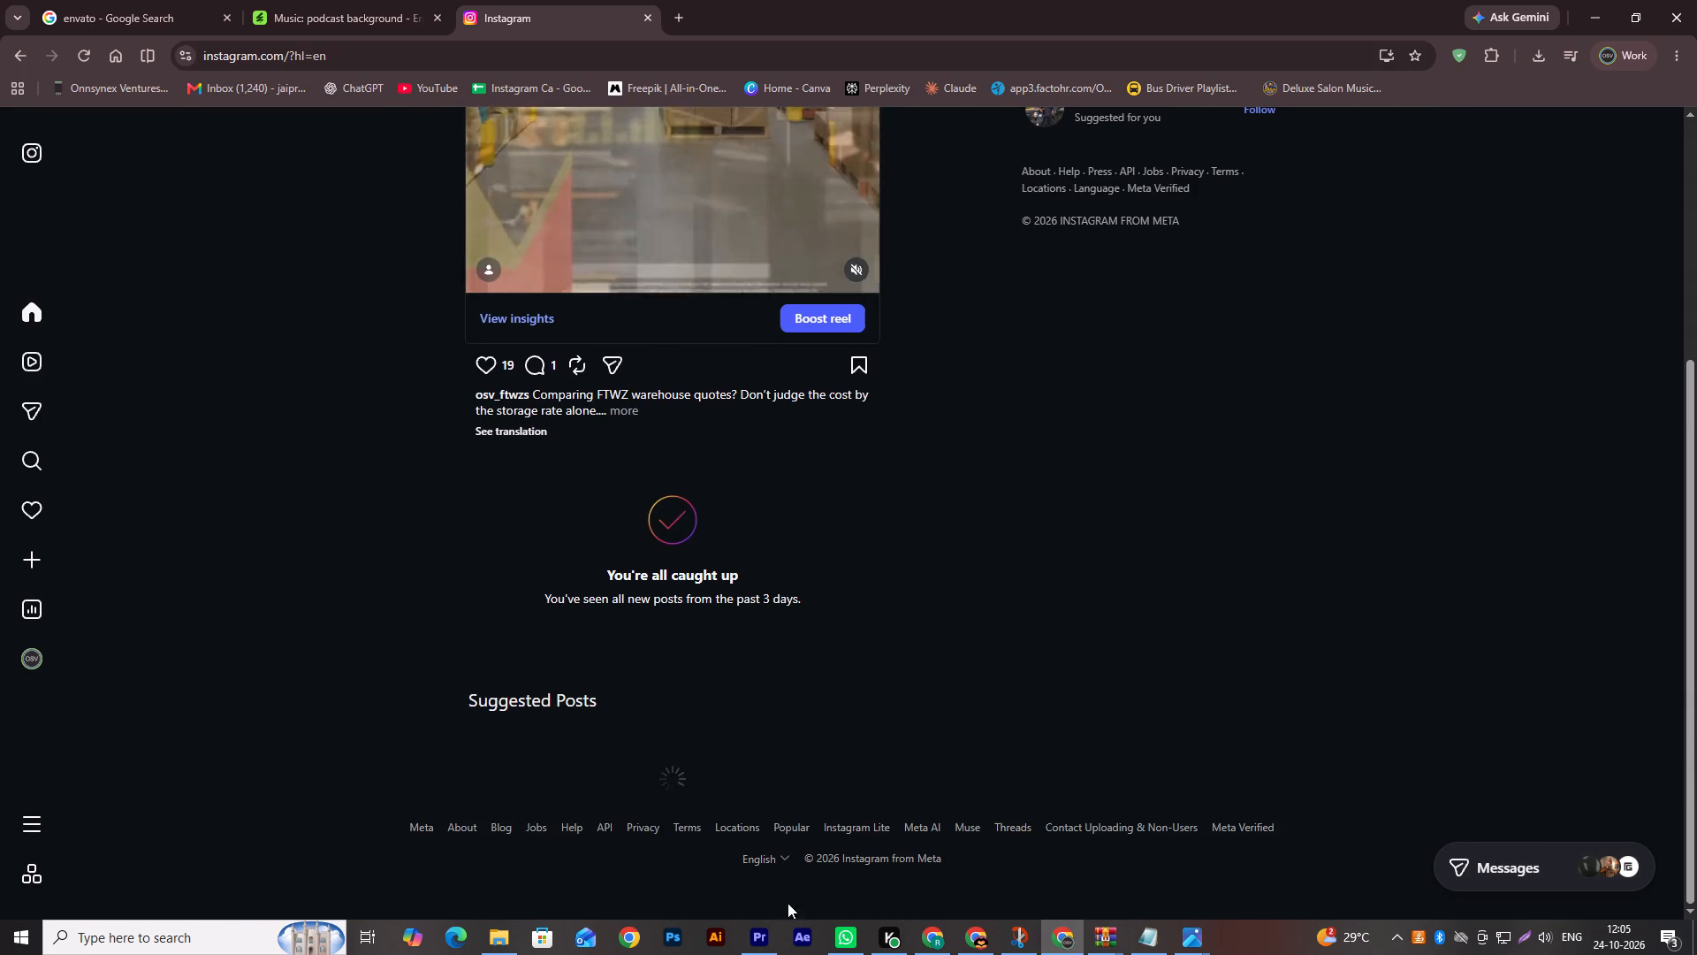
Switch to Premiere and view the subtitle graphics at the end of the AI_SHORT16 timeline.
click(771, 933)
key(grave)
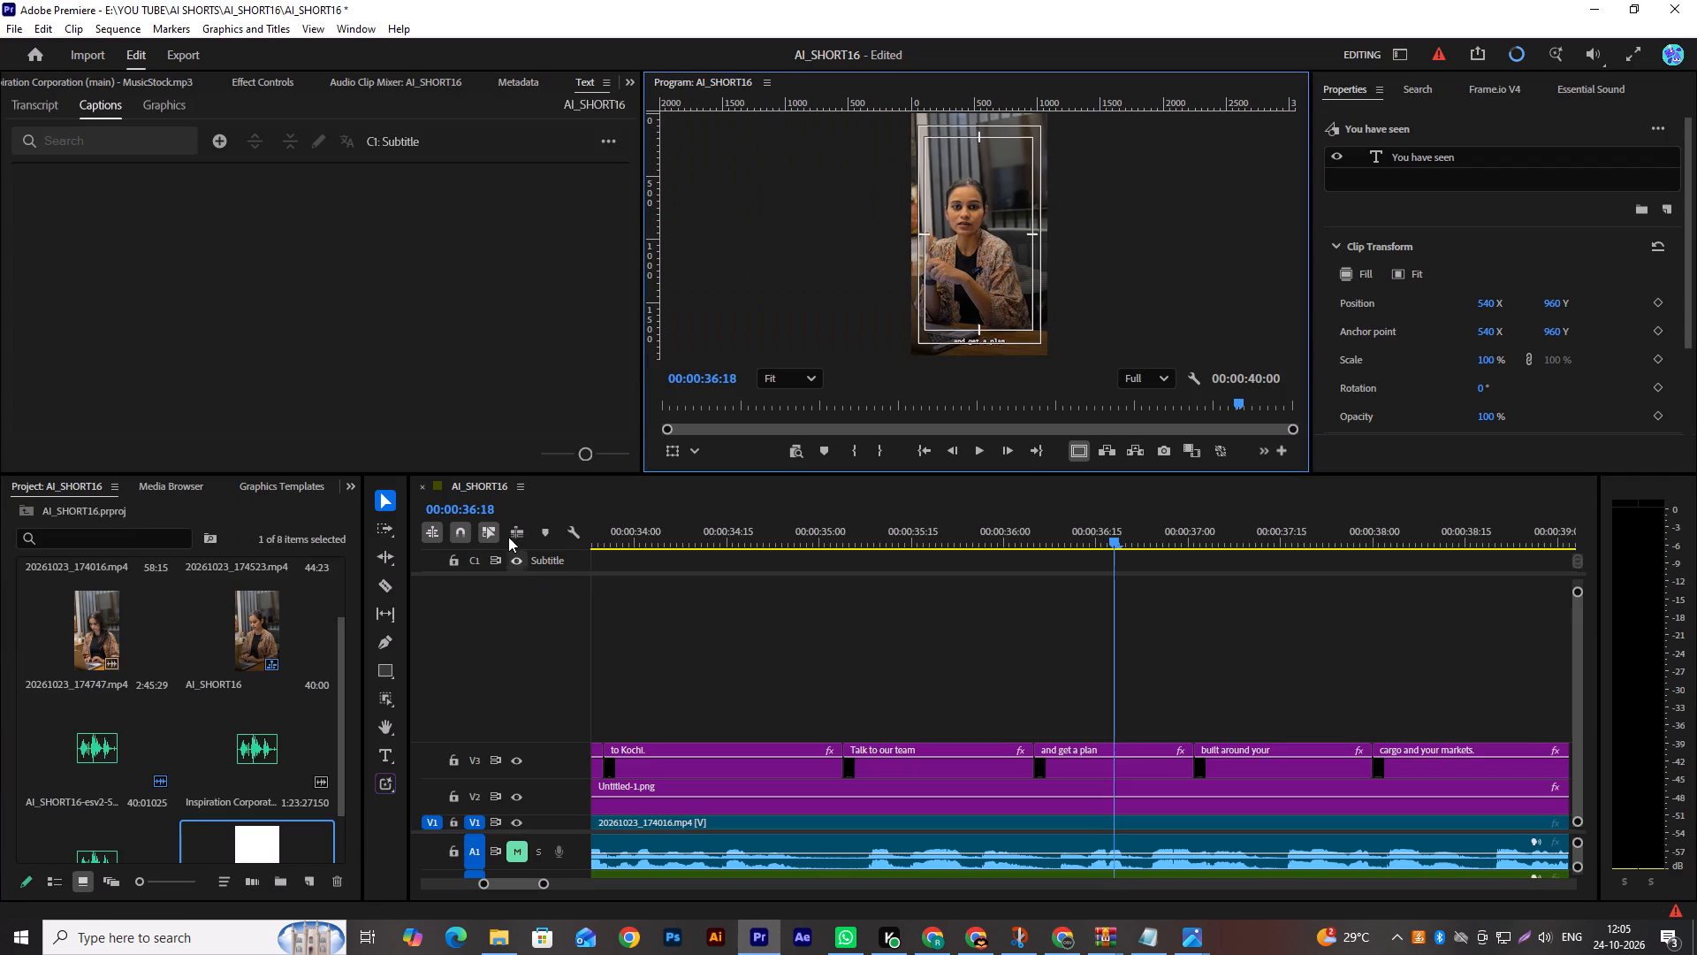
alt+scroll(916, 599, down, 5)
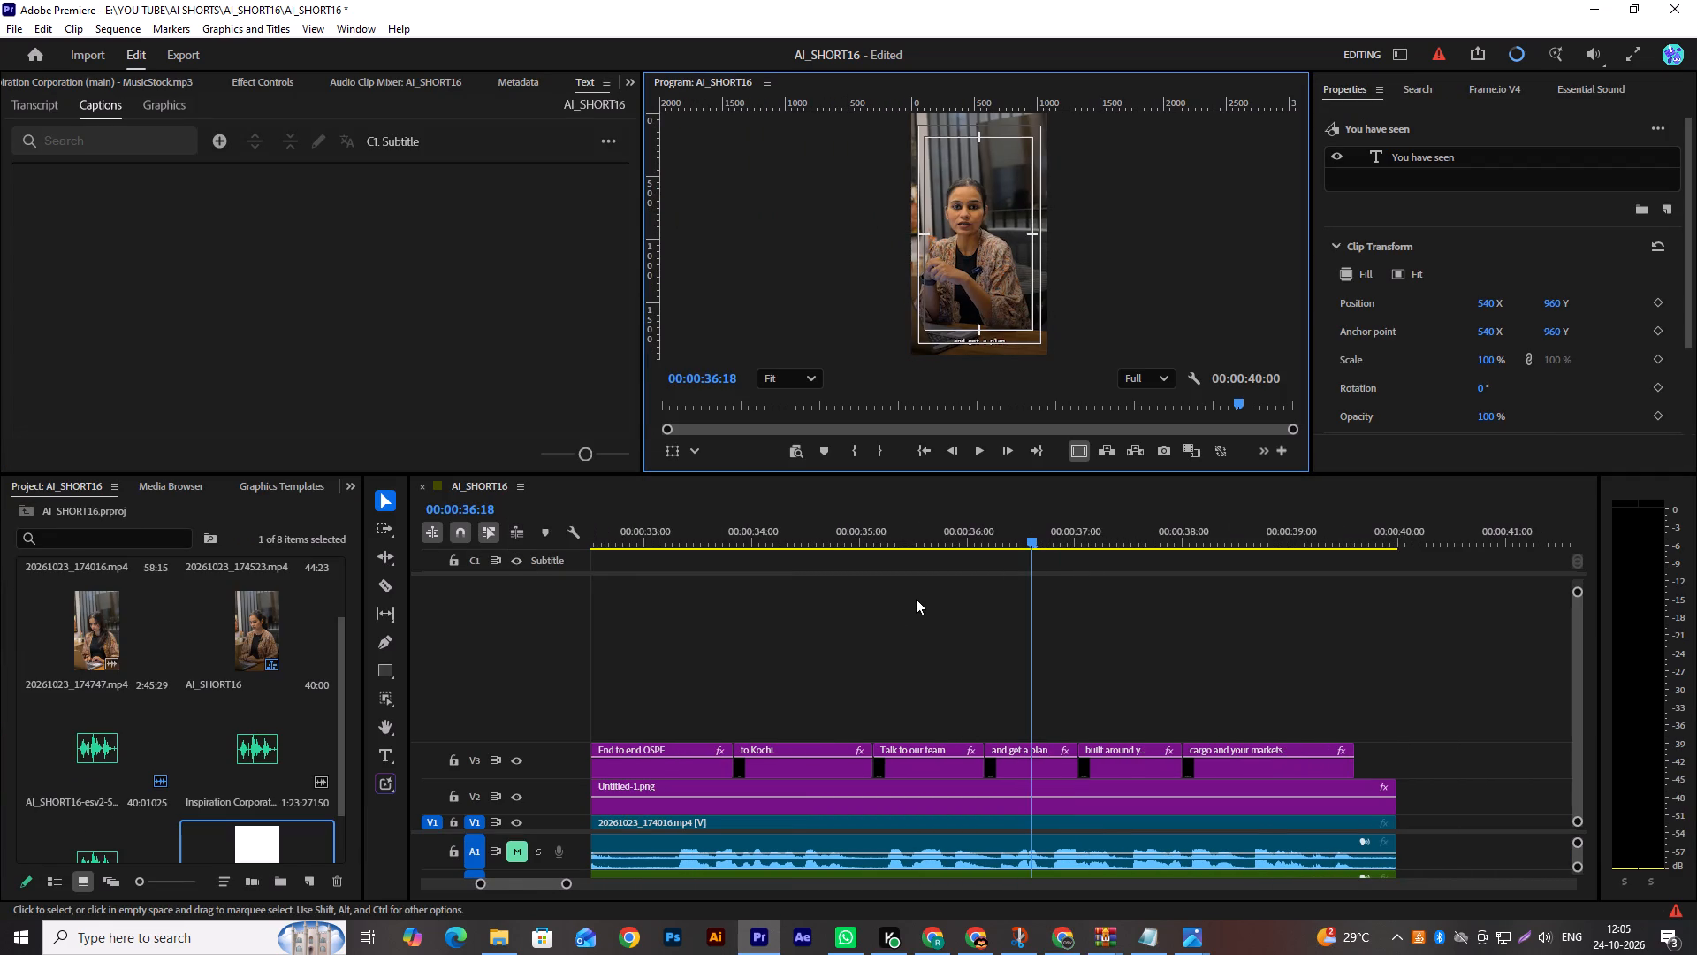
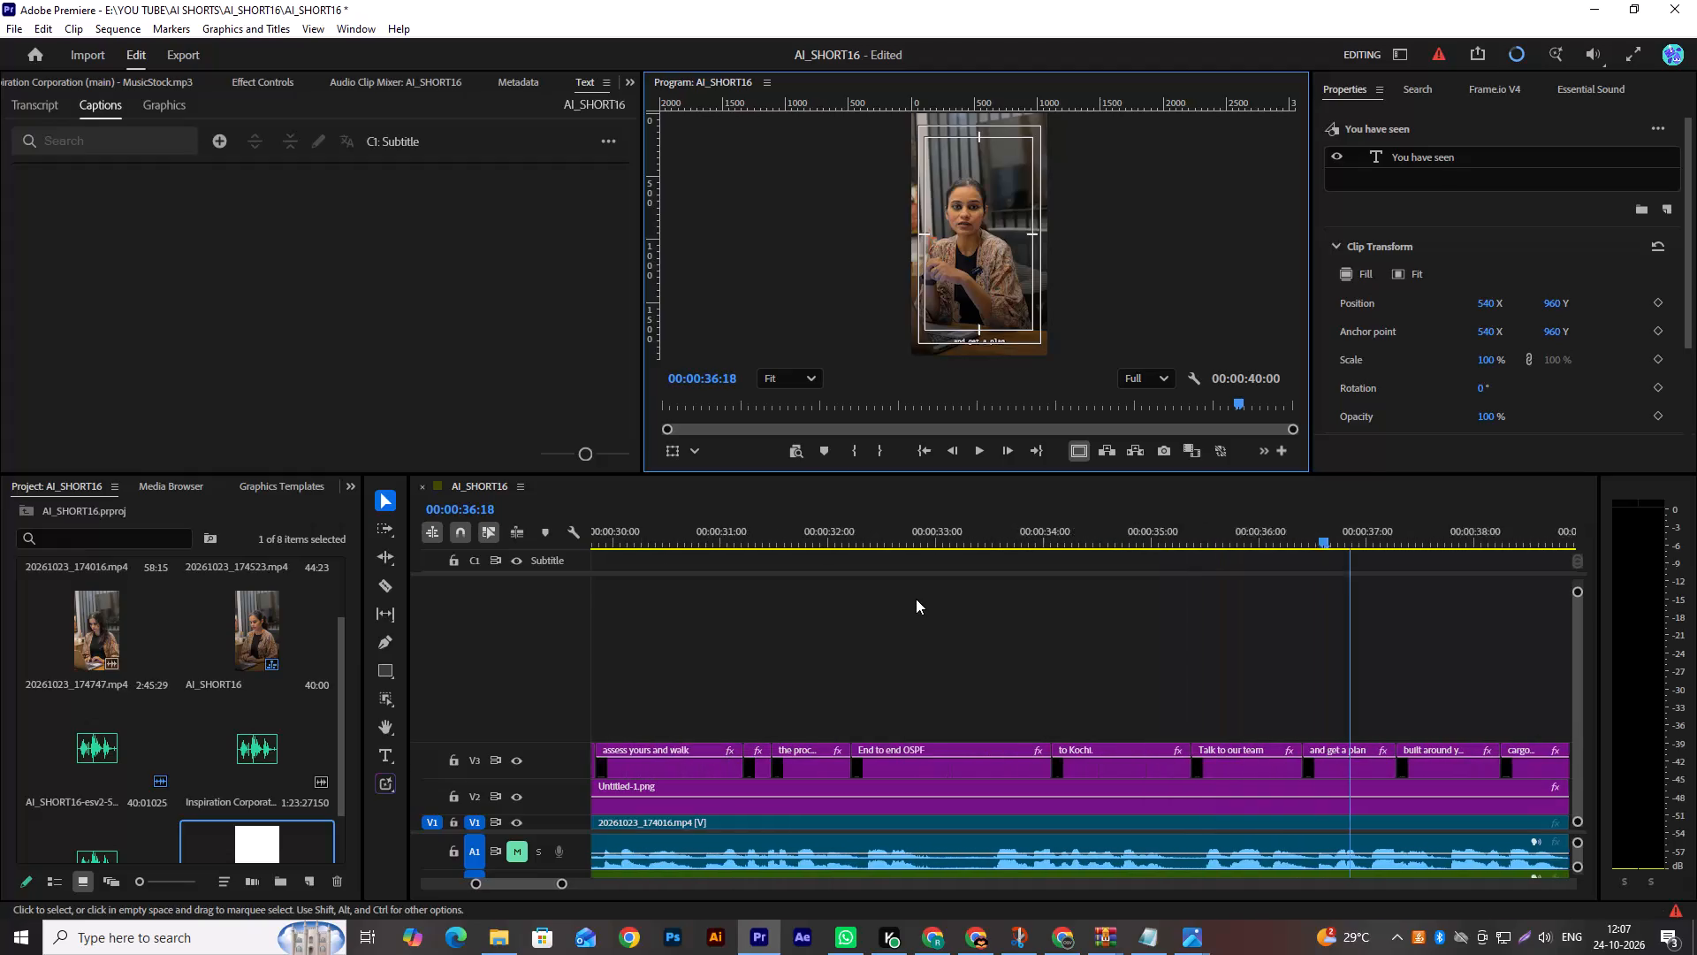
Review the caption clips on the AI_SHORT16 timeline from around 36 seconds back to the start of the sequence.
scroll(916, 599, up, 7)
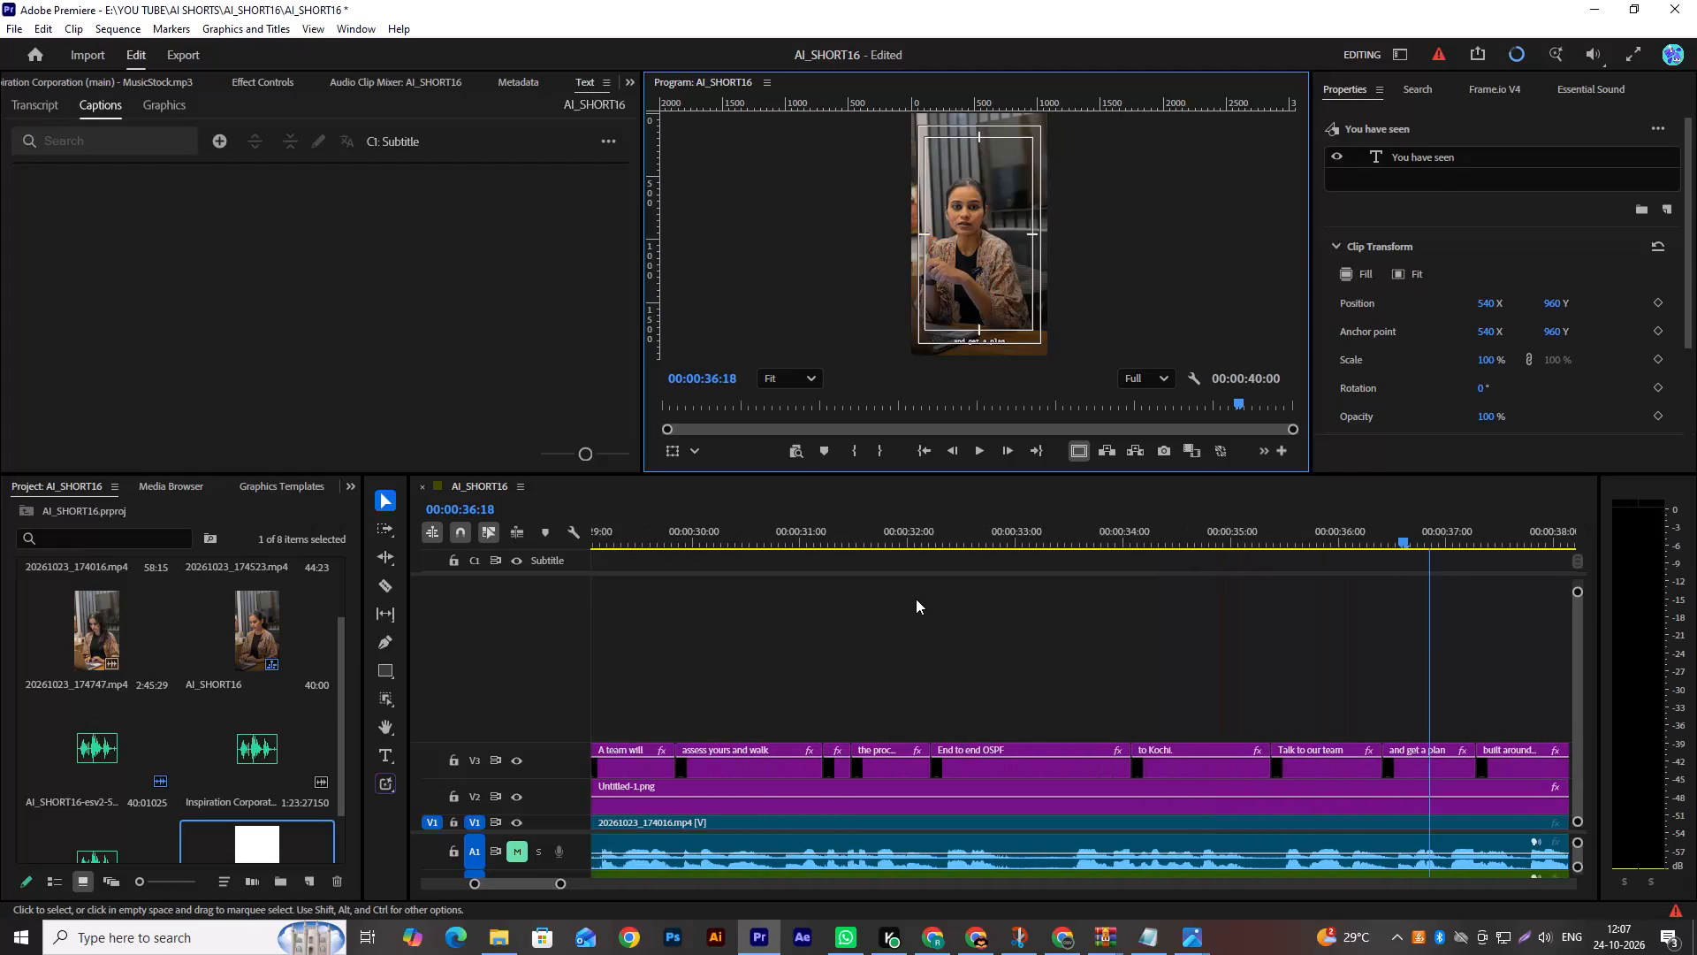
scroll(916, 599, up, 20)
scroll(916, 599, up, 15)
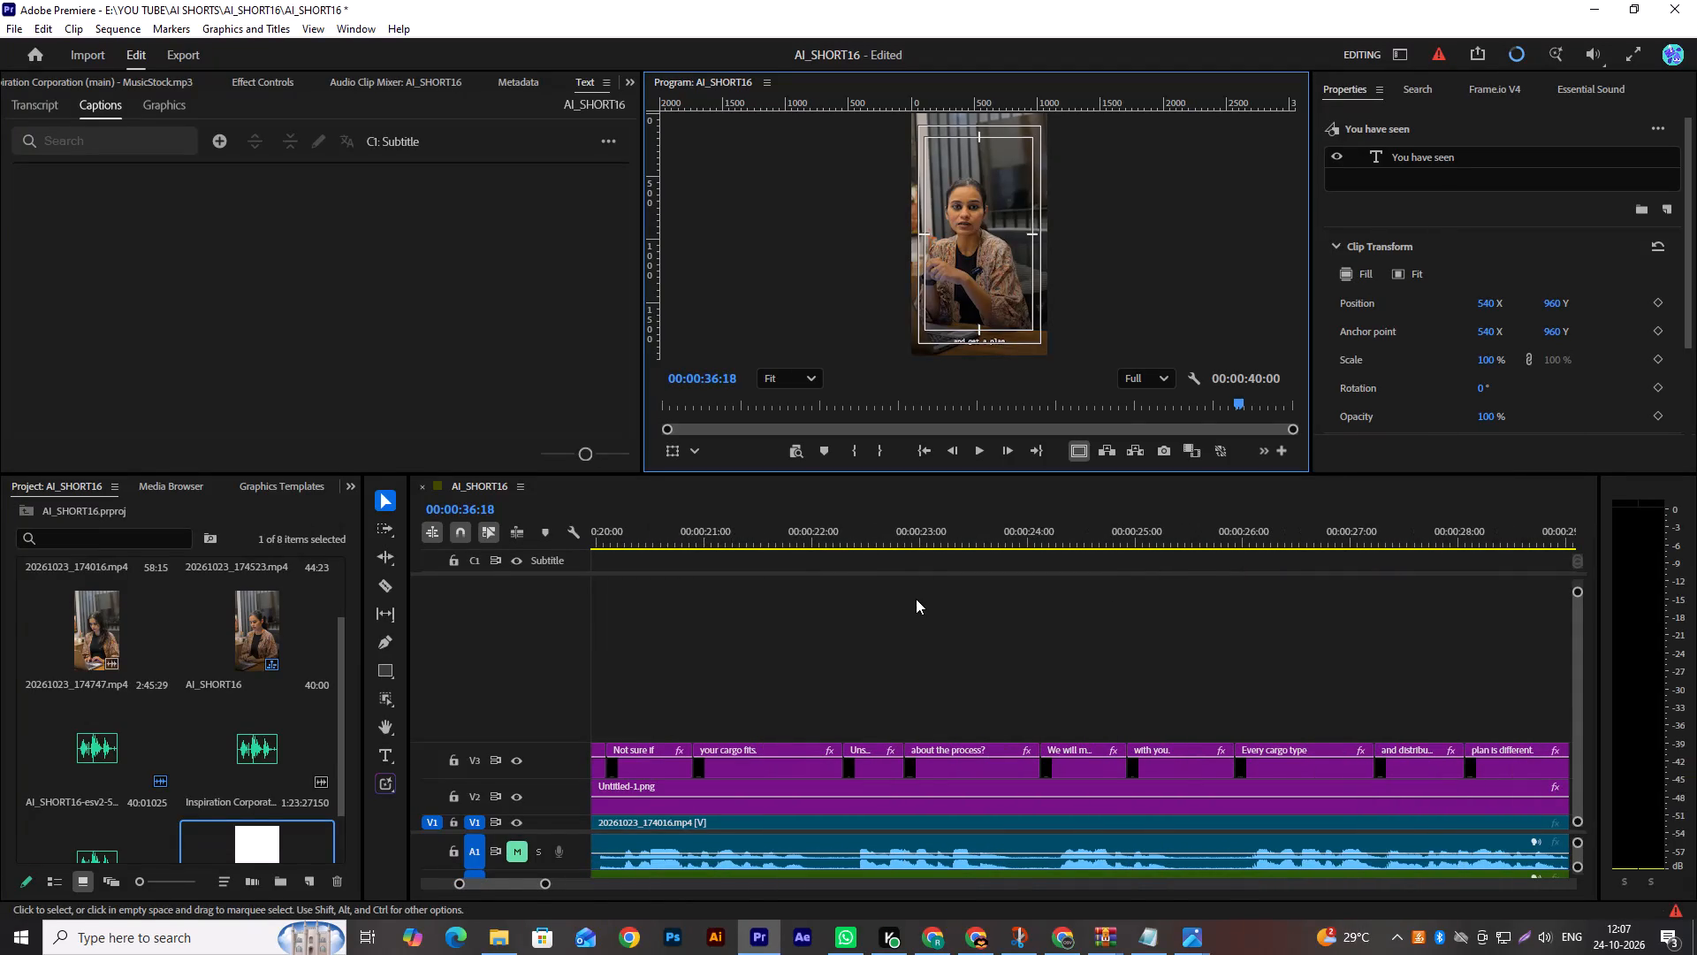
scroll(840, 658, up, 10)
scroll(840, 658, down, 1)
scroll(840, 658, up, 9)
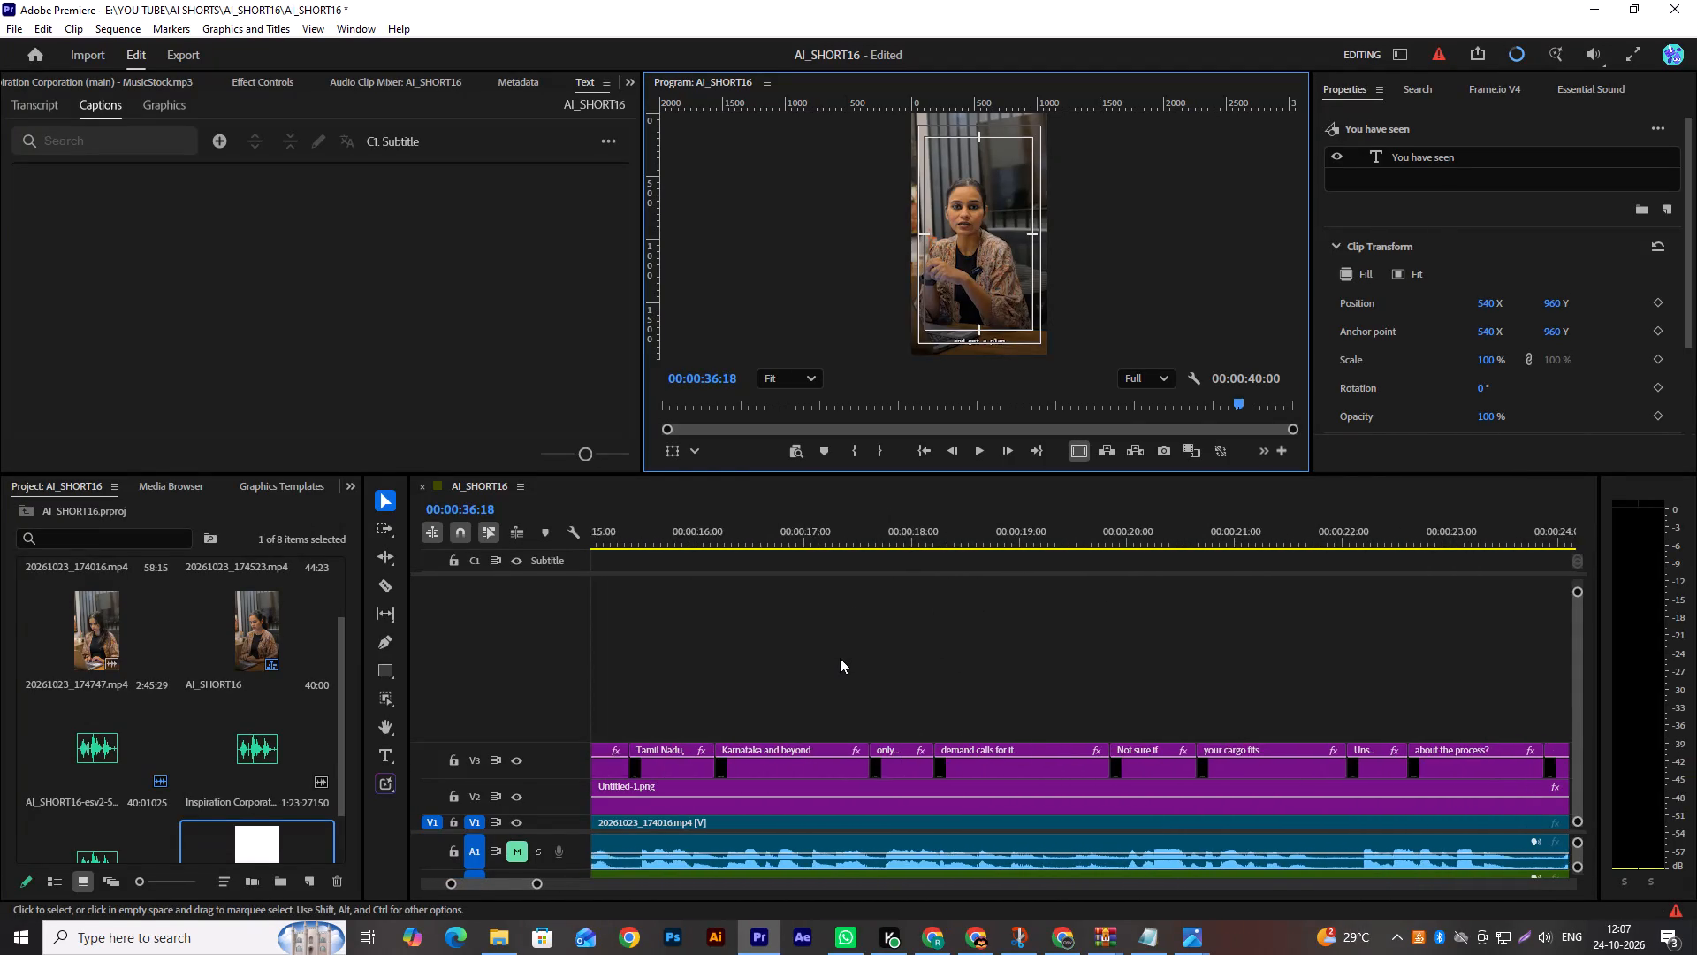
scroll(840, 658, up, 11)
scroll(840, 658, down, 1)
scroll(840, 658, up, 20)
scroll(840, 658, down, 1)
scroll(840, 658, up, 6)
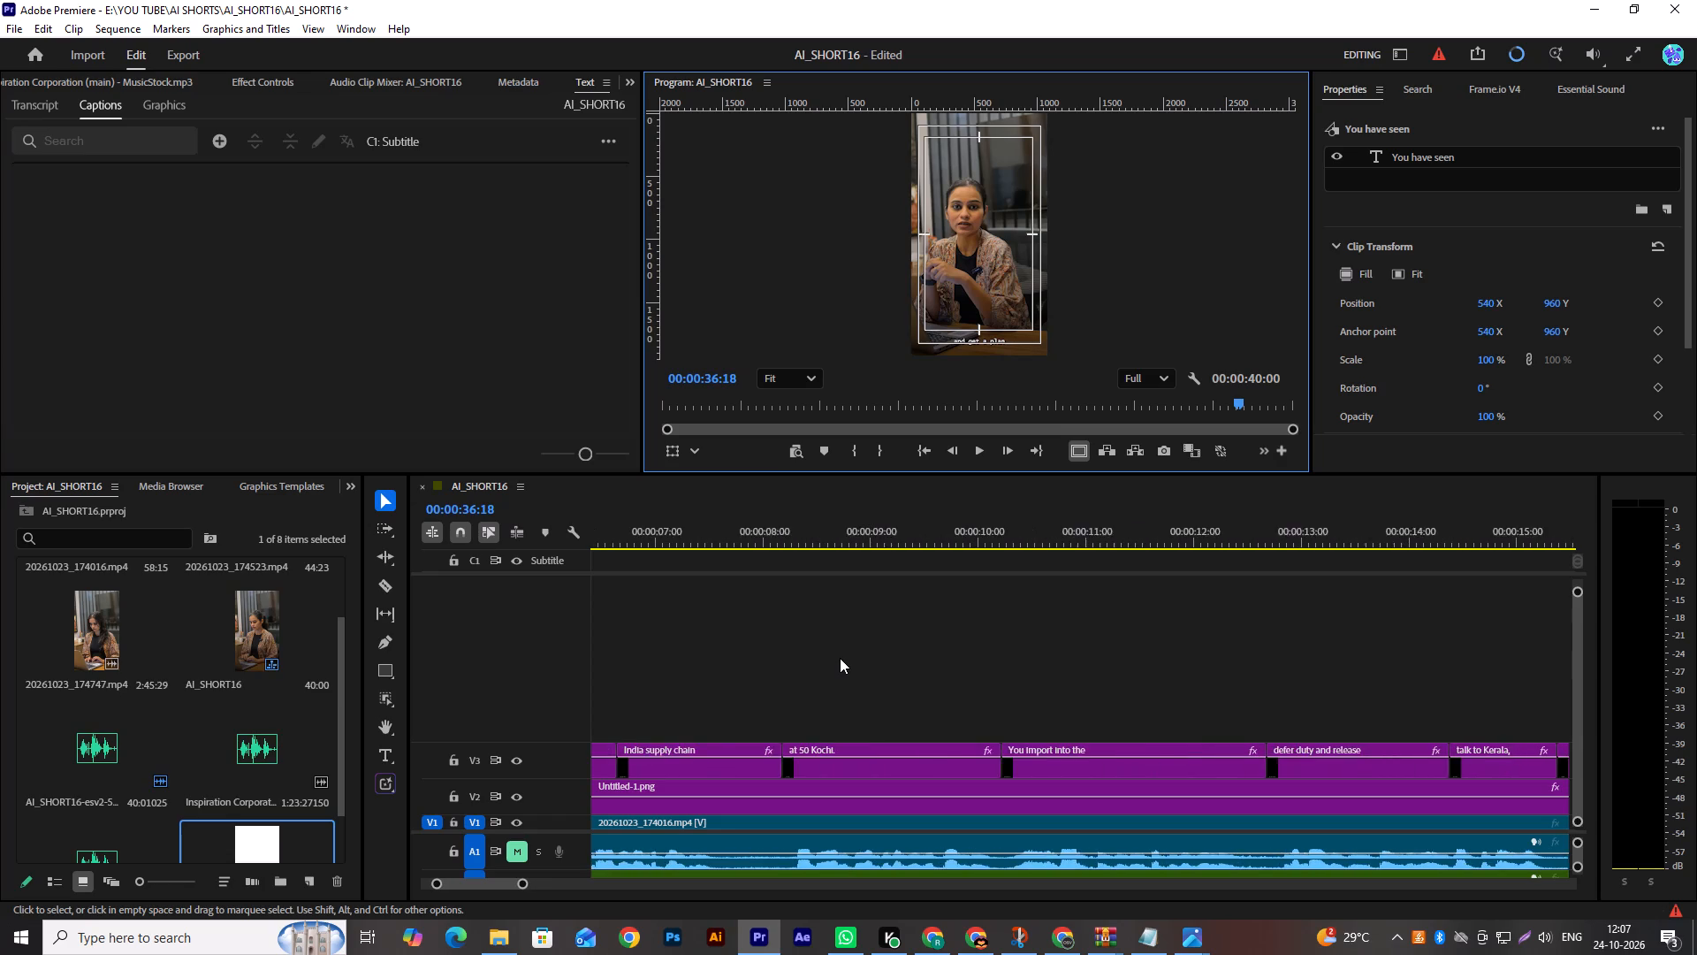
scroll(840, 658, up, 16)
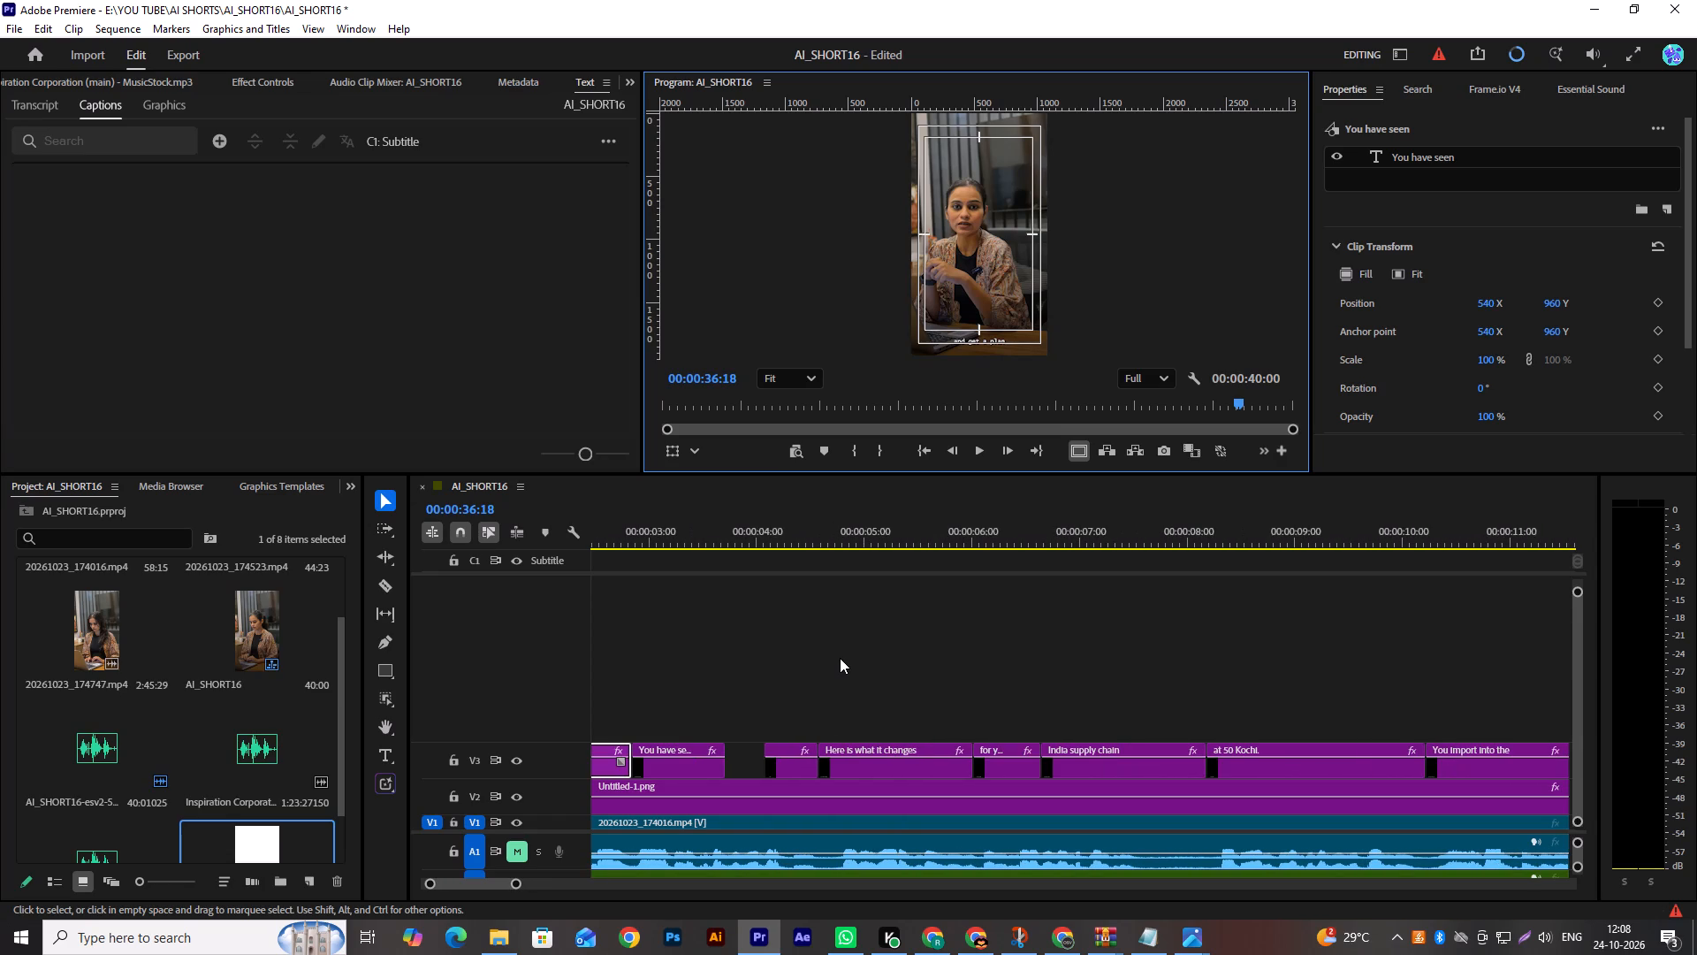
scroll(840, 658, up, 14)
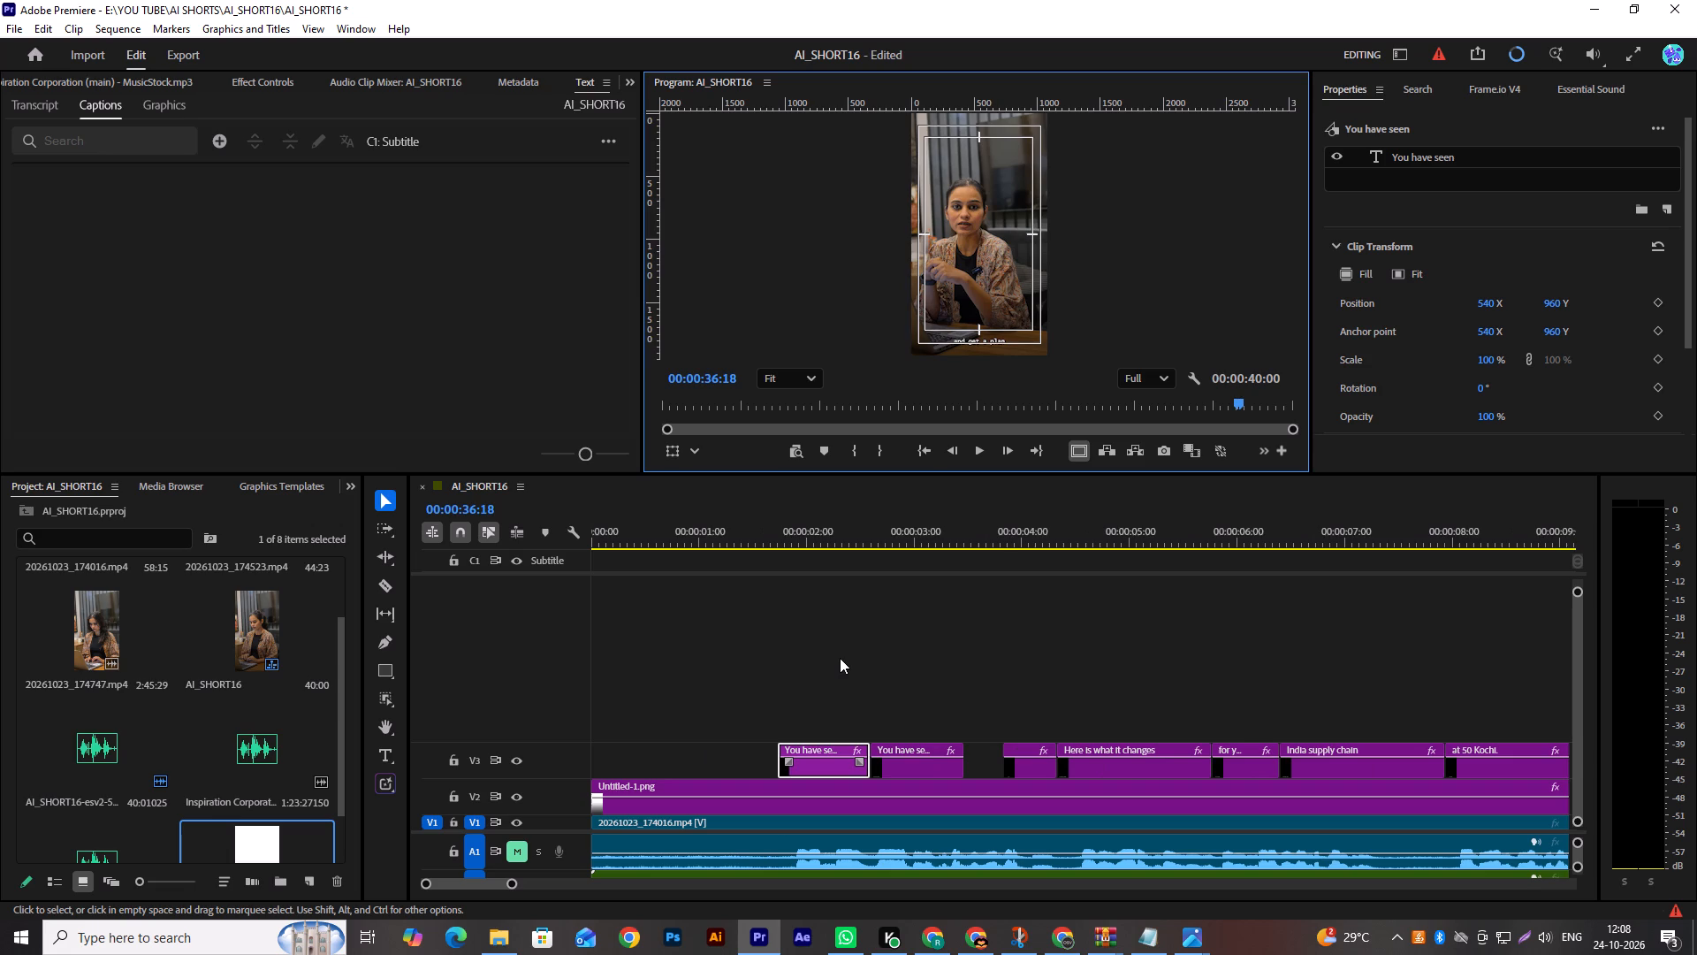